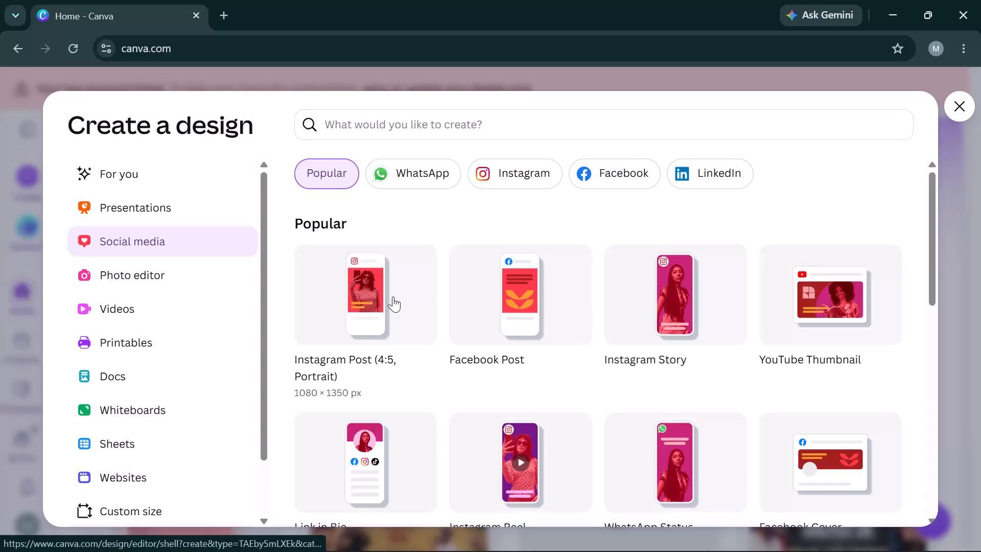
Create a new Instagram Post (4:5, Portrait) design at 1080 × 1350 px.
left_click(393, 296)
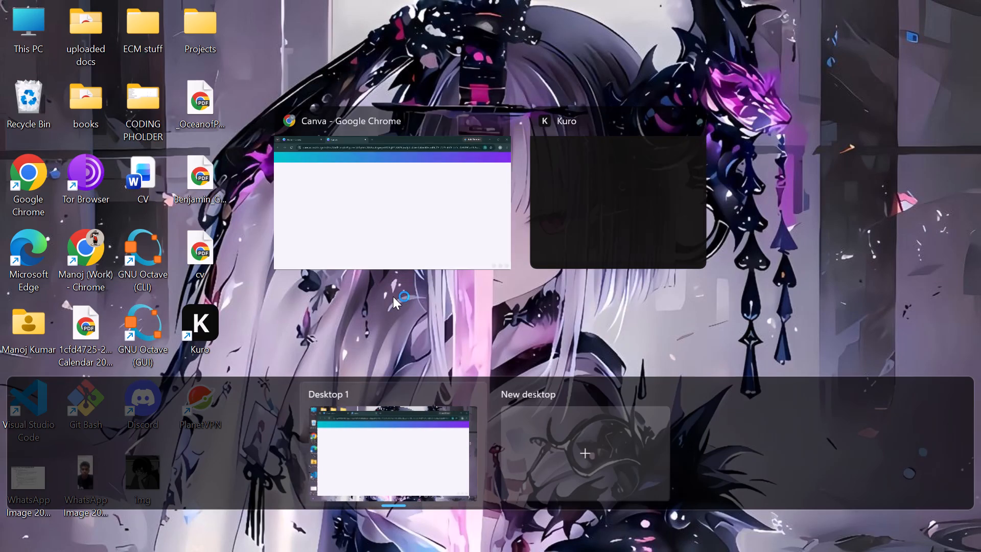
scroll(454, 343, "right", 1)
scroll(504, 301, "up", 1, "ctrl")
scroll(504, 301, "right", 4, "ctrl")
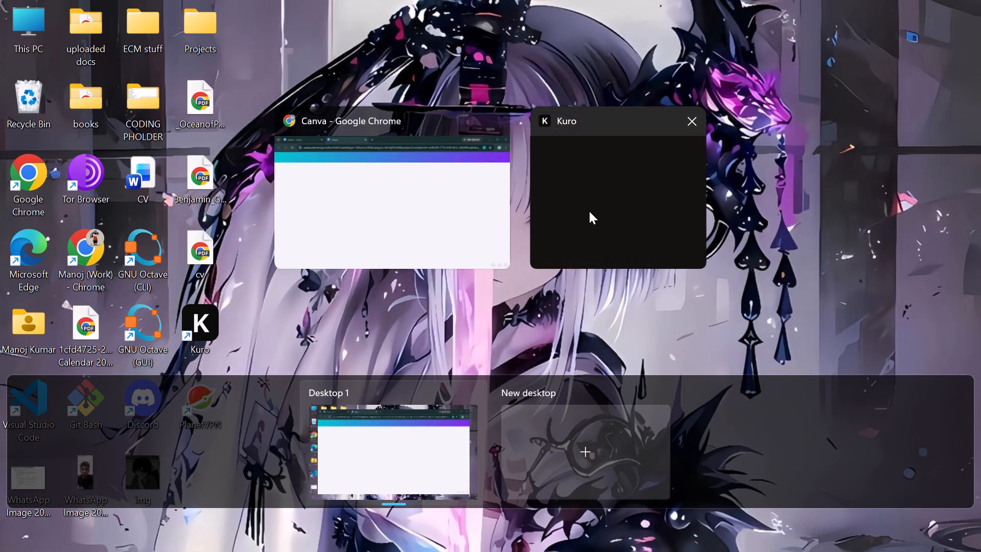
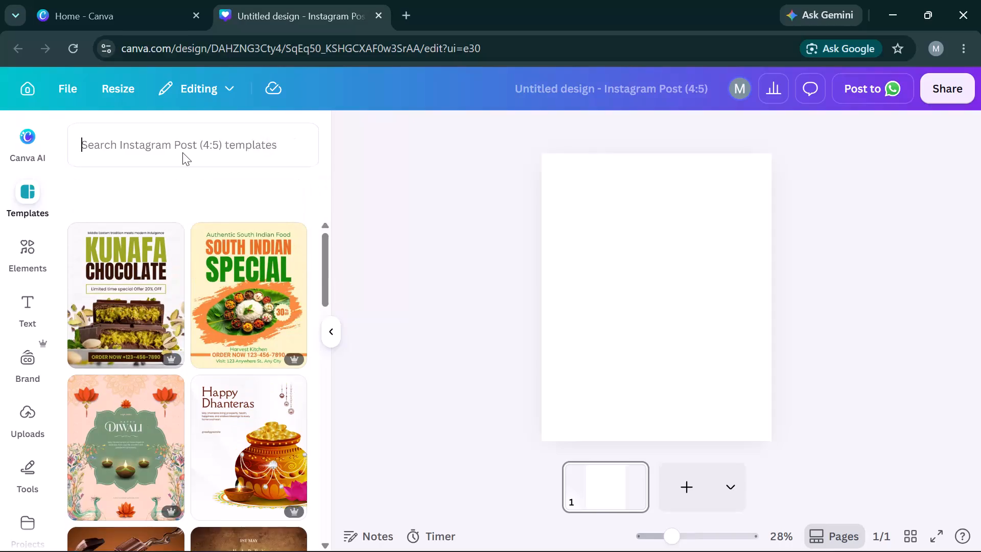
Search the templates for "dance" and apply the Black and Red Grunge Dance Class Promotion template to the blank page.
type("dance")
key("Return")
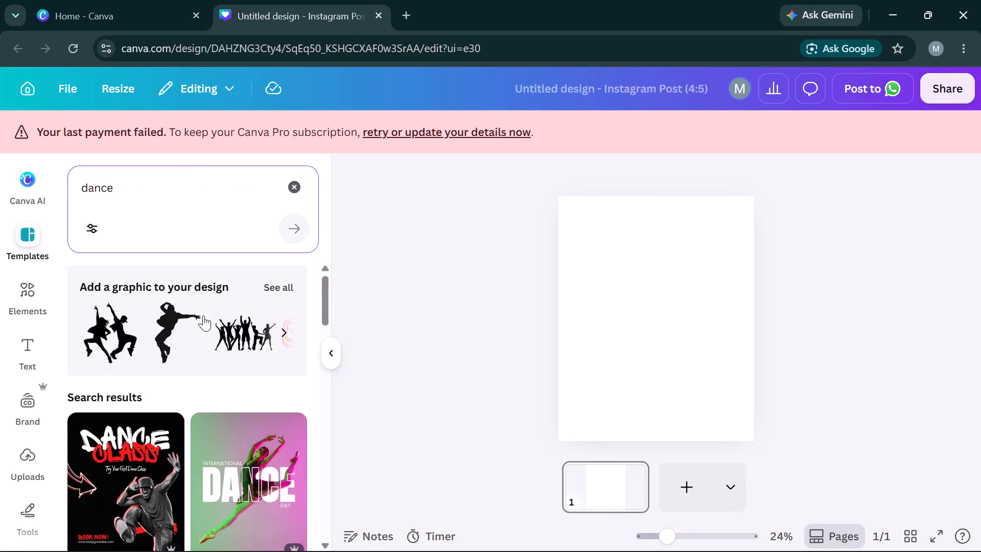
scroll(203, 315, "down", 1)
scroll(203, 315, "right", 1)
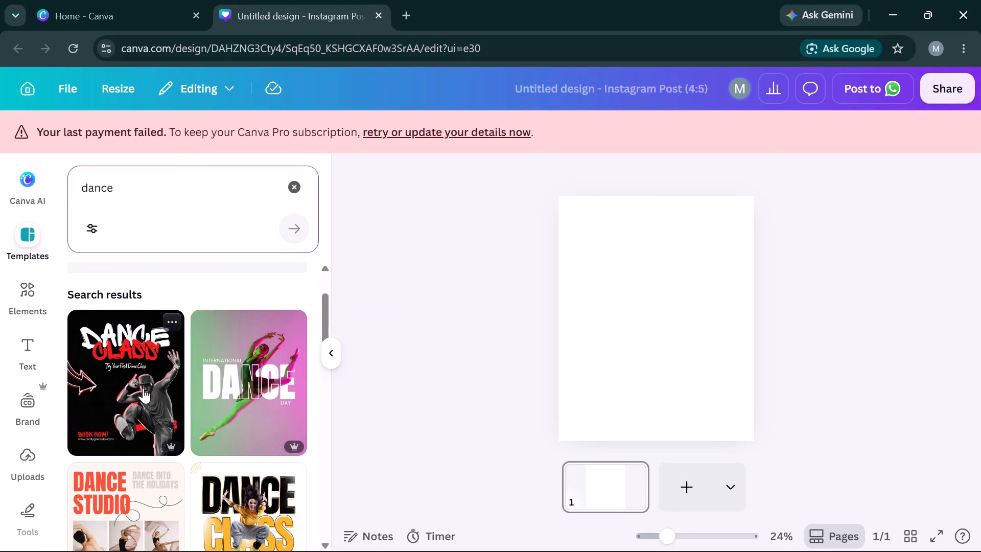
left_click(143, 388)
left_click(877, 297)
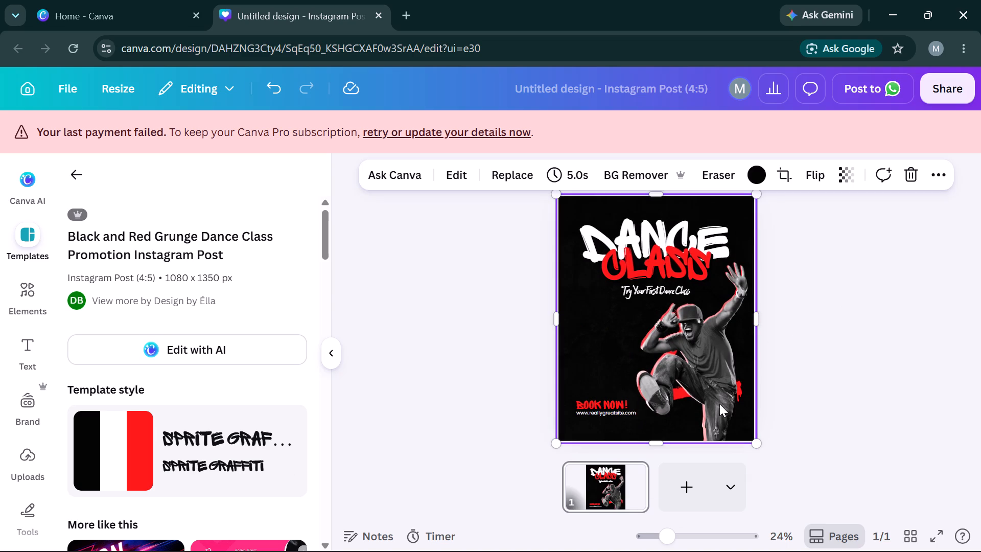
Delete the "BOOK NOW!" text and the website address below it from the Dance Class page.
left_click(602, 403)
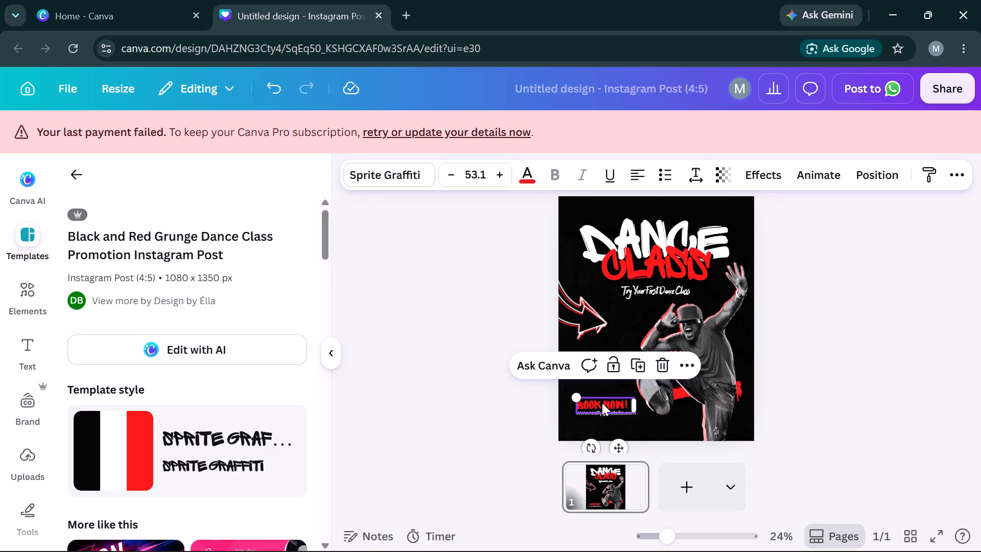
key("Delete")
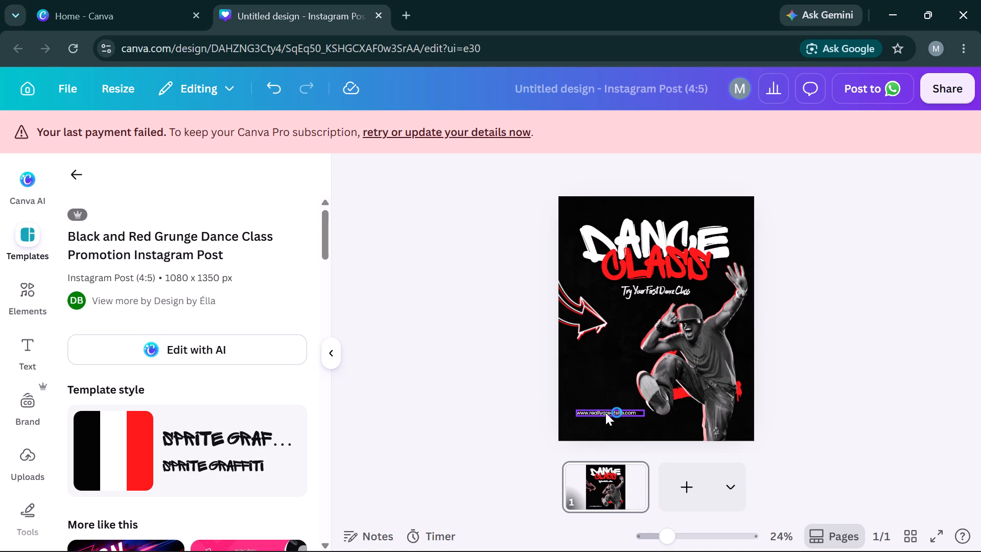
left_click(605, 412)
key("Delete")
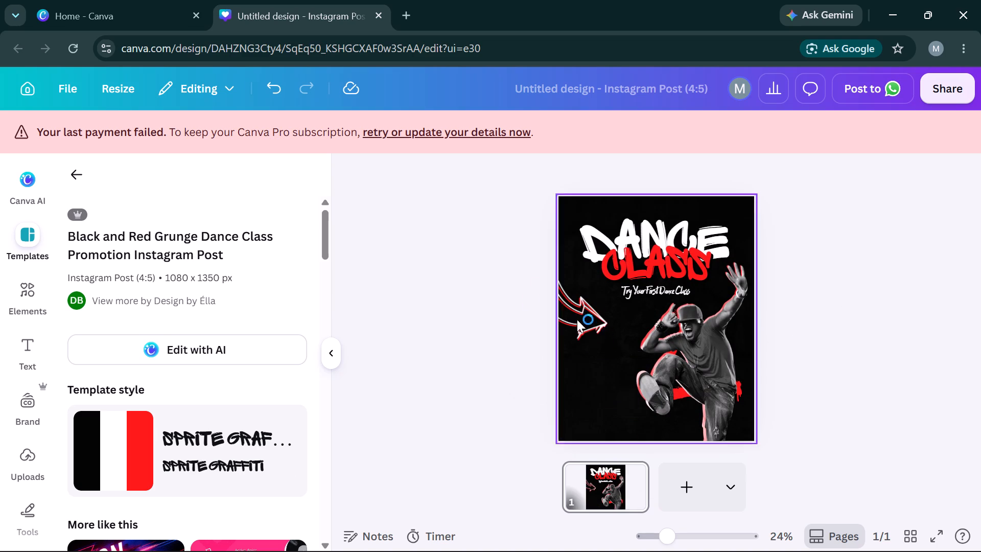
Add a second page and apply the red and white retro Hip Hop Night party template to it.
scroll(224, 419, "down", 4)
scroll(619, 345, "down", 1)
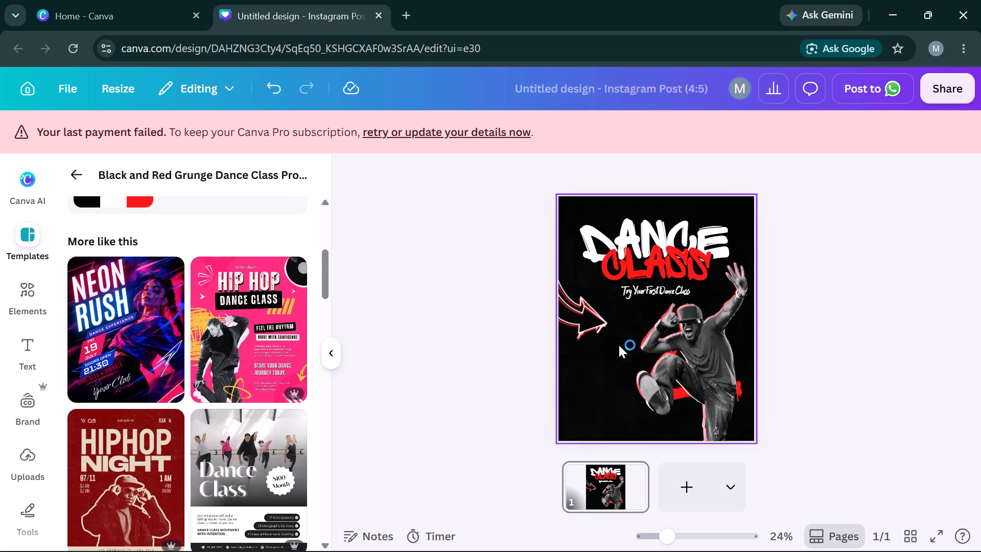
left_click(692, 484)
scroll(455, 381, "down", 2)
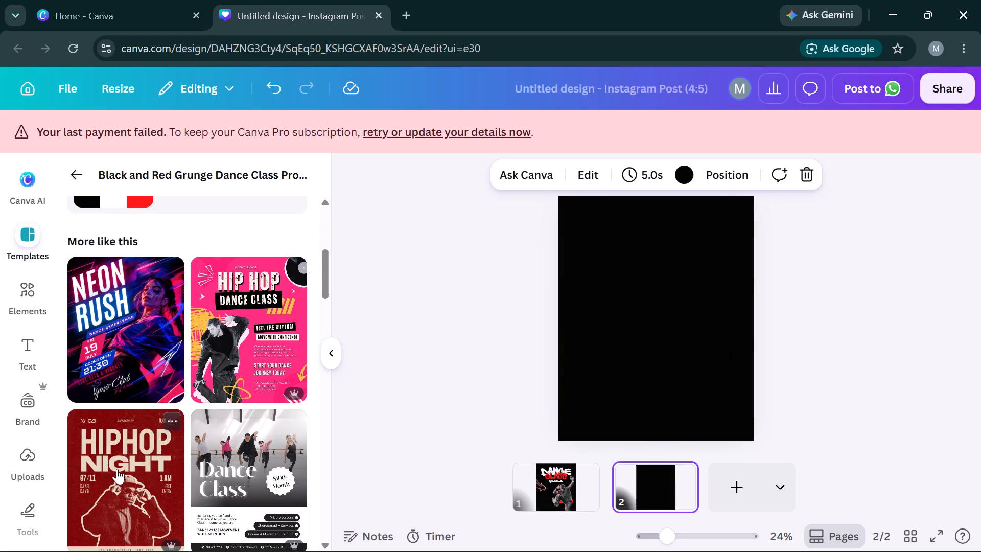
left_click(117, 469)
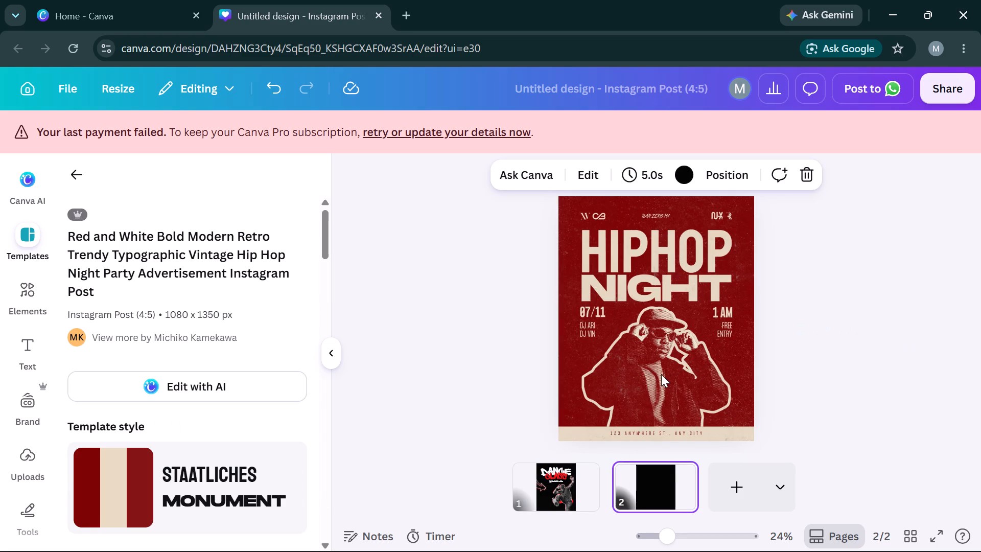
left_click(929, 285)
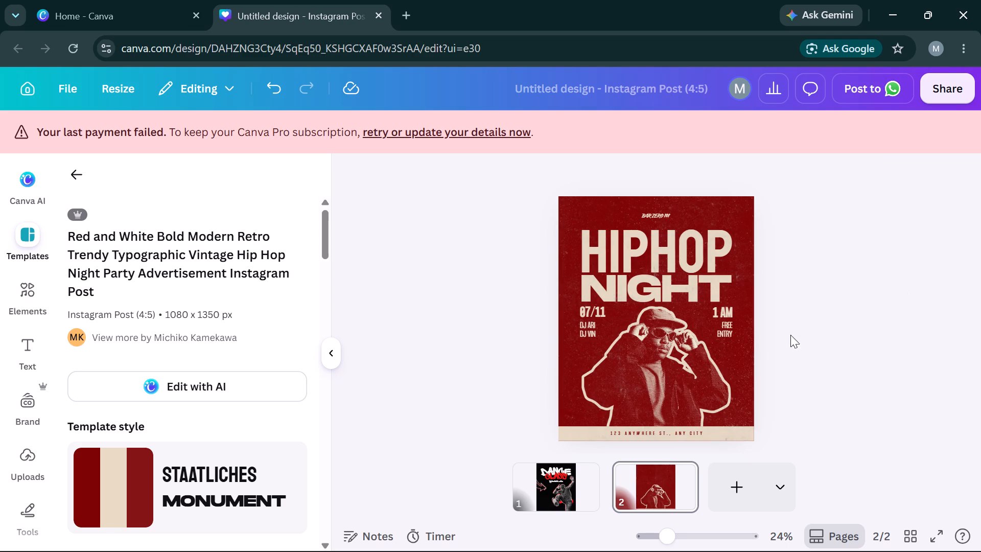
Copy the cutout photo of the man from the HIPHOP NIGHT page's layers and return to the Dance Class page.
left_click(679, 383)
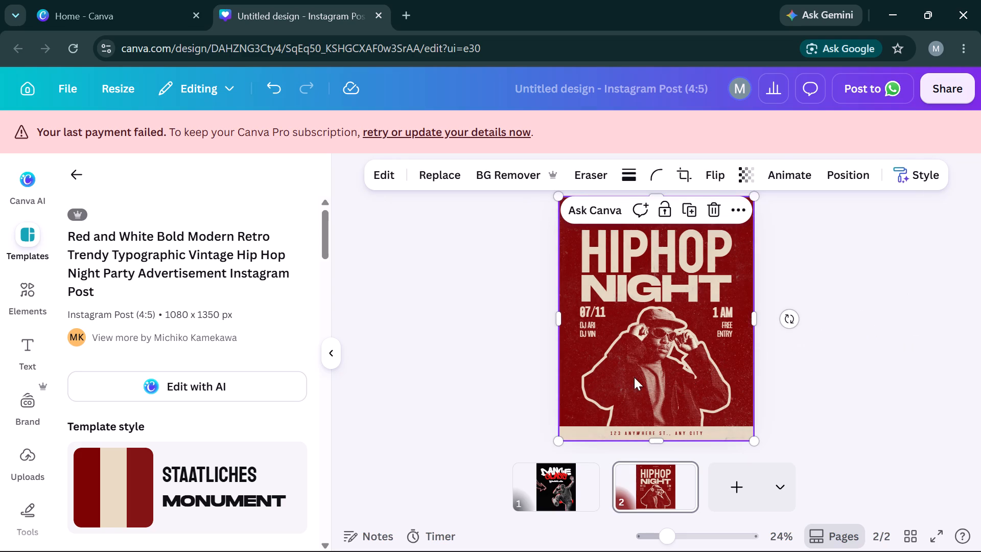
left_click(622, 379)
left_click(645, 351)
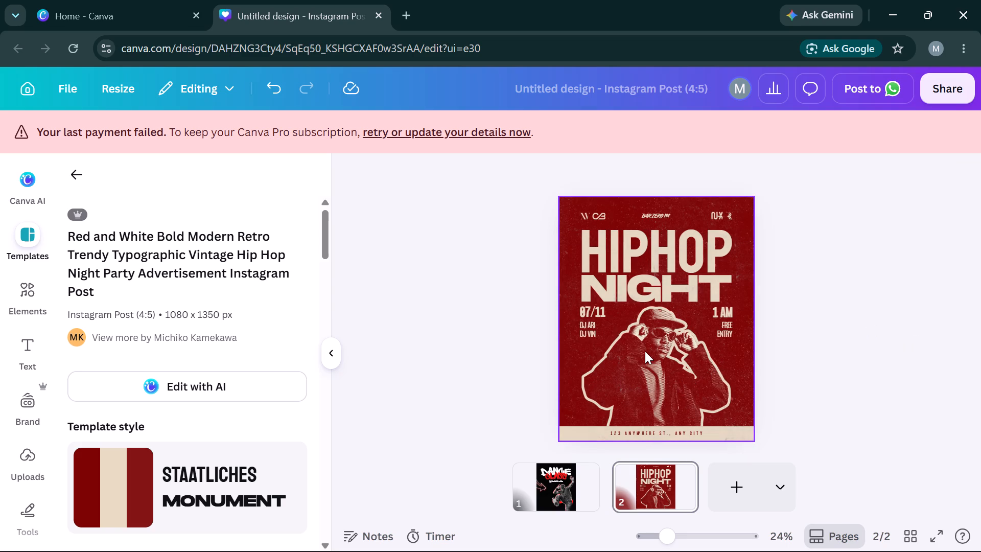
key("ctrl+shift+g")
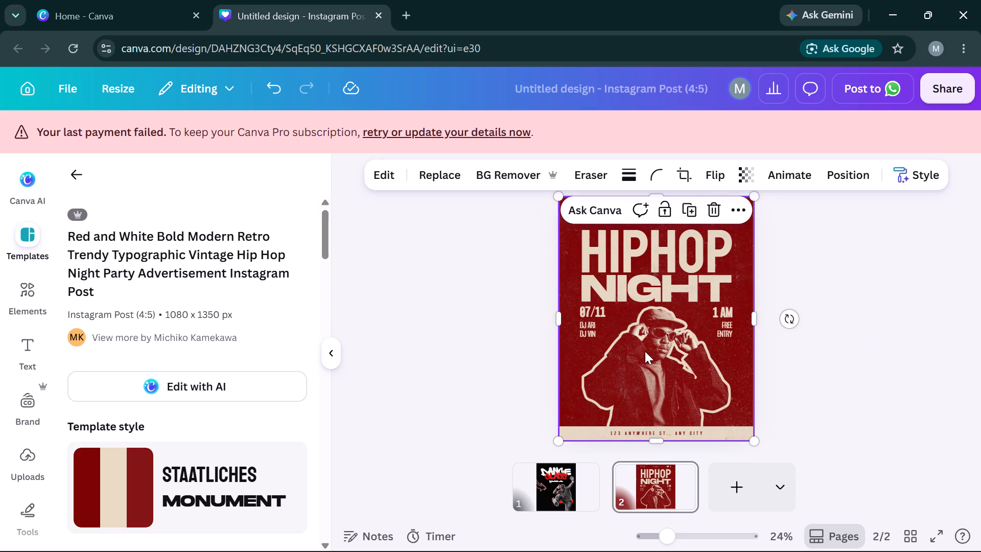
left_click(838, 169)
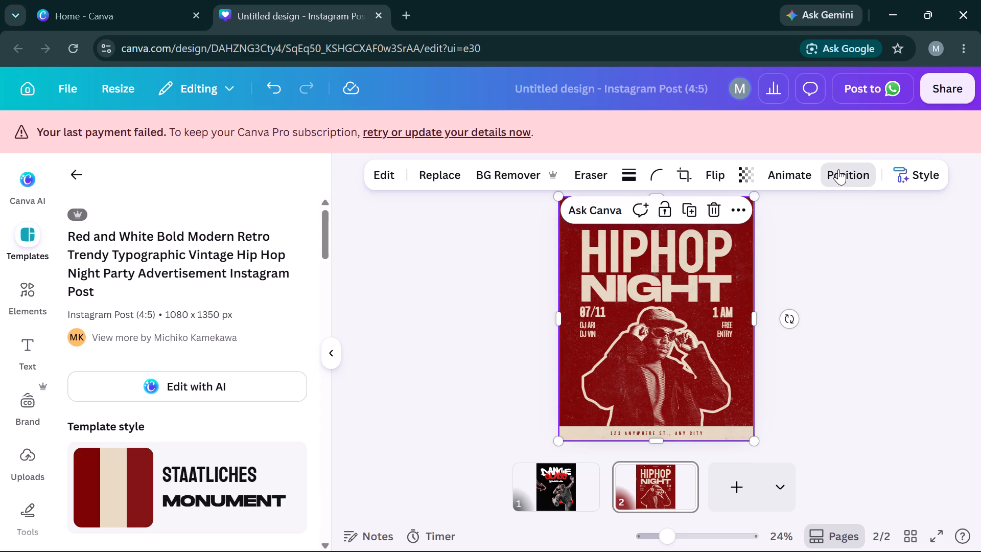
left_click(242, 208)
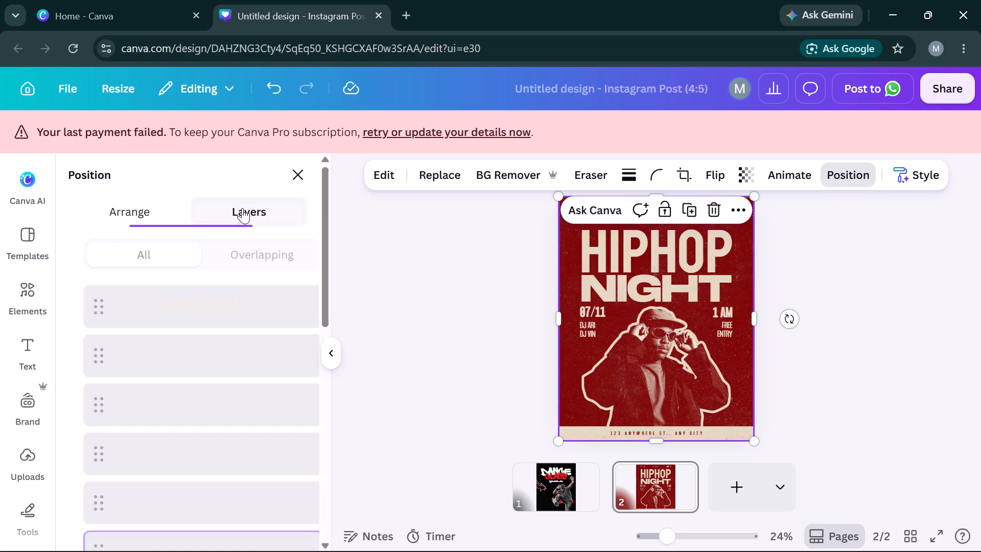
scroll(161, 410, "down", 3)
scroll(161, 410, "right", 3)
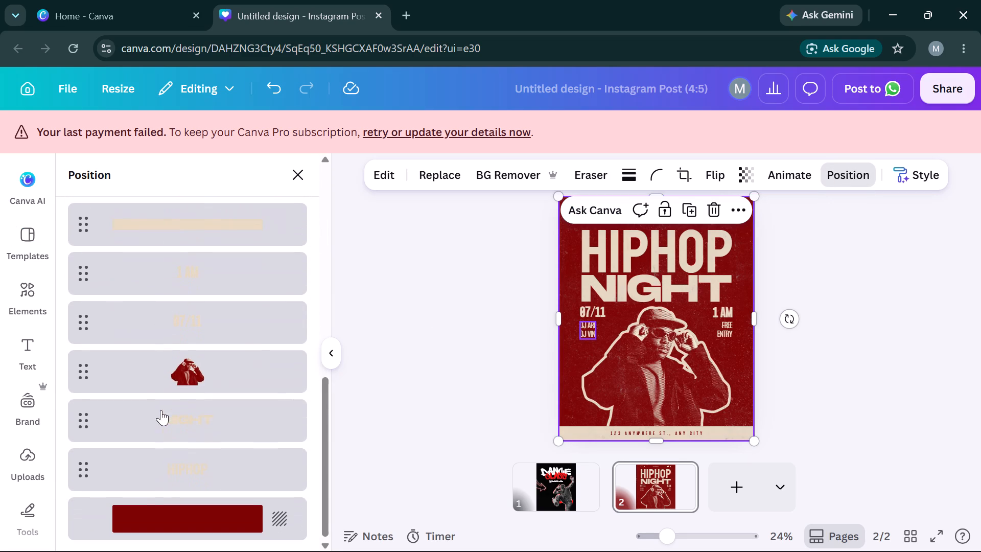
left_click(230, 350)
key("ctrl+c")
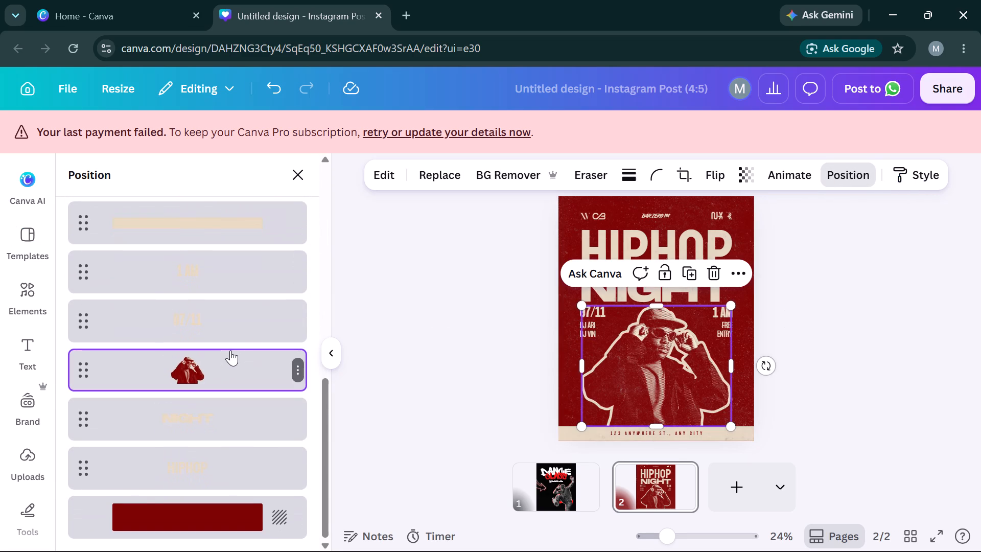
left_click(556, 505)
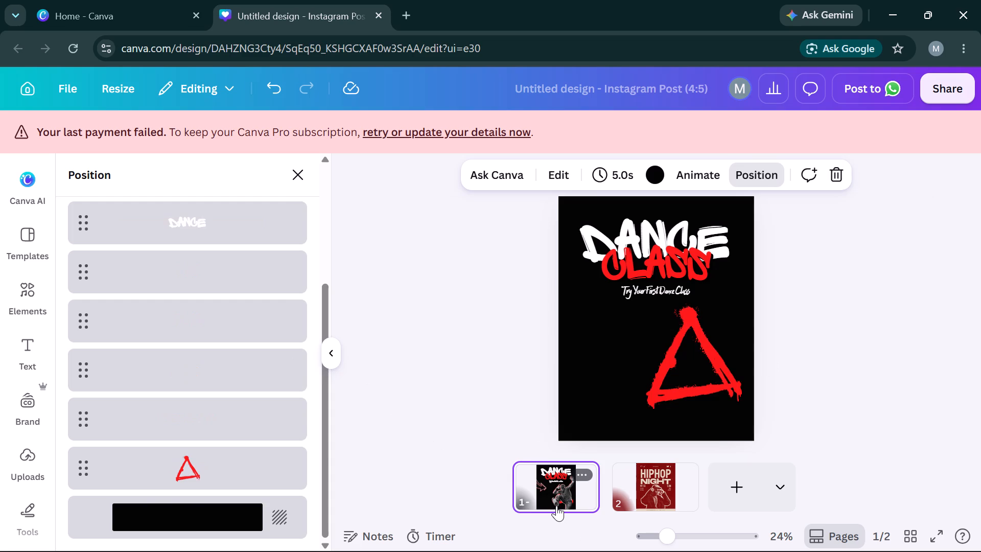
Paste the red man cutout onto page 1, shrink it, and place it in the page's bottom-left corner.
key("ctrl+v")
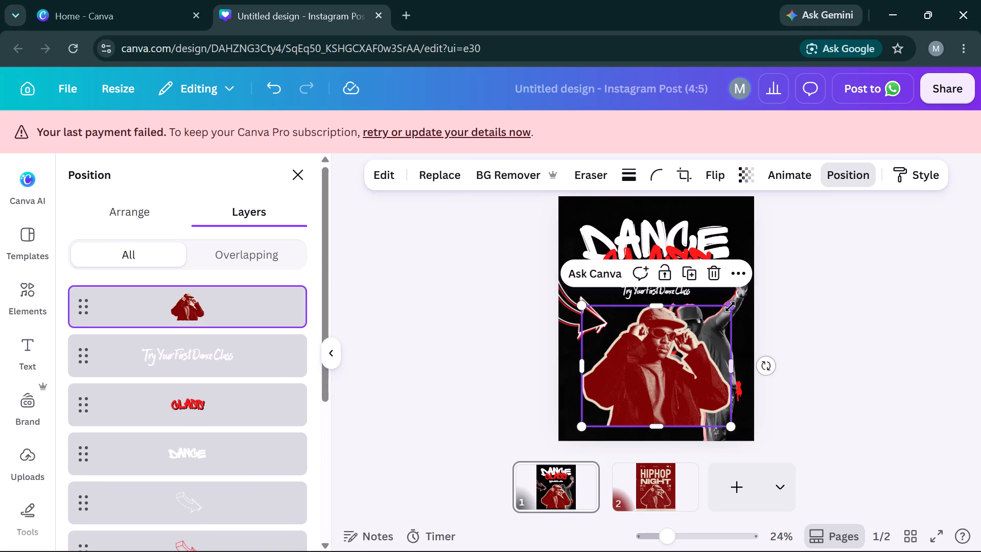
left_click_drag(730, 307, 692, 336)
left_click_drag(648, 357, 645, 359)
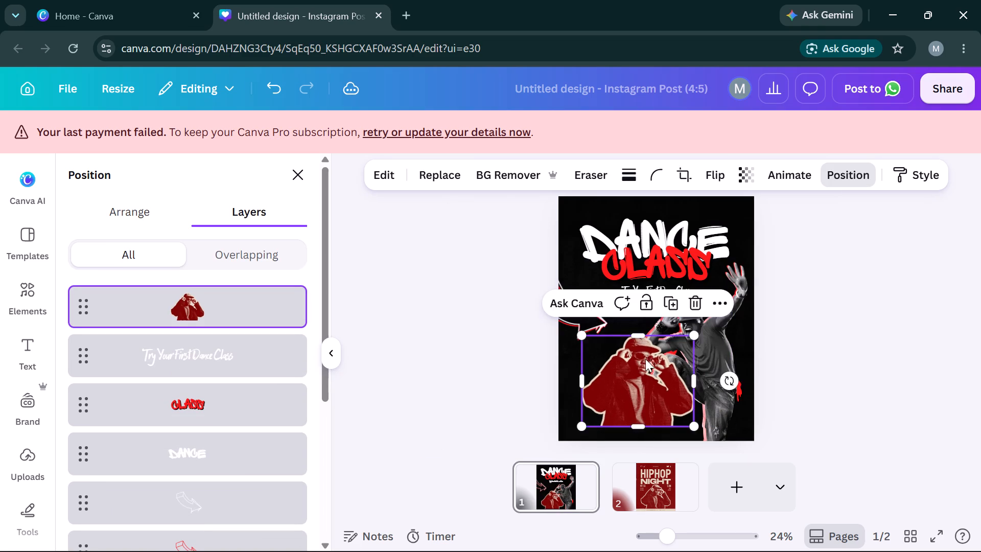
left_click_drag(645, 359, 617, 374)
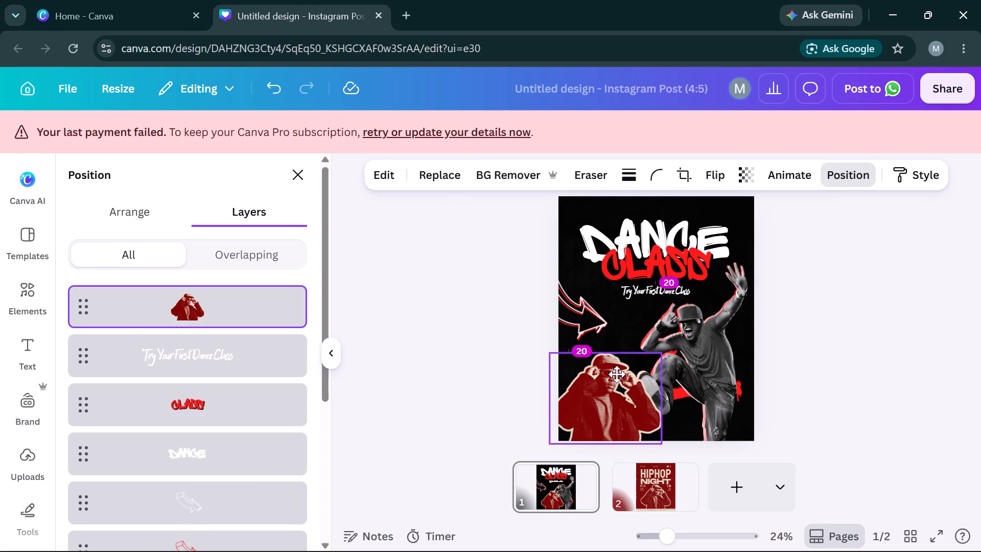
left_click_drag(617, 374, 615, 375)
left_click(779, 368)
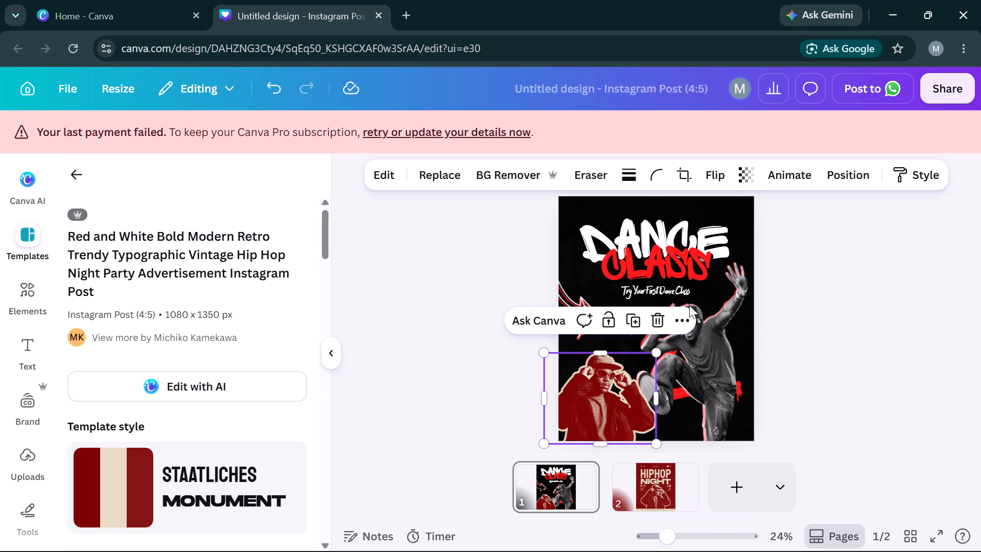
Replace the tagline under the title with "Beat BREAKERS ia BACK" and widen its text box to fit one line.
left_click(662, 288)
double_click(676, 290)
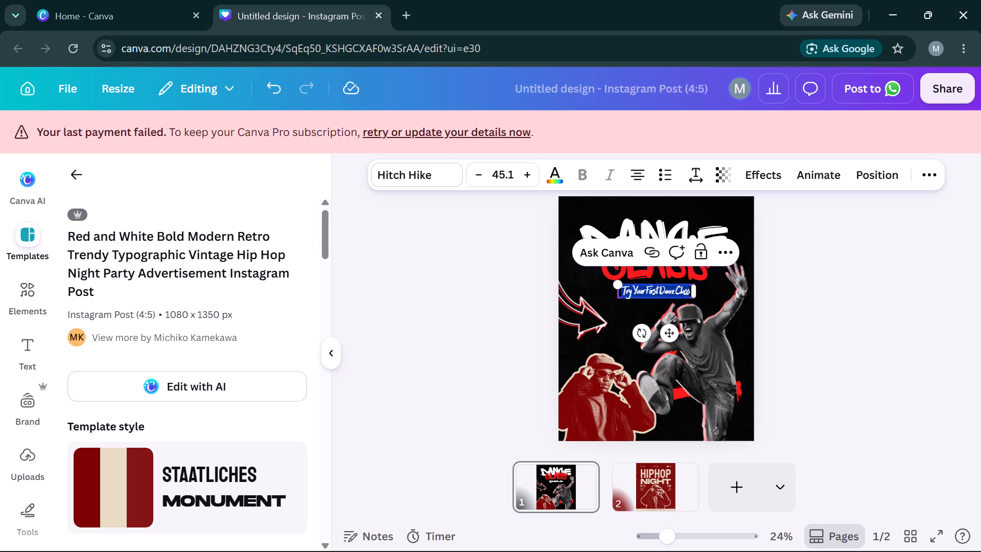
key("e")
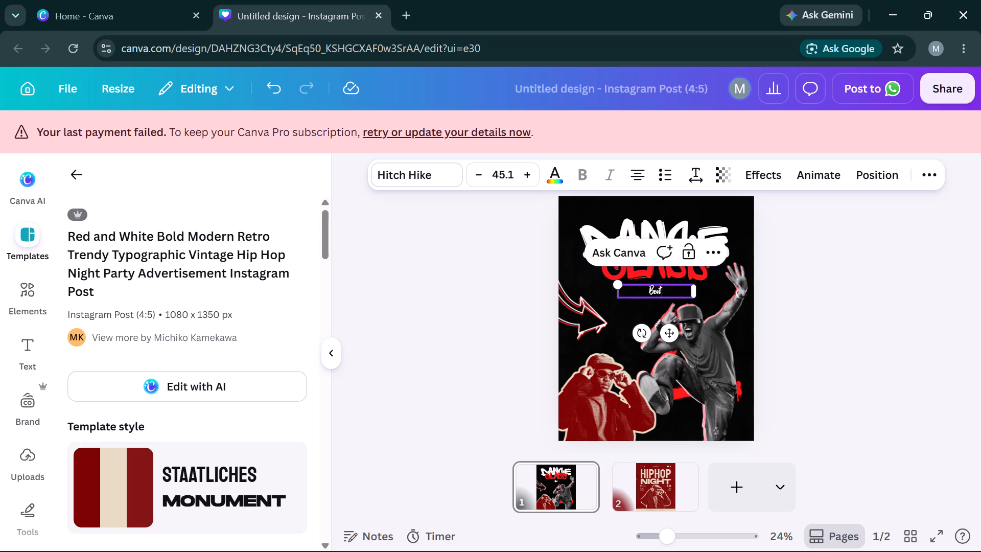
key("e")
type("AKERS")
key("space")
type("BAK")
key("BackSpace")
type("CK")
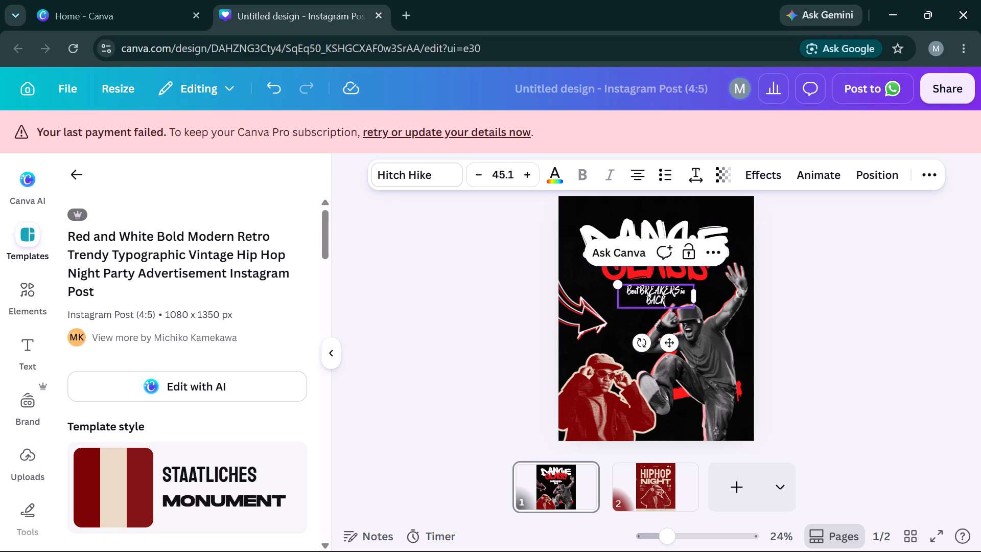
left_click_drag(694, 296, 700, 293)
left_click(675, 328)
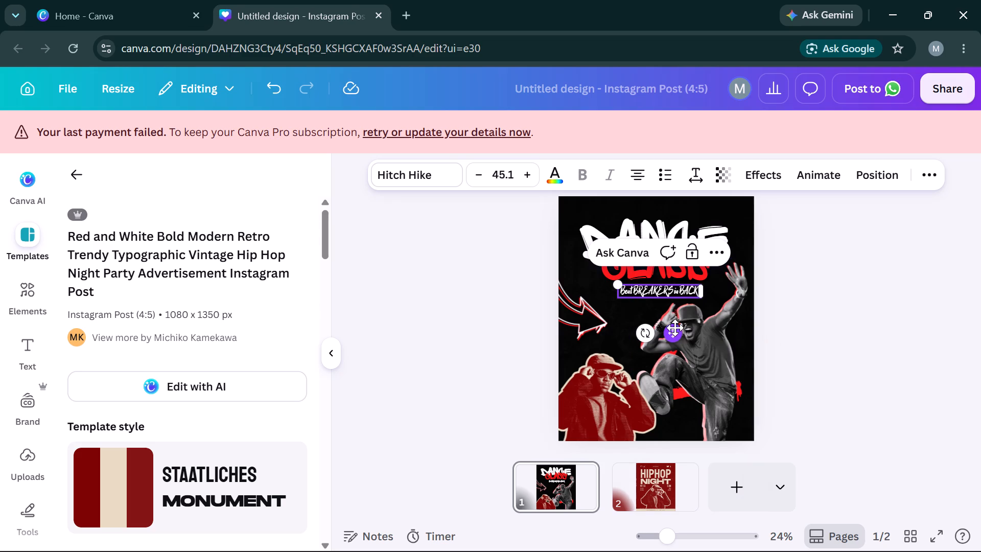
left_click(783, 377)
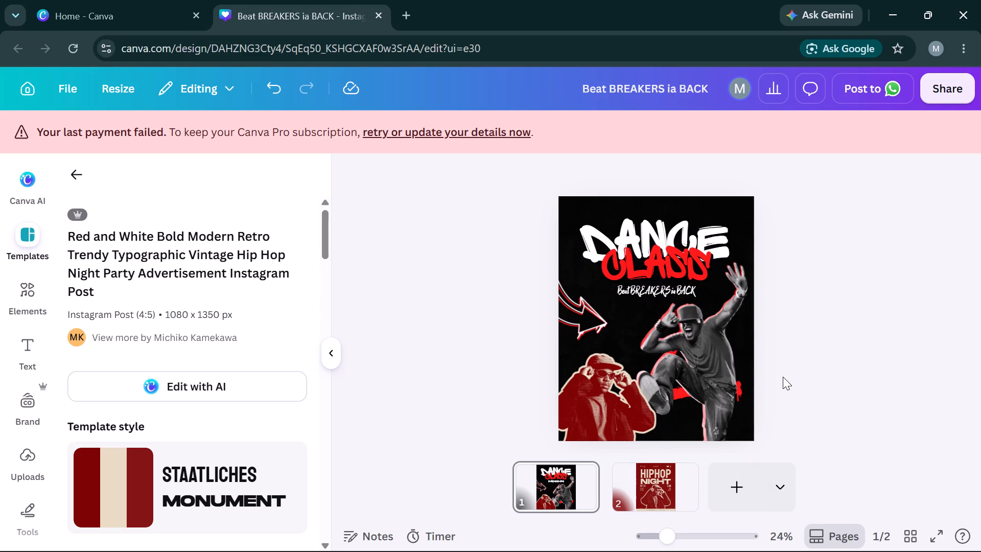
Apply the Dark Brown & Red Bold Grunge Punk "Live Loud Stay Punk" concert template to page 2.
scroll(783, 377, "down", 1)
left_click(638, 480)
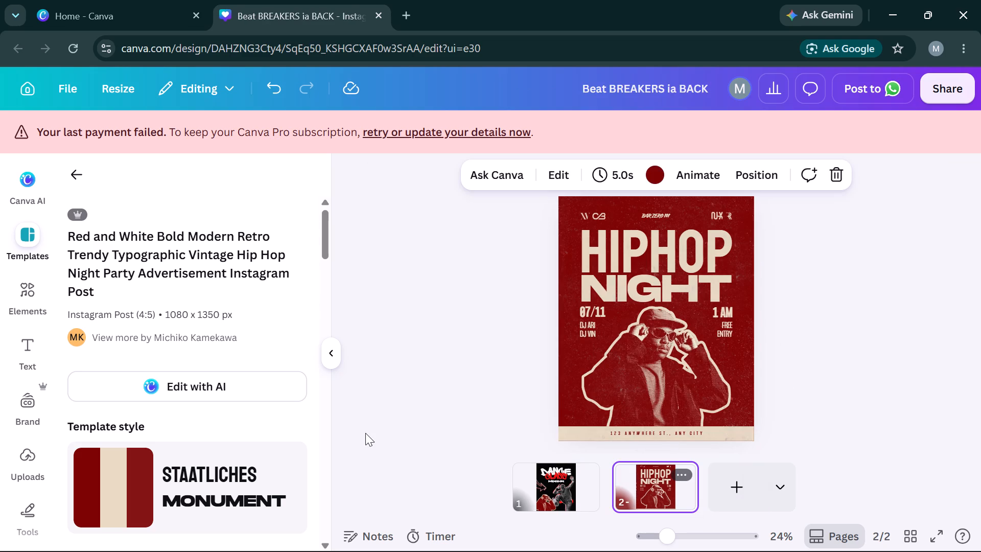
scroll(365, 433, "down", 1)
scroll(156, 384, "down", 3)
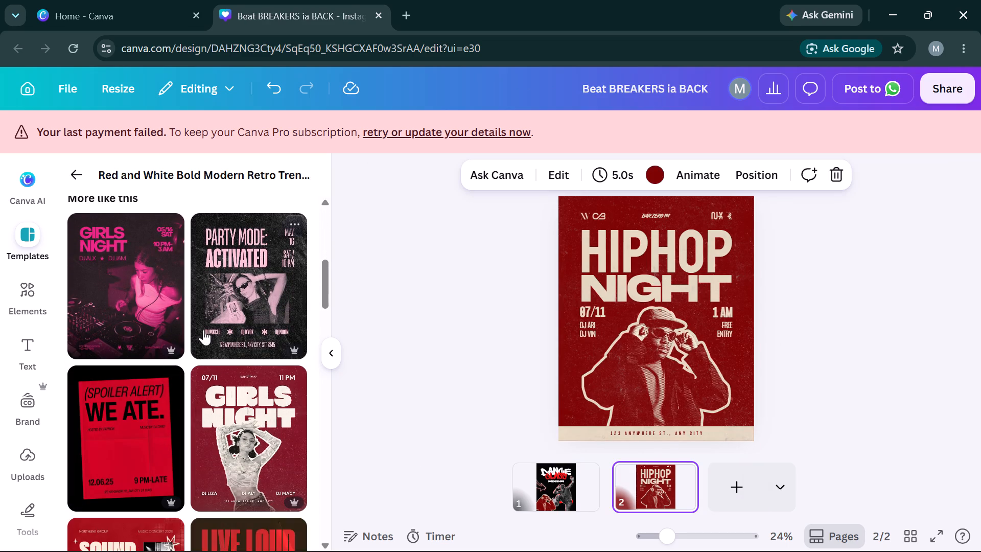
scroll(189, 334, "down", 2)
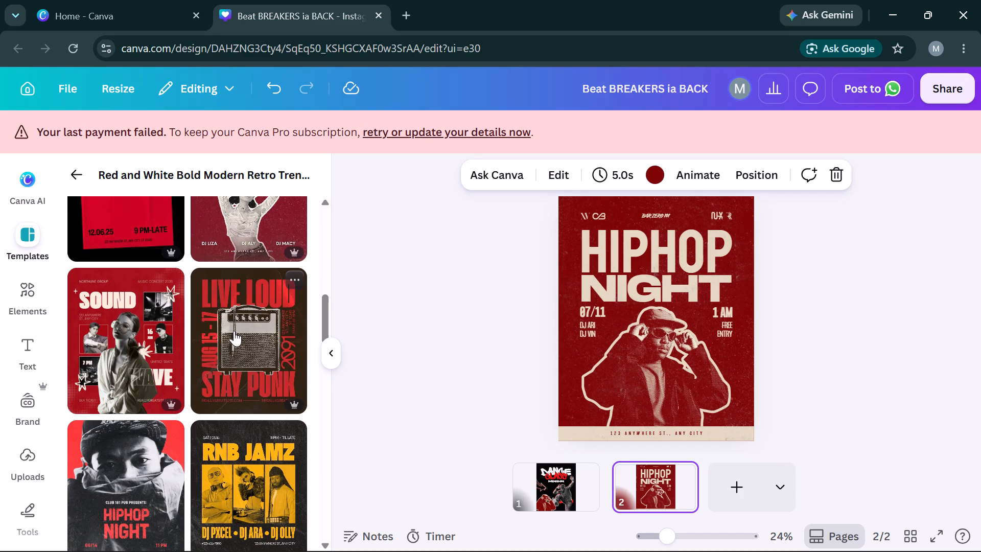
left_click(234, 331)
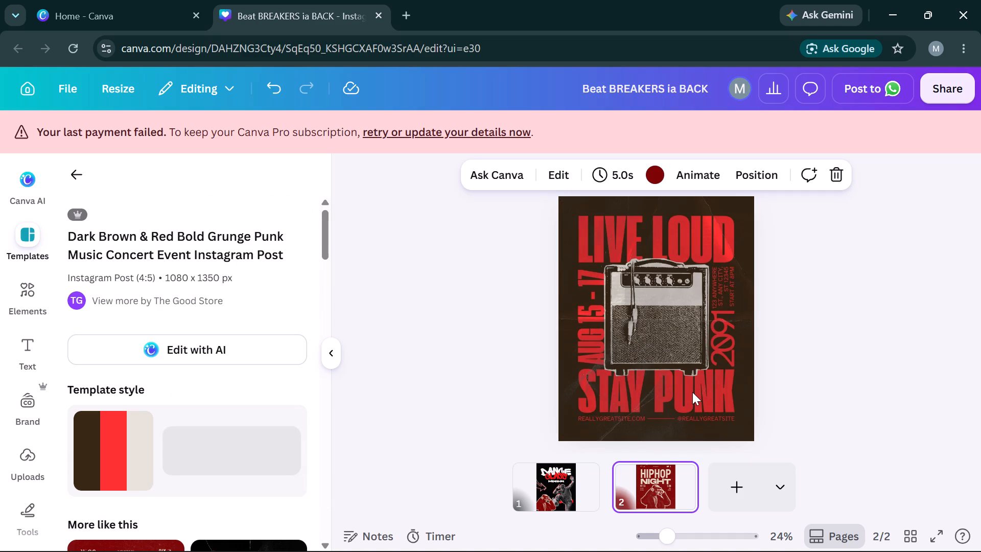
Group all elements on page 2 and scale the group down to less than half the page width.
left_click(786, 273)
key("ctrl+a")
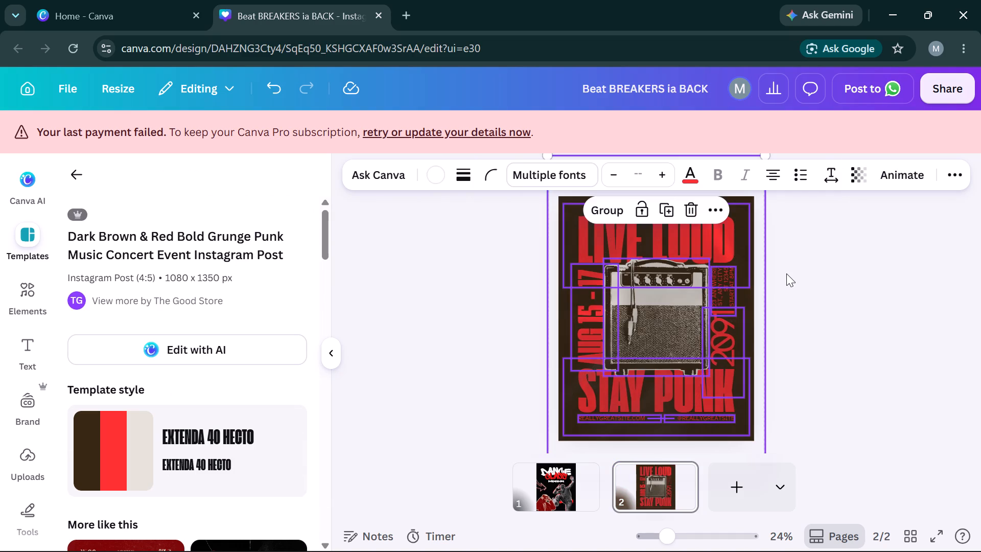
key("ctrl+g")
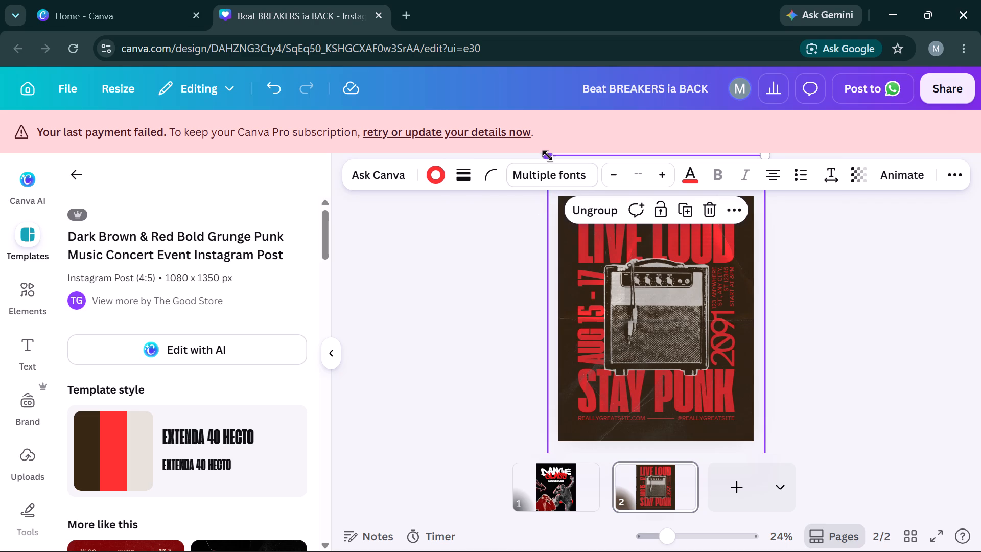
left_click_drag(548, 155, 613, 278)
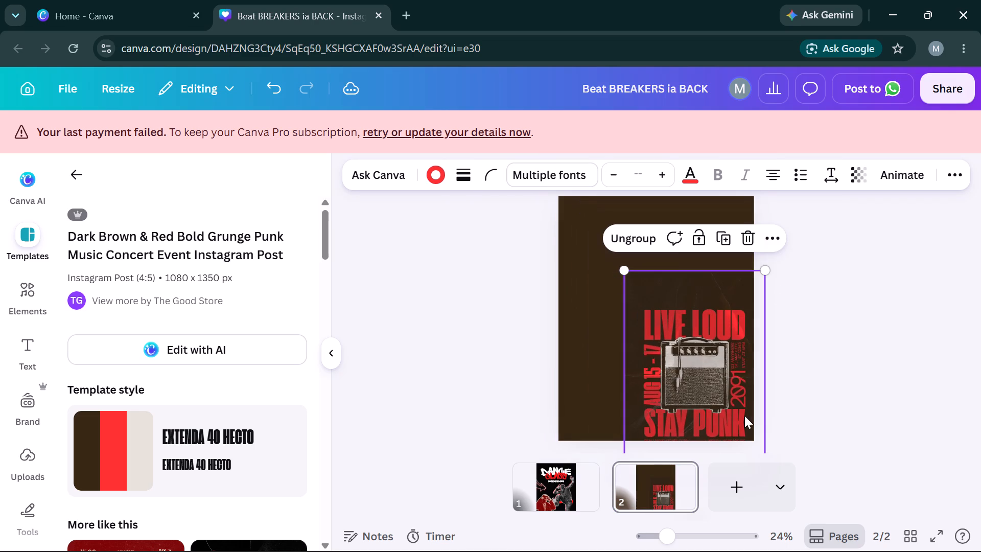
left_click_drag(704, 399, 670, 365)
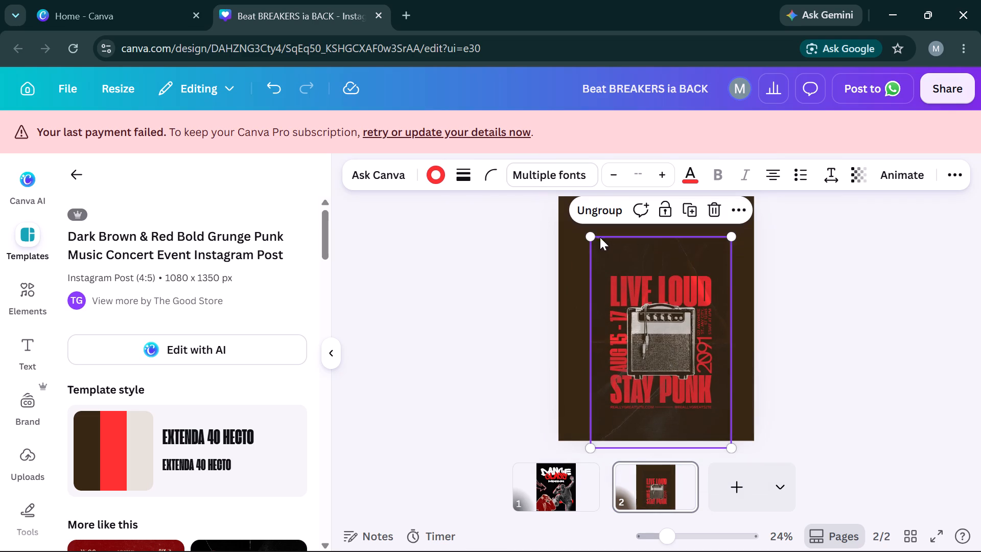
left_click_drag(594, 238, 650, 321)
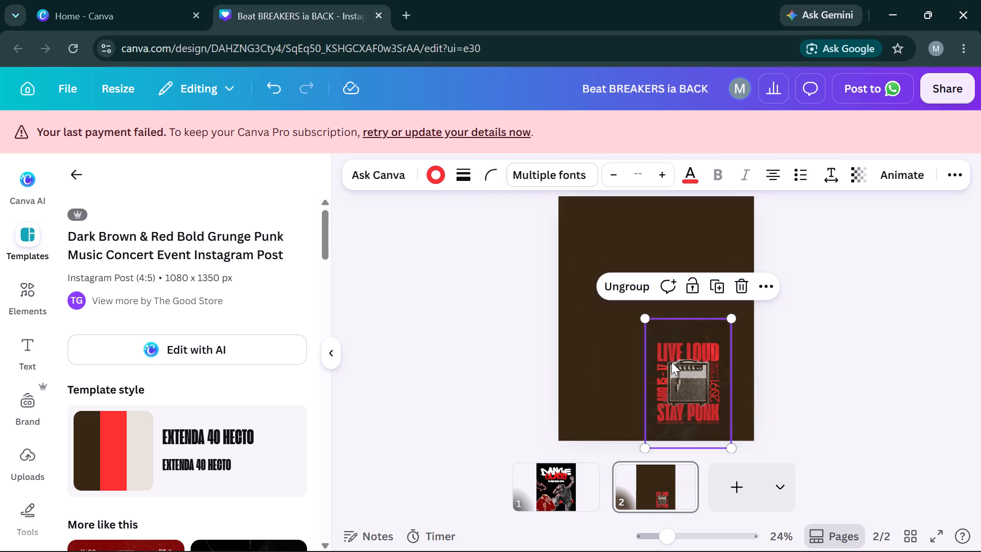
Copy the Live Loud group onto page 1 and position it beside the dancer, partly beyond the page's right edge.
key("ctrl+c")
left_click(581, 495)
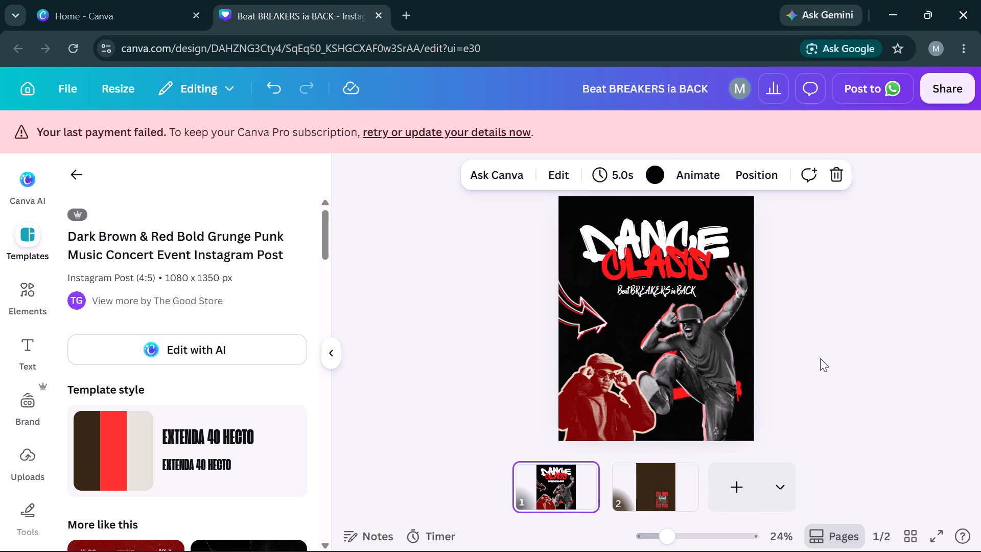
key("ctrl+v")
left_click_drag(704, 376, 721, 407)
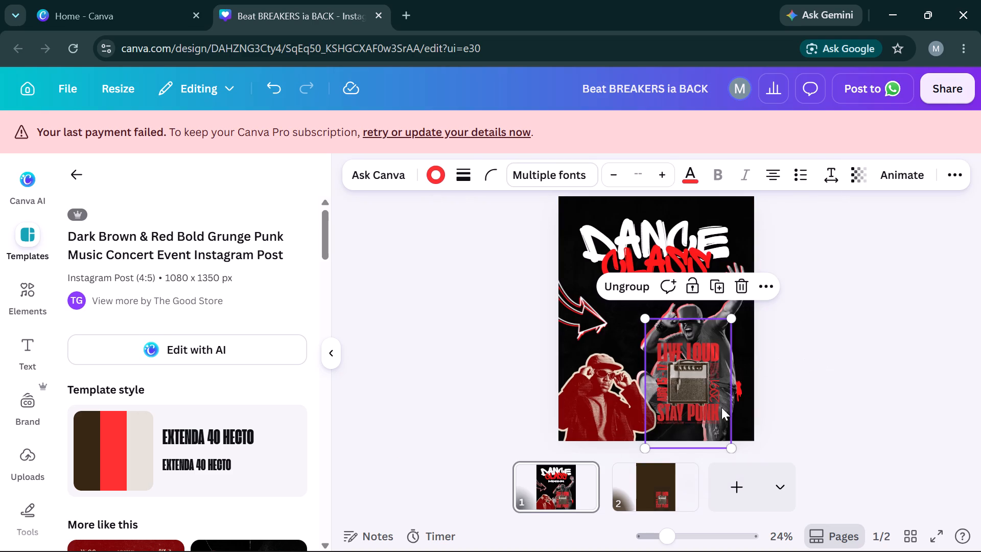
left_click_drag(721, 407, 738, 403)
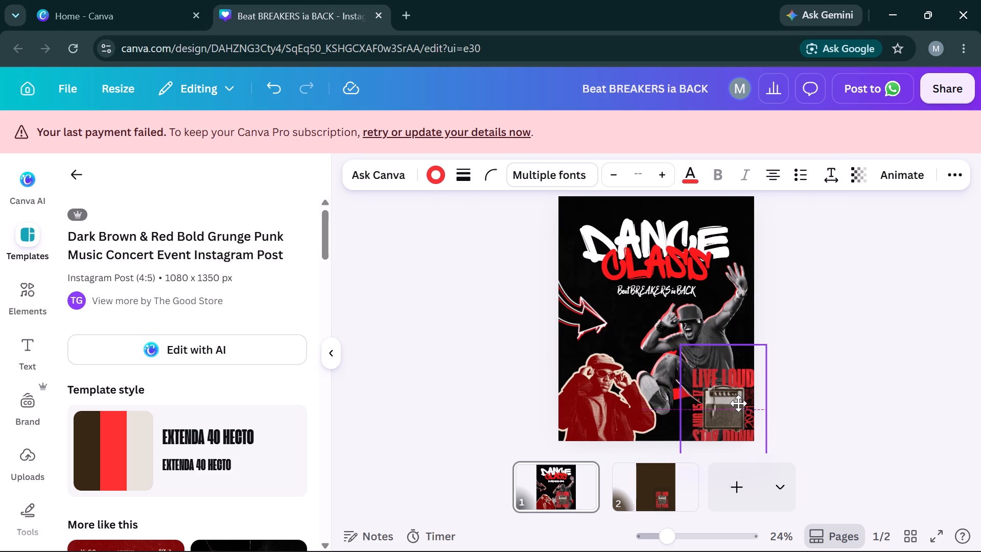
left_click_drag(738, 403, 737, 403)
left_click_drag(737, 403, 754, 354)
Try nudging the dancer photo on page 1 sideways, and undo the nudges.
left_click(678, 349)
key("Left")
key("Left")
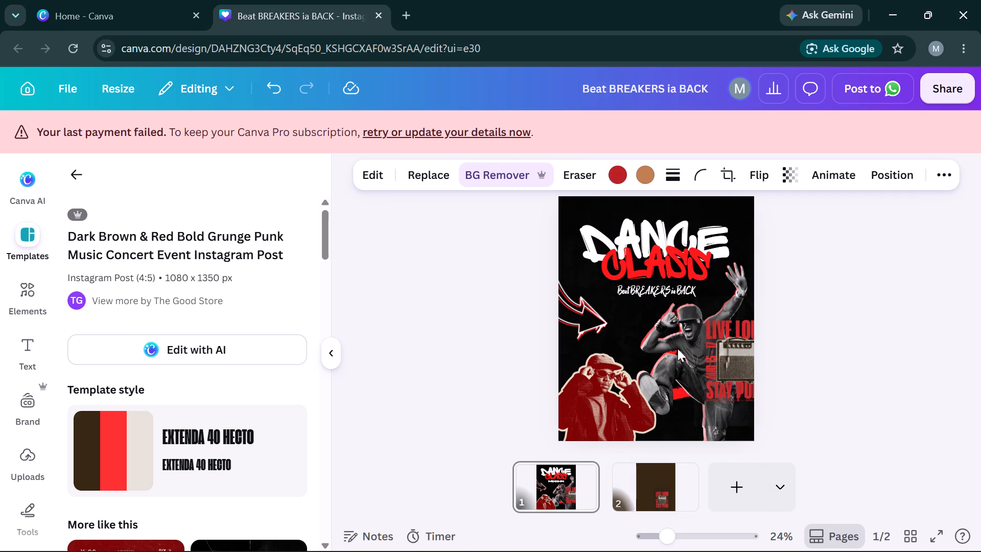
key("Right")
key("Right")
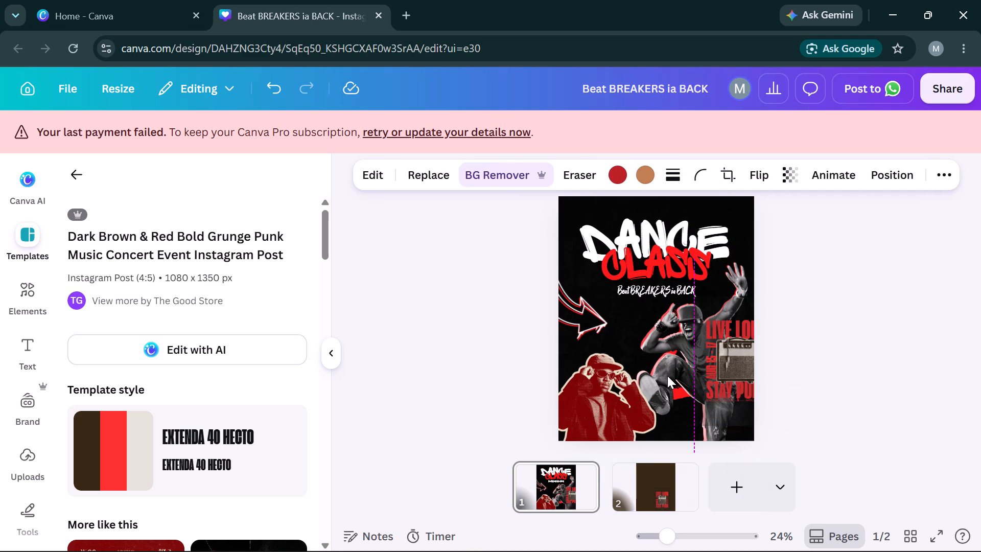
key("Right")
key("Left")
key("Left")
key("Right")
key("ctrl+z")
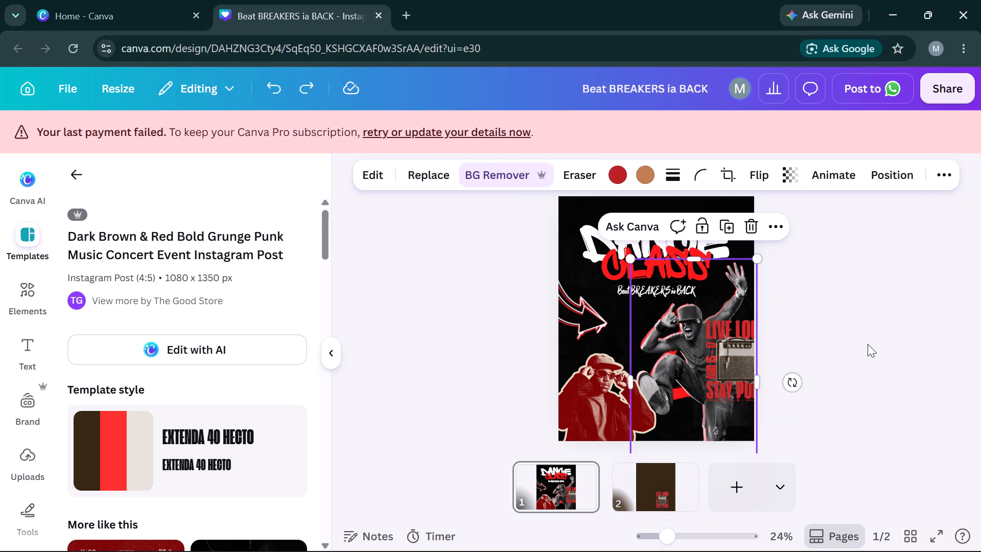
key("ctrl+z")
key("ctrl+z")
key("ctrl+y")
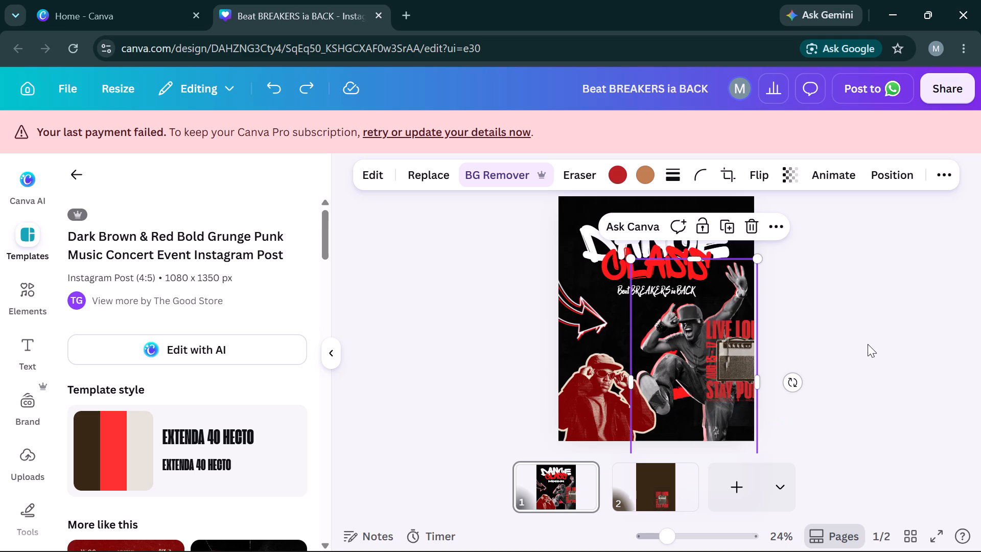
Replace page 2 with the Black & Red Bold Grunge Punk "Stay Loud" guitar concert template.
left_click(653, 472)
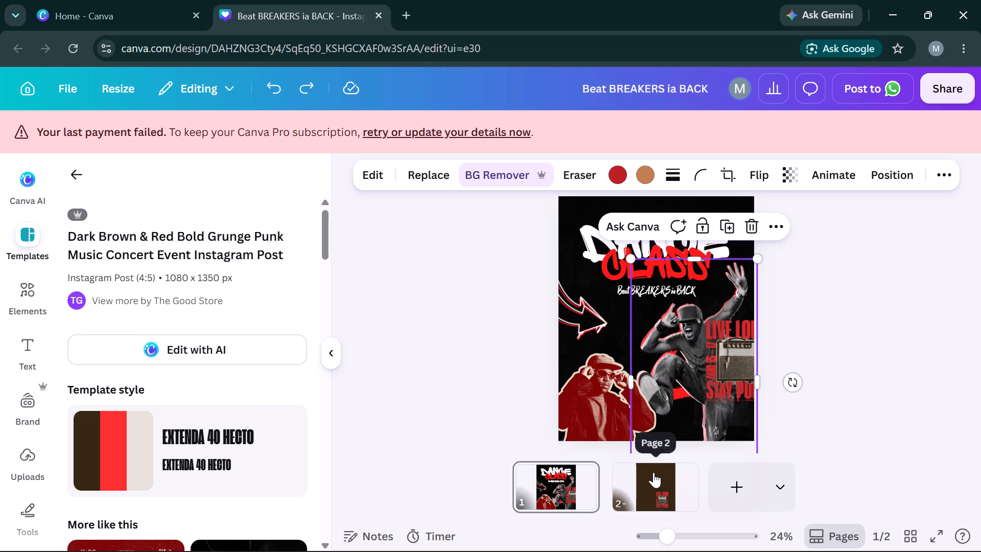
scroll(219, 479, "down", 3)
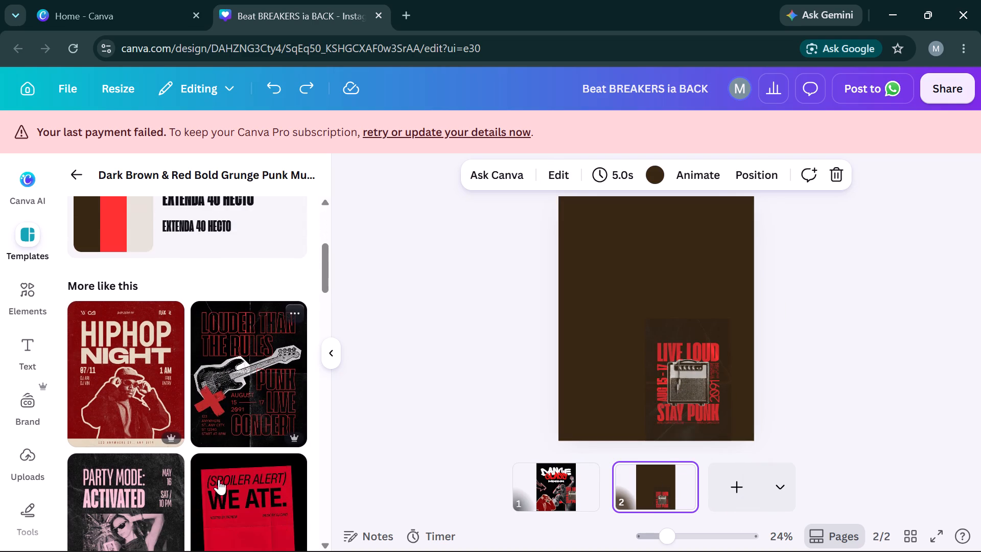
scroll(219, 479, "down", 1)
scroll(243, 383, "down", 1)
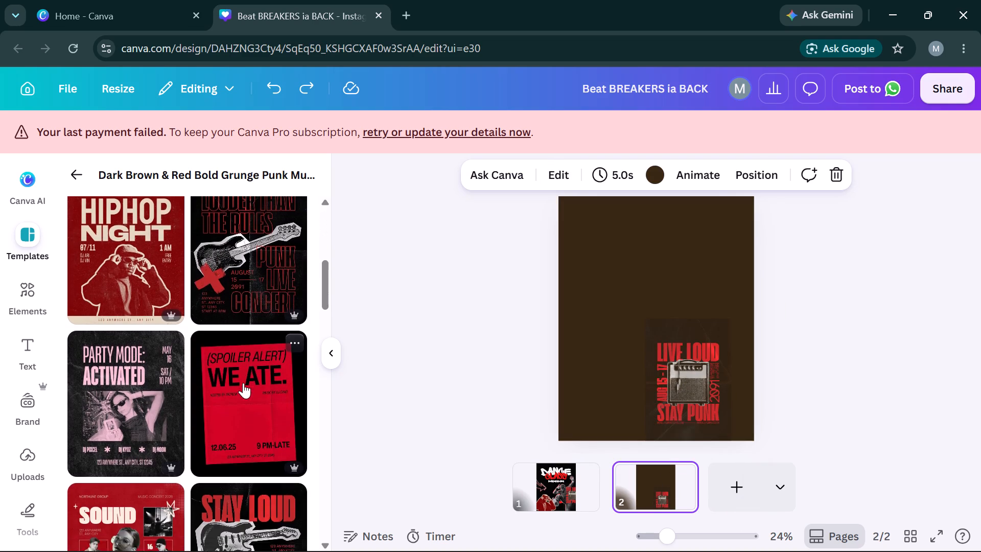
scroll(243, 383, "down", 2)
left_click(243, 383)
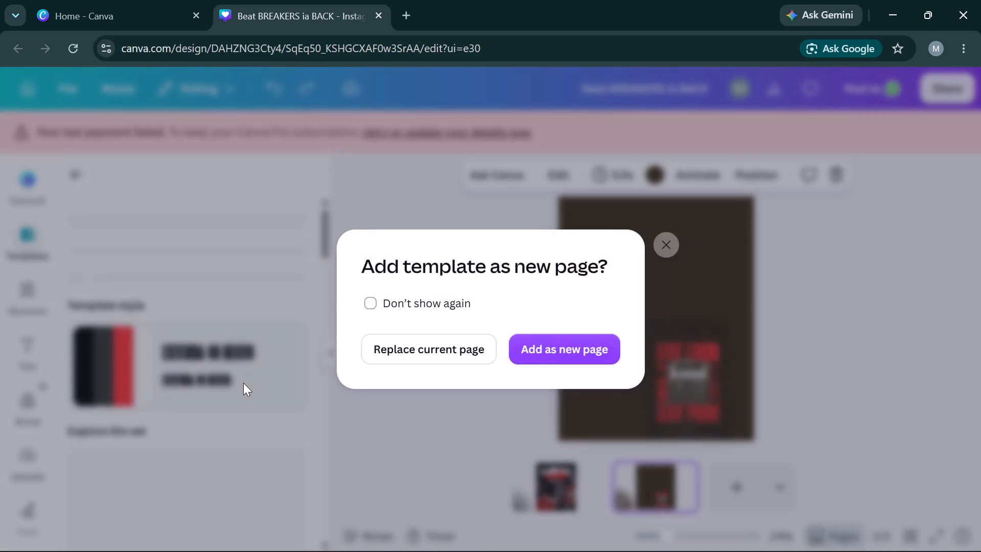
left_click(493, 345)
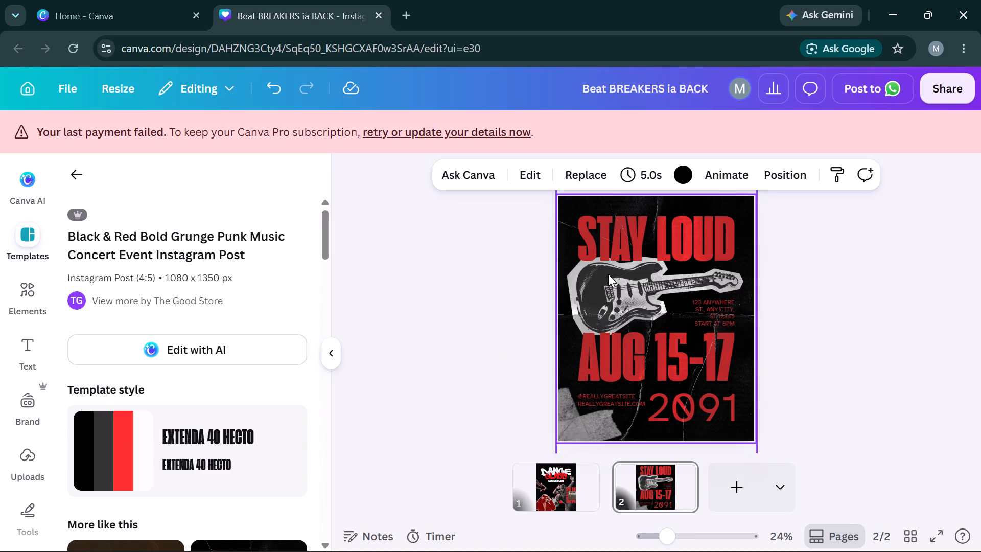
Copy the electric guitar cutout from the Stay Loud template on page 2 onto page 1.
left_click(836, 262)
left_click(591, 273)
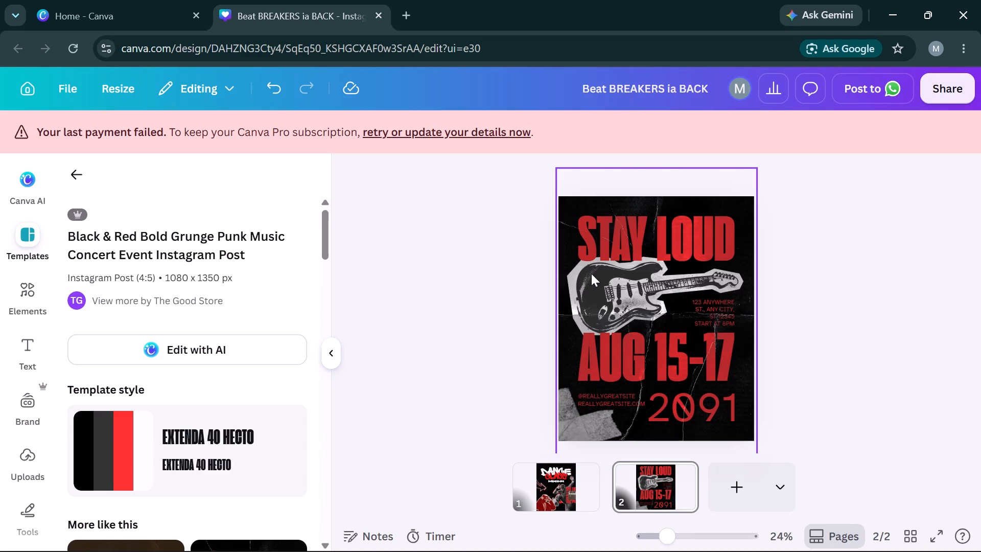
double_click(606, 292)
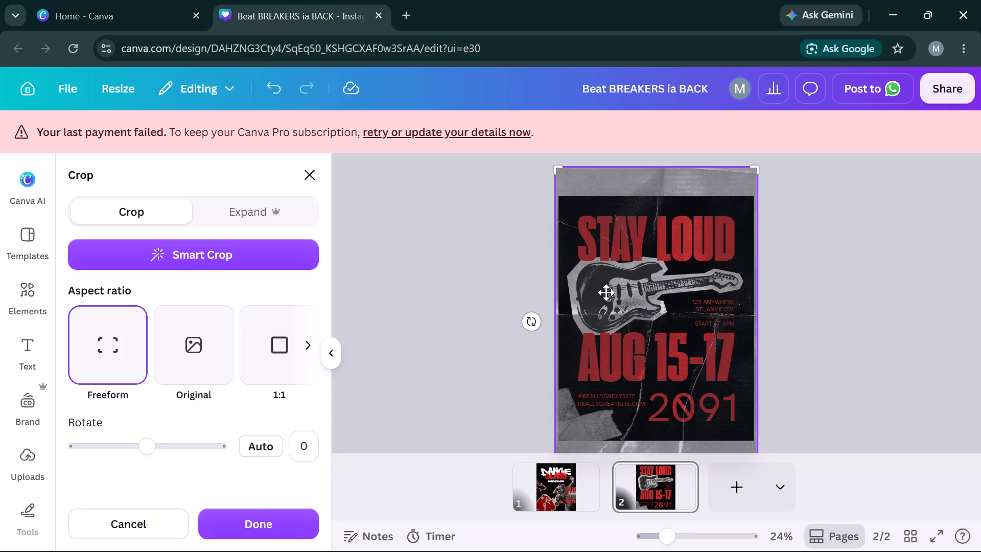
left_click(606, 292)
left_click(833, 246)
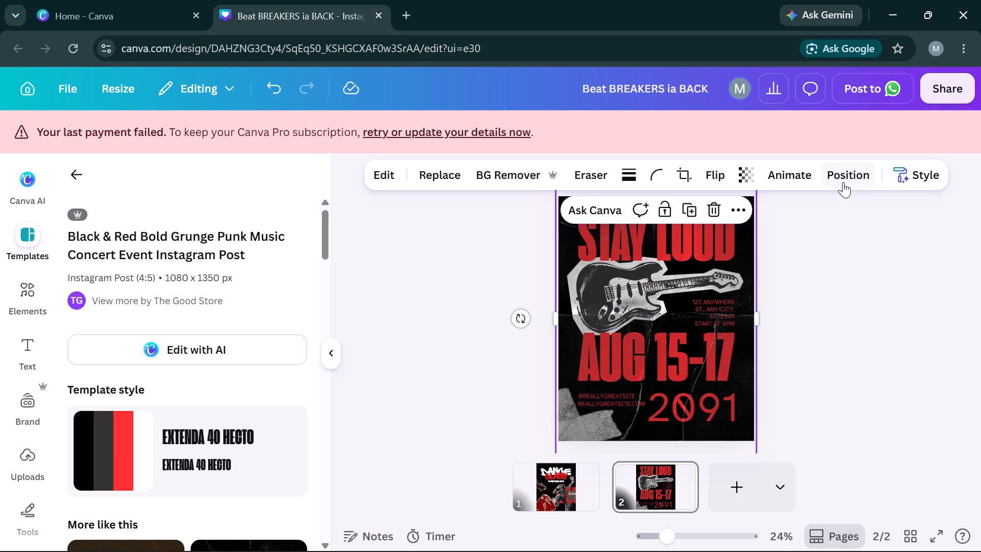
left_click(844, 180)
scroll(185, 402, "down", 4)
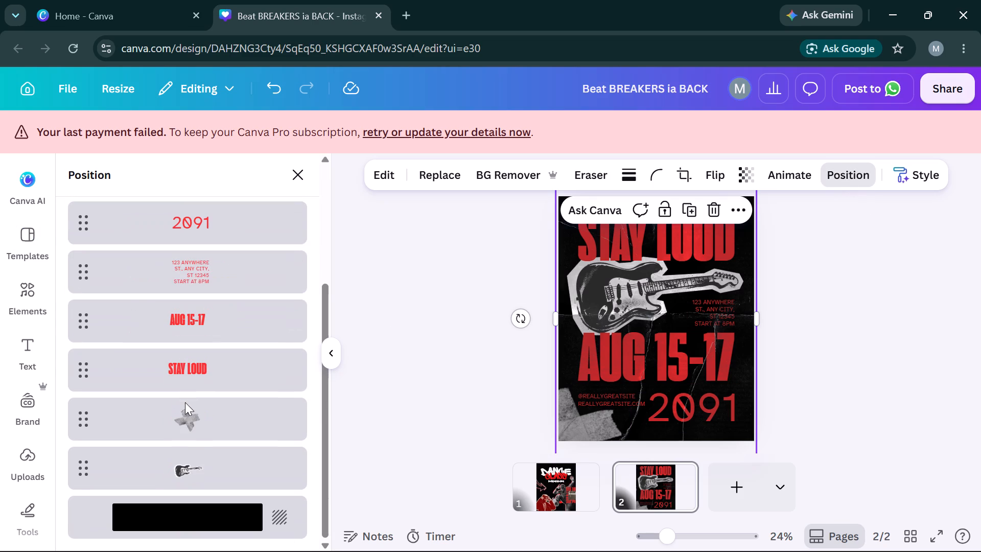
left_click(188, 470)
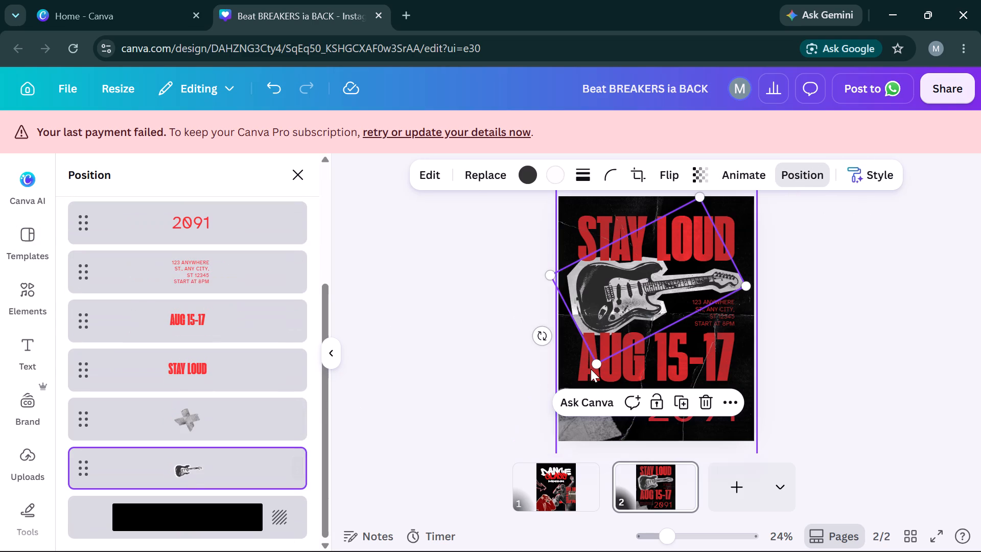
key("ctrl+c")
left_click(561, 489)
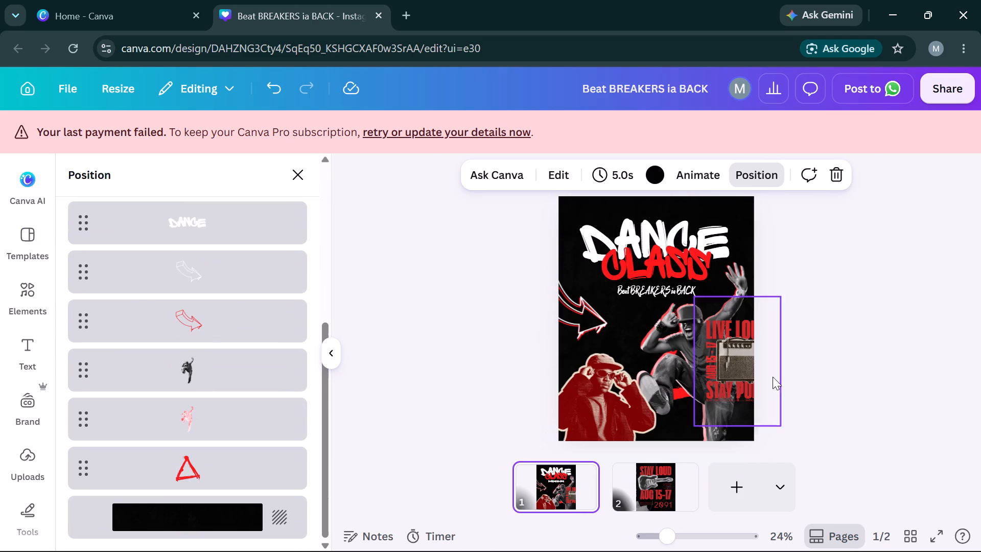
key("ctrl+v")
Scale the guitar down to about half the page width, place it above the red-toned man in sunglasses, and tilt it slightly.
left_click_drag(697, 199, 634, 260)
left_click_drag(611, 315, 593, 314)
left_click_drag(682, 275, 675, 270)
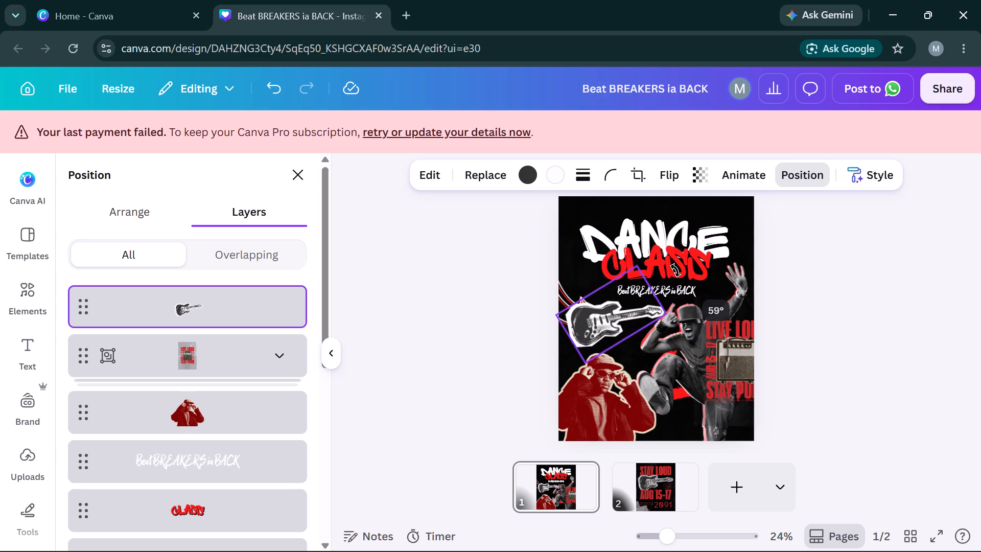
left_click_drag(675, 270, 665, 267)
Replace the red title word CLASS on page 1 with BTBS.
left_click(696, 258)
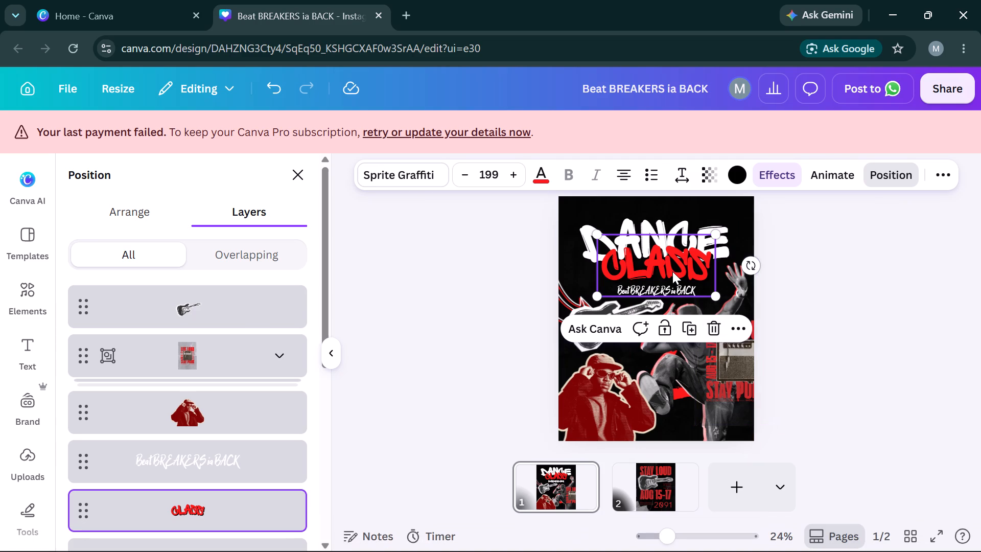
key("b")
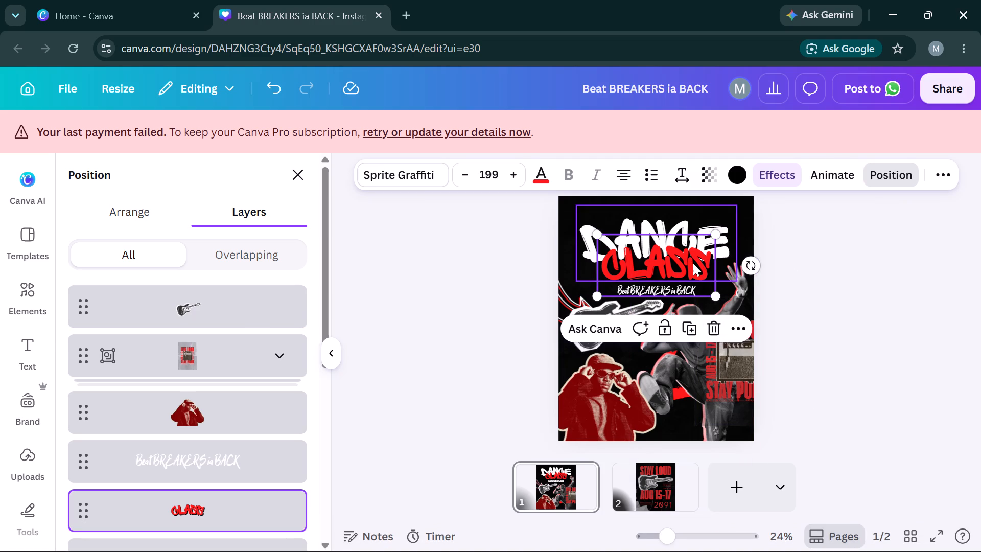
double_click(690, 261)
type("BTBS")
left_click(867, 266)
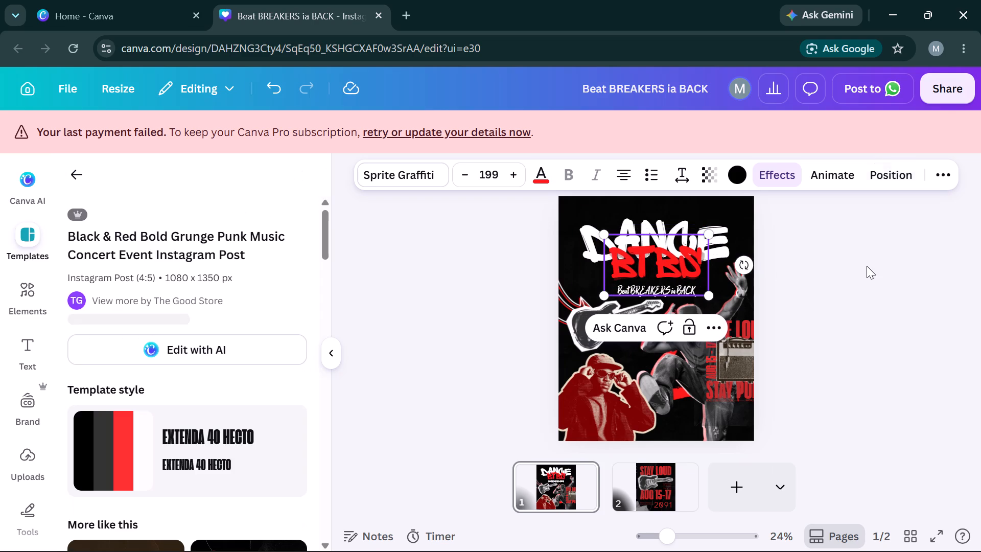
left_click(867, 266)
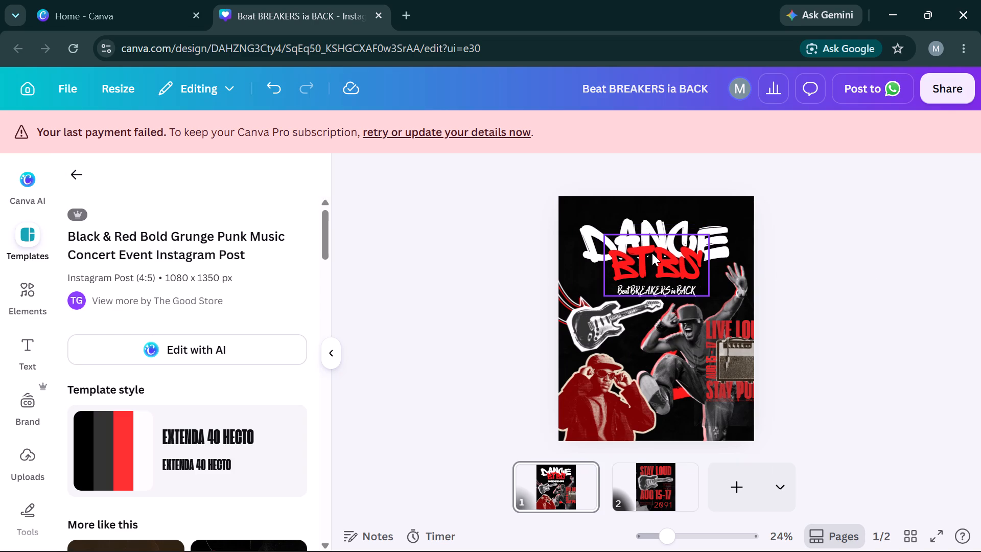
left_click(652, 253)
left_click(652, 253)
left_click(652, 253)
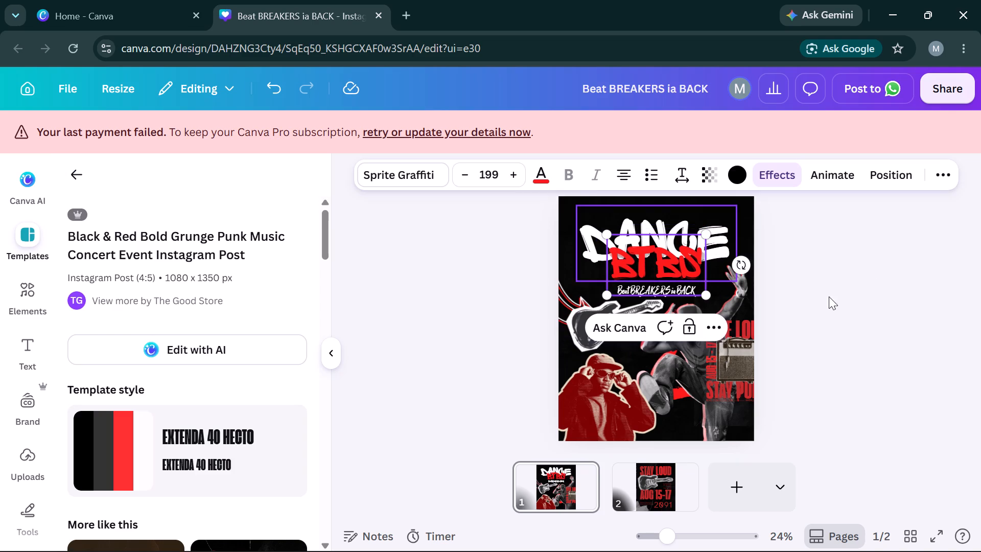
left_click(850, 306)
left_click(850, 306)
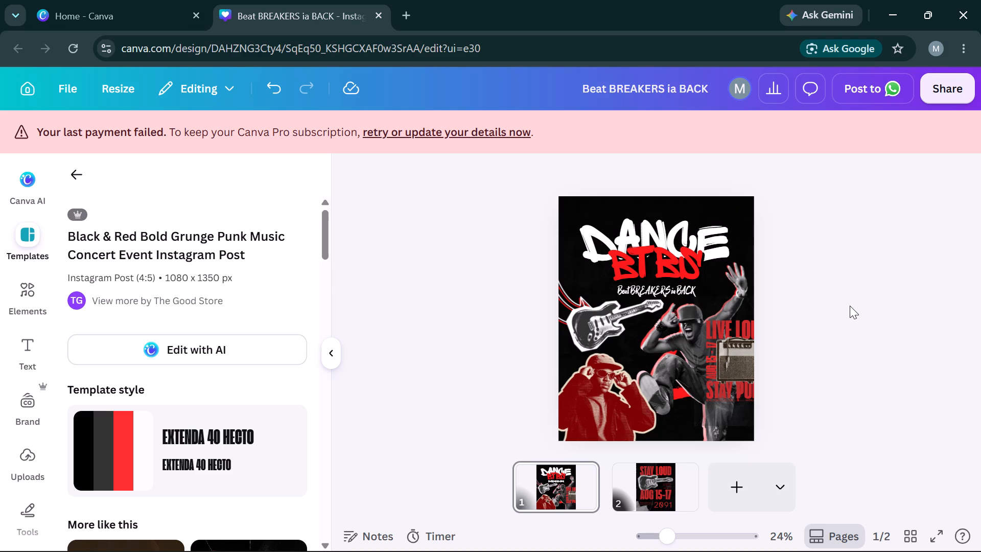
Replace page 2 with the Black and White Minimalist Rockstar Of The Week template.
scroll(176, 435, "down", 3)
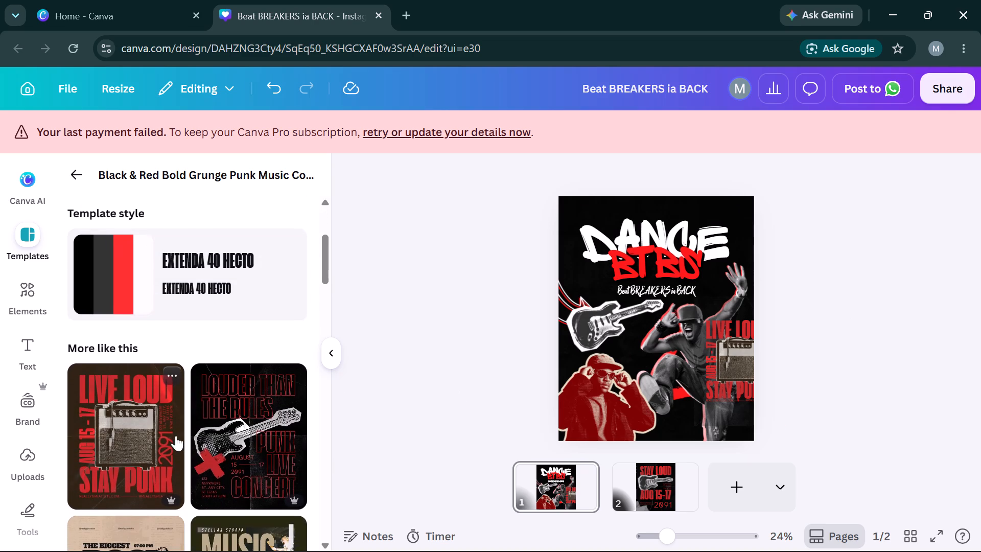
left_click(673, 470)
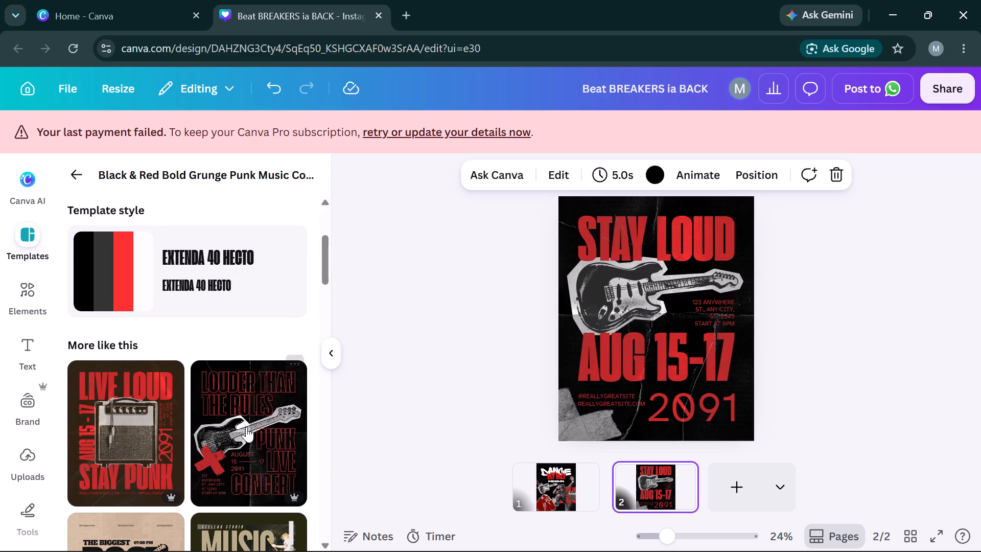
scroll(246, 427, "down", 5)
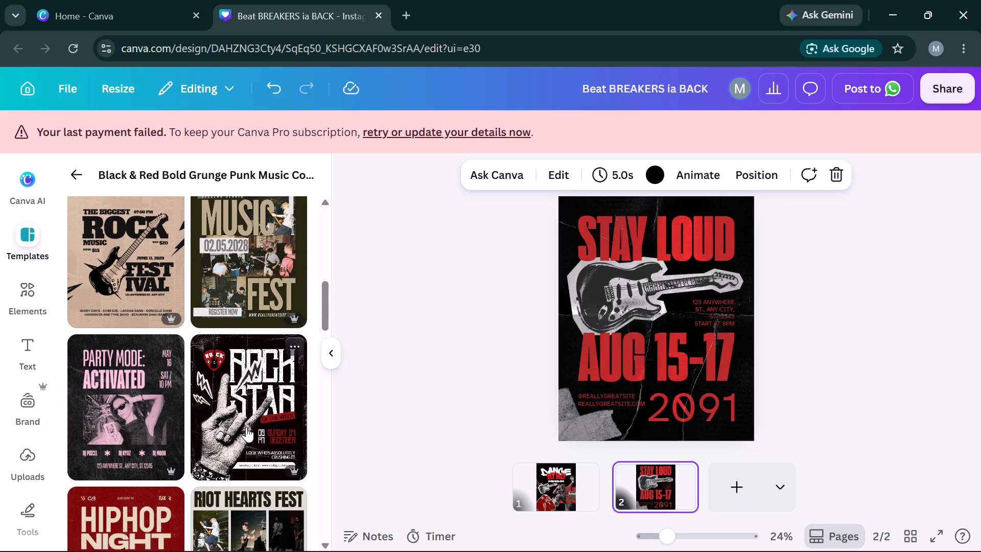
scroll(246, 427, "down", 1)
left_click(255, 337)
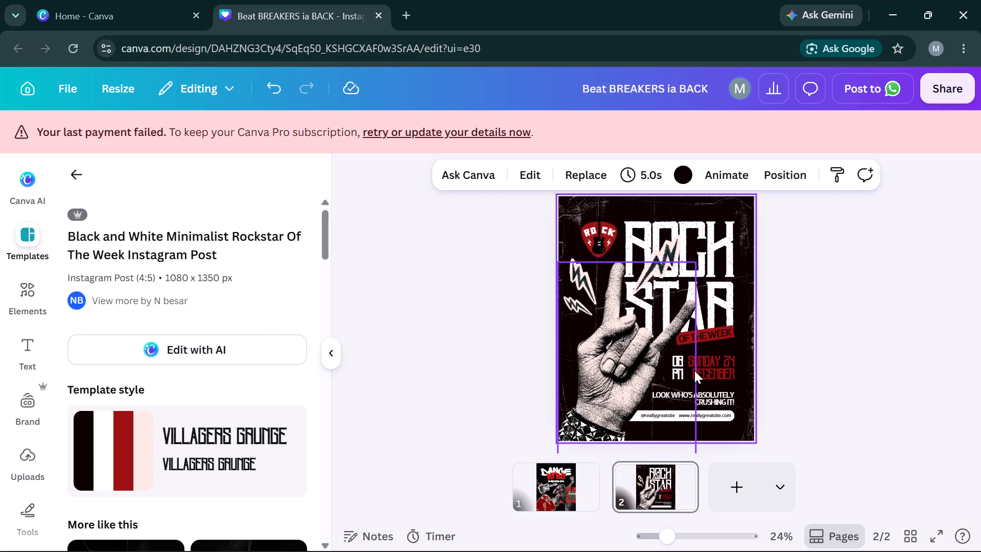
Group the horned hand, the large lightning bolt over the title and the ROCK guitar-pick badge on page 2.
left_click(626, 323)
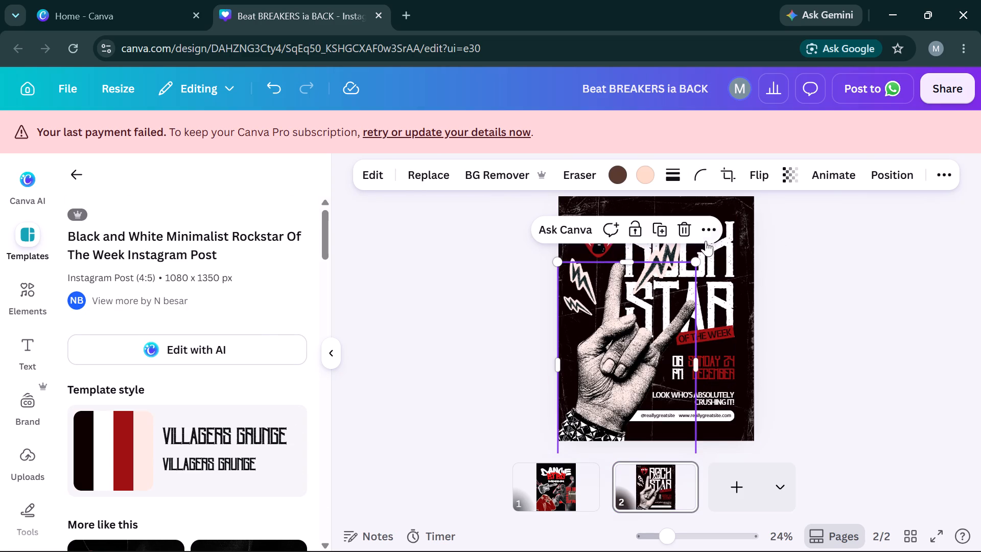
left_click(710, 255, "ctrl+shift")
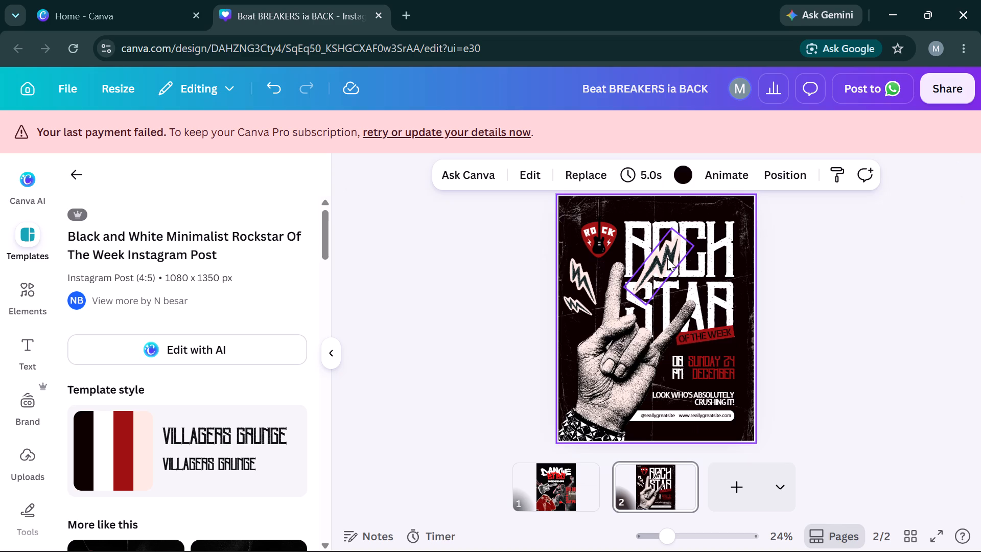
left_click(667, 258)
left_click(810, 180)
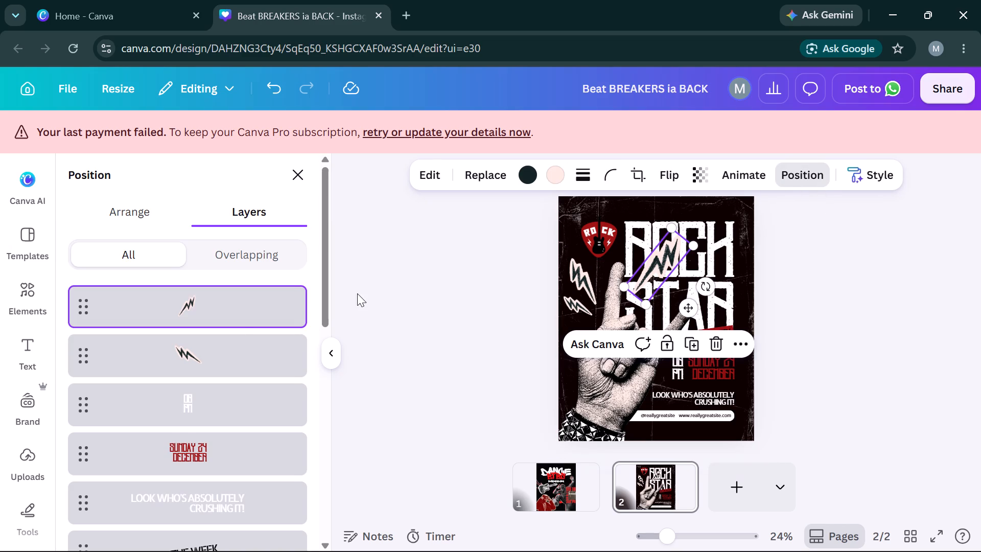
scroll(174, 428, "down", 1)
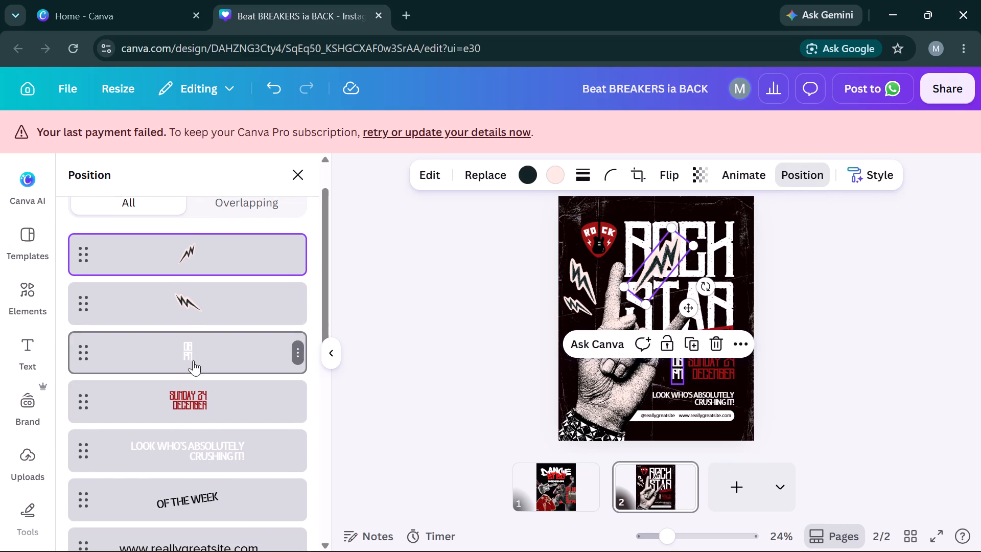
scroll(186, 444, "down", 5)
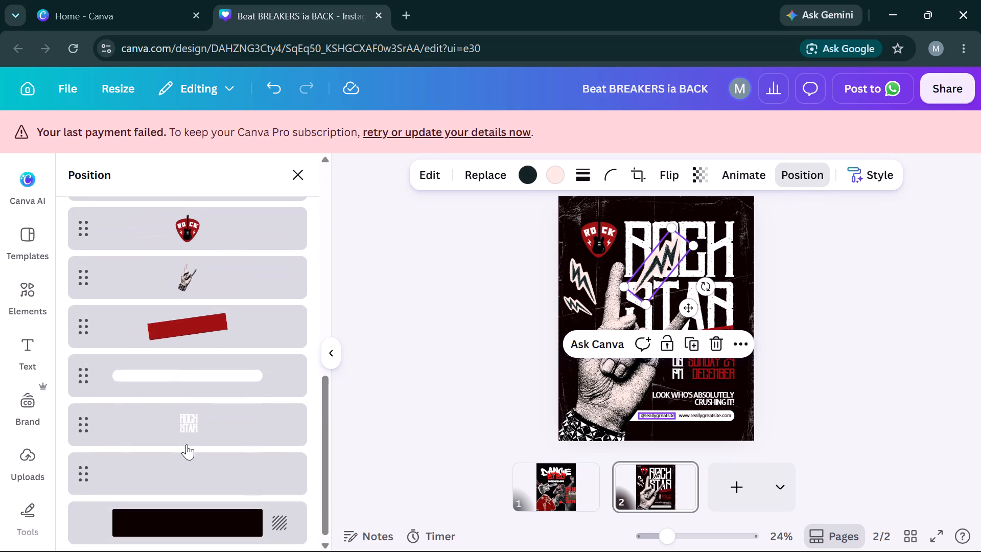
scroll(186, 444, "up", 2)
left_click(196, 367, "ctrl")
scroll(196, 367, "up", 1, "ctrl")
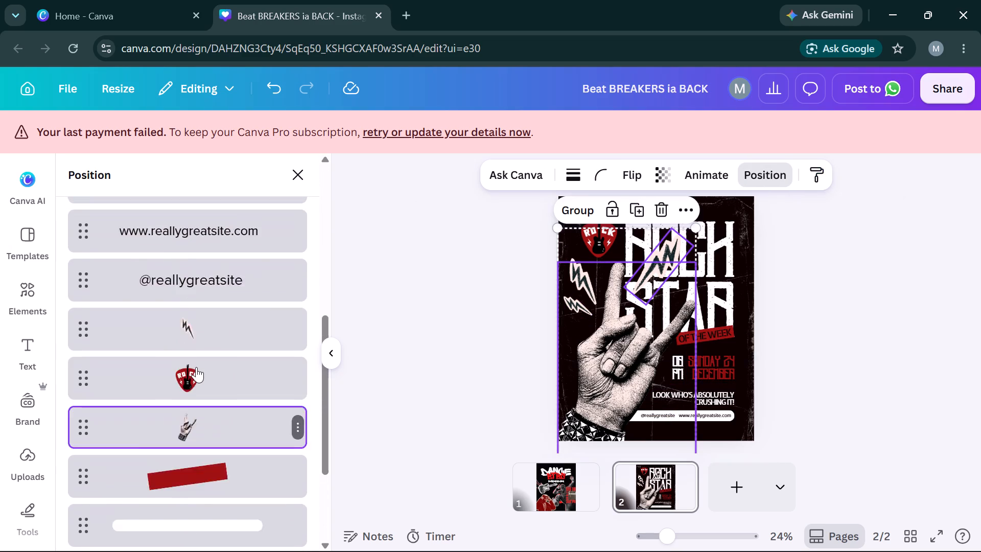
scroll(196, 367, "up", 4, "ctrl")
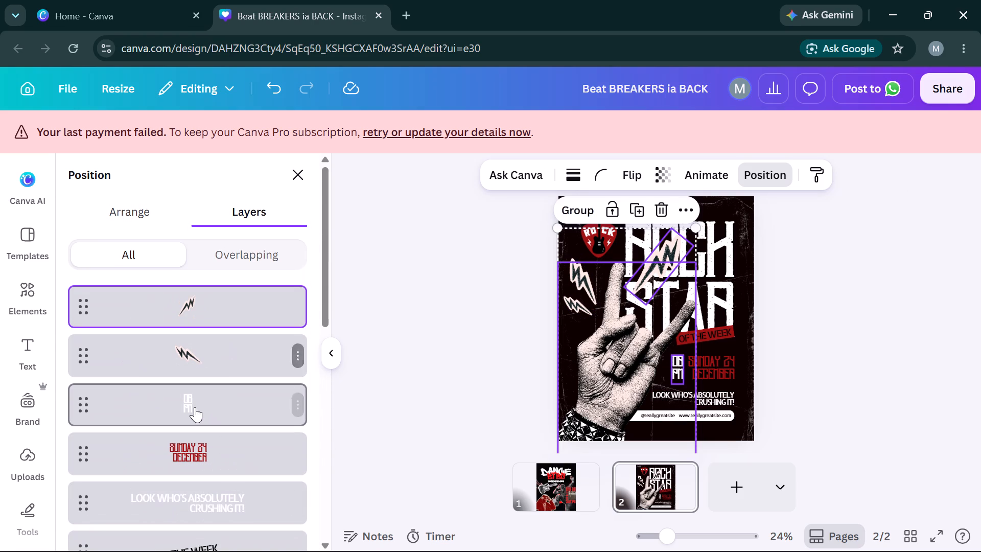
left_click(195, 407, "ctrl")
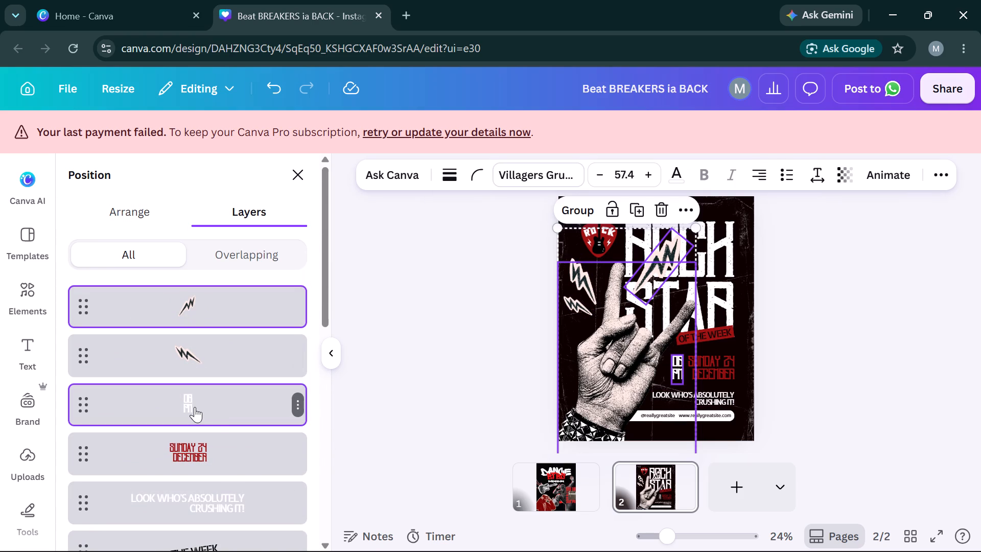
left_click(214, 412, "ctrl")
scroll(214, 412, "down", 1, "ctrl")
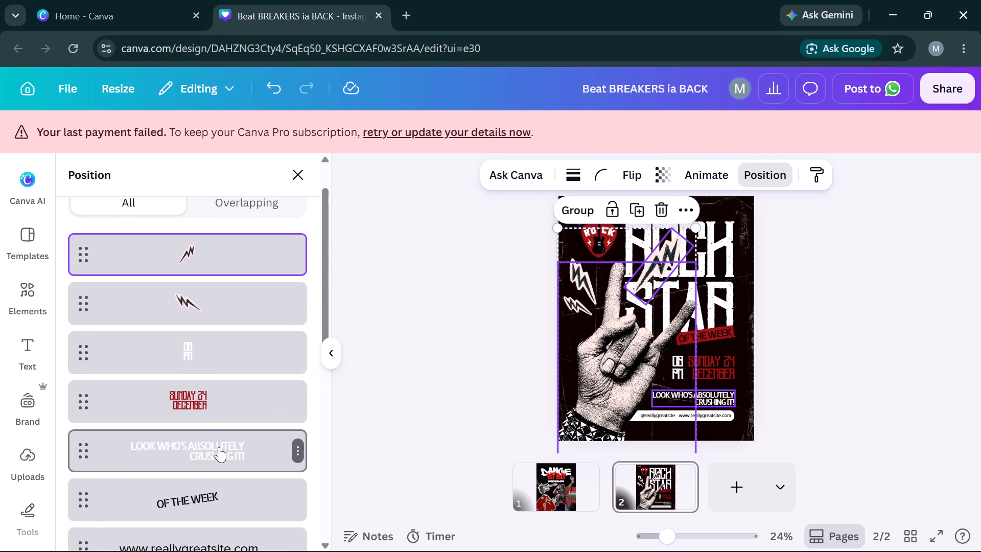
scroll(219, 447, "down", 3, "ctrl")
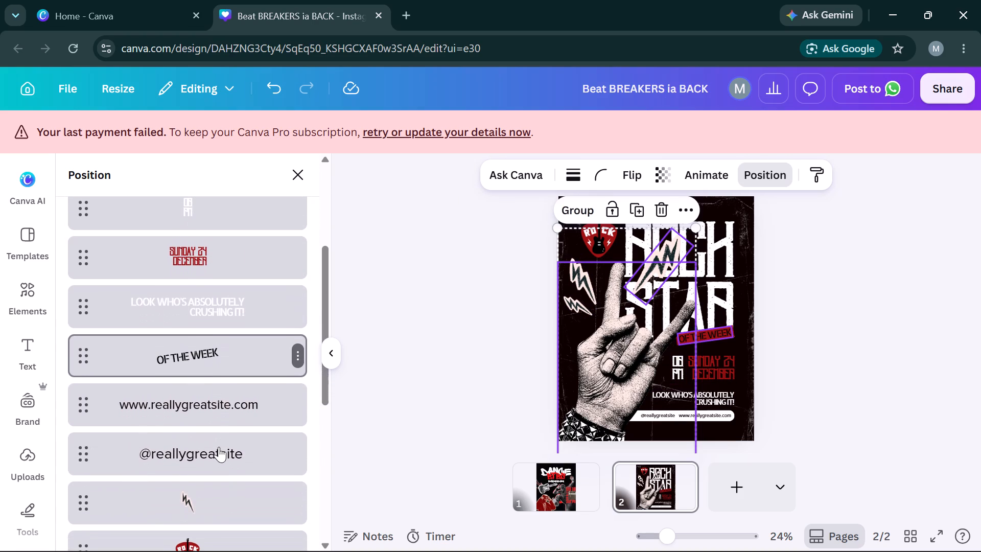
scroll(219, 447, "down", 2, "ctrl")
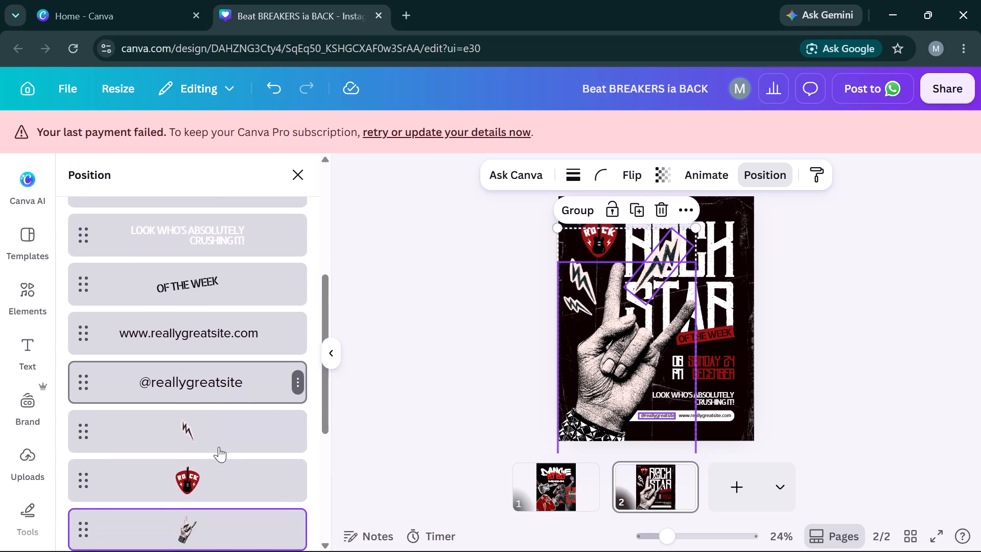
scroll(219, 447, "down", 1, "ctrl")
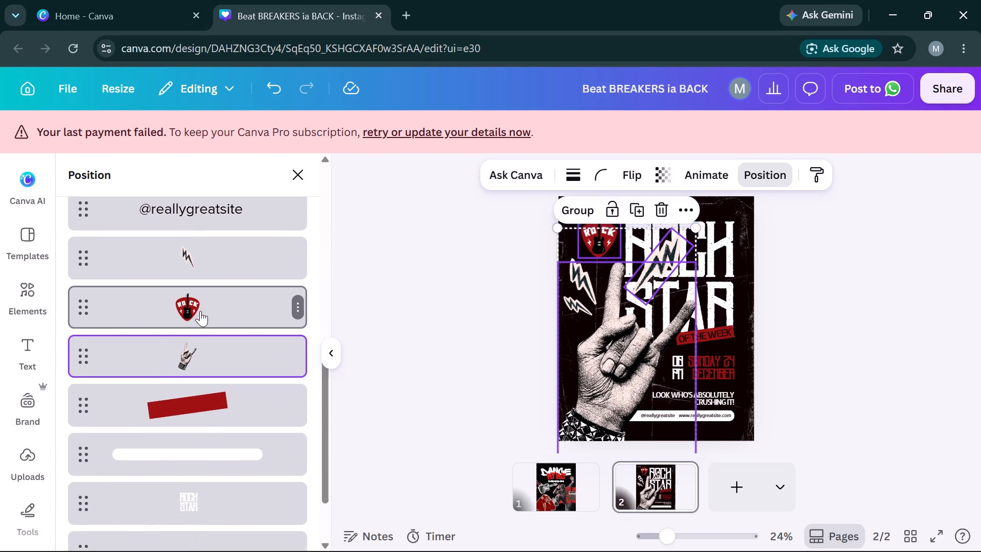
left_click(200, 311, "ctrl")
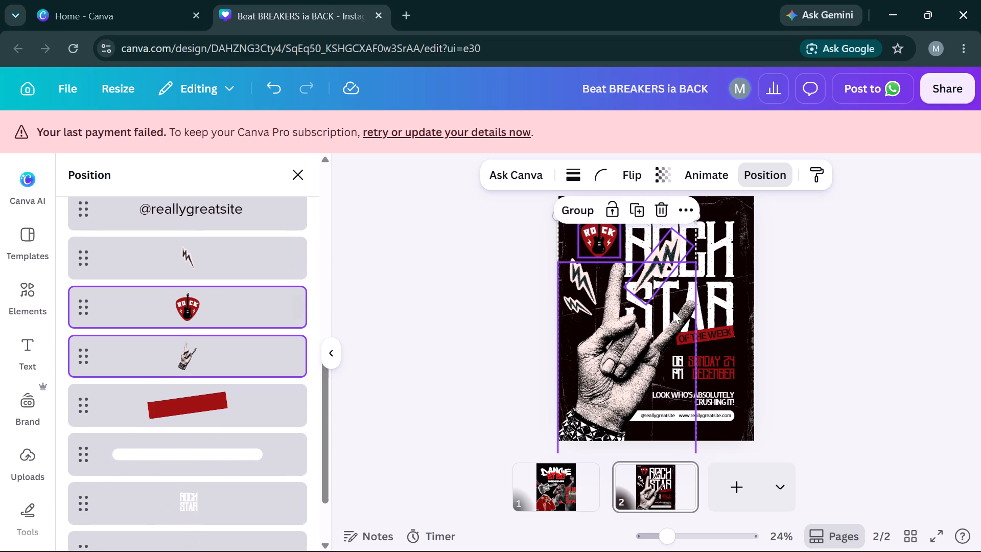
key("ctrl+g")
Copy the grouped hand, lightning bolt and badge onto page 1, scaled to about a third of the page width, over the red-toned man.
key("ctrl+c")
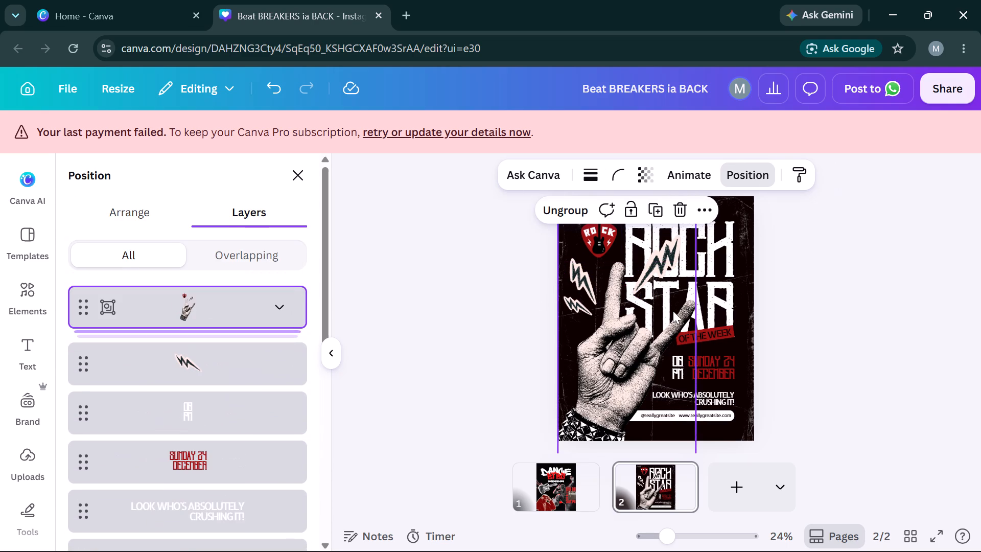
scroll(863, 255, "up", 4)
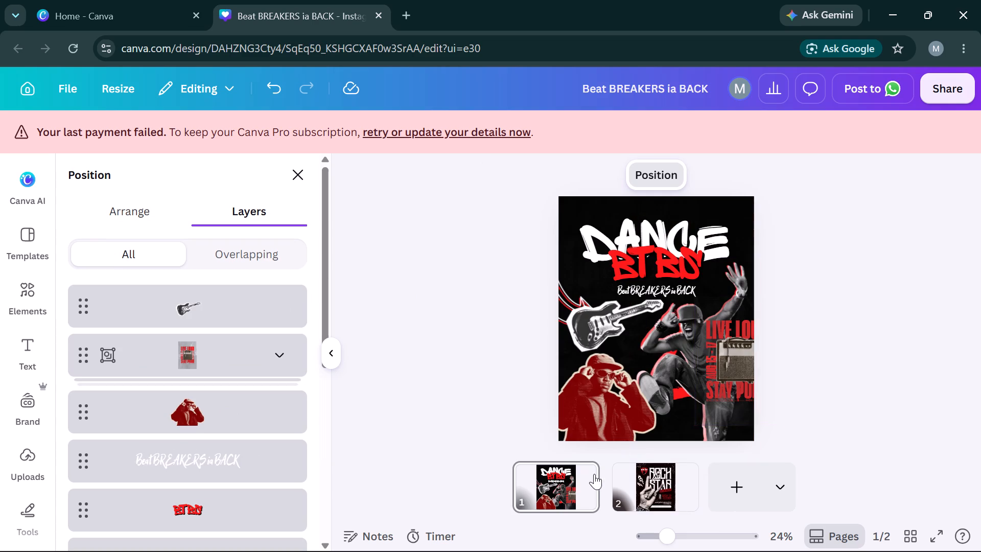
key("ctrl+v")
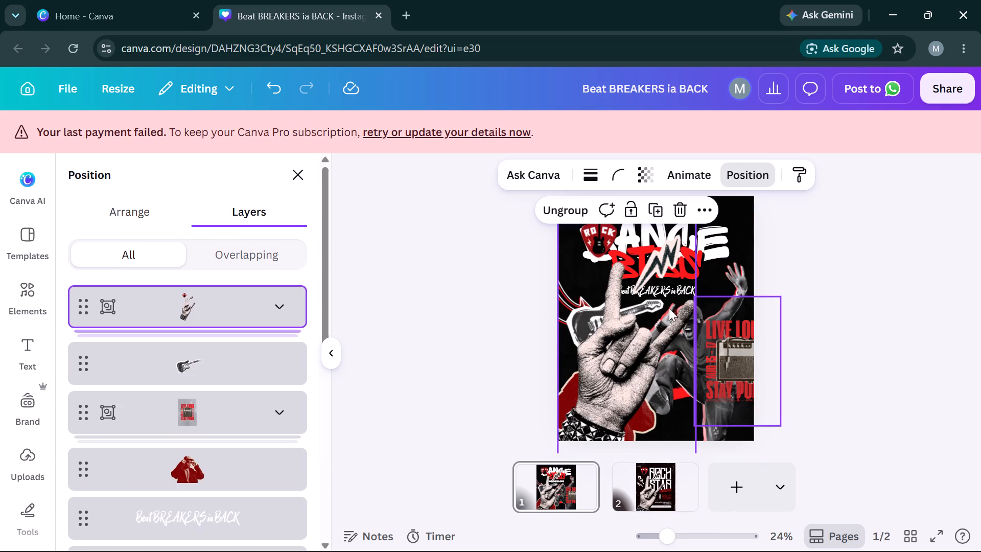
scroll(616, 350, "up", 2)
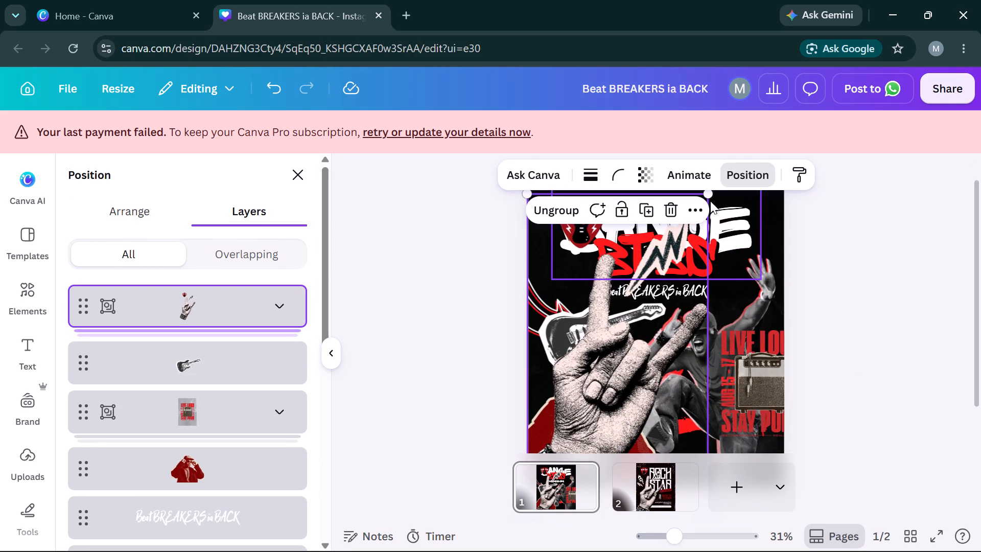
left_click_drag(707, 195, 622, 373)
scroll(622, 373, "down", 1)
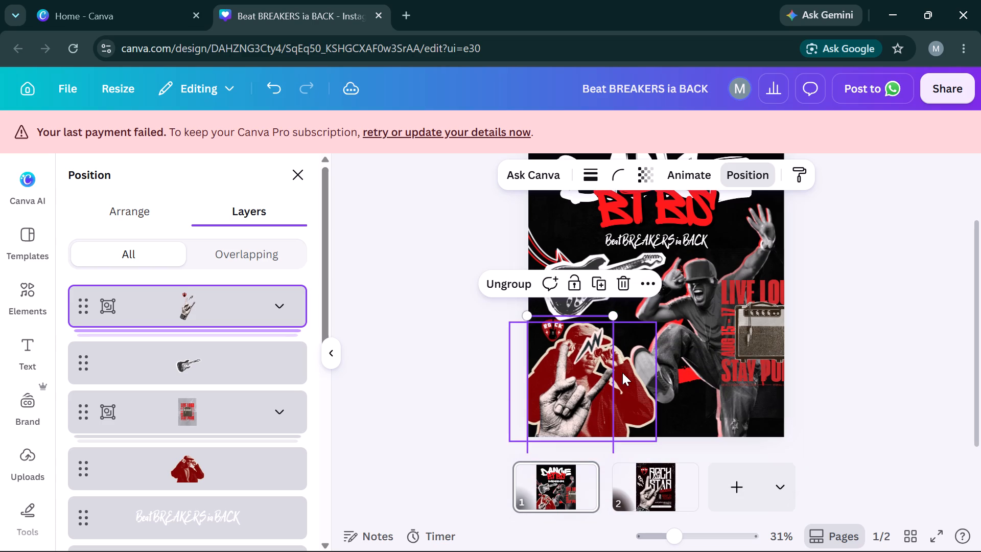
scroll(622, 373, "down", 1)
left_click_drag(558, 374, 563, 400)
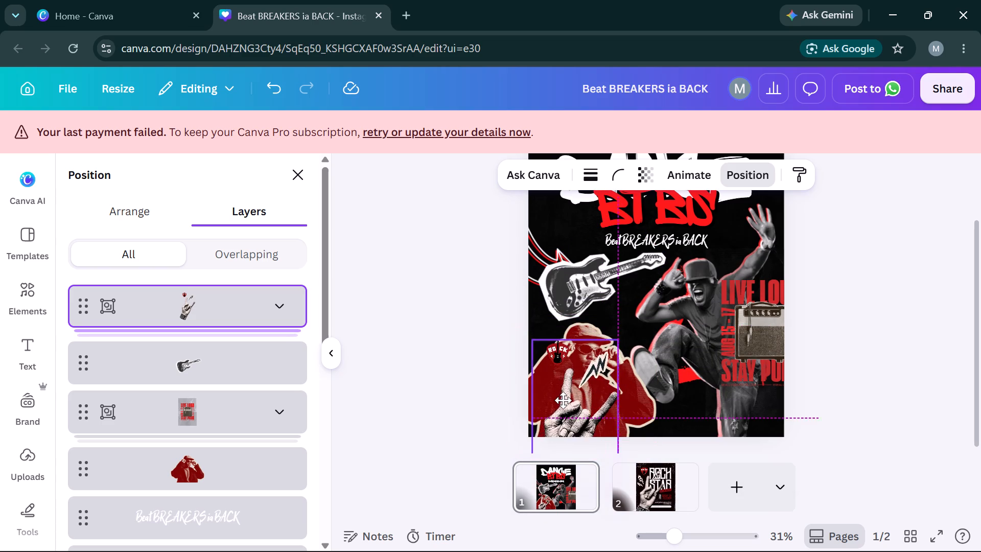
left_click_drag(563, 400, 572, 408)
Delete the ROCK guitar-pick badge from the pasted hand group on page 1.
left_click(570, 361)
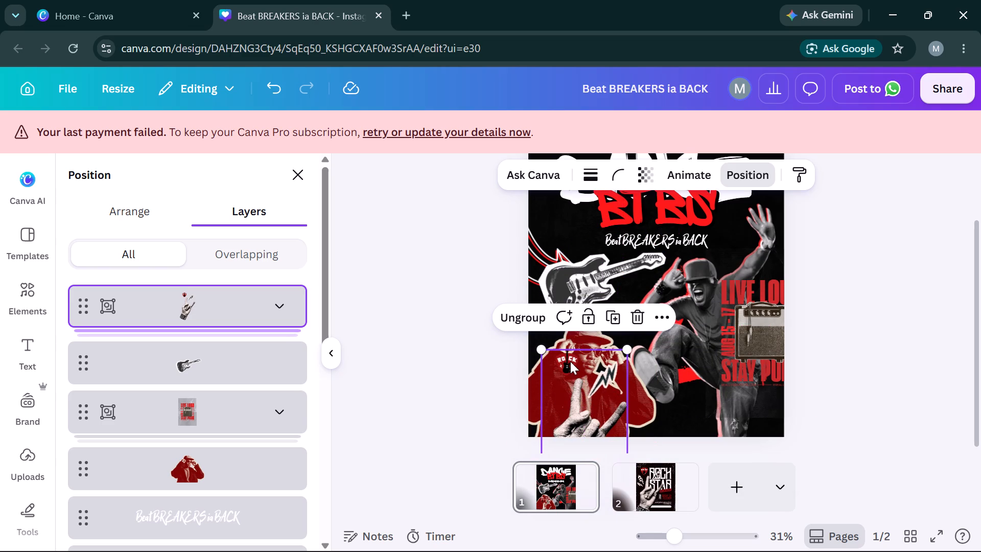
left_click(570, 361)
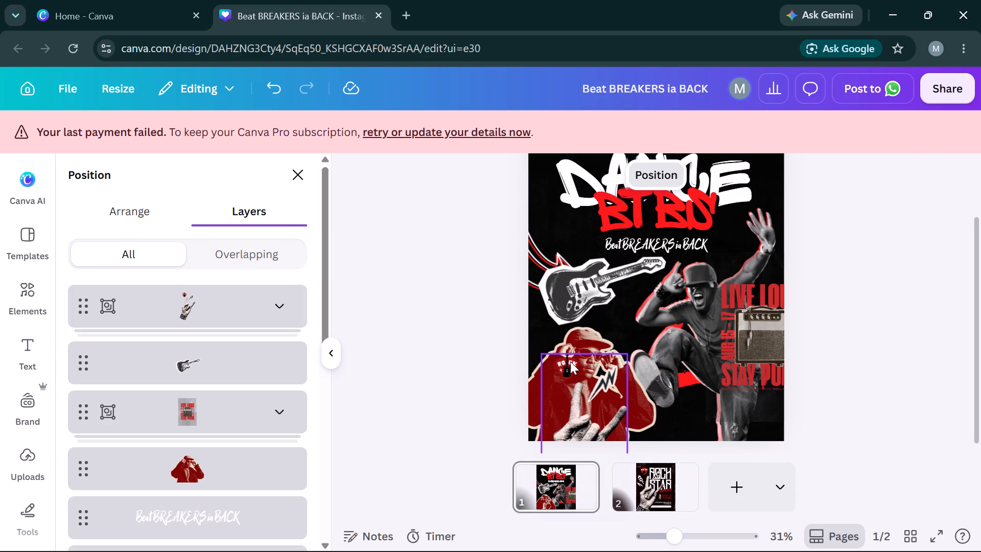
left_click(570, 361)
double_click(570, 361)
key("Delete")
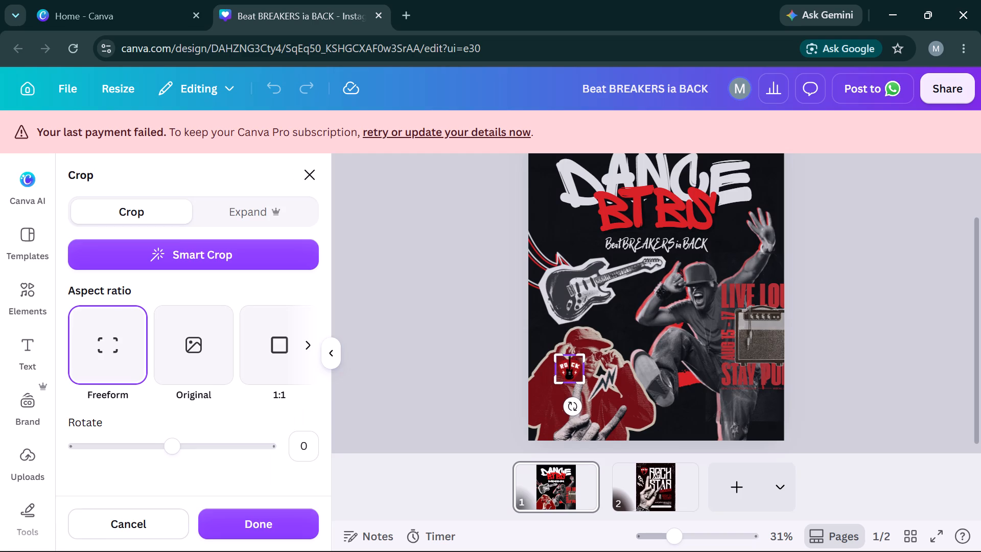
Move the pasted hand group slightly down over the red-toned man on page 1 and delete its lightning bolt.
left_click_drag(597, 433, 580, 409)
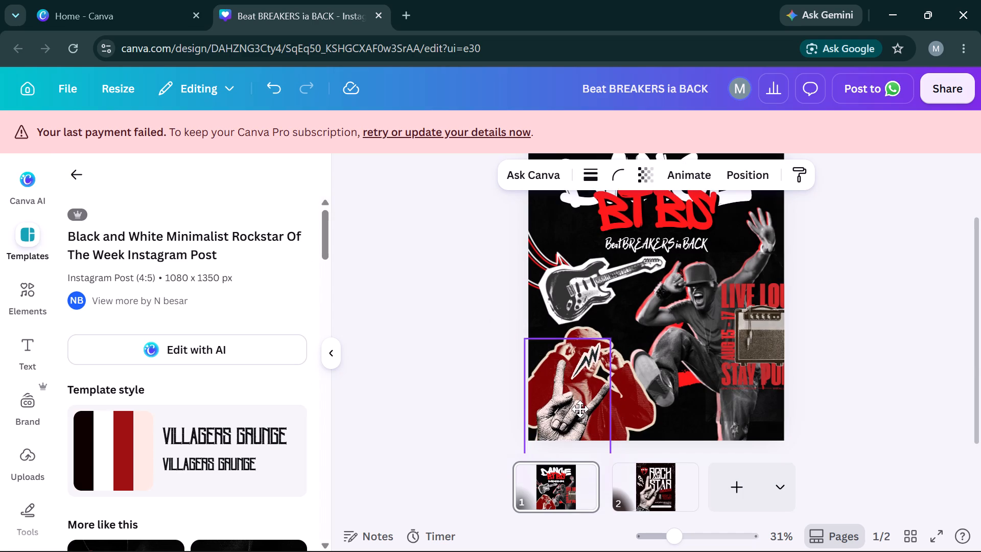
left_click_drag(580, 409, 573, 407)
double_click(586, 358)
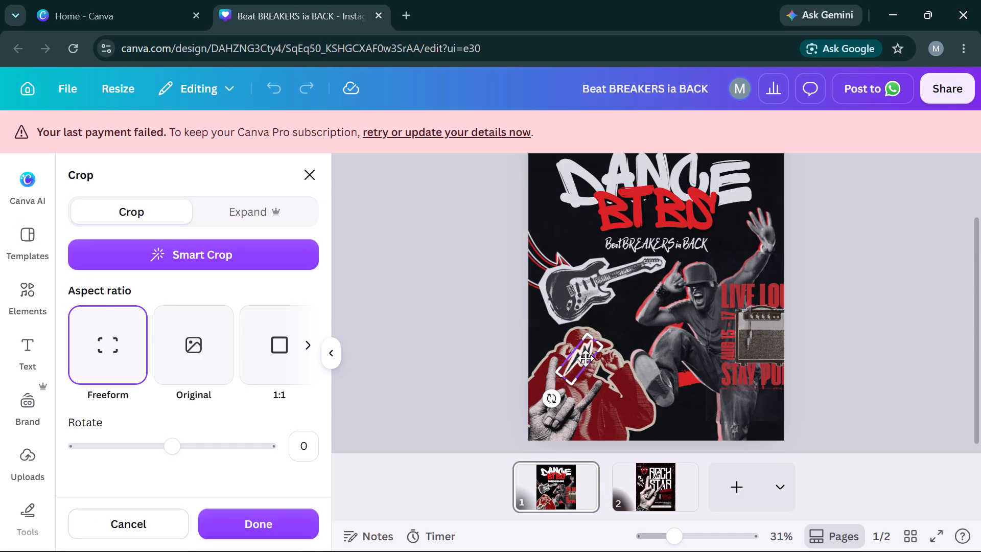
key("Delete")
Move the horned hand up to the page's left edge, partly off the page, just below the guitar.
left_click_drag(568, 409, 549, 364)
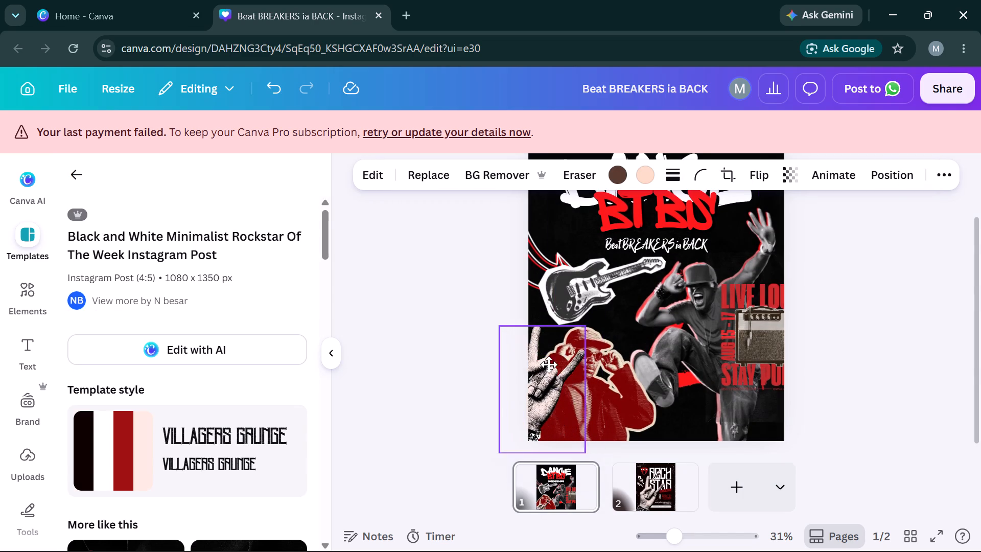
left_click_drag(549, 364, 550, 348)
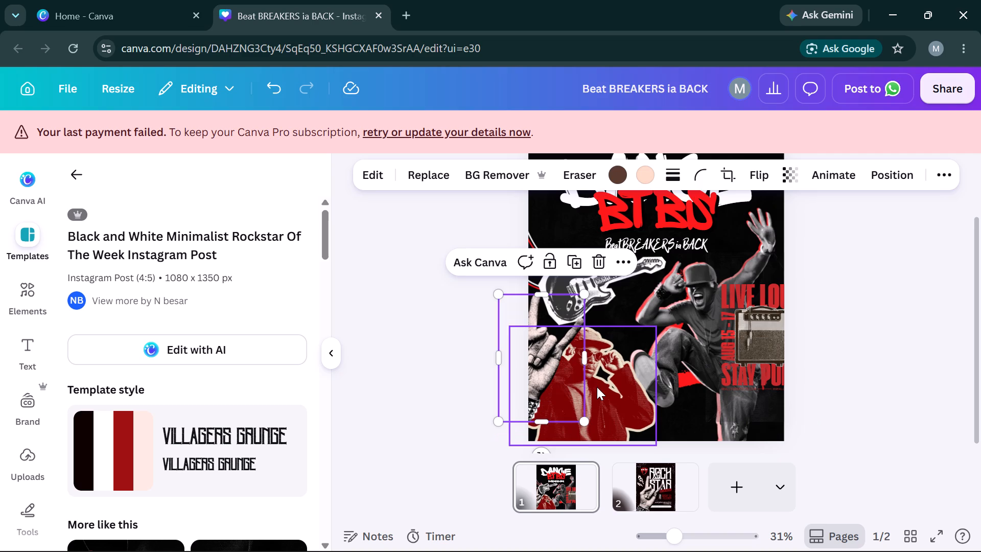
Nudge the red-toned man slightly to the right, away from the horned hand.
left_click(597, 387)
key("Right")
key("Right")
key("Right")
key("Right")
key("Right")
key("Right")
key("Right")
key("Right")
key("Right")
key("Right")
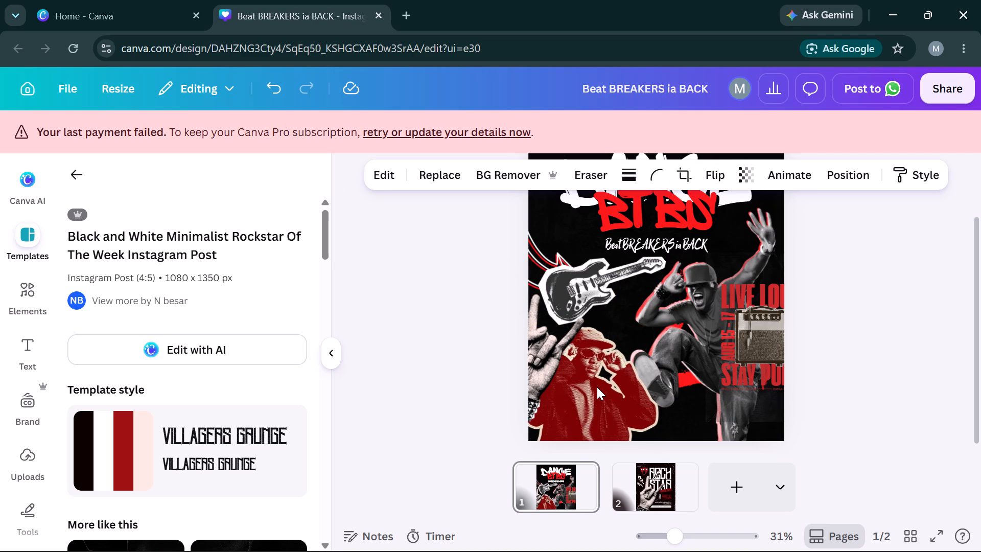
key("Right")
key("Right")
key("Right")
left_click(831, 344)
scroll(831, 344, "up", 1)
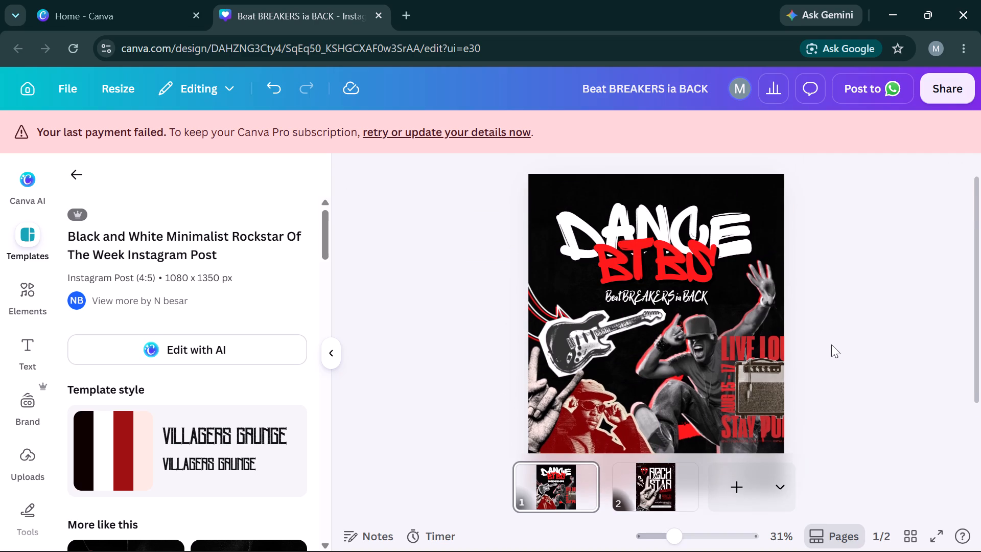
scroll(831, 344, "up", 1)
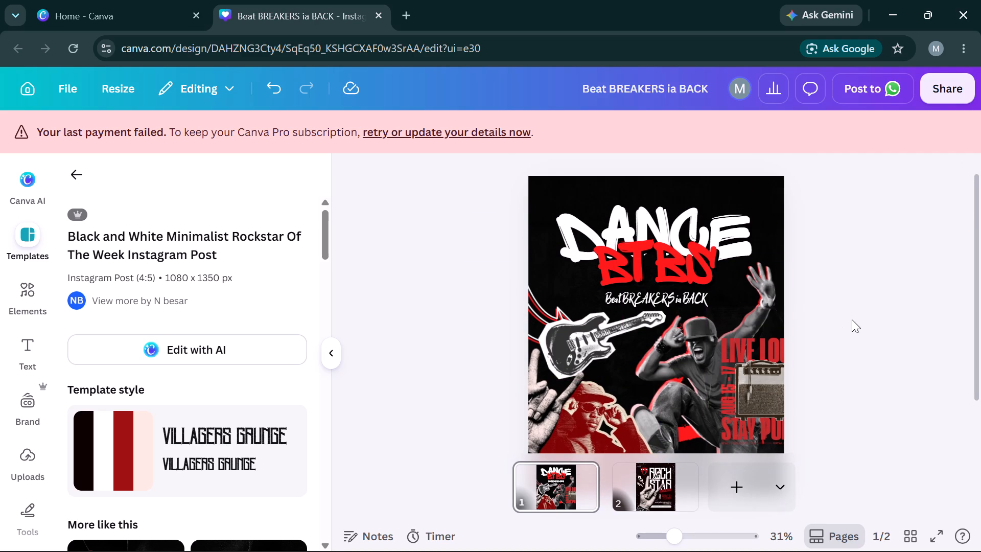
Correct the tagline beneath the BTBS title to read "Beat BREAKERS is BACK".
scroll(852, 319, "down", 1)
left_click(687, 264)
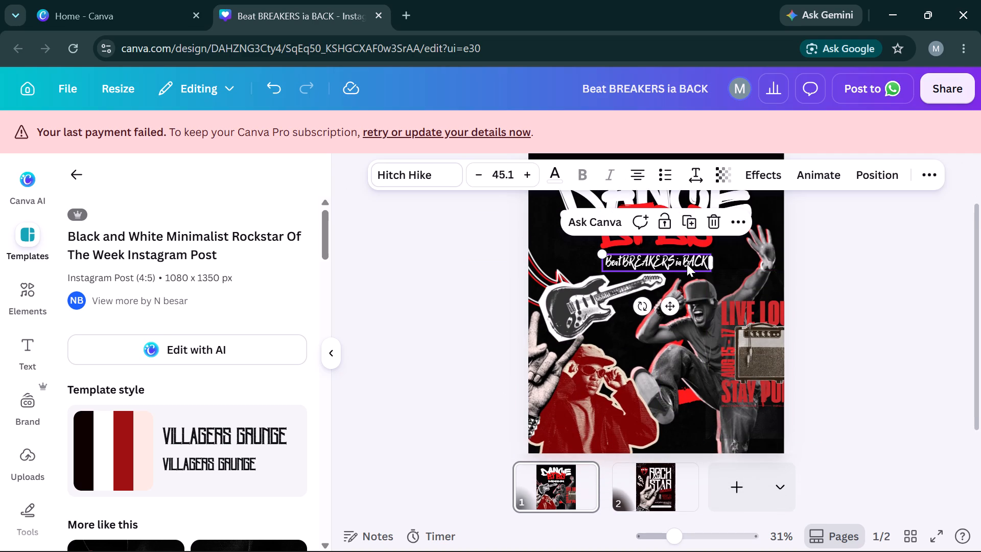
key("Return")
key("Left")
key("Left")
key("Left")
key("Left")
key("Left")
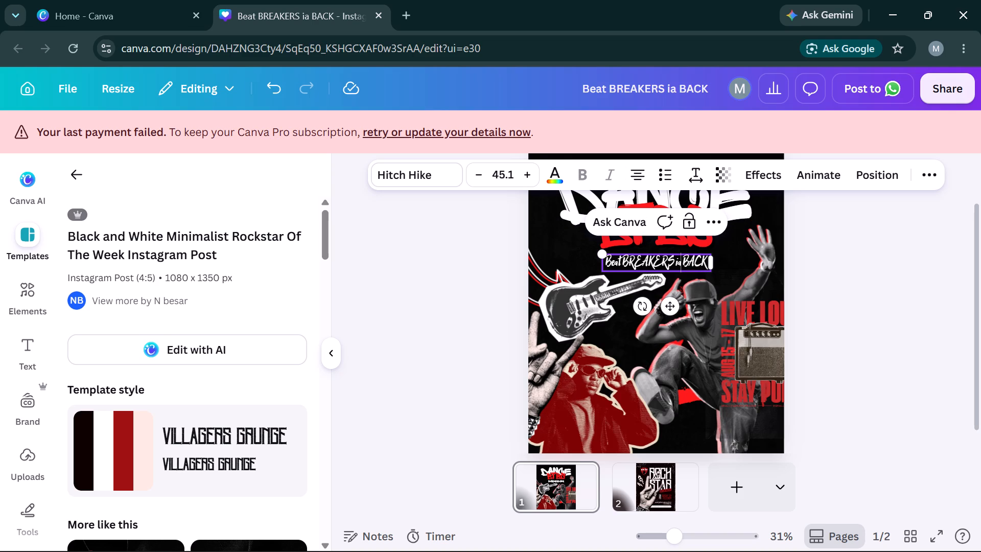
key("BackSpace")
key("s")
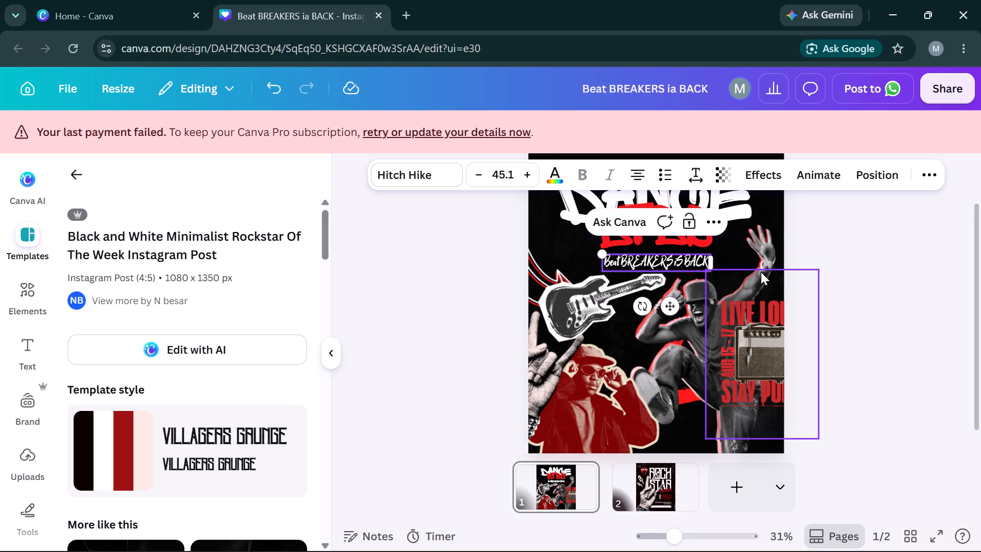
left_click(831, 337)
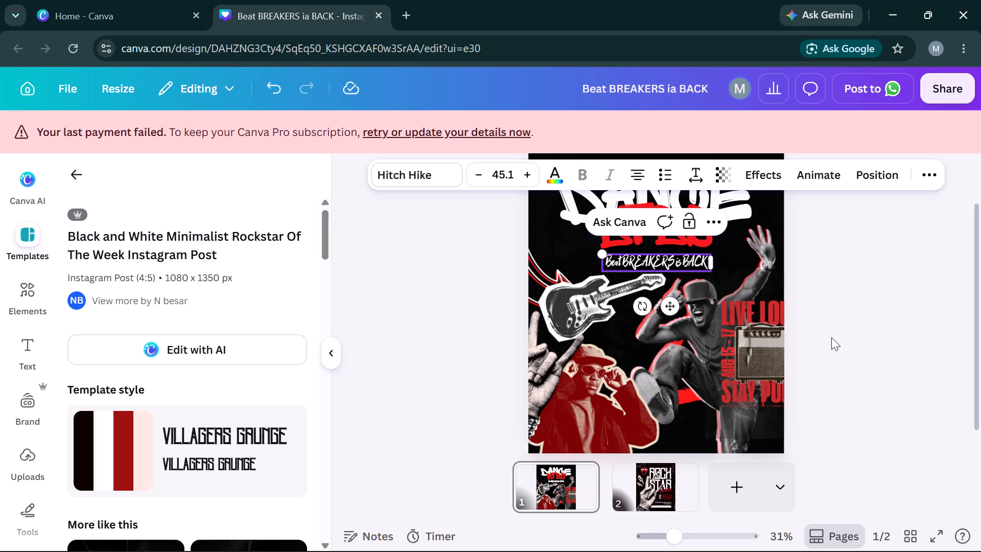
Go to page 2 and browse the templates similar to Black and White Minimalist Rockstar Of The Week for more elements.
scroll(831, 337, "down", 1)
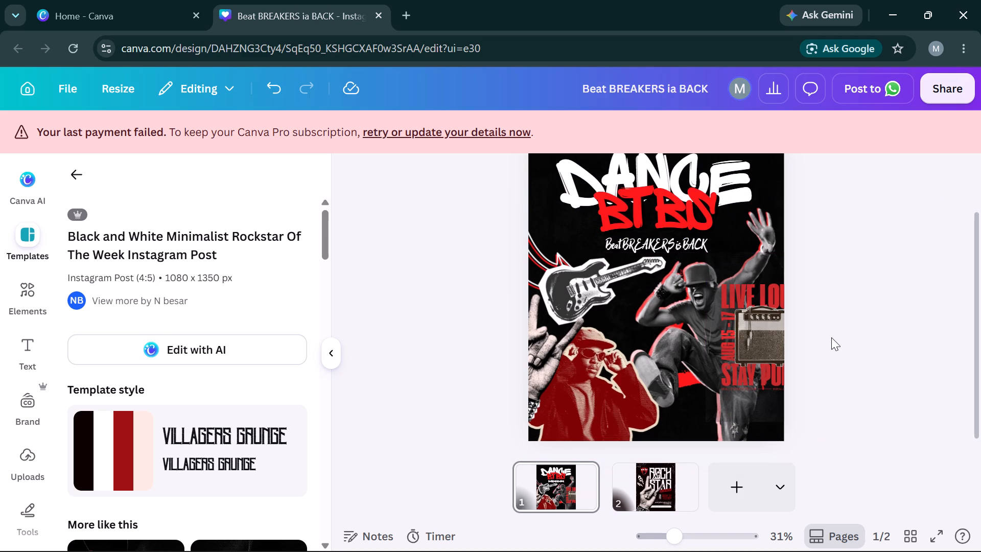
scroll(831, 337, "up", 1)
scroll(831, 337, "down", 2)
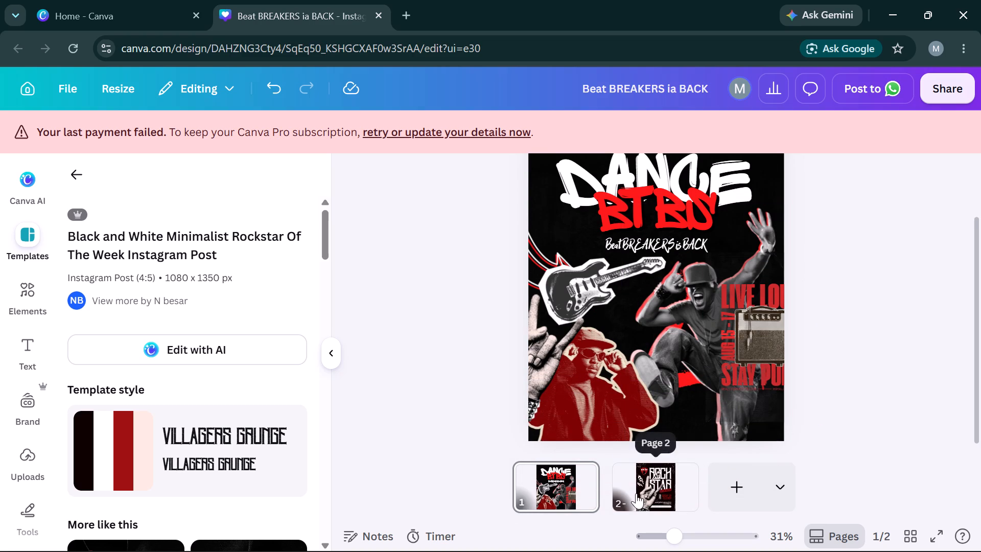
left_click(636, 493)
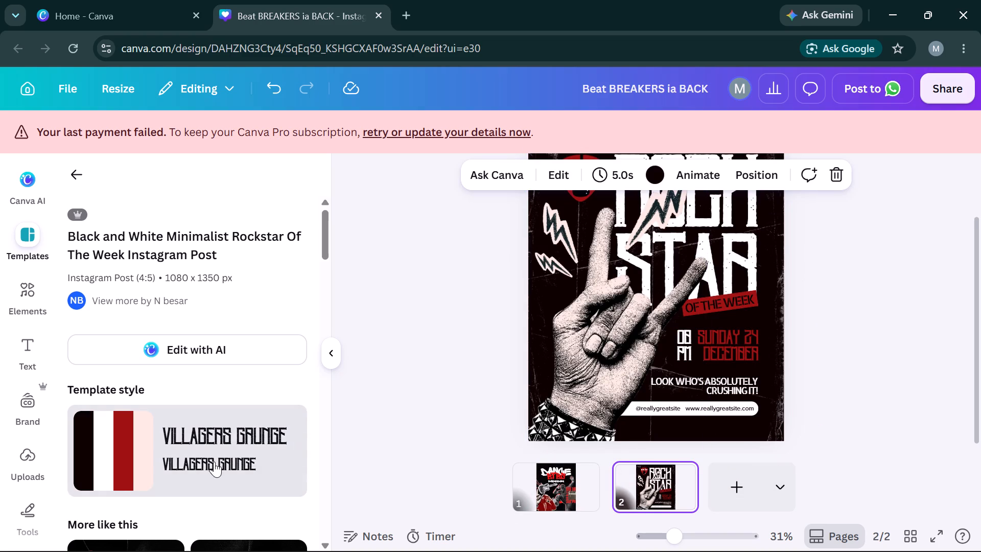
scroll(214, 462, "down", 6)
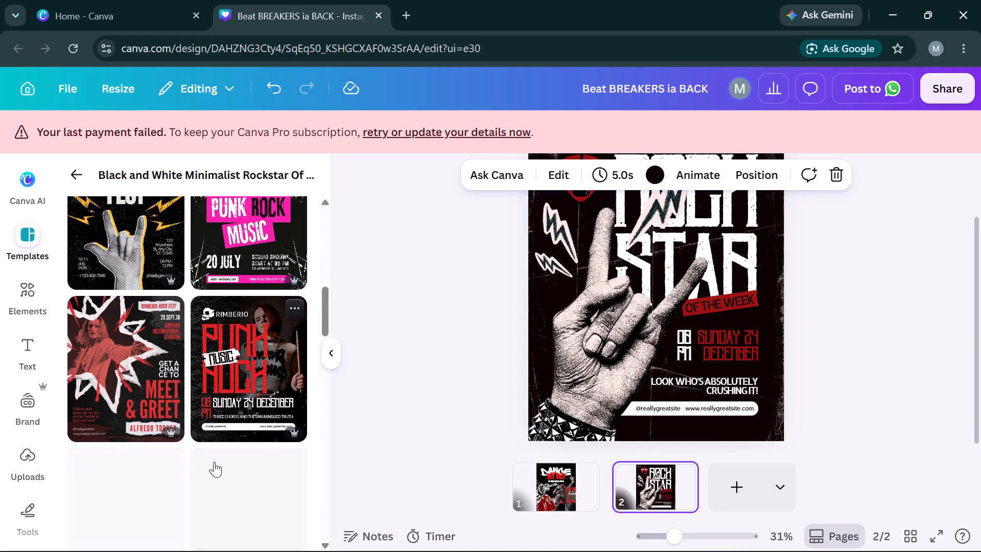
scroll(214, 462, "down", 1)
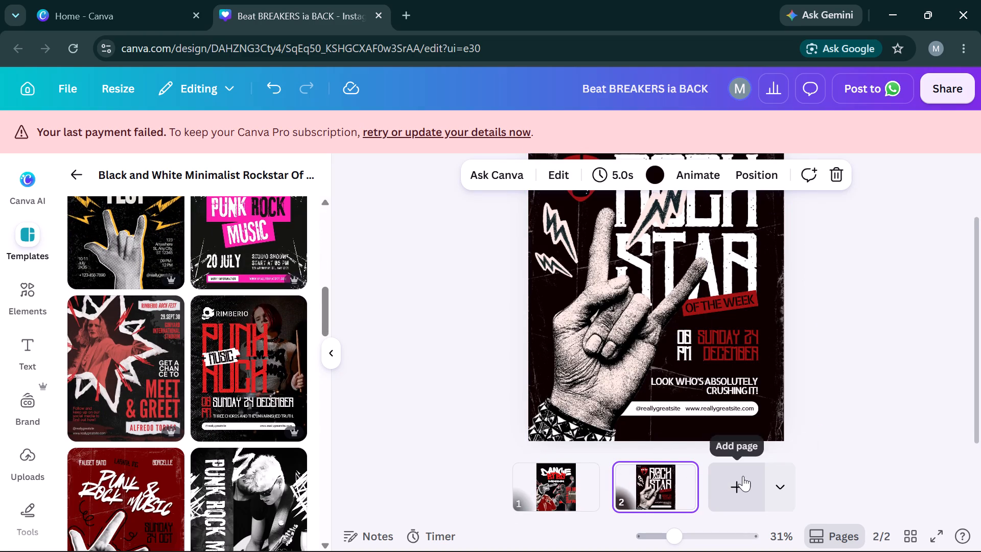
Add page 3 and apply the Black And White Modern Punk Rock Music Instagram Post template to it.
left_click(743, 476)
left_click(243, 445)
scroll(243, 445, "down", 1)
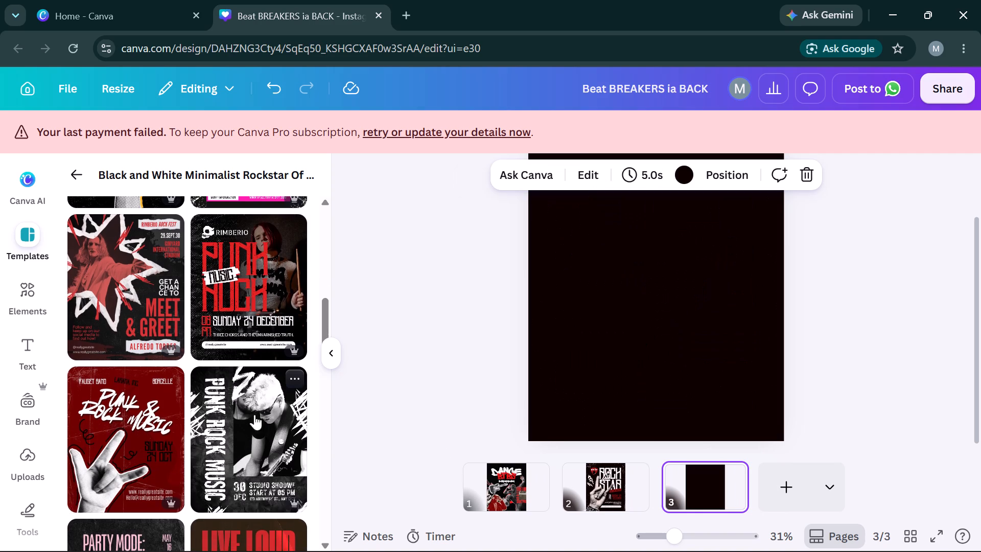
left_click(204, 436)
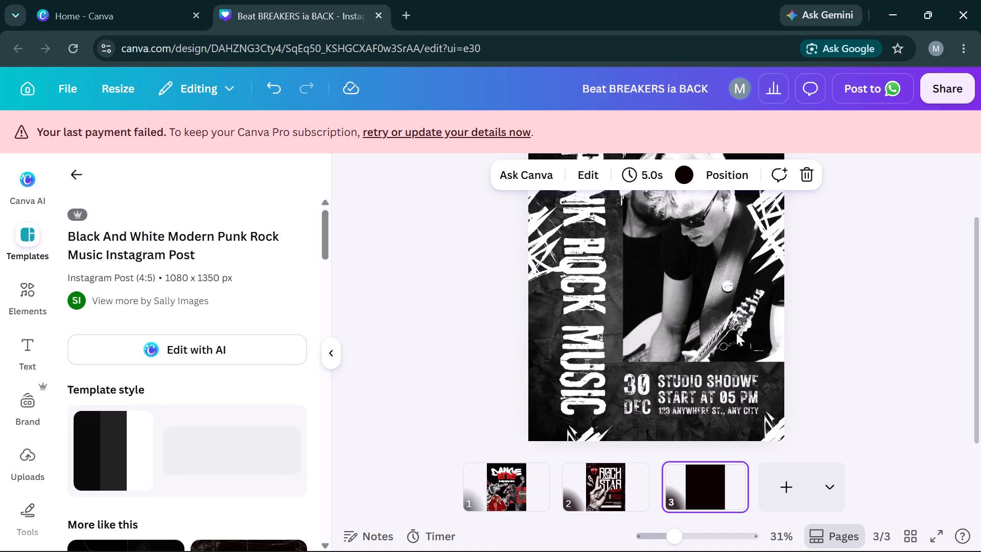
scroll(801, 332, "up", 1)
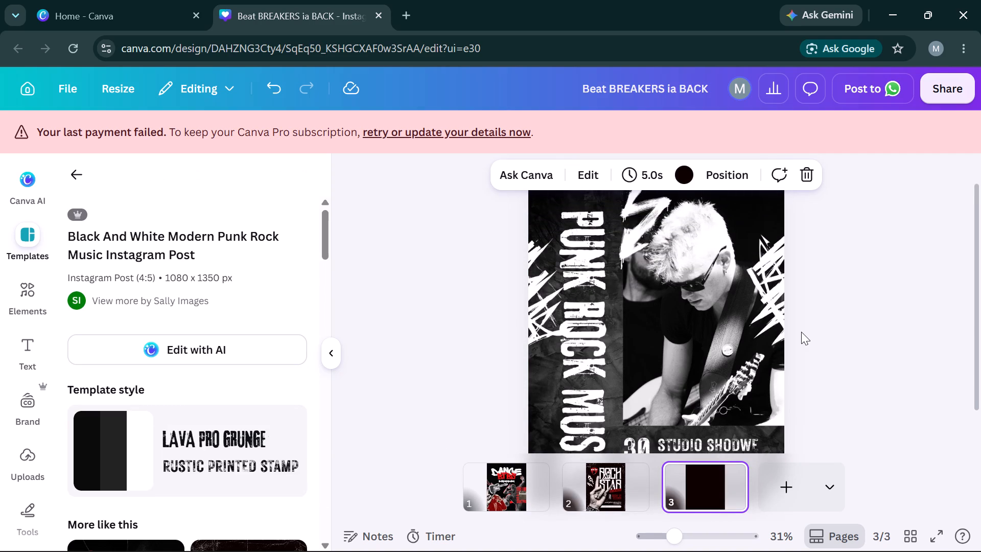
scroll(801, 332, "down", 2)
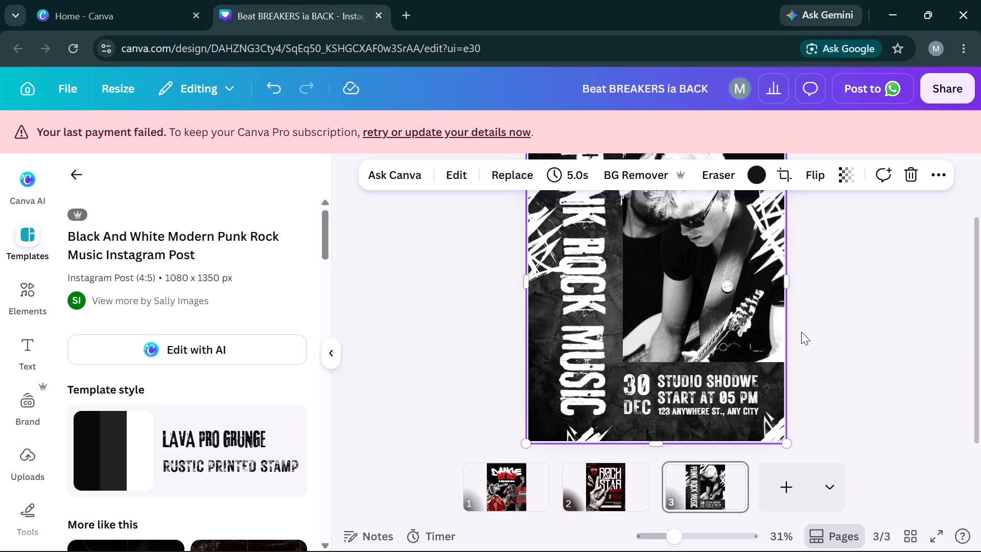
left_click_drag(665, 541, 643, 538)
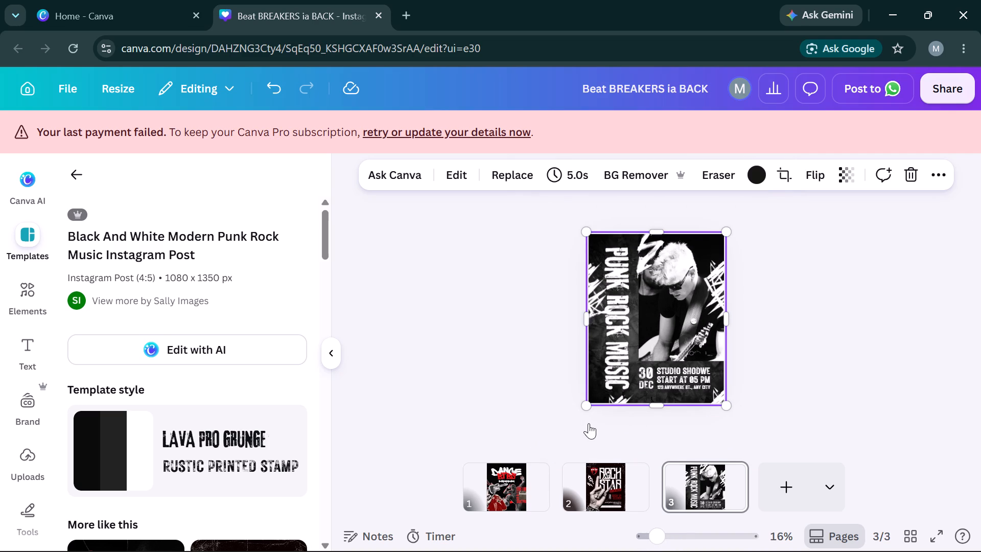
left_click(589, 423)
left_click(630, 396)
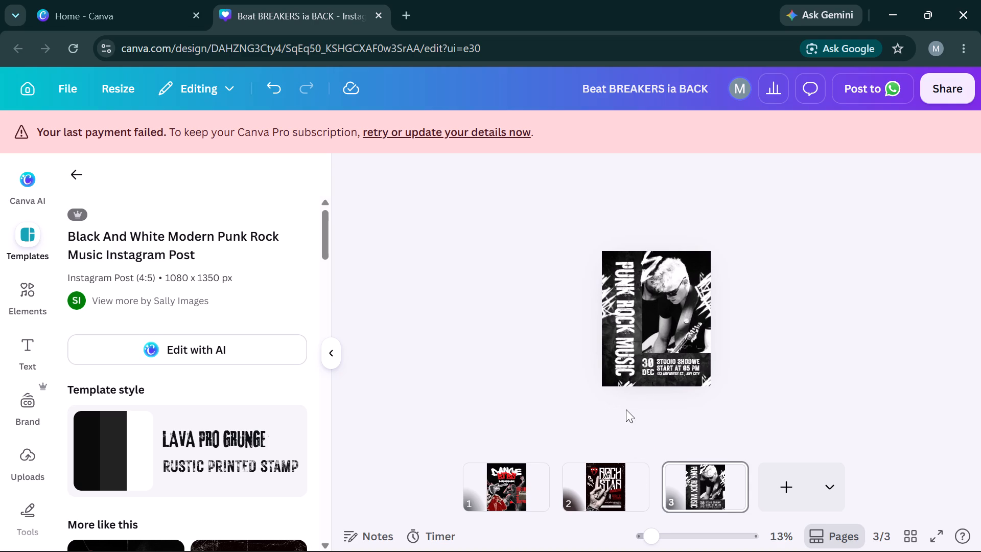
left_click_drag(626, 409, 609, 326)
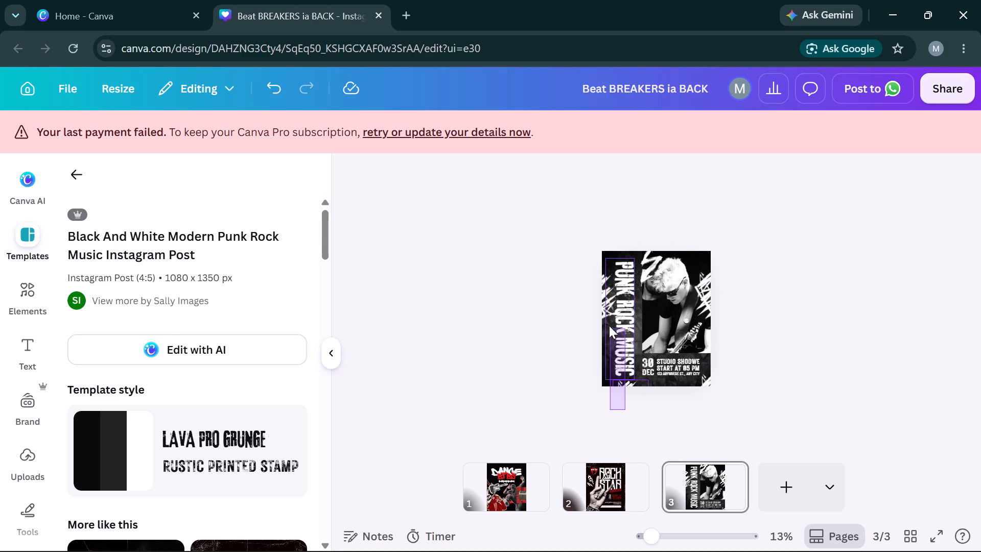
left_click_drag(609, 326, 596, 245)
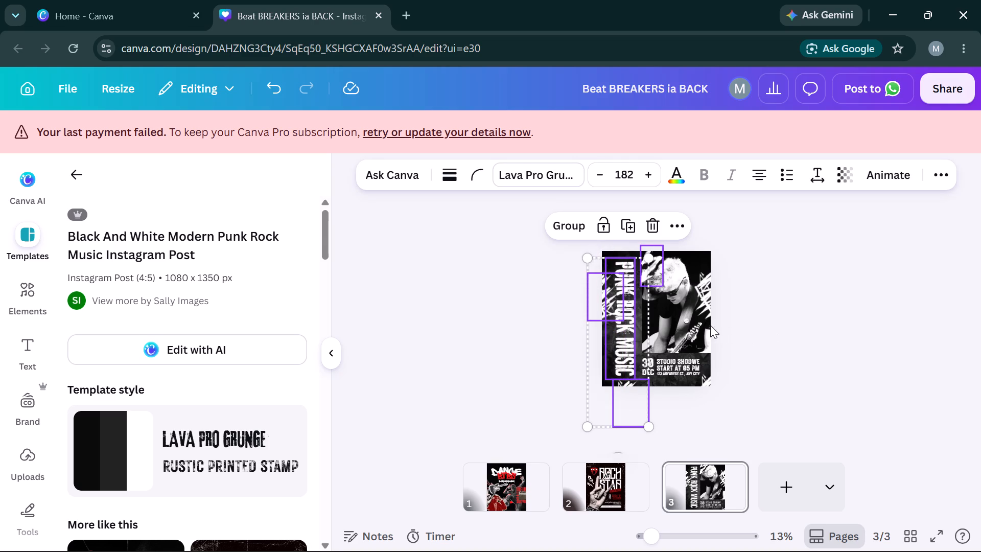
Delete the guitarist photo and its empty frame from page 3.
left_click(684, 319)
key("Delete")
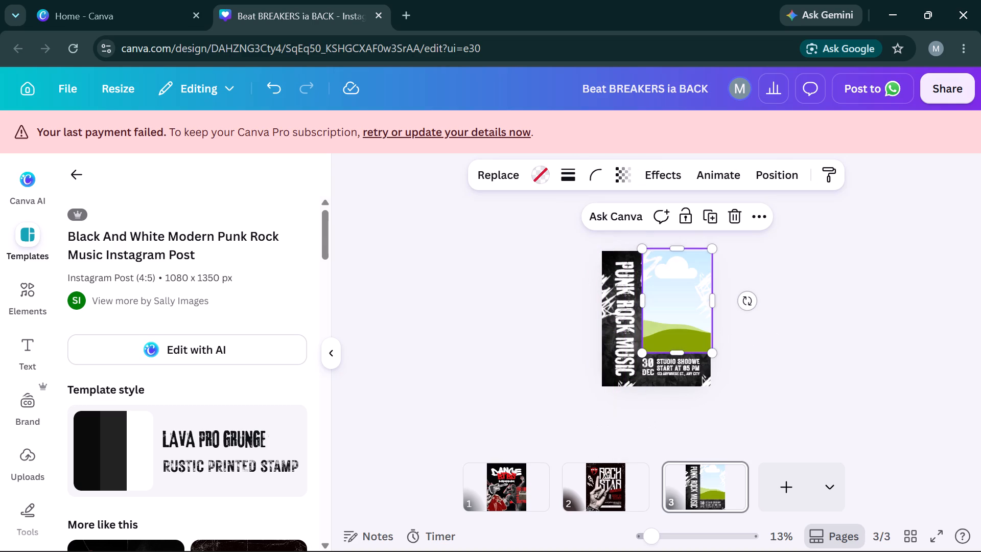
key("Delete")
Delete the studio show, start time, 30 DEC date and address texts from the lower part of page 3.
left_click(664, 365)
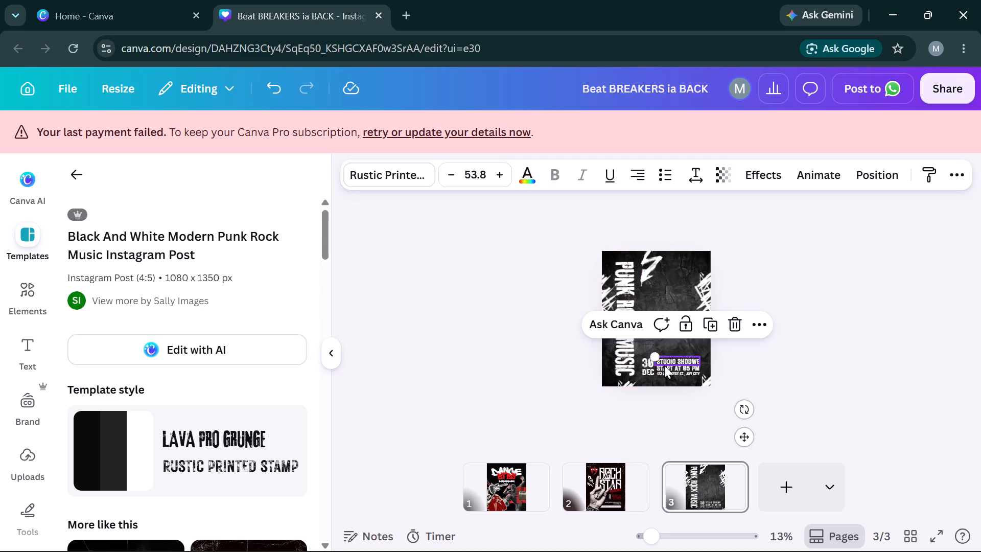
key("Delete")
left_click(663, 367)
key("Delete")
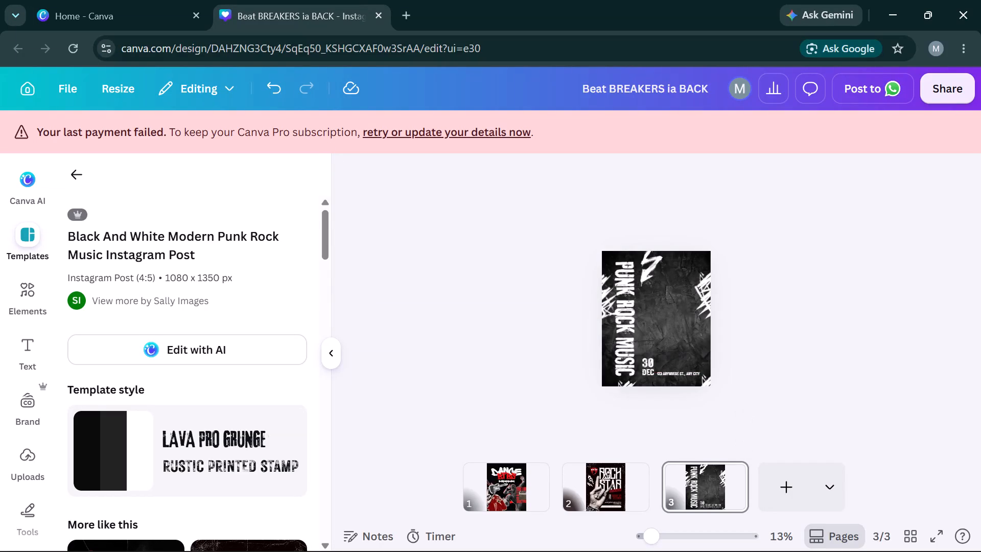
left_click(647, 367)
key("Delete")
left_click(649, 358)
key("Delete")
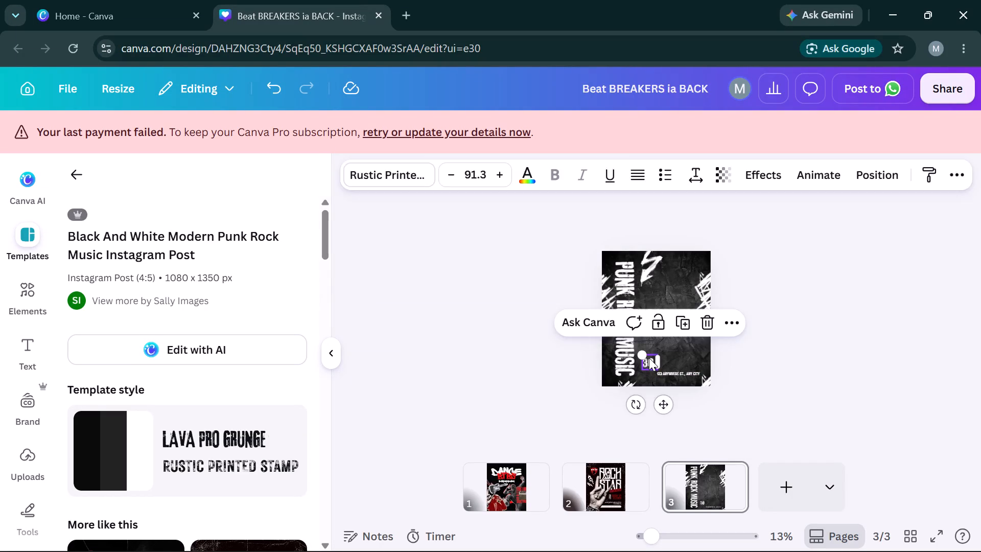
left_click(662, 373)
key("Delete")
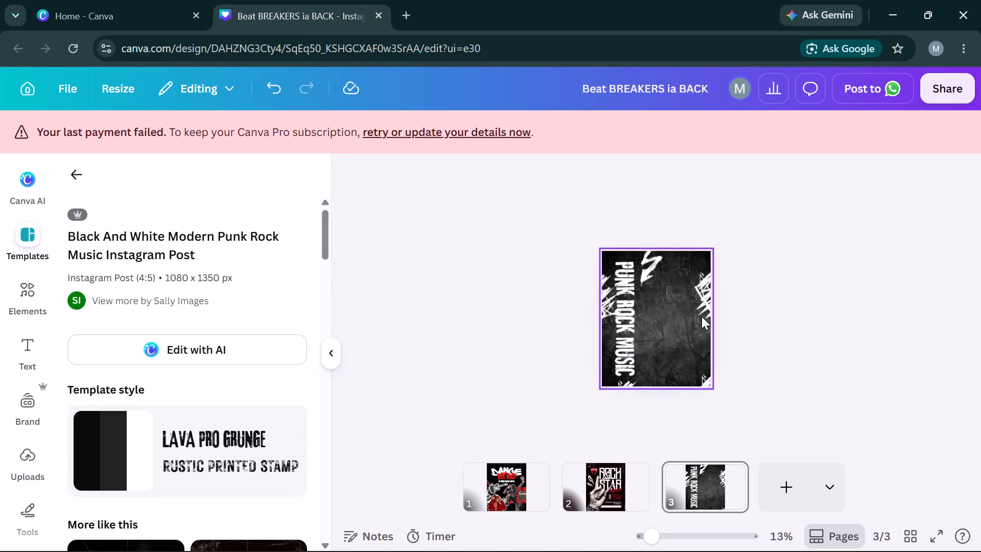
Nudge the white scribble on page 3's right edge slightly outward past the page edge.
left_click_drag(699, 280, 690, 285)
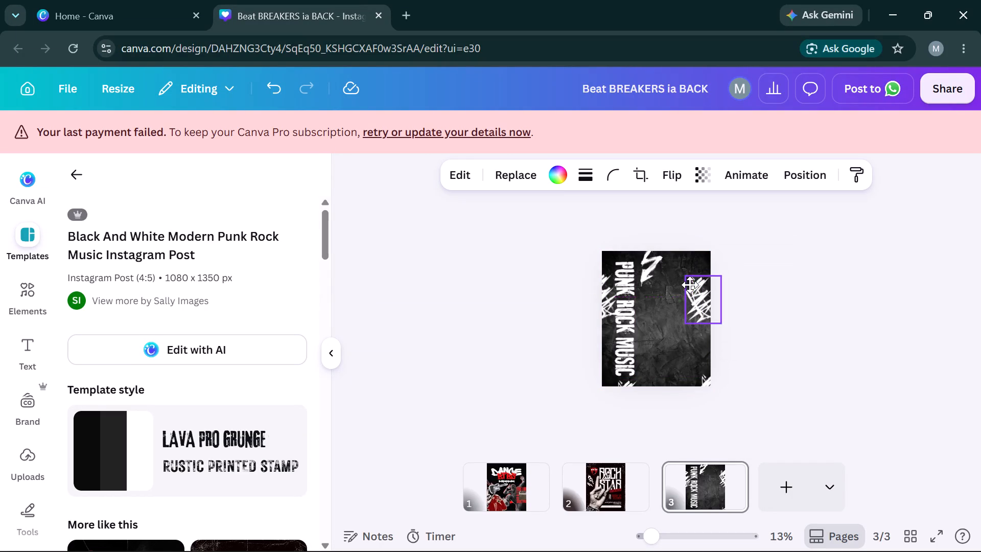
left_click_drag(690, 285, 707, 290)
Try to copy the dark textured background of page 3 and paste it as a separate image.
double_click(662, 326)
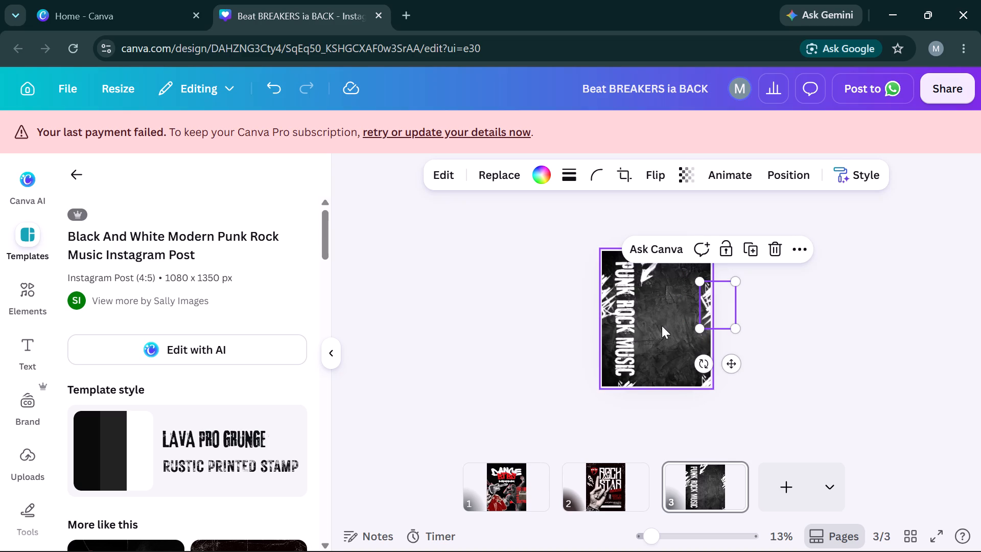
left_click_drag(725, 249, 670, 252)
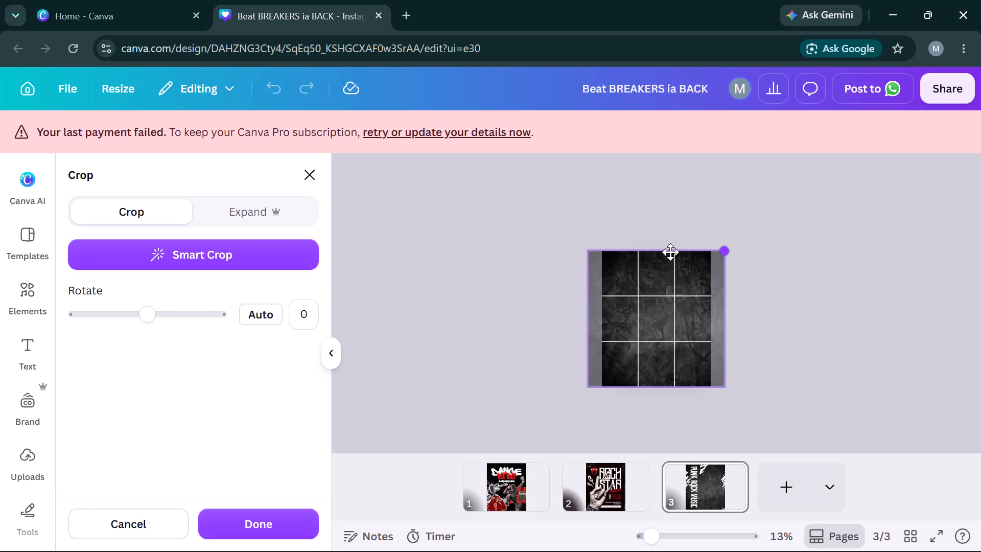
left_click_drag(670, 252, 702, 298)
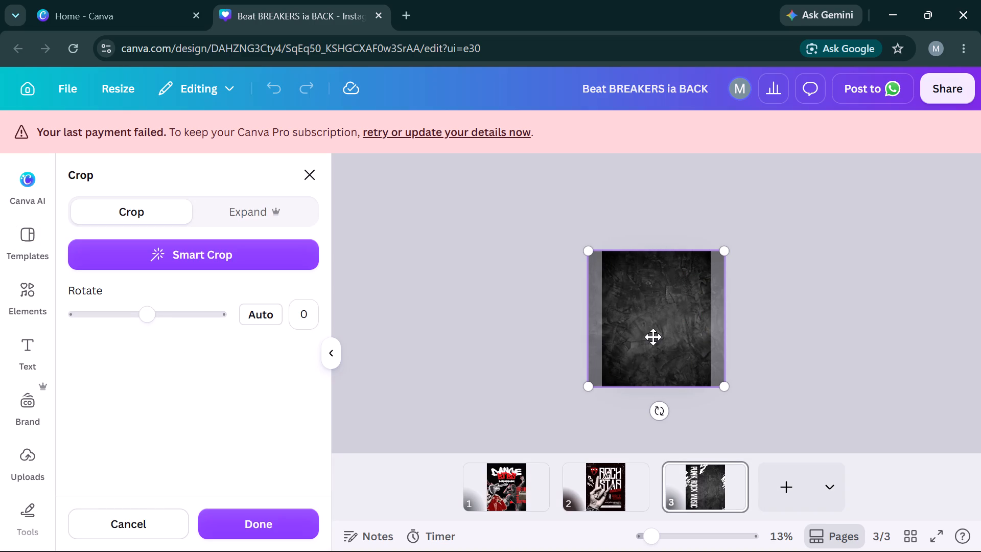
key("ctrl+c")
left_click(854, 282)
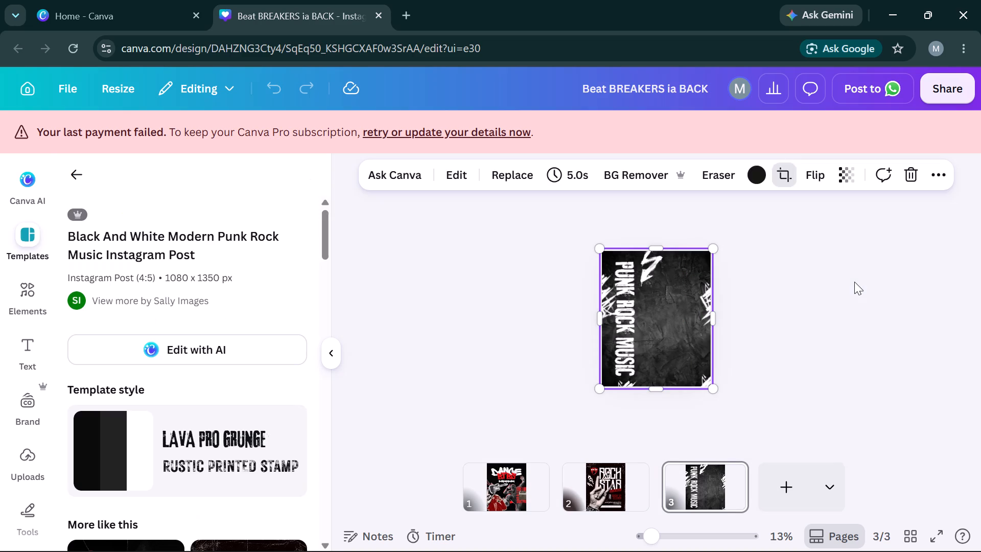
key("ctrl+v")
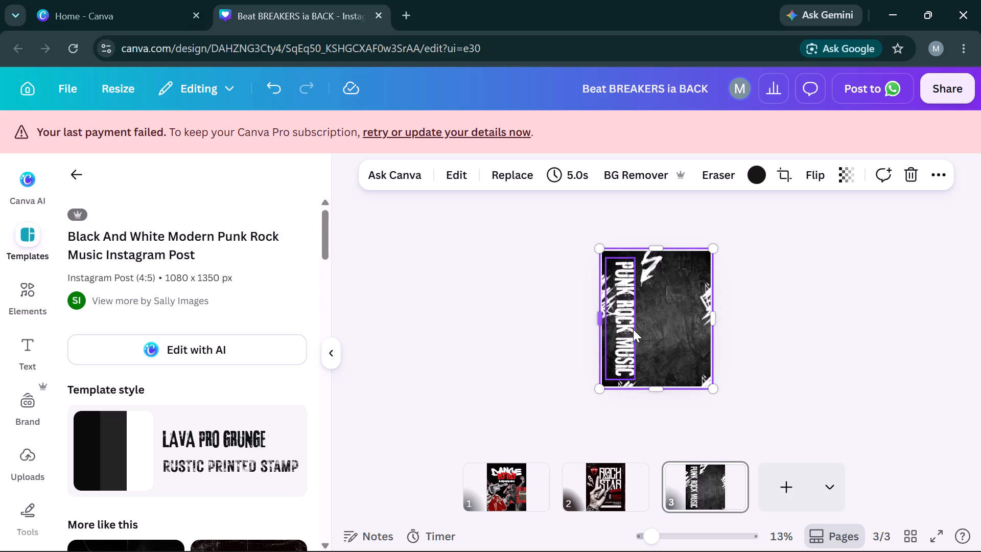
Detach the dark textured image from page 3's background through its layer options.
left_click(937, 169)
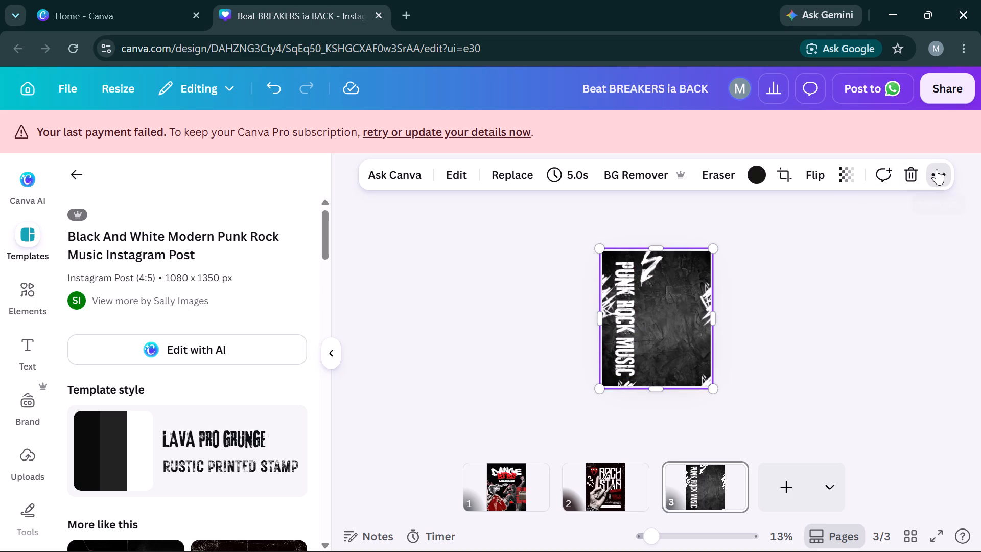
left_click(894, 210)
scroll(132, 371, "down", 5)
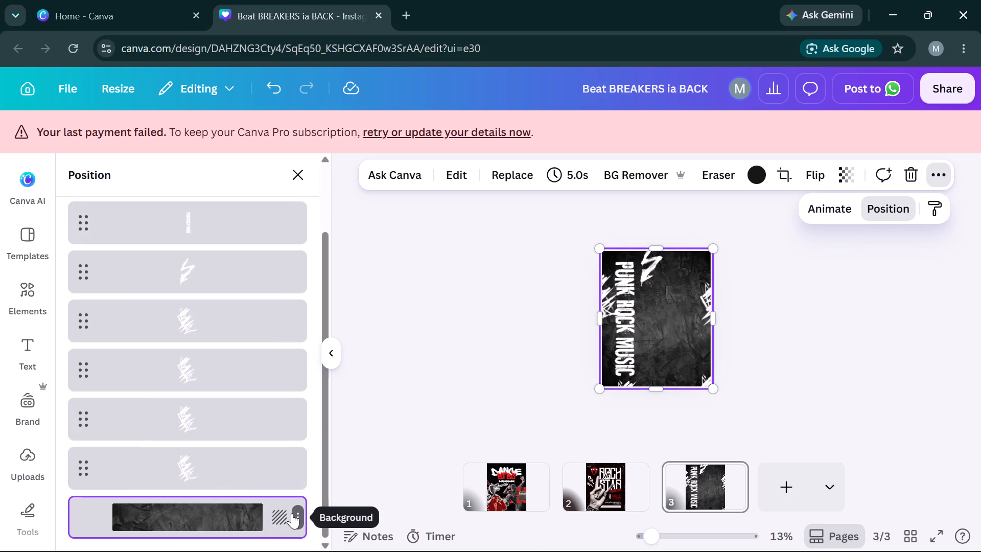
left_click(292, 513)
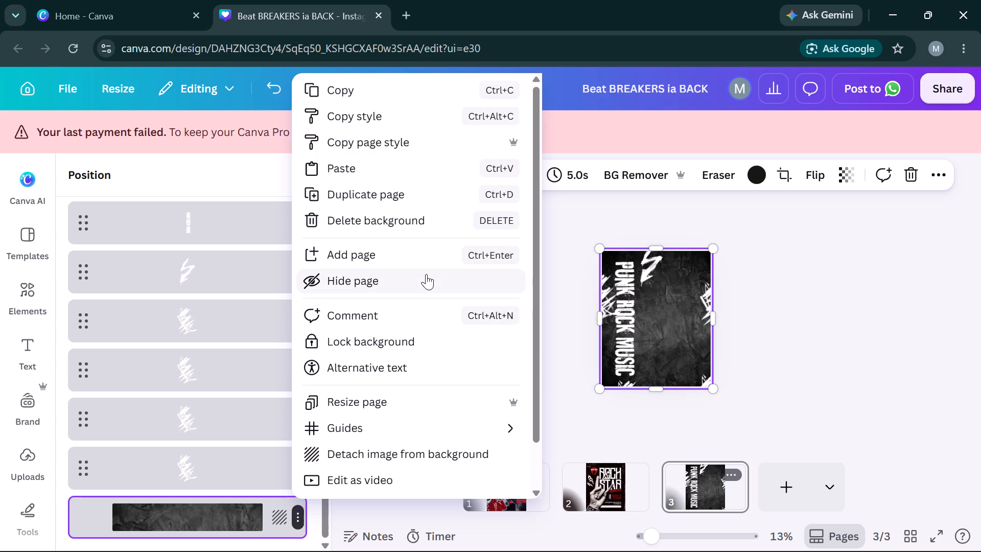
scroll(379, 390, "down", 2)
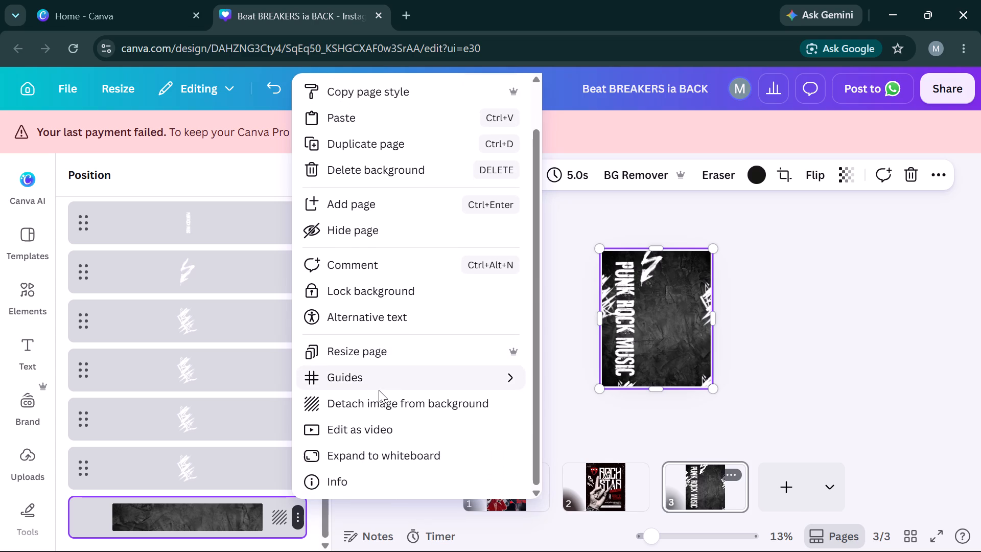
left_click(381, 408)
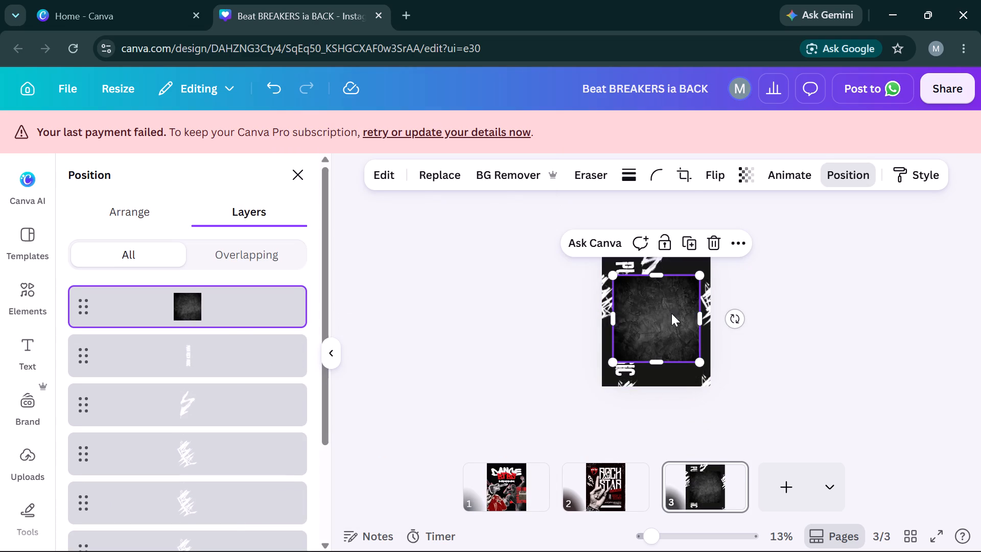
Move the dark textured image to page 3's top-left corner and enlarge it proportionally to the full 1350 px page height.
left_click_drag(671, 313, 661, 289)
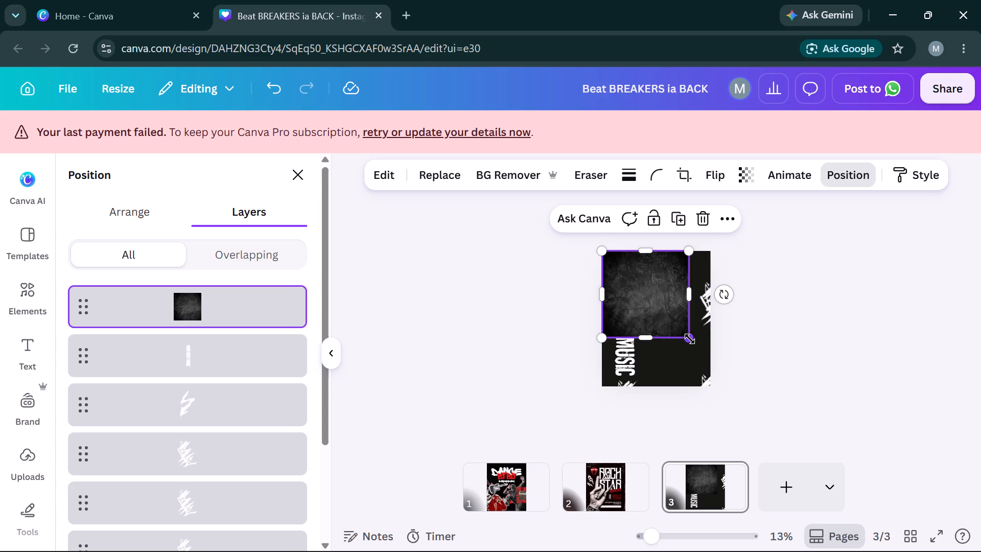
left_click_drag(690, 339, 664, 408)
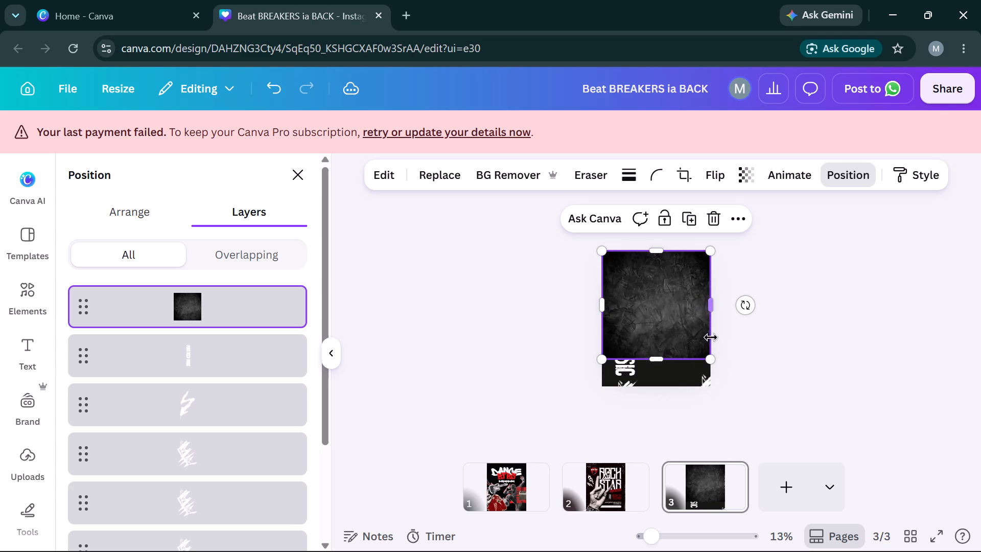
left_click(710, 312)
left_click_drag(709, 361, 729, 389)
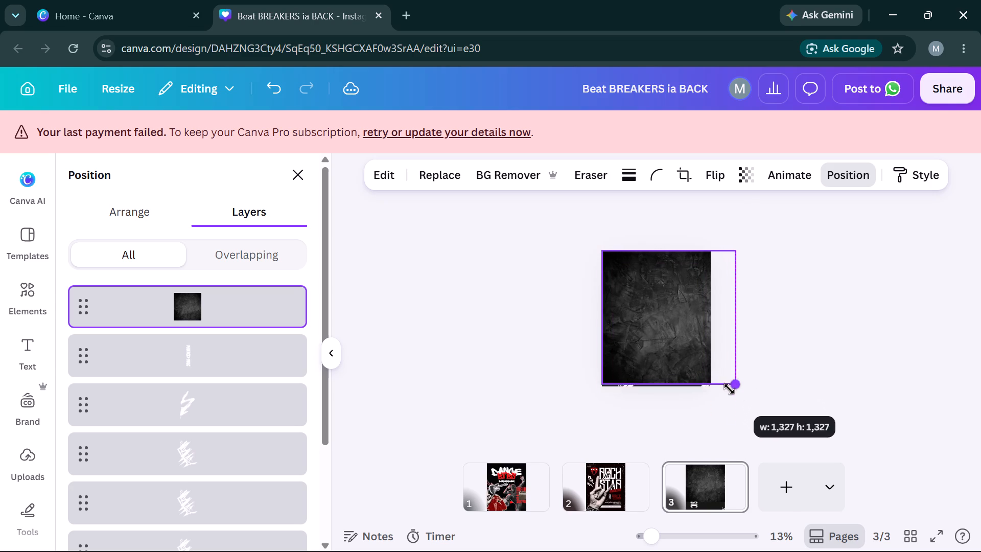
left_click_drag(729, 389, 733, 393)
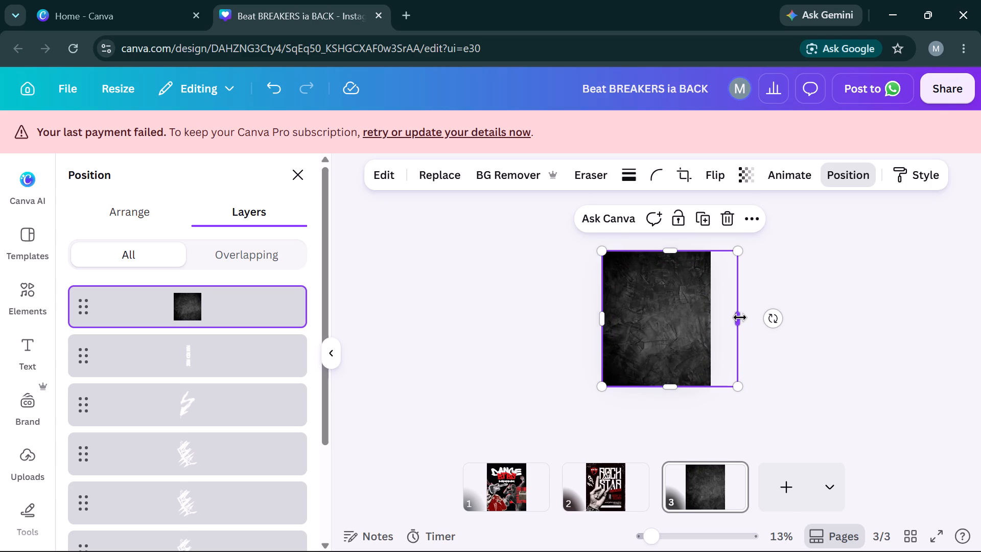
Crop the dark textured image from its right side to a vertical strip about 382 px wide along page 3's left edge.
left_click_drag(740, 317, 637, 313)
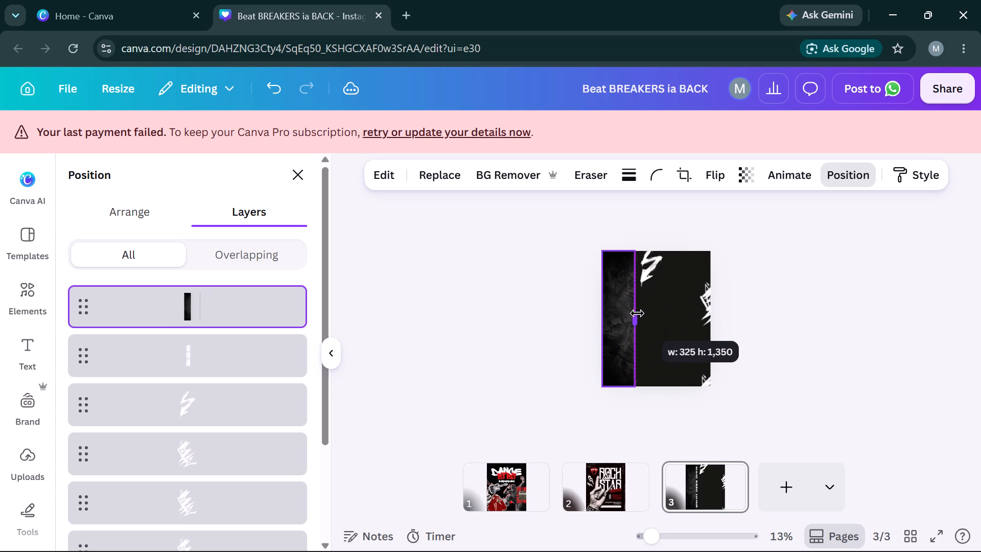
left_click_drag(637, 313, 639, 313)
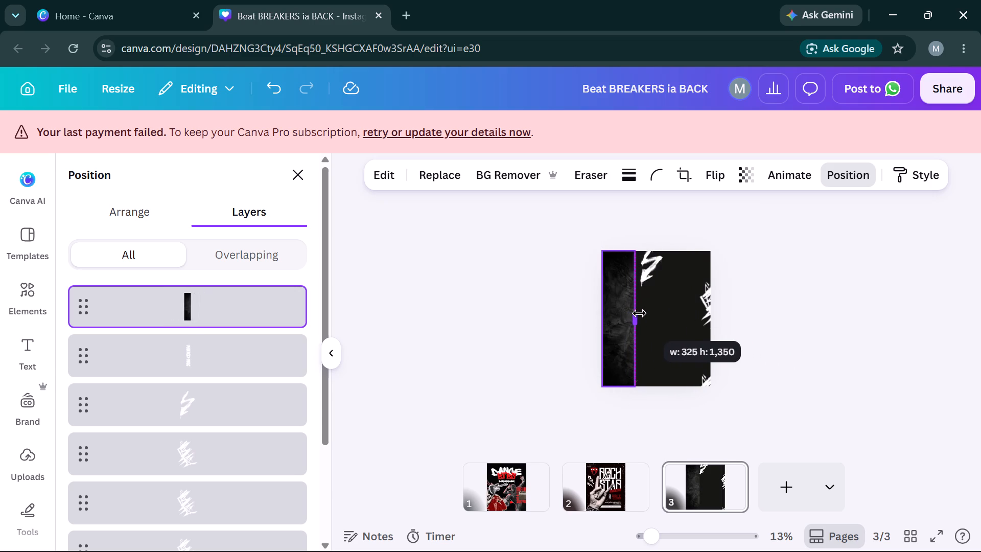
left_click_drag(639, 313, 641, 313)
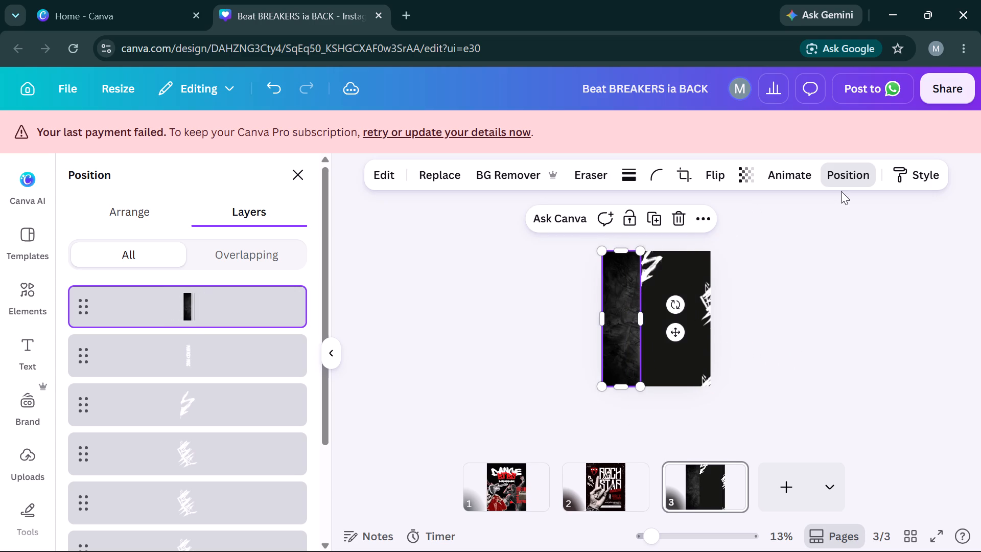
Send the dark textured strip backward until it sits behind the PUNK ROCK MUSIC text and the white scribbles.
left_click(151, 225)
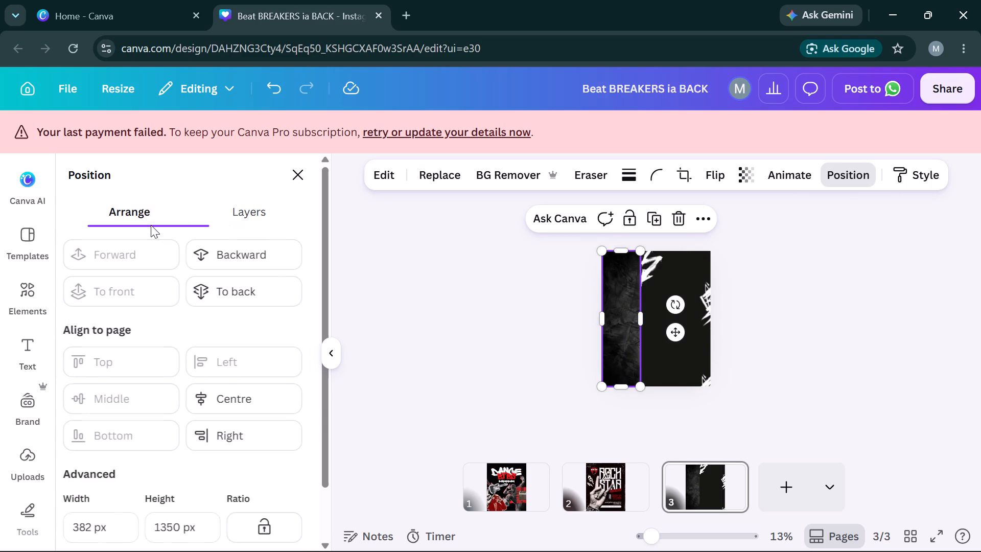
left_click(218, 248)
left_click(218, 248)
left_click(218, 248)
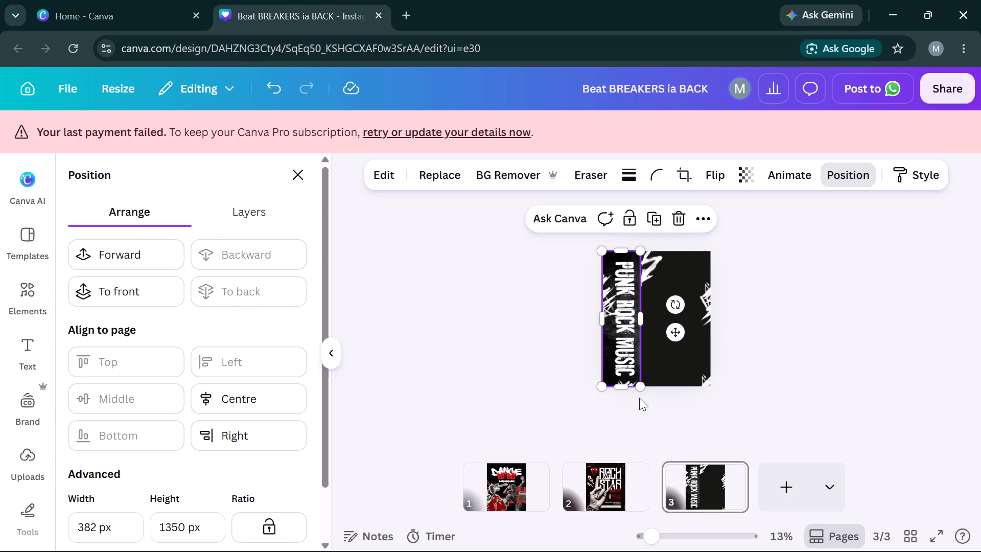
Group the textured strip with the PUNK ROCK MUSIC text and the white scribbles at page 3's left edge and lower-left corner.
left_click(230, 207)
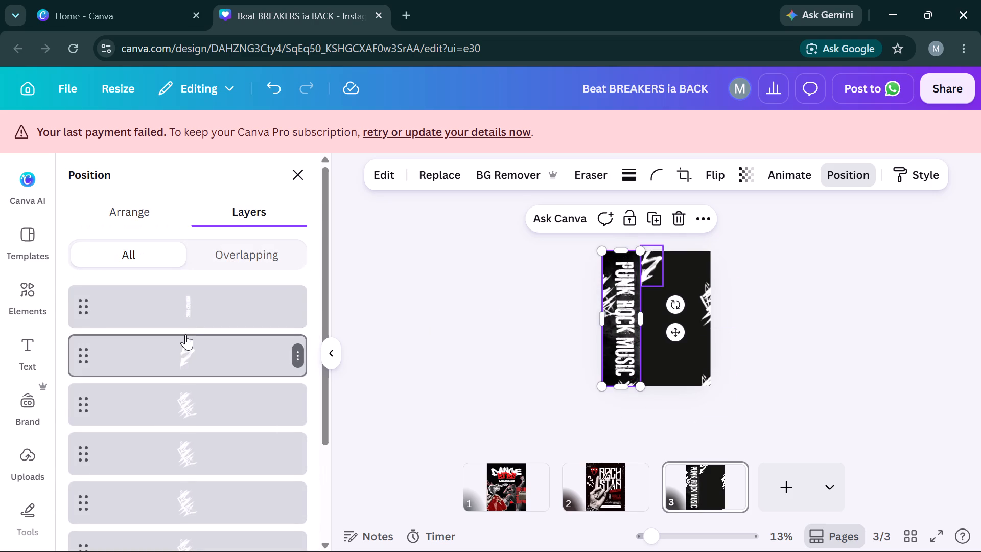
scroll(206, 300, "up", 4)
scroll(206, 300, "down", 3)
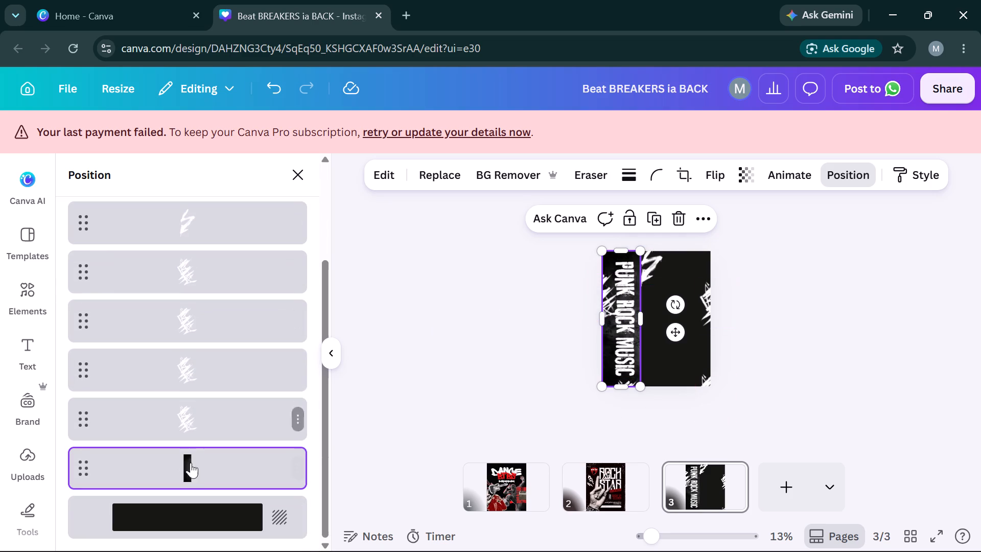
left_click(213, 427, "ctrl")
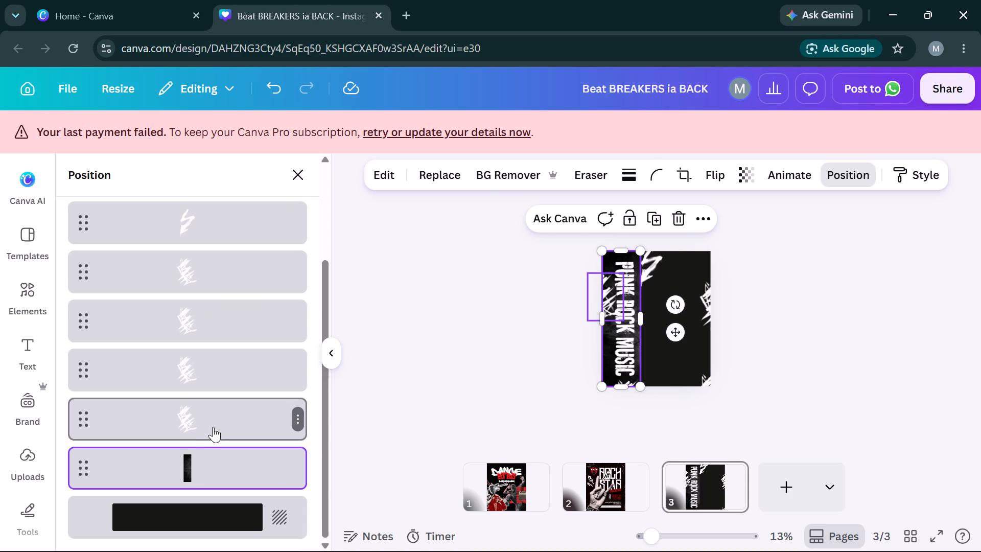
scroll(213, 427, "up", 3, "ctrl")
left_click(213, 315, "ctrl")
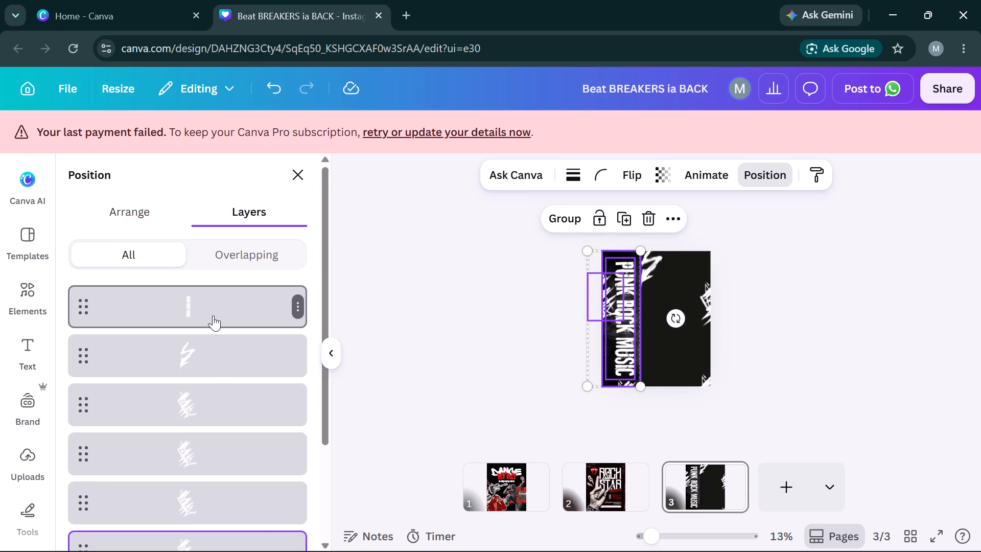
left_click(211, 399, "ctrl")
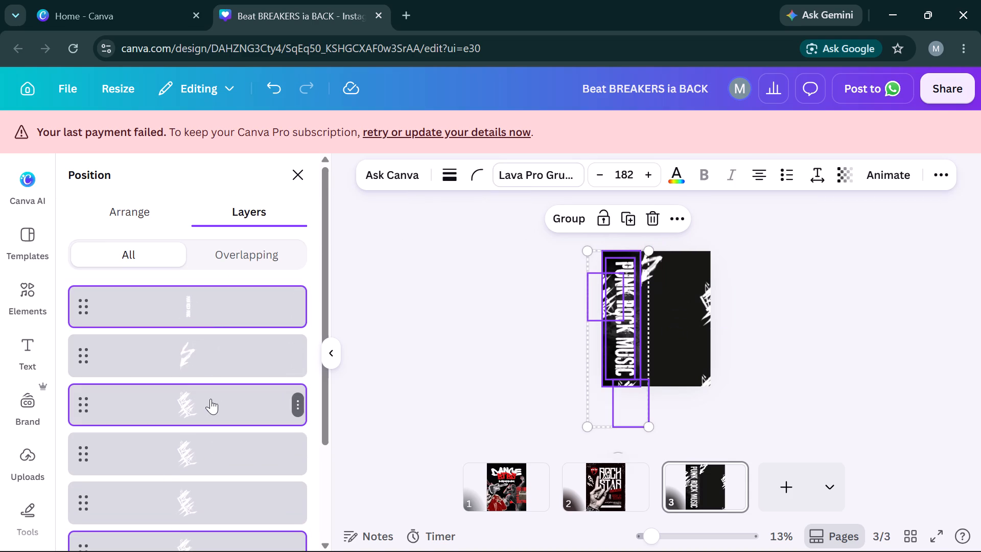
key("ctrl+g")
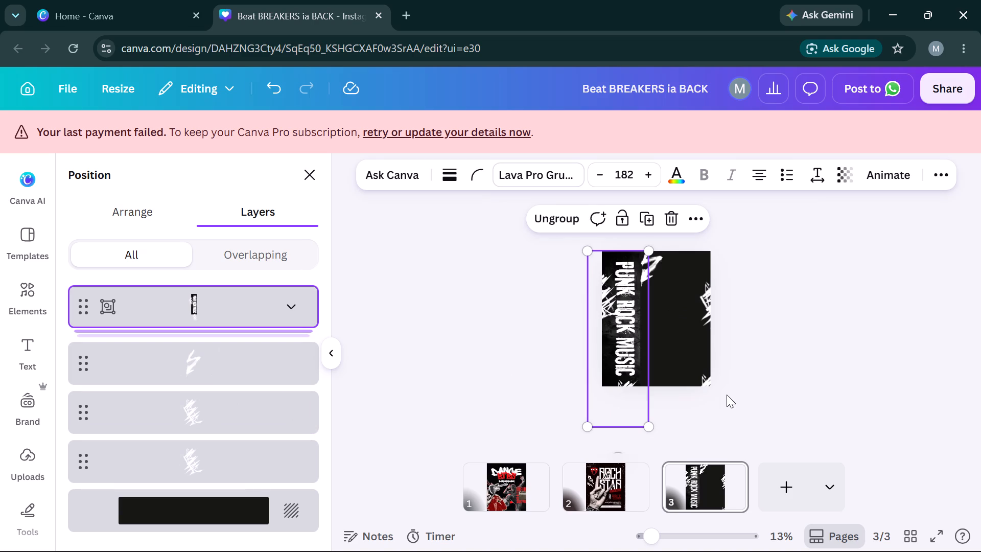
Copy the grouped PUNK ROCK MUSIC strip from page 3 onto page 1.
key("ctrl+c")
left_click(540, 475)
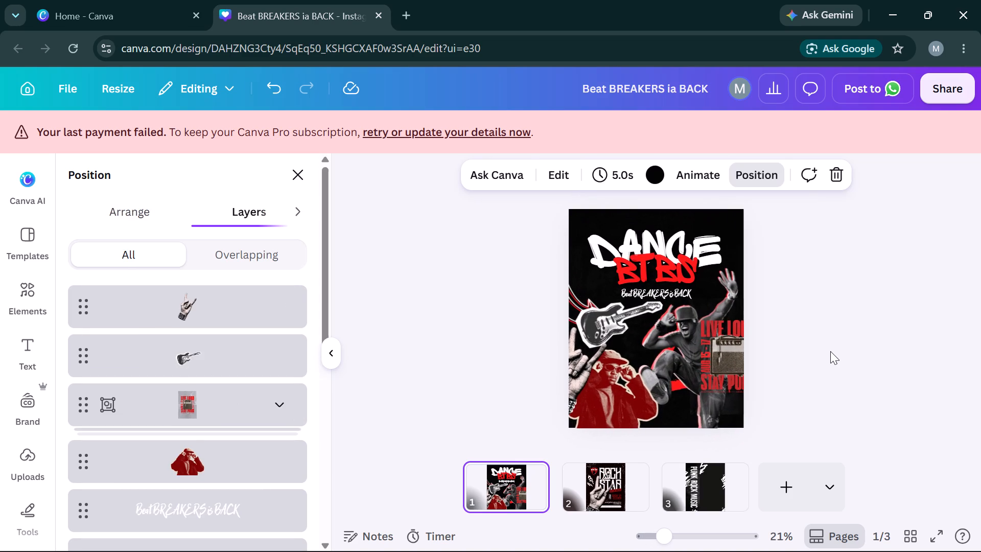
key("ctrl+v")
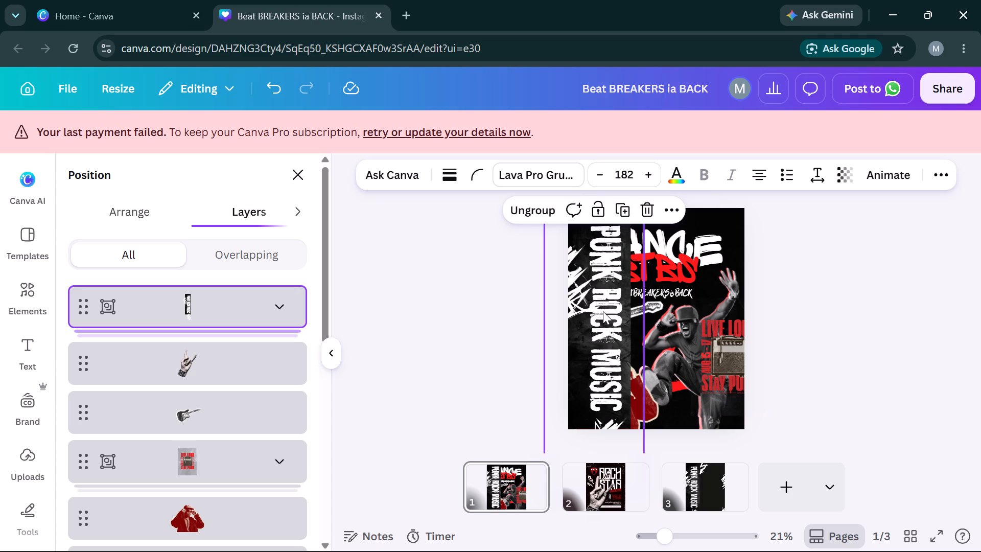
Send the PUNK ROCK MUSIC group to the back on page 1, behind the title, guitar and dancers, and show the page's layers.
scroll(603, 311, "up", 1)
left_click(938, 174)
left_click(888, 218)
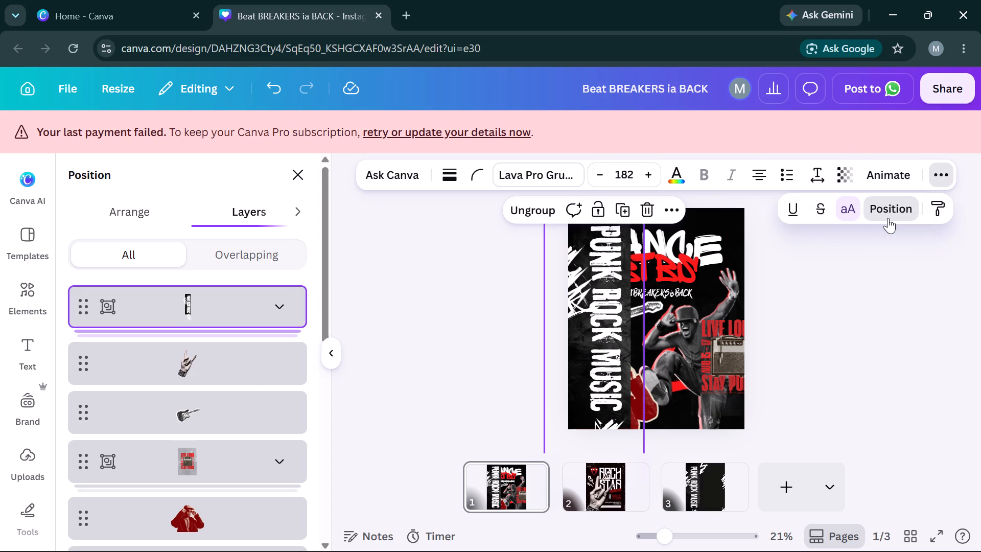
left_click(904, 199)
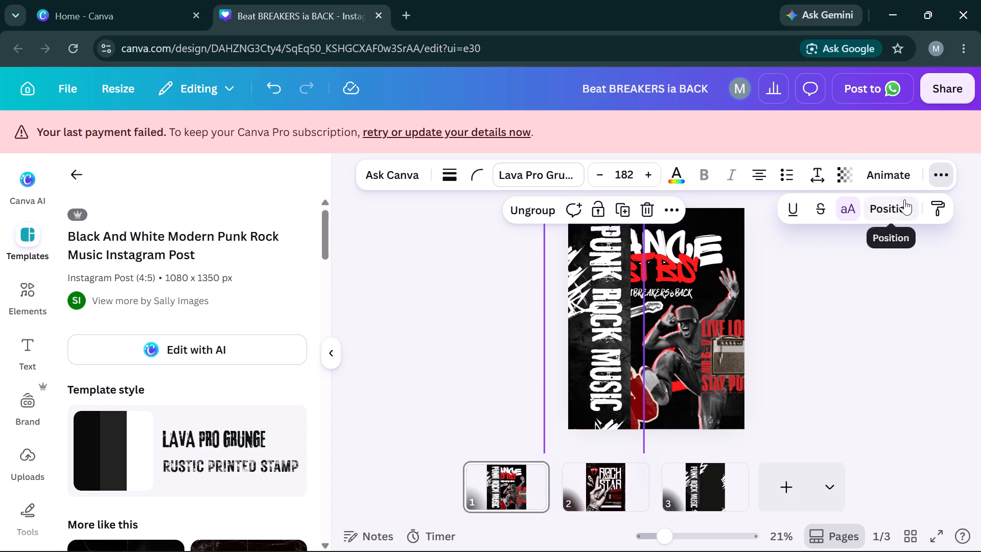
left_click(143, 216)
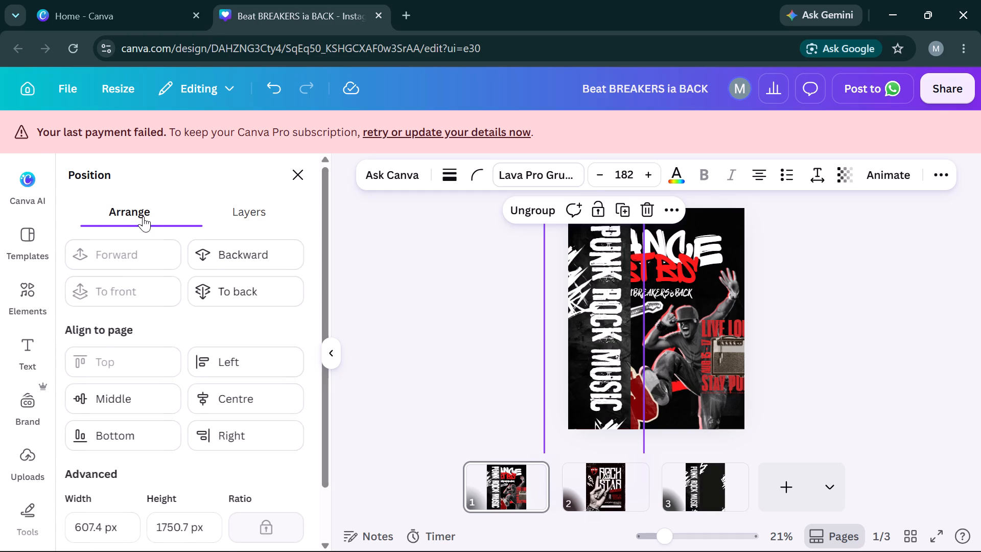
left_click(250, 279)
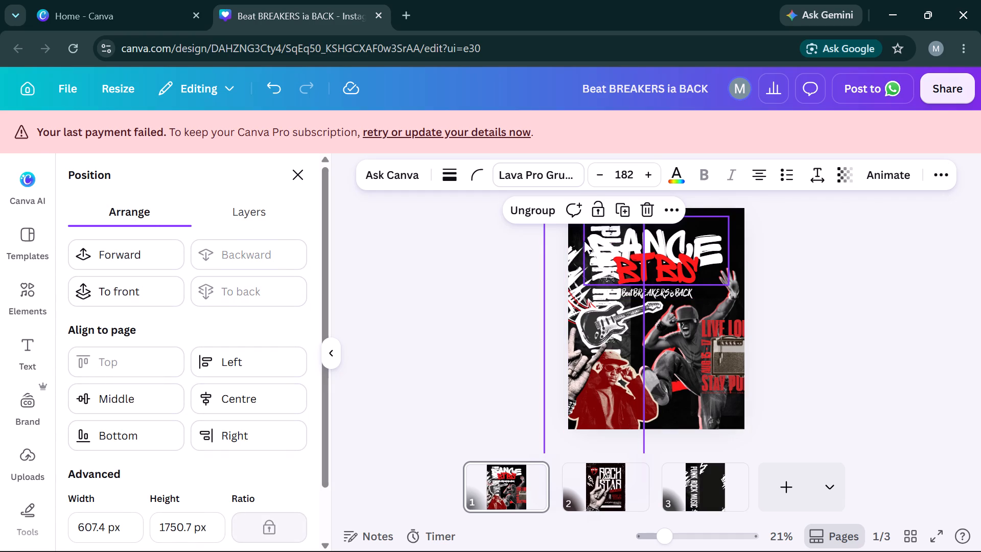
left_click(246, 221)
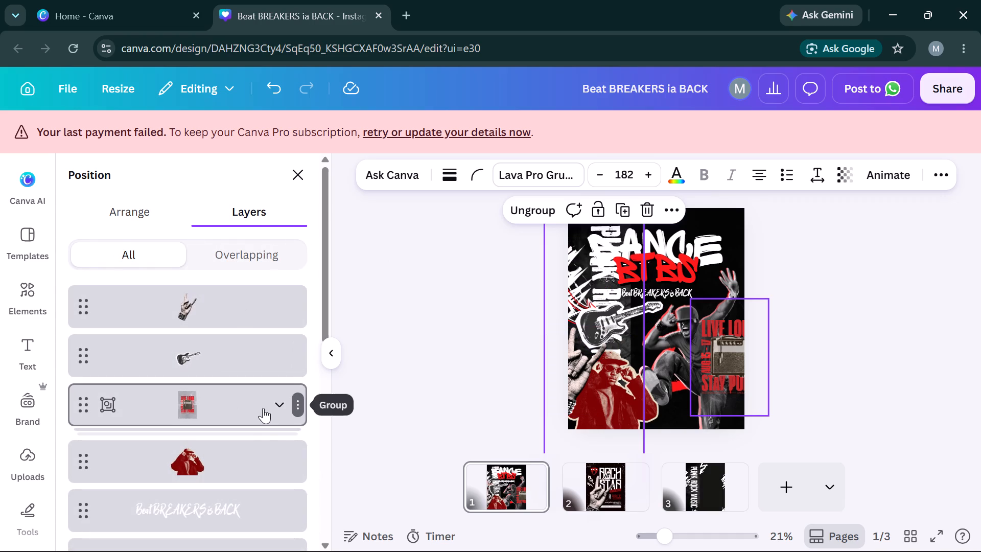
Delete the vertical PUNK ROCK MUSIC text from the textured strip group on page 1, keeping the strip and white scribbles.
scroll(263, 408, "down", 6)
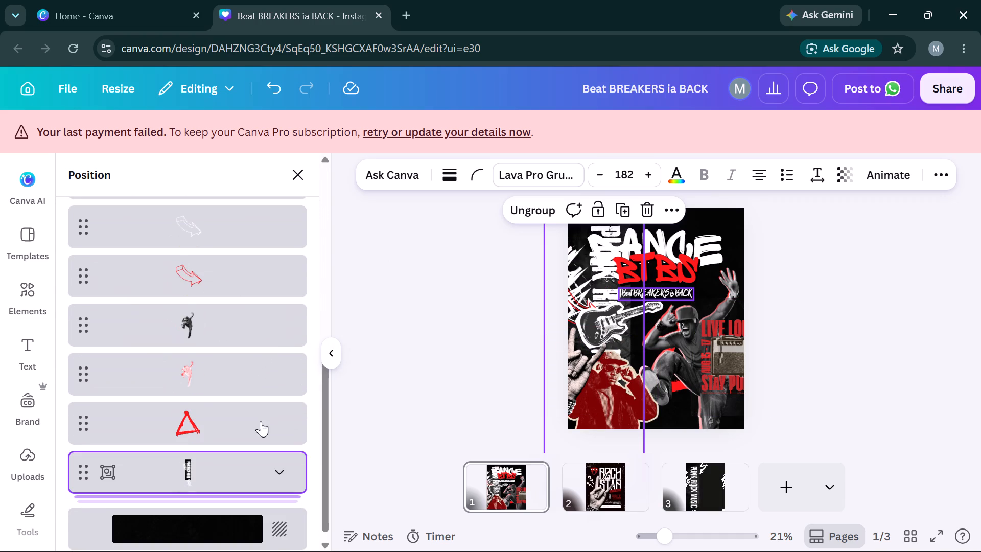
left_click(295, 455)
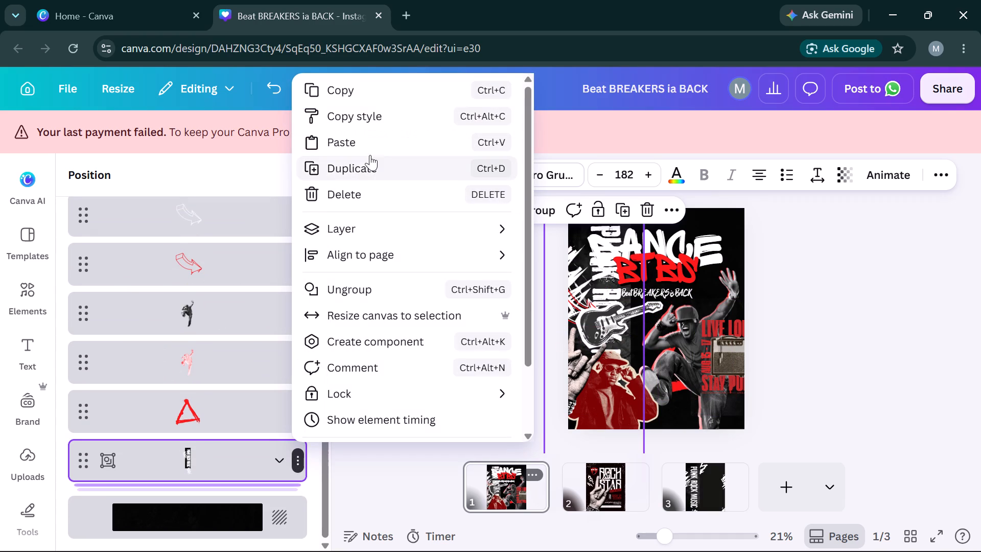
double_click(221, 446)
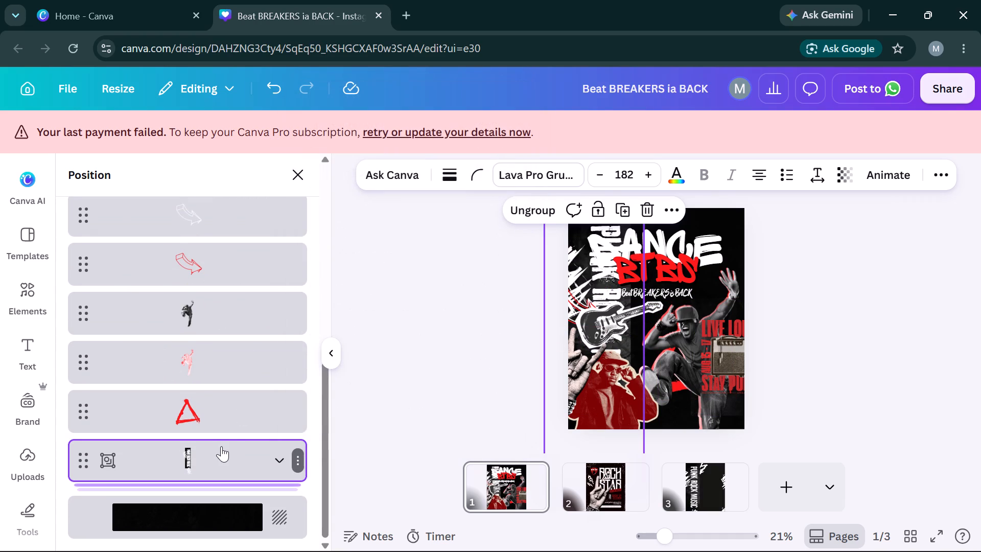
left_click(285, 458)
scroll(285, 458, "down", 3)
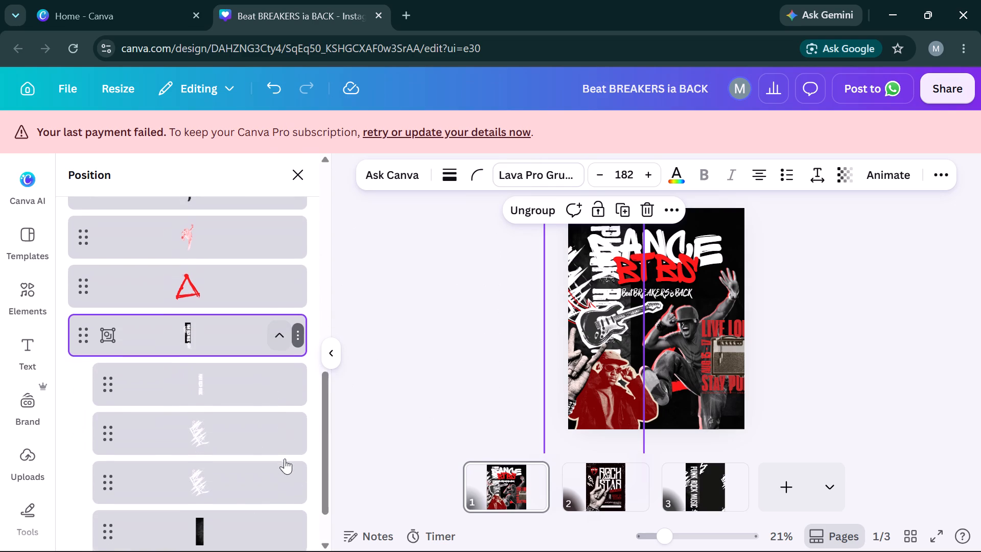
scroll(237, 505, "down", 1)
left_click(215, 360)
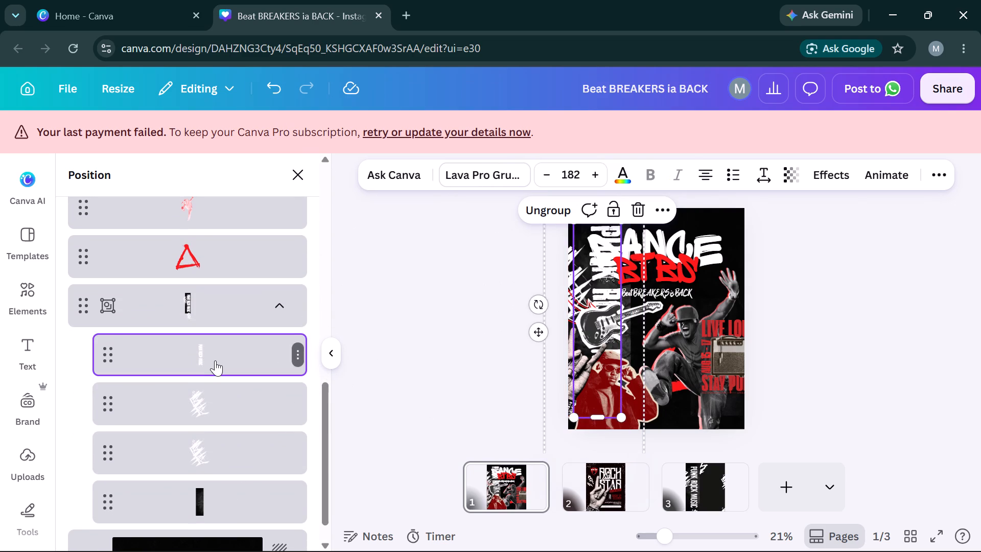
key("Delete")
left_click(871, 329)
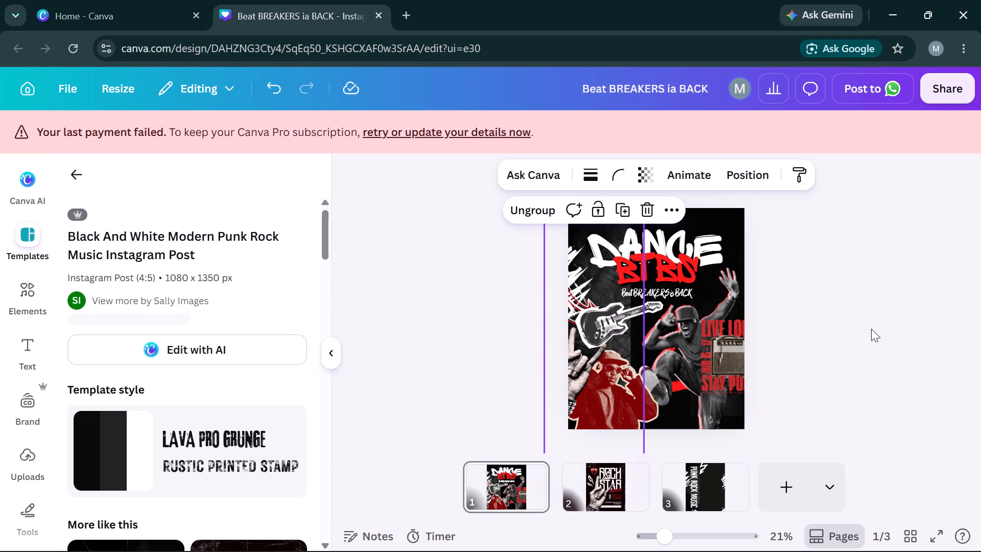
left_click(871, 329)
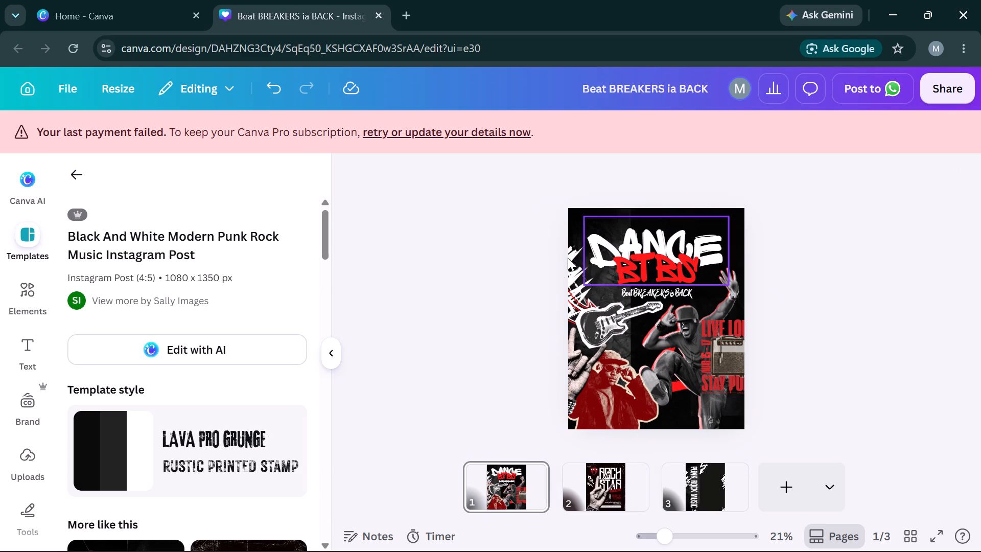
Copy the white scribble at page 3's right edge onto page 1 and place it over the upper-right corner beside the DANCE title.
scroll(241, 482, "down", 3)
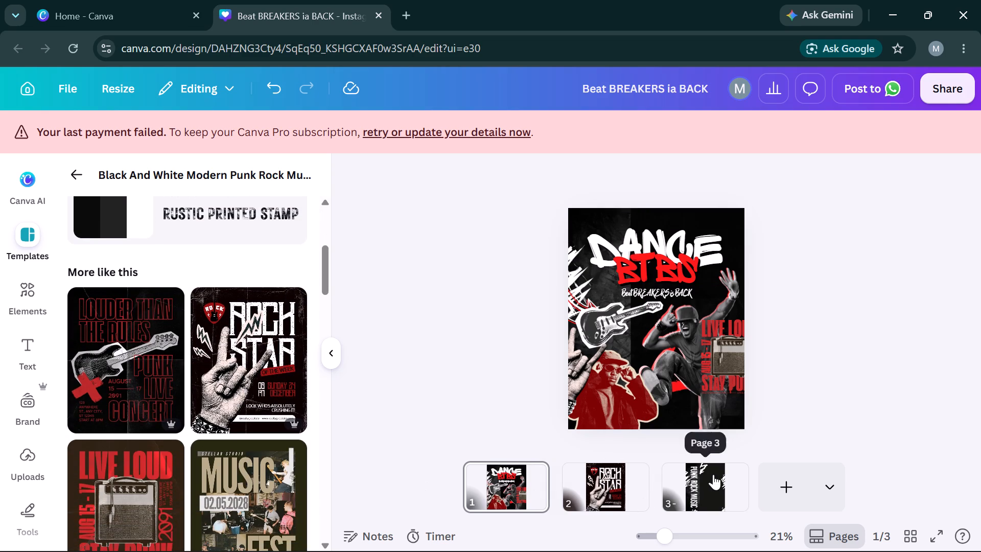
left_click(712, 479)
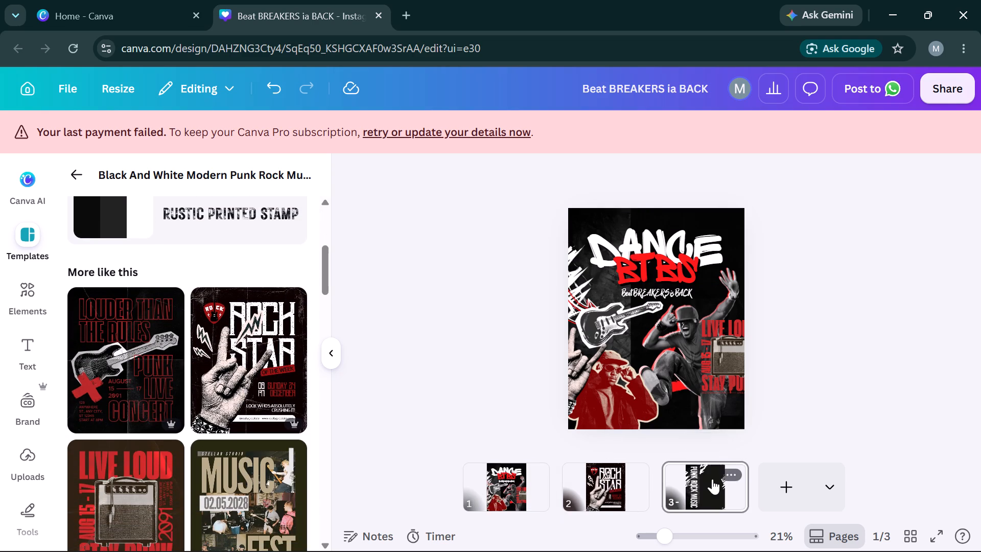
left_click(732, 305)
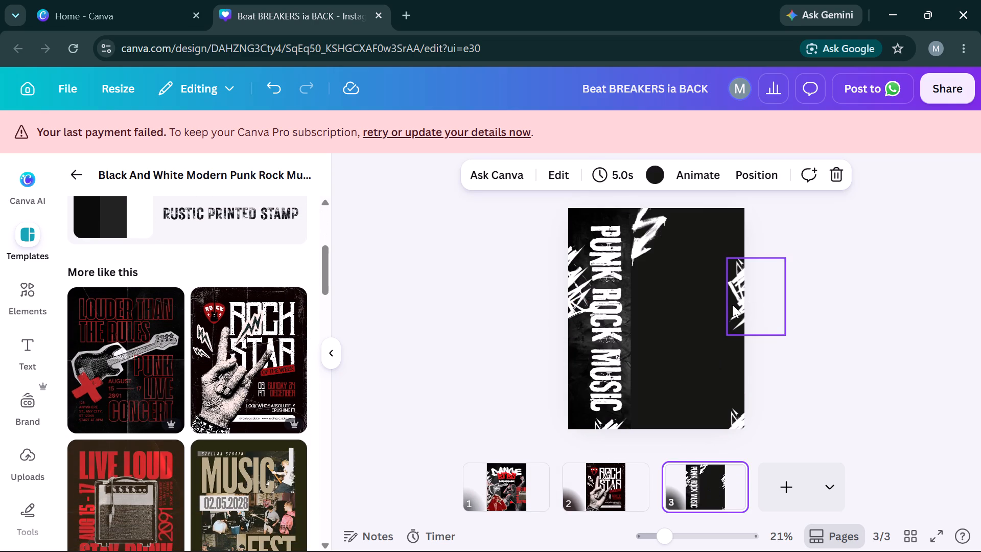
key("ctrl+c")
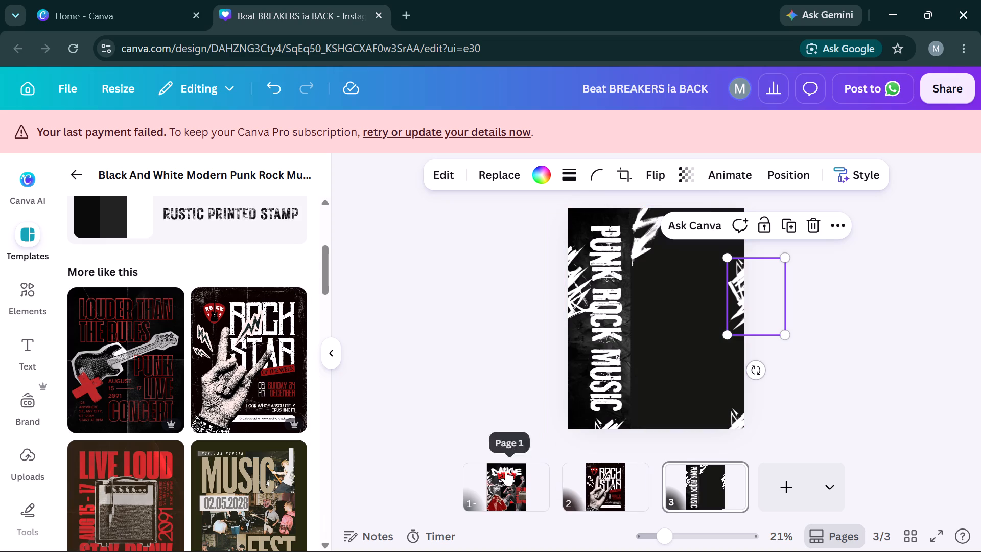
left_click(506, 470)
key("ctrl+v")
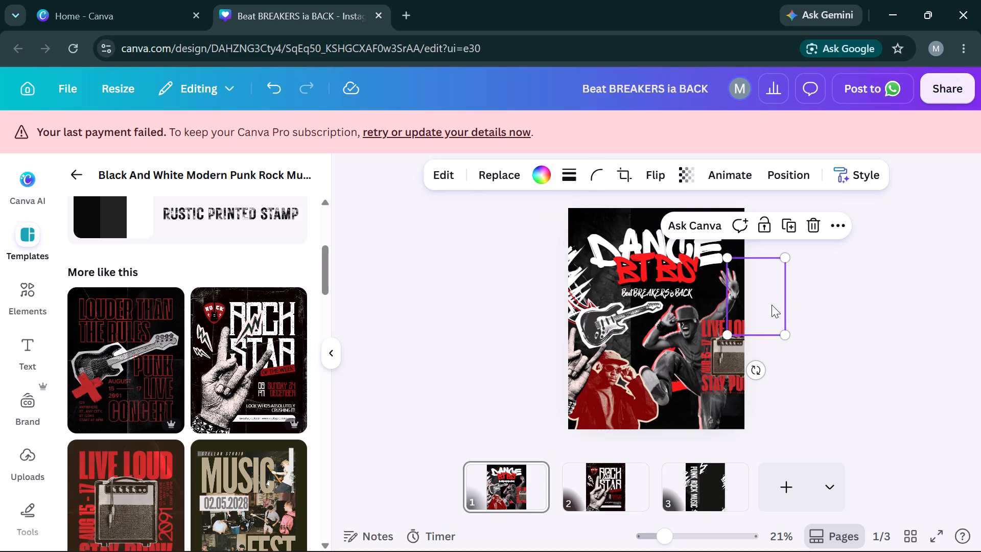
left_click_drag(771, 305, 765, 243)
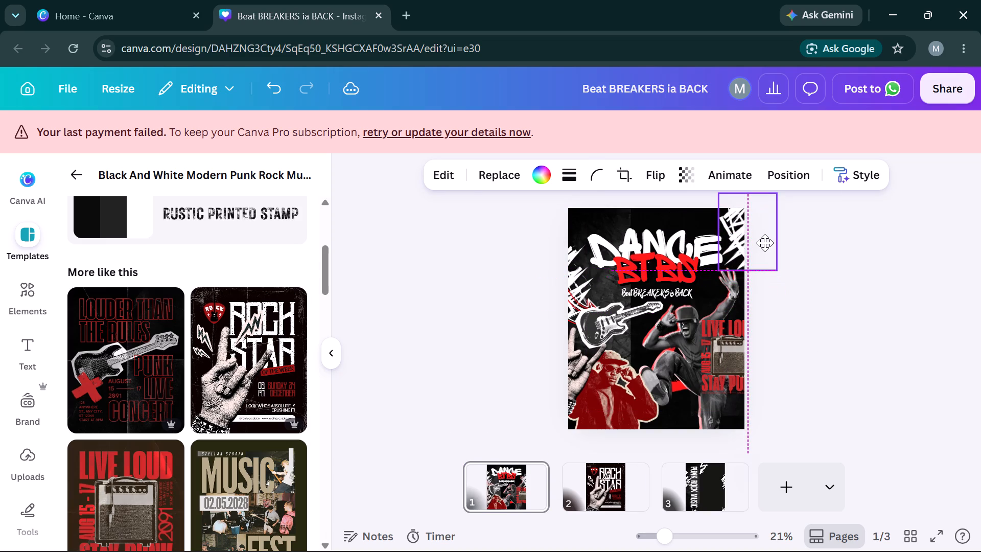
left_click_drag(765, 243, 763, 230)
left_click(834, 334)
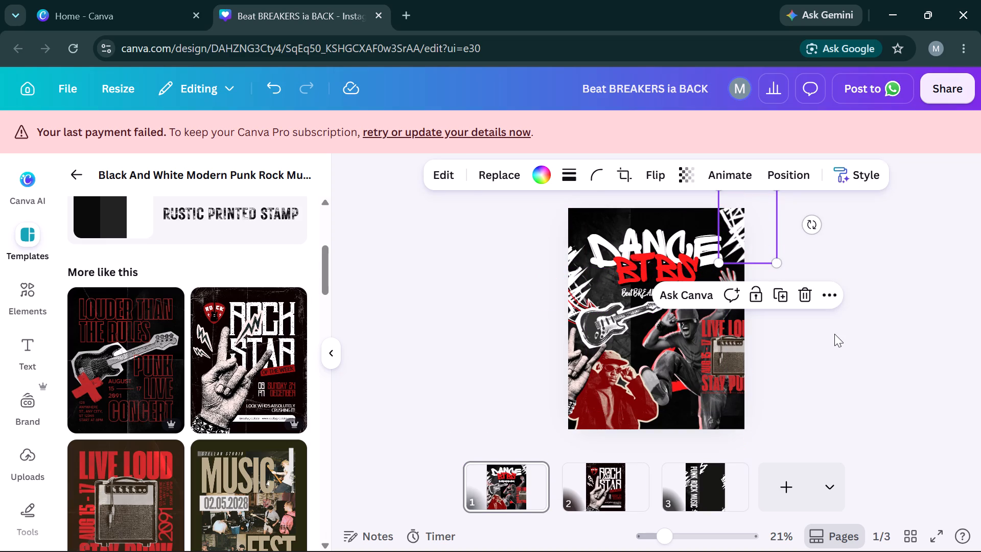
Delete the ROCK STAR and PUNK ROCK MUSIC pages, leaving only the dance poster page.
left_click(623, 482)
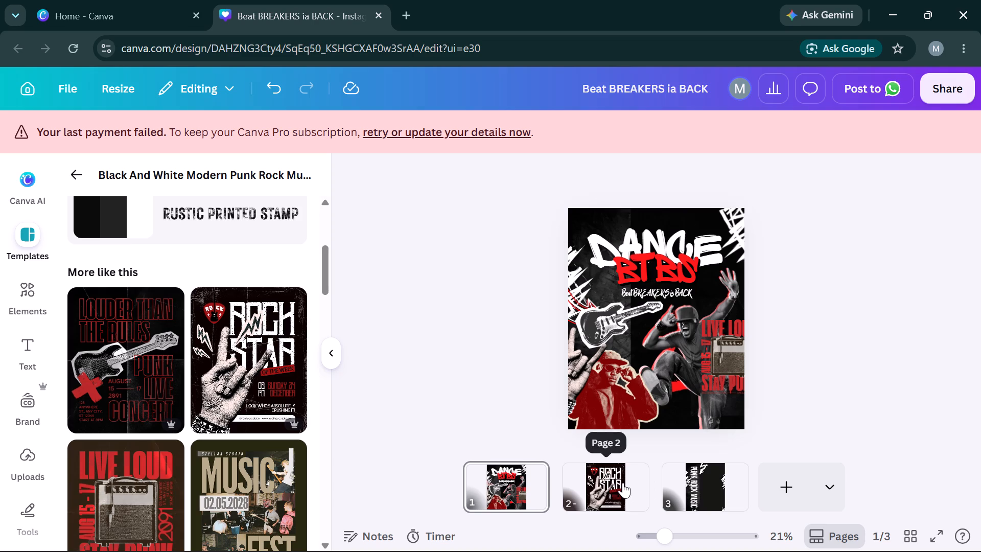
key("Delete")
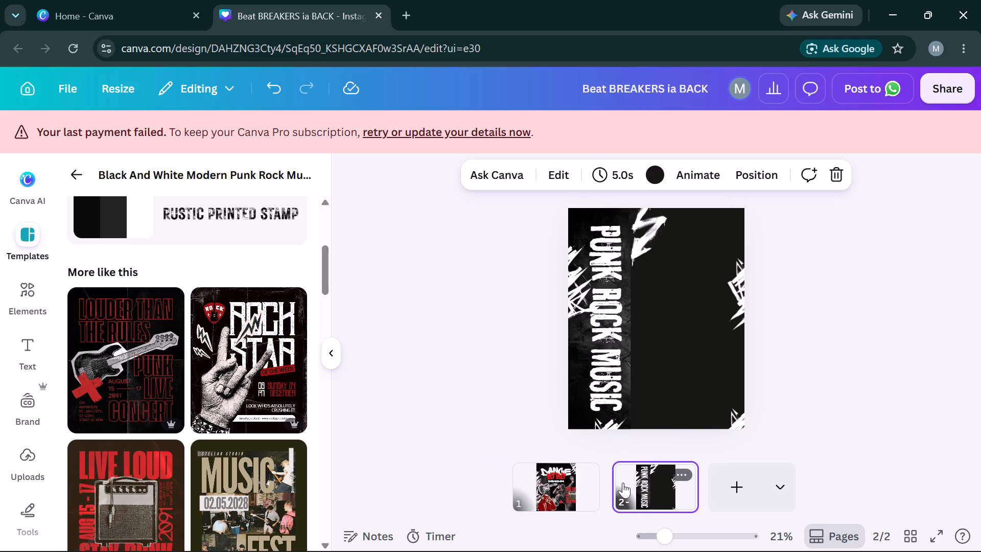
left_click(649, 486)
key("Delete")
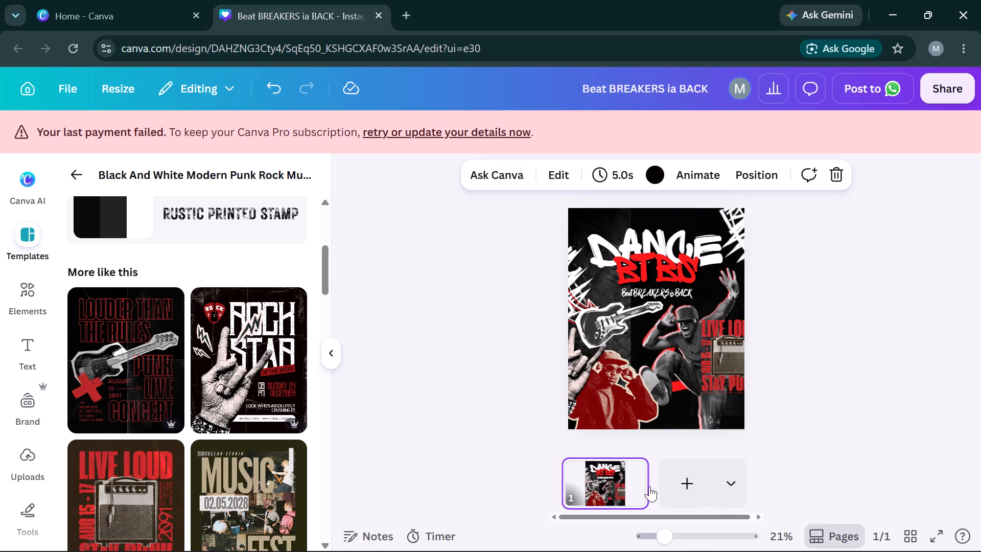
Add a blank page after the dance poster.
left_click(709, 486)
Browse the designs similar to the Black And White Modern Punk Rock Music template.
scroll(229, 409, "down", 1)
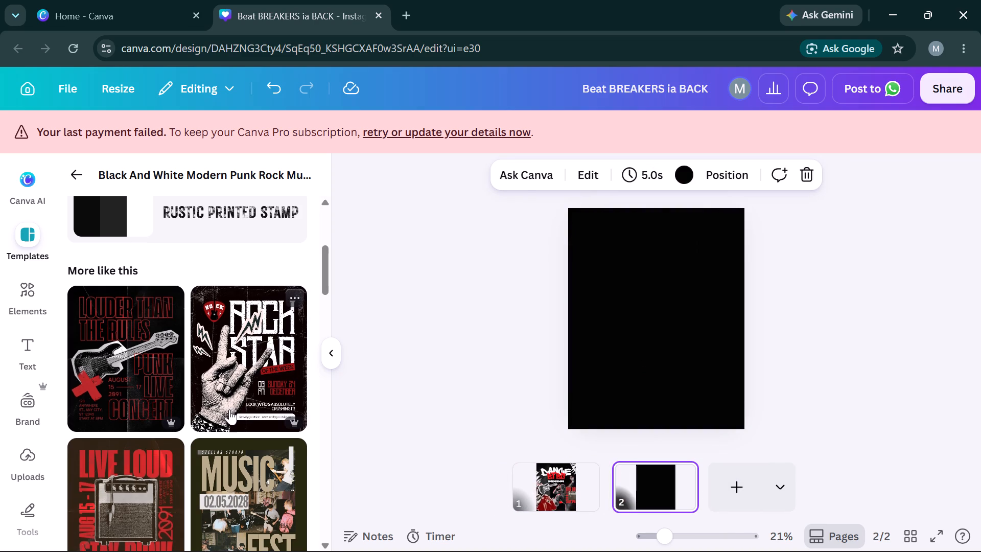
scroll(229, 409, "down", 3)
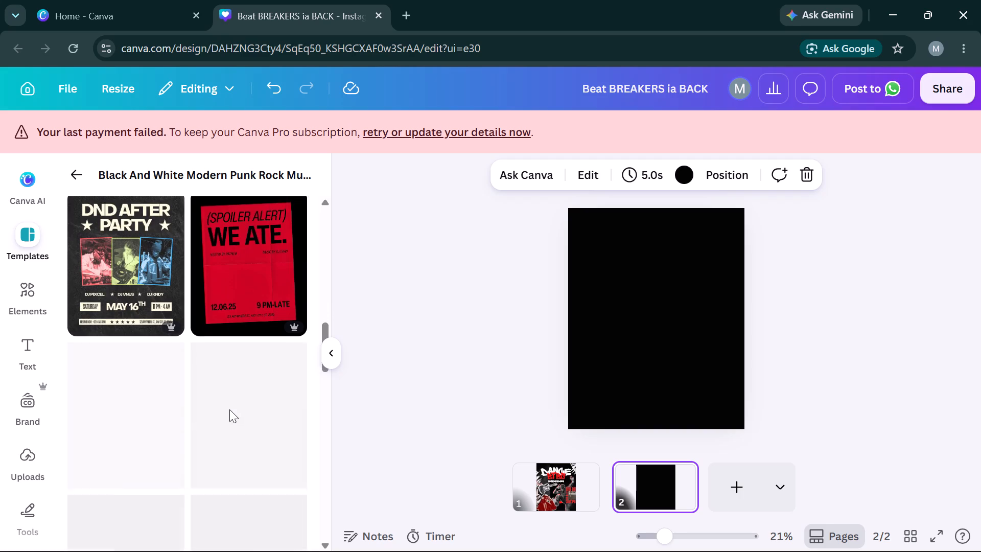
scroll(229, 409, "down", 1)
scroll(229, 409, "up", 8)
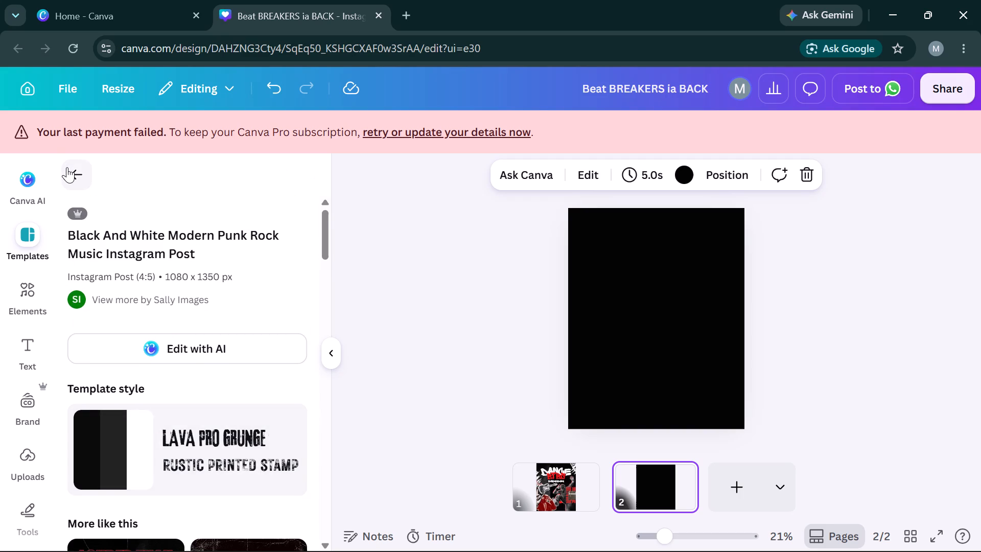
Search the templates for "dance inductions" and look through the designs for a suitable one.
left_click(67, 167)
left_click(143, 198)
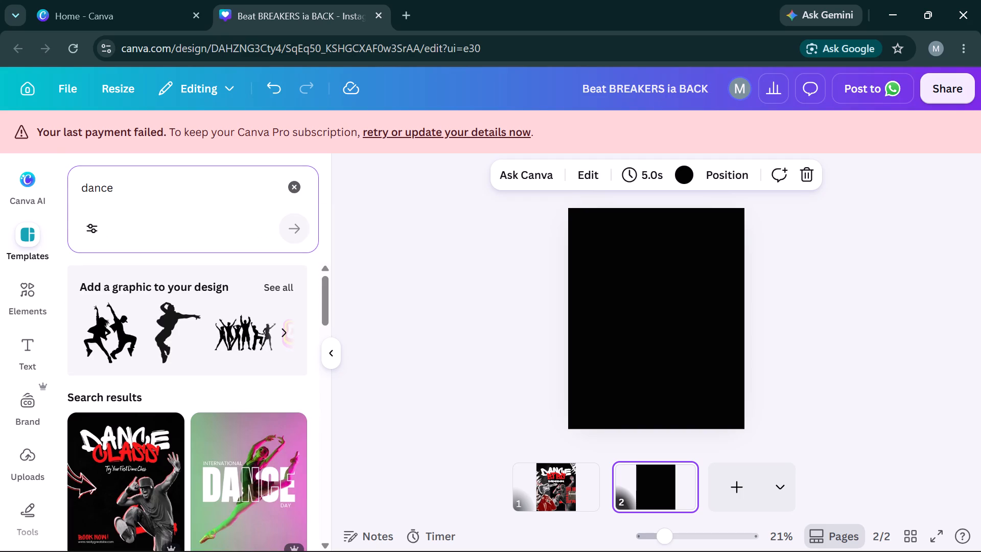
left_click(20, 246)
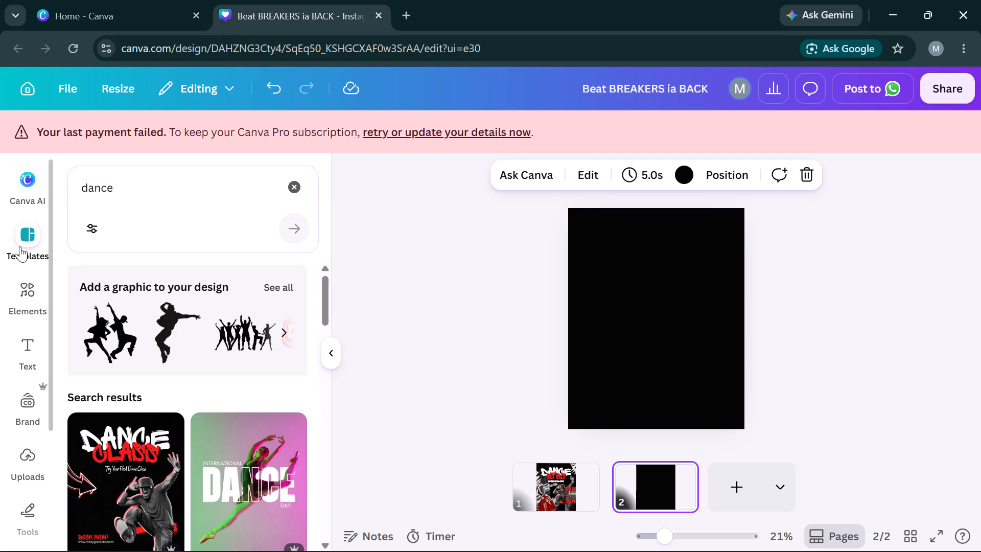
left_click(178, 184)
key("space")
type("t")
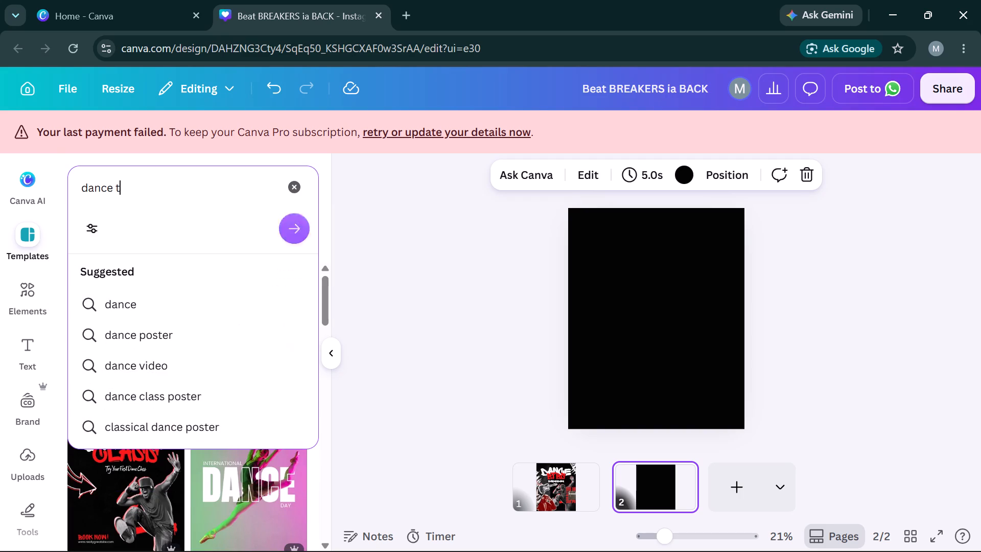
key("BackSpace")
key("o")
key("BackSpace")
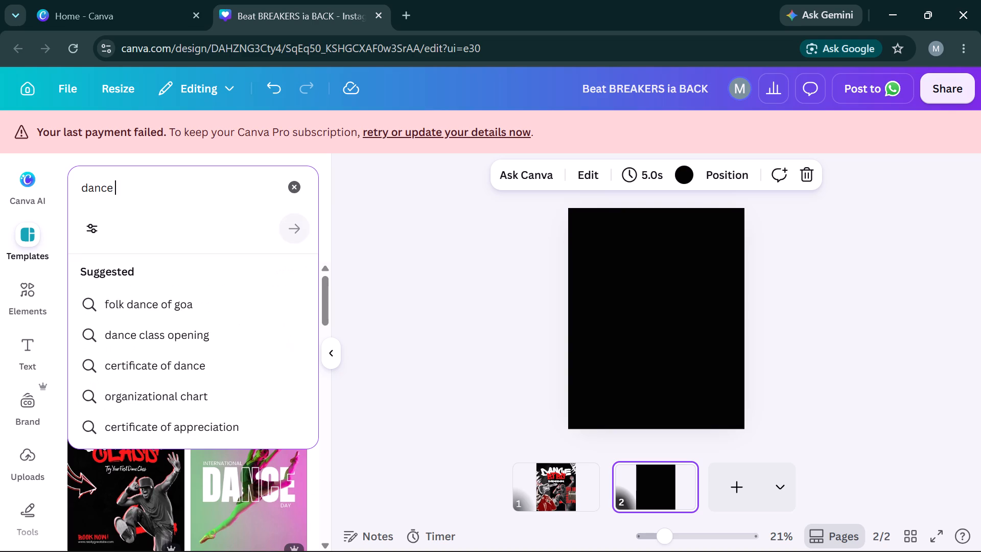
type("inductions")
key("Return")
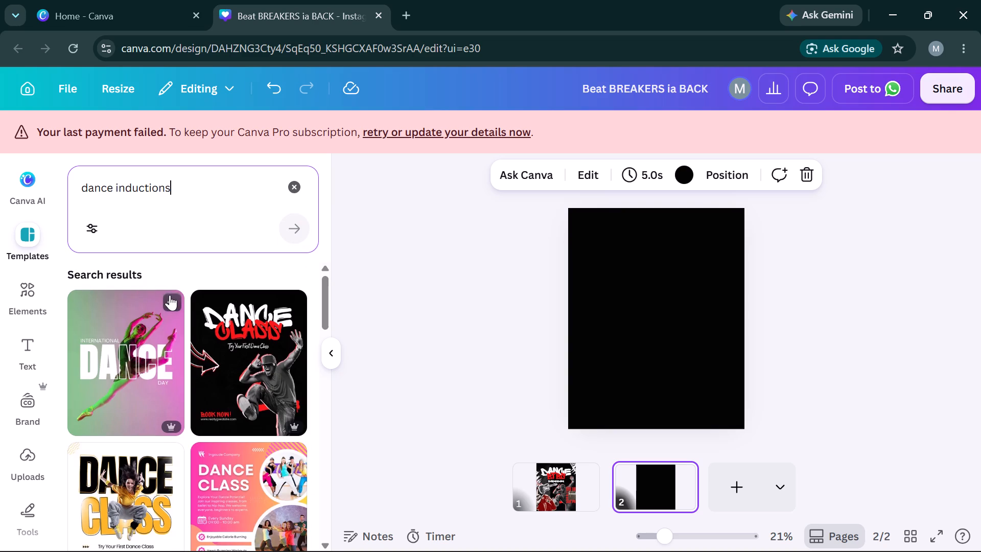
scroll(170, 295, "down", 3)
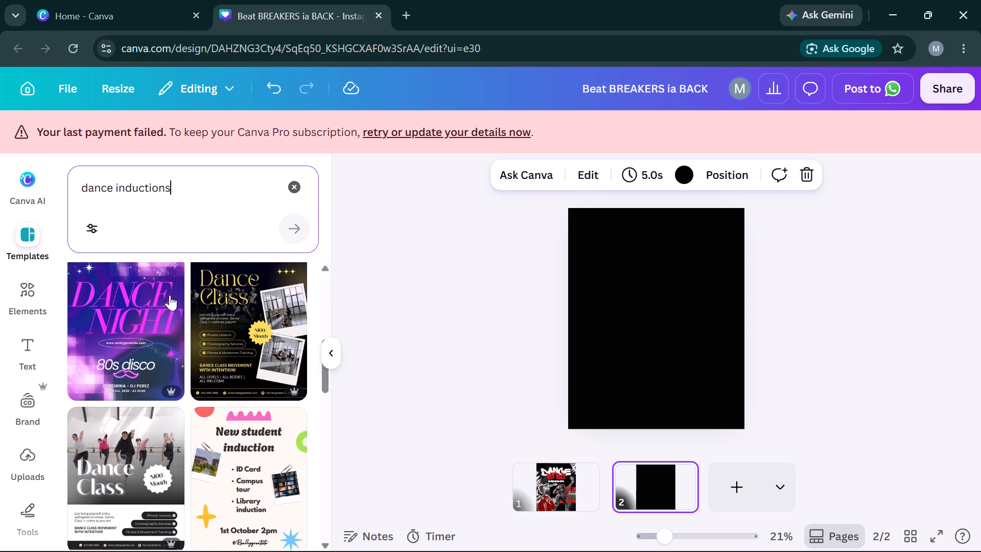
scroll(170, 295, "down", 1)
scroll(170, 295, "up", 2)
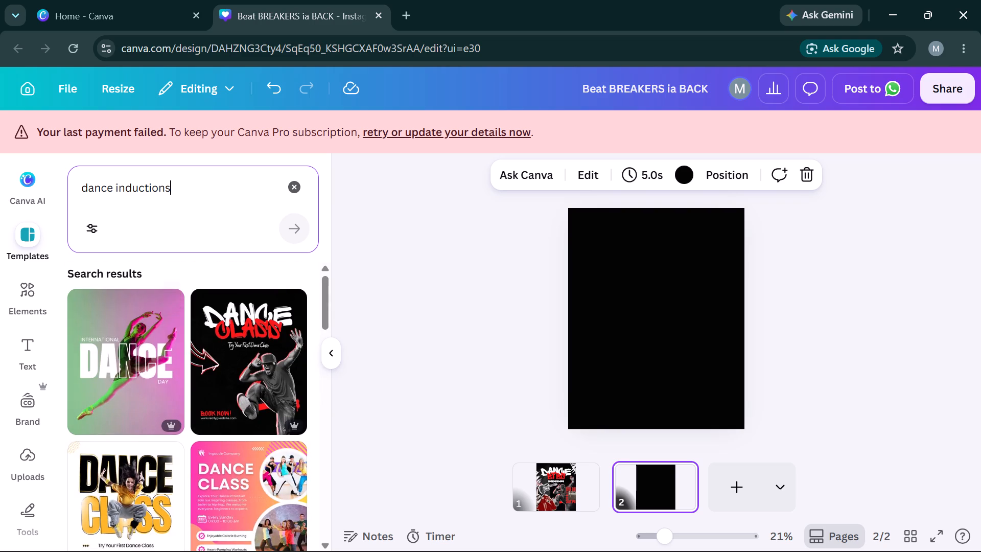
Search the templates for "dance cool".
key("BackSpace")
key("BackSpace")
key("BackSpace")
key("BackSpace")
key("BackSpace")
key("BackSpace")
key("BackSpace")
key("BackSpace")
key("BackSpace")
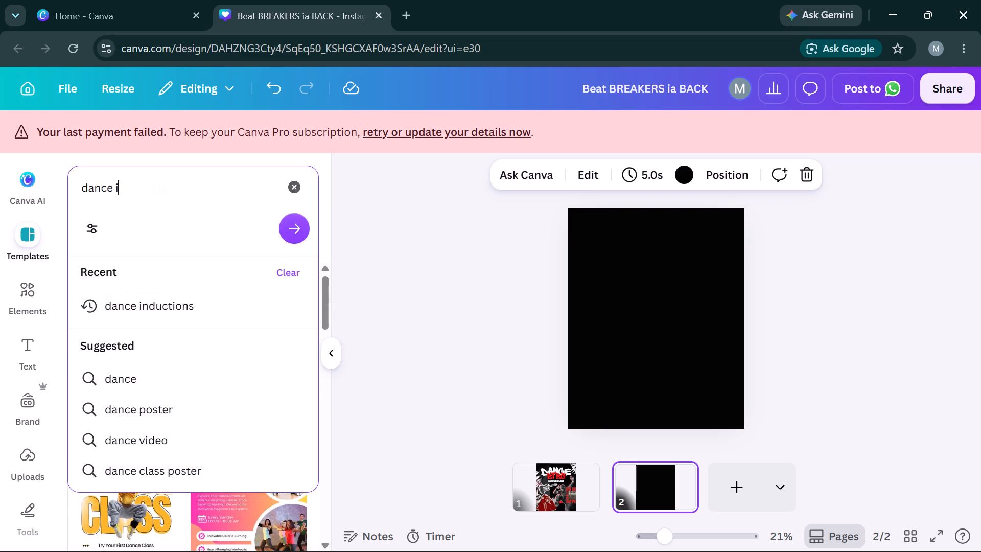
key("BackSpace")
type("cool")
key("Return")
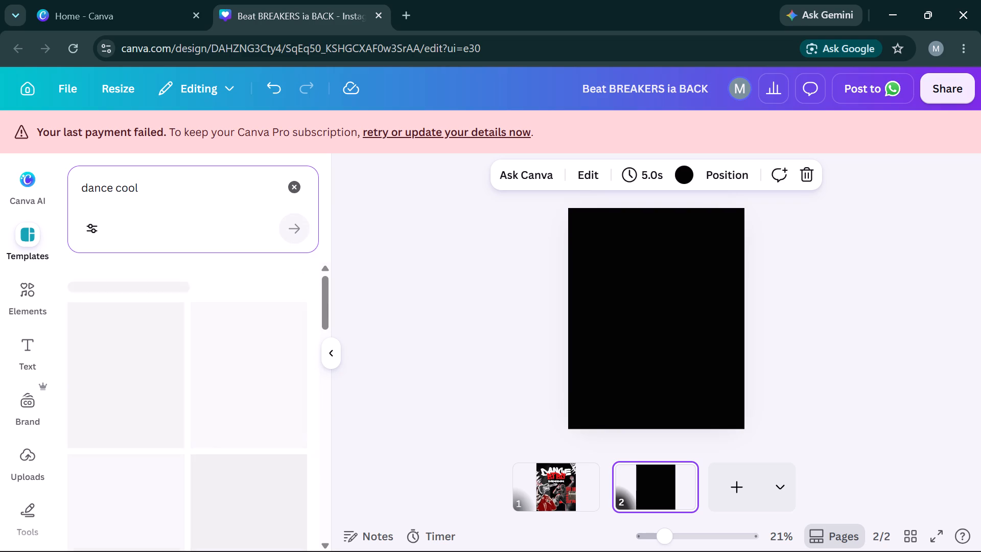
Look through the "dance cool" template results for a design with usable elements.
scroll(206, 306, "down", 4)
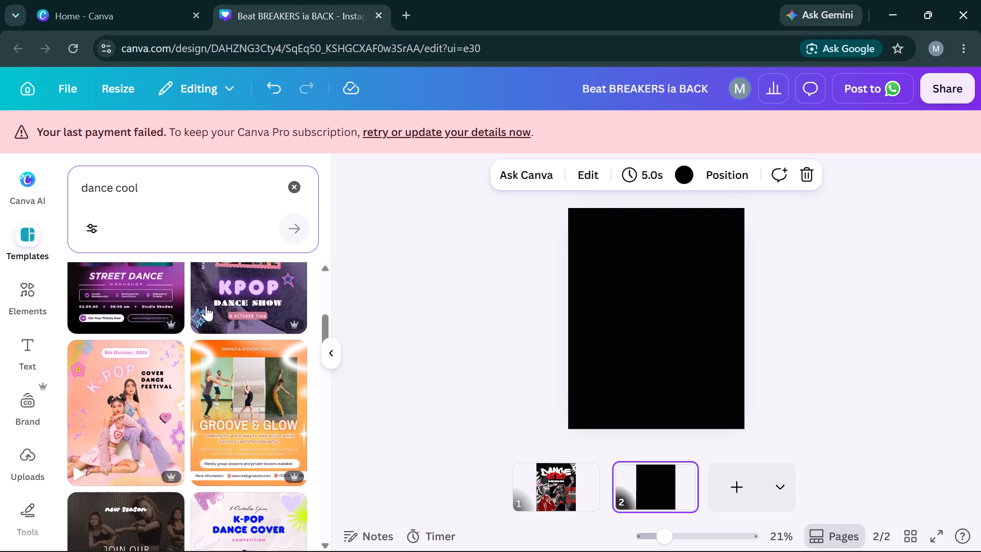
scroll(206, 306, "down", 1)
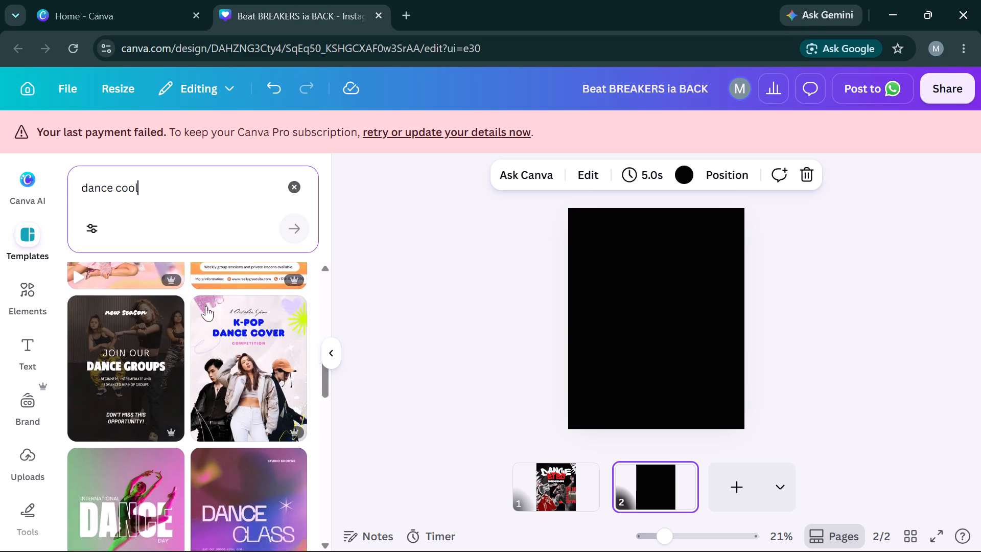
scroll(206, 306, "up", 1)
Search the templates for "dance" and look through the results for a design with usable elements.
key("BackSpace")
key("BackSpace")
key("BackSpace")
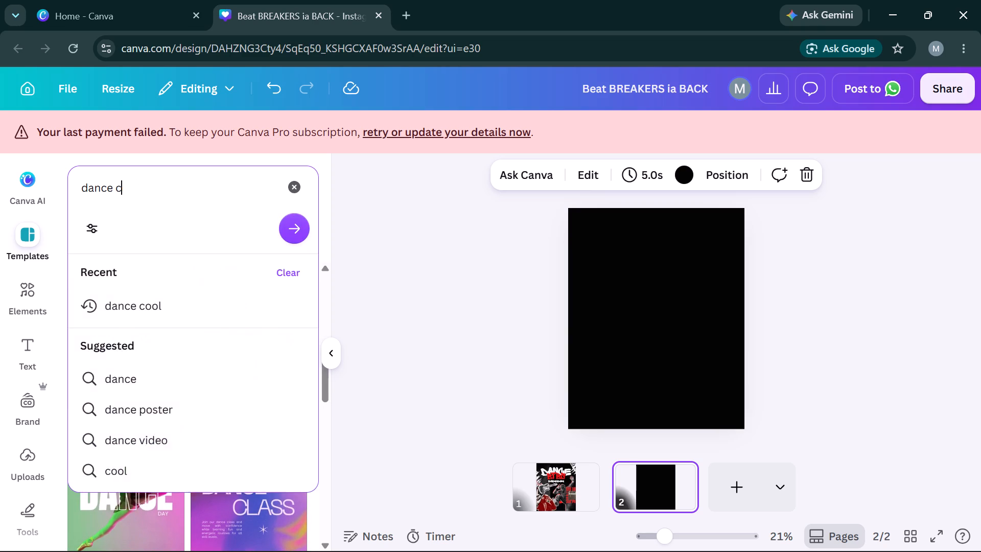
key("BackSpace")
key("Return")
scroll(212, 336, "down", 1)
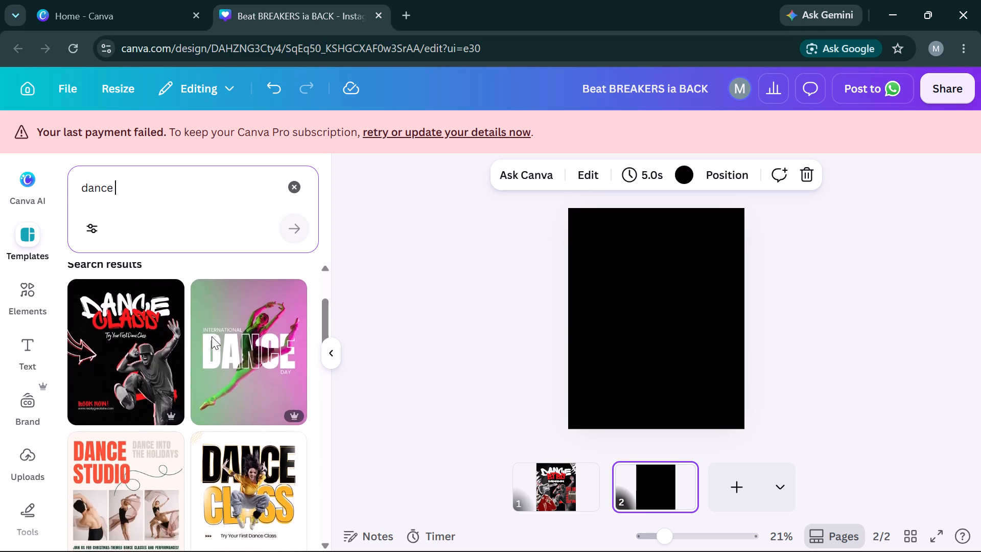
scroll(212, 336, "down", 3)
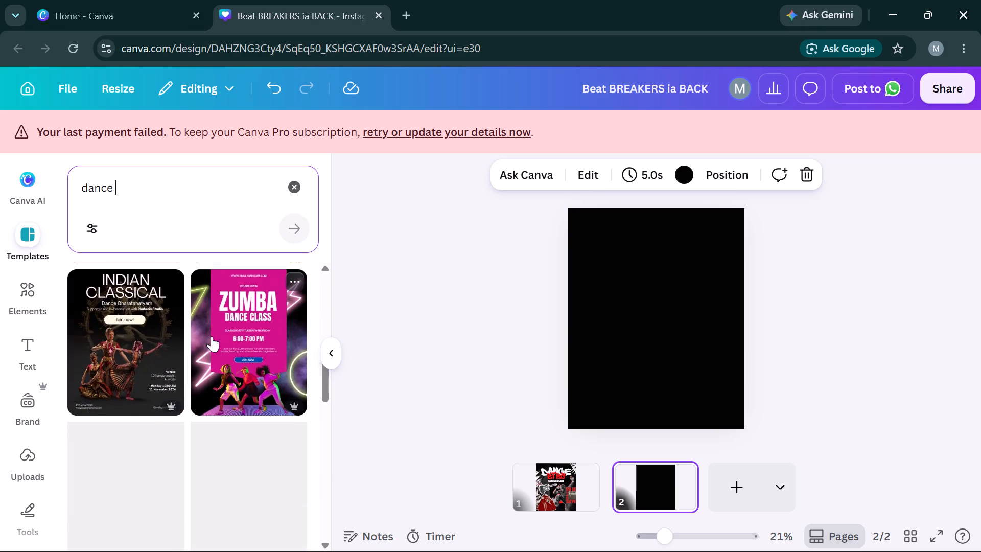
scroll(212, 336, "down", 1)
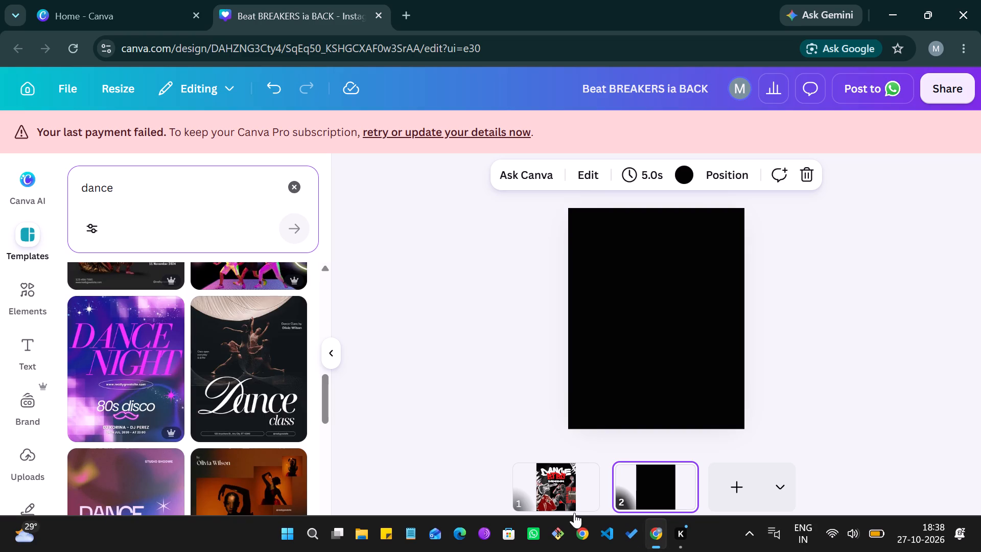
scroll(203, 450, "down", 2)
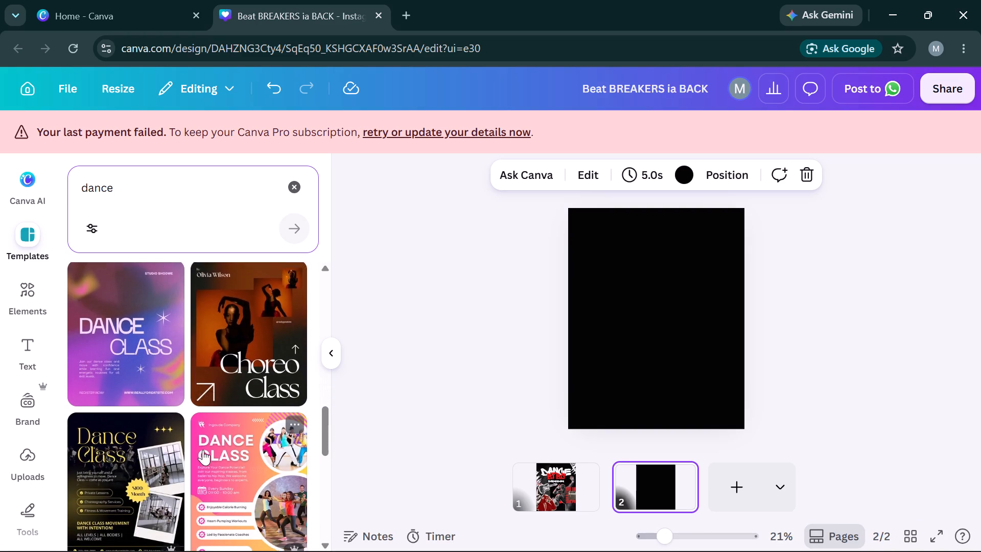
scroll(203, 450, "down", 5)
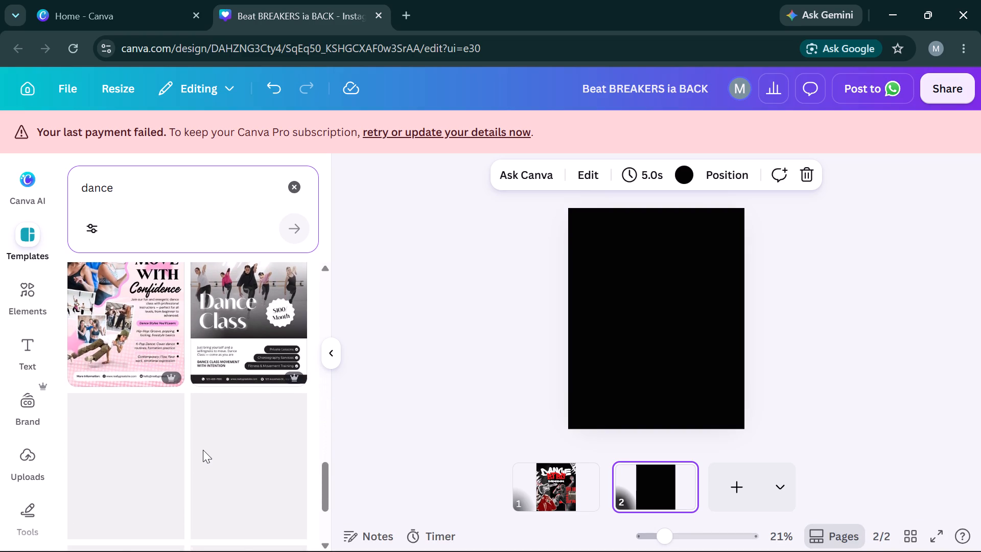
Look further through the "dance" template results for a design with usable elements.
scroll(203, 450, "down", 1)
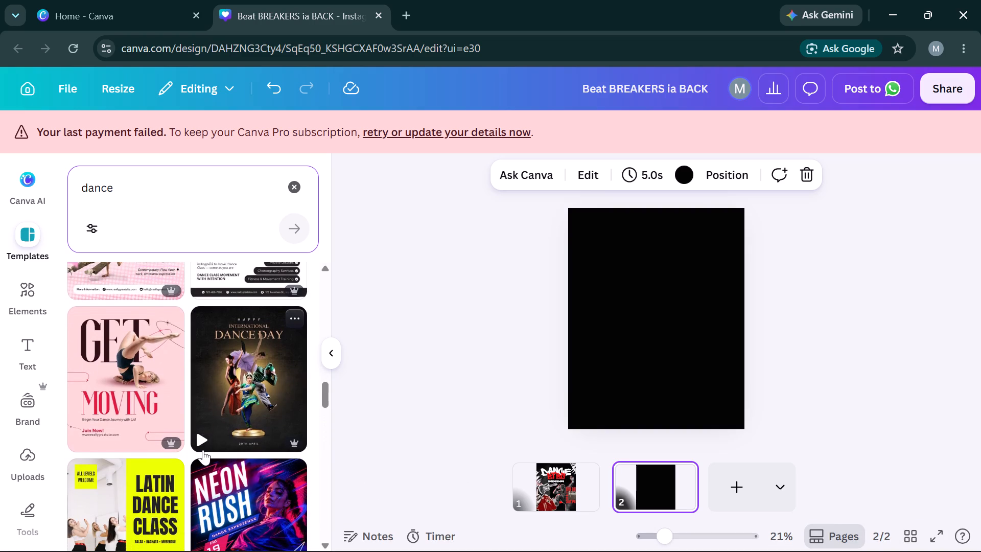
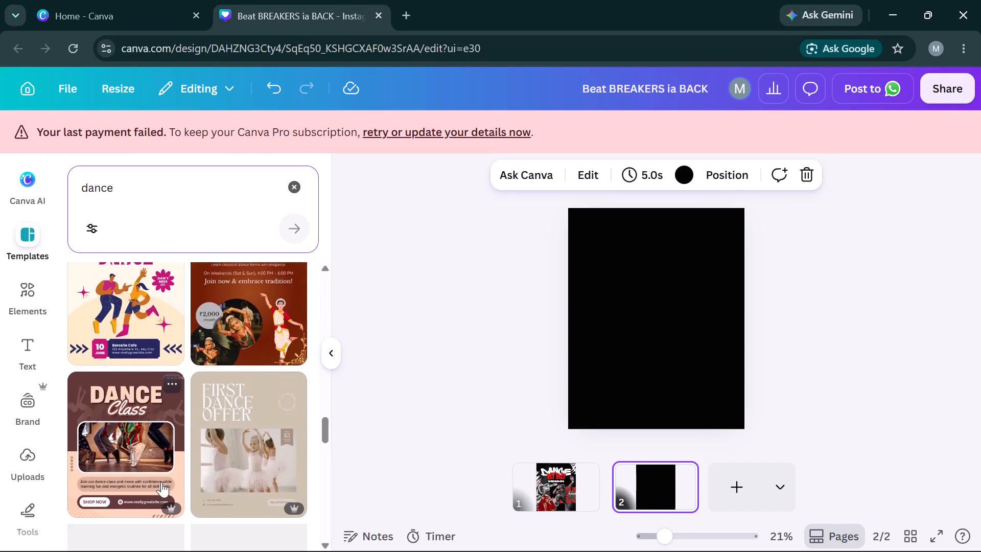
Find the Red Yellow and Black Dynamic Dance Workshop Instagram Post among the dance templates and apply it to page 2.
scroll(161, 482, "right", 2)
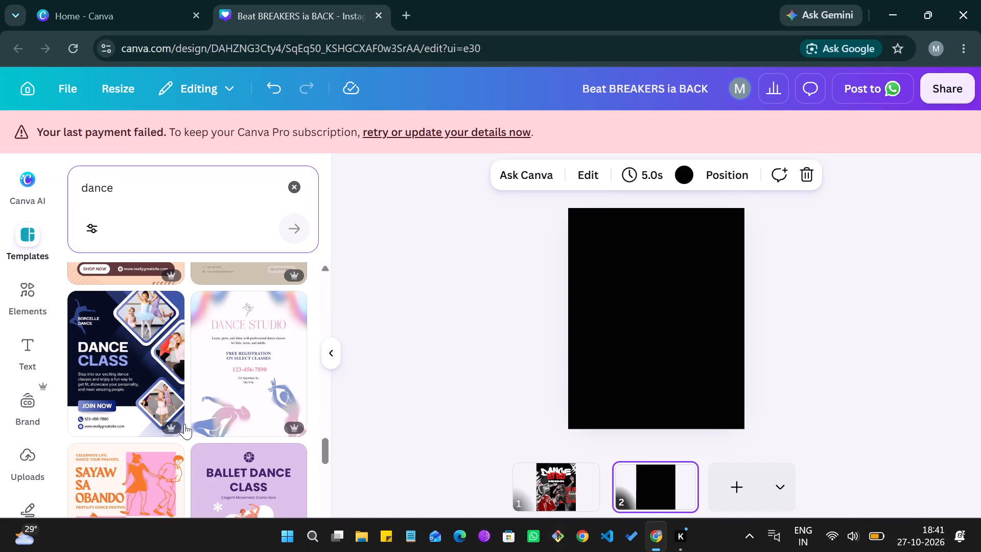
scroll(183, 423, "down", 4)
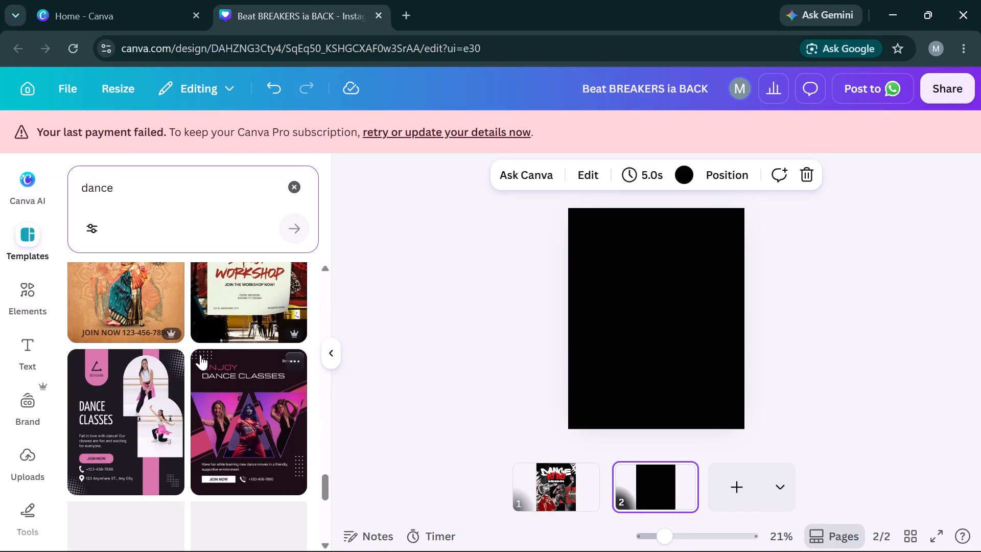
scroll(200, 355, "up", 1)
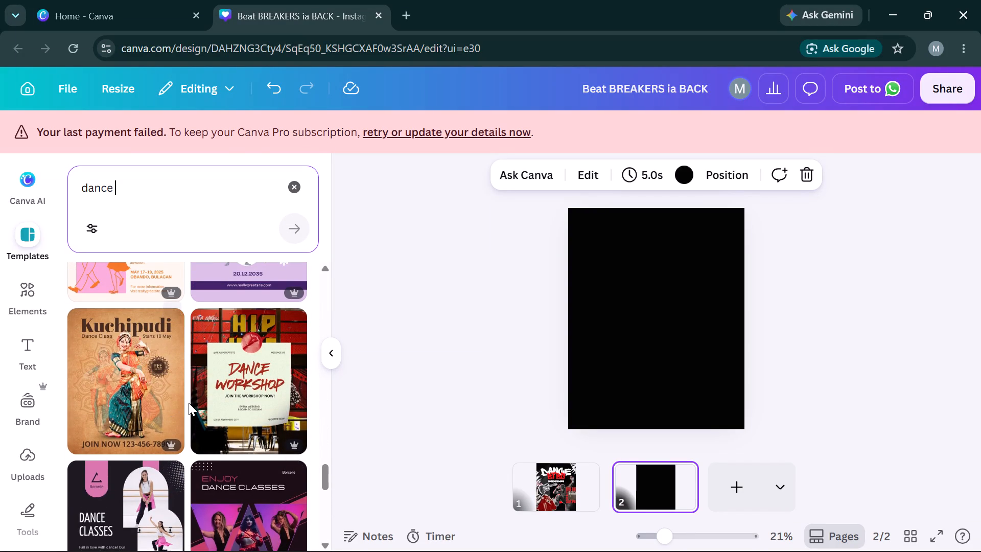
scroll(230, 400, "right", 1)
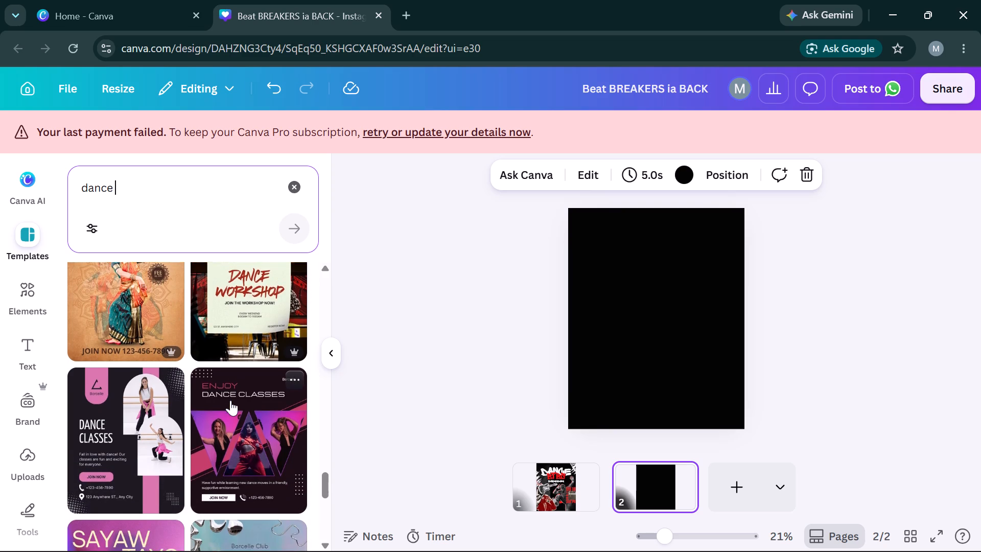
scroll(230, 400, "down", 1)
scroll(230, 400, "up", 1)
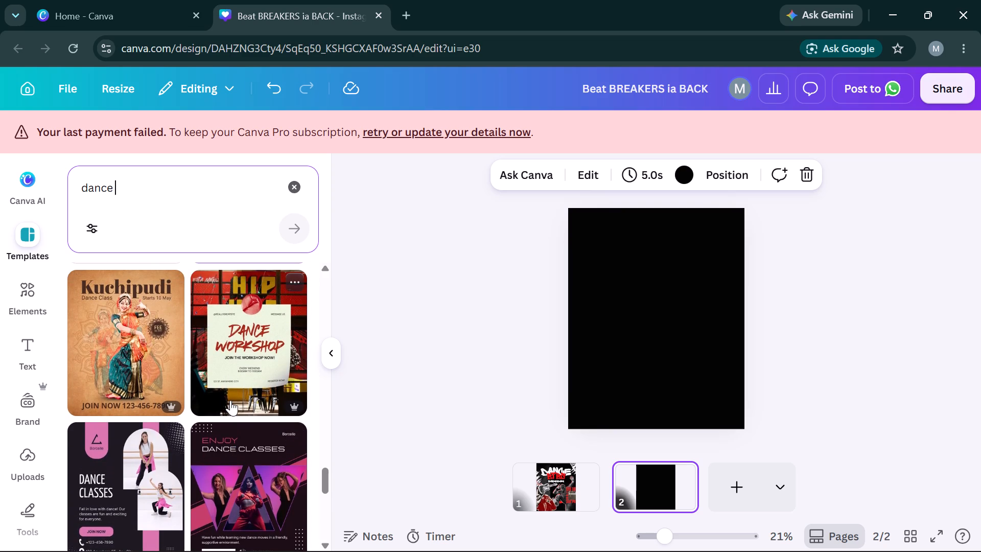
scroll(230, 400, "down", 2)
scroll(230, 400, "up", 1)
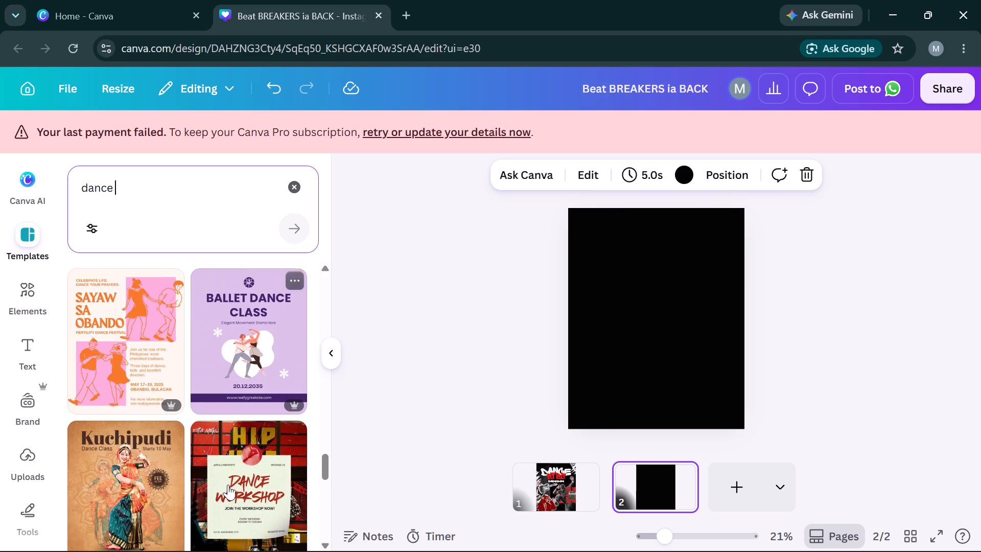
left_click(228, 484)
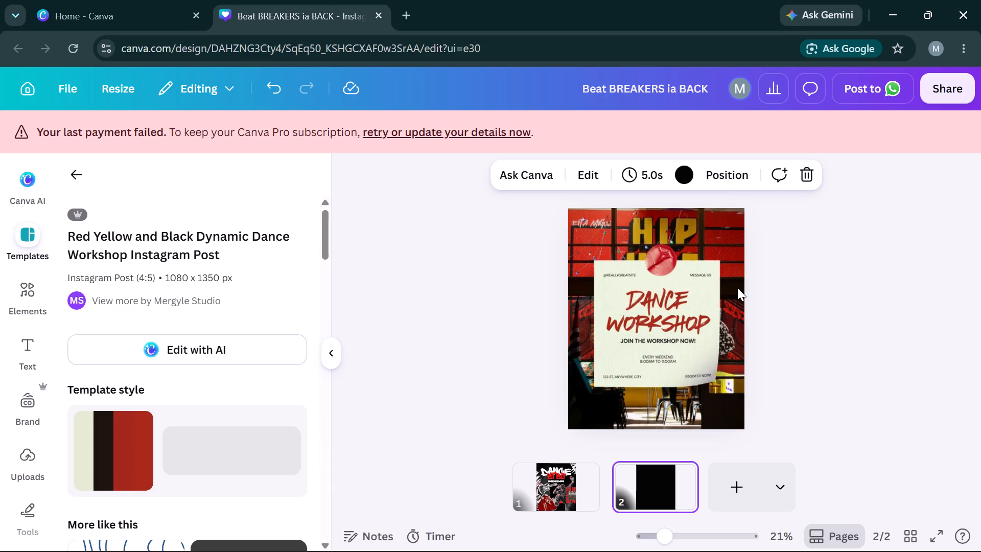
Clear the text from the paper note on page 2, starting with the DANCE WORKSHOP title, JOIN THE WORKSHOP NOW! and the EVERY WEEKEND schedule.
left_click(671, 265)
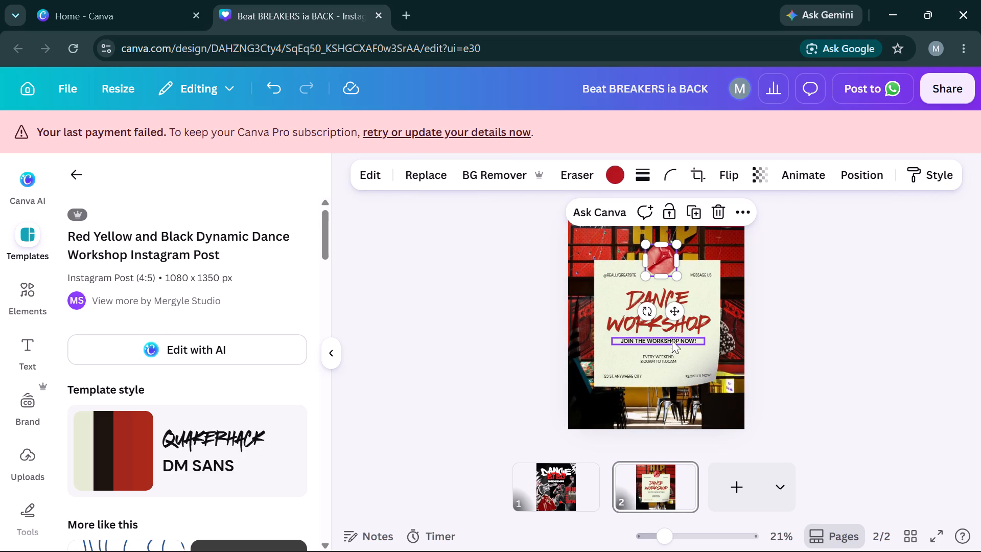
left_click(675, 328)
key("Delete")
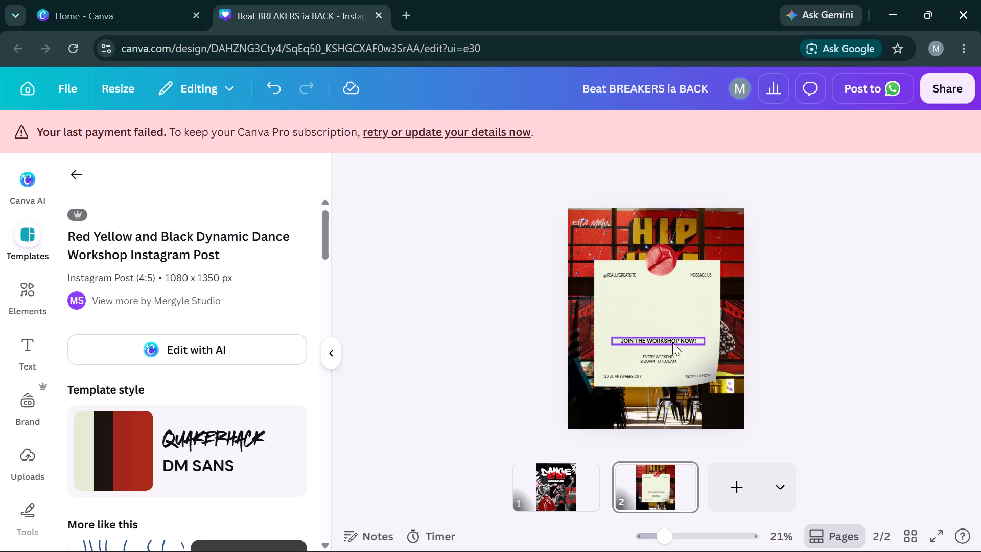
left_click(673, 340)
key("Delete")
left_click(668, 357)
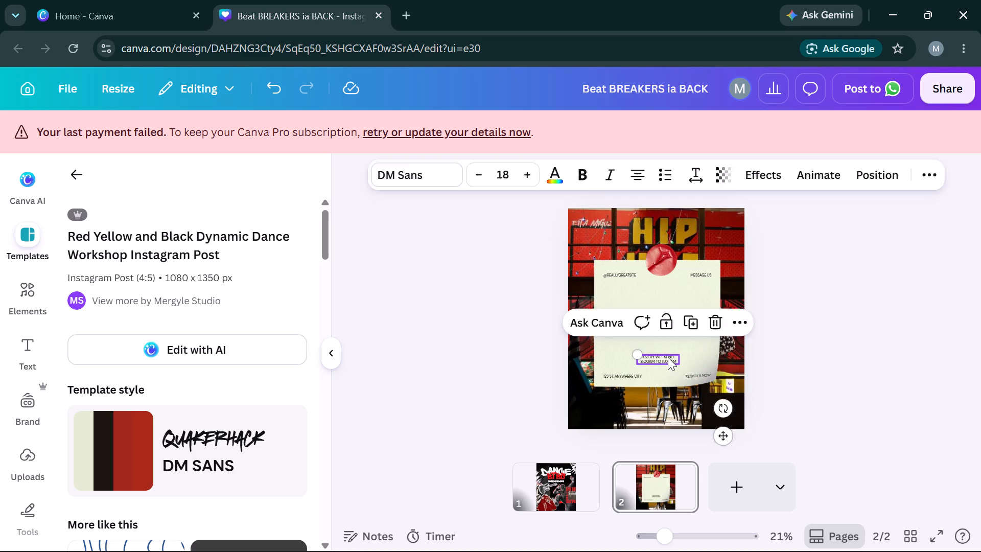
Delete the weekend schedule text, the social handle and the MESSAGE US text from the paper note on page 2.
key("Delete")
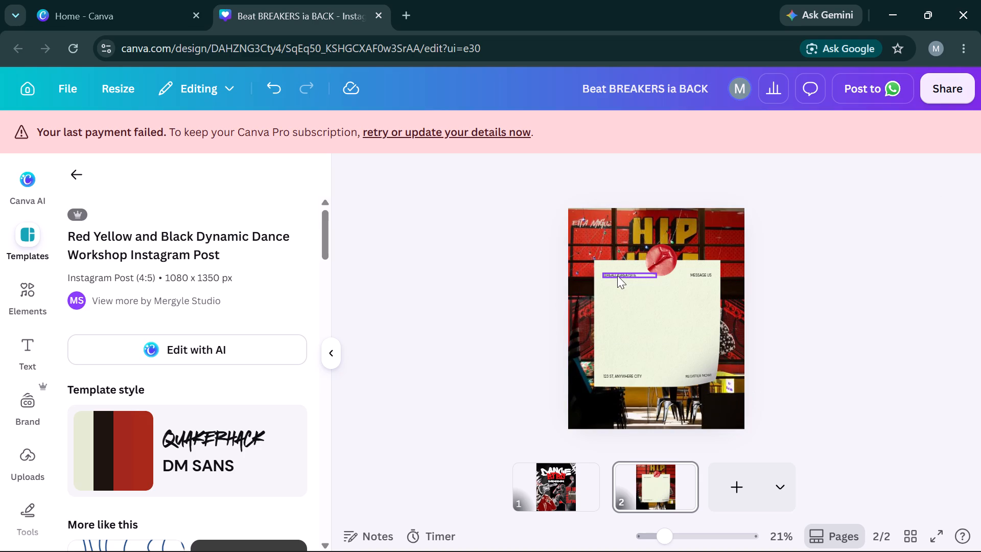
left_click(617, 275)
key("Delete")
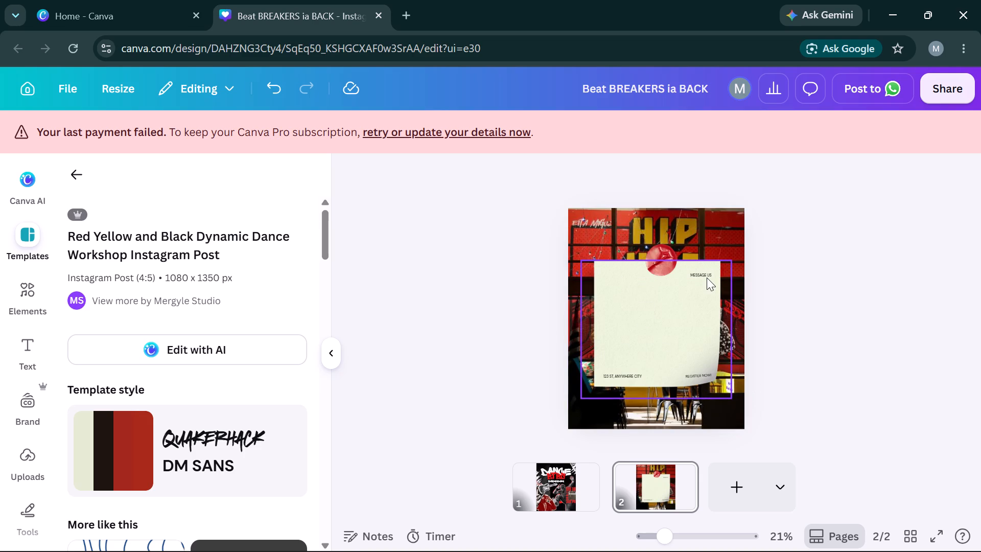
double_click(707, 278)
left_click(705, 274)
key("Delete")
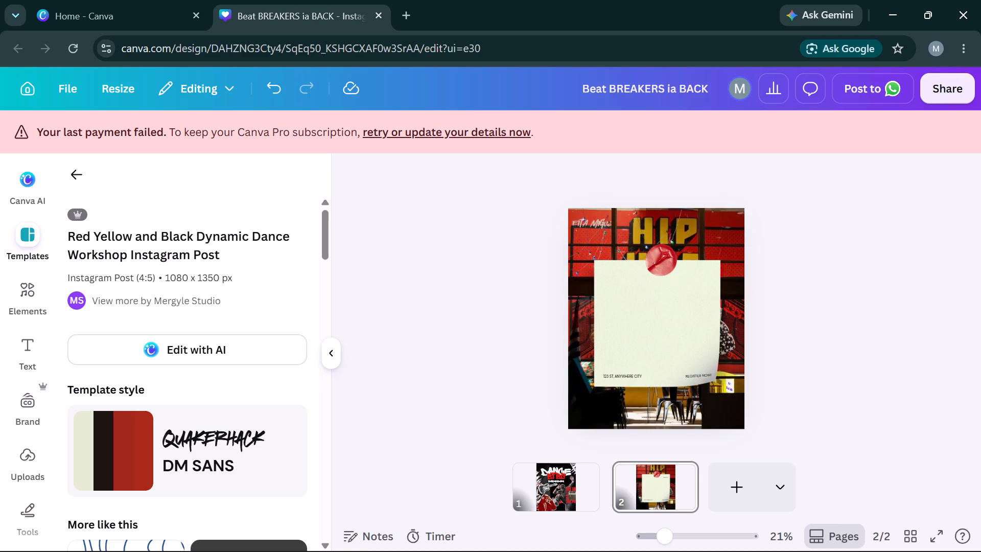
Enlarge the cream paper image on page 2 by stretching it down to near the page's lower edge.
left_click(682, 308)
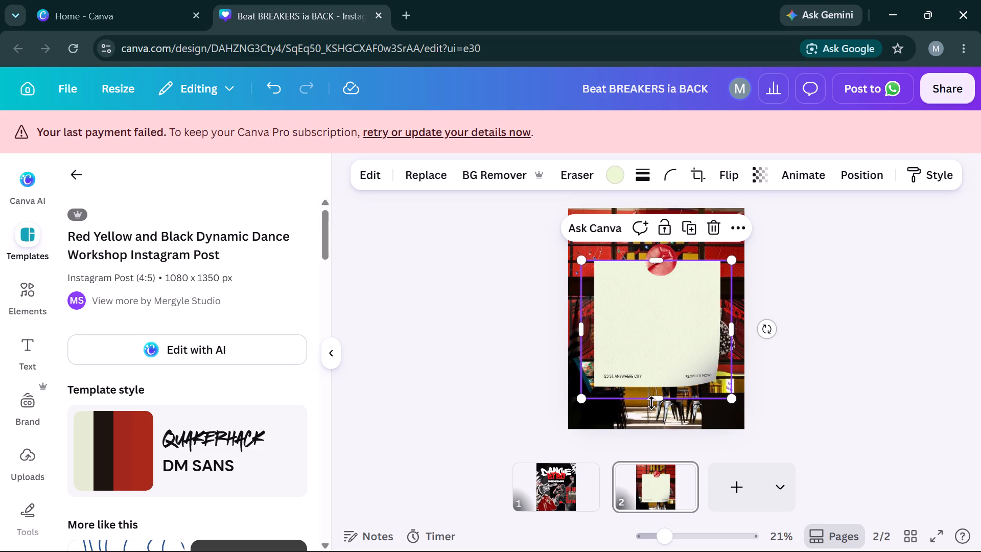
left_click_drag(655, 399, 657, 428)
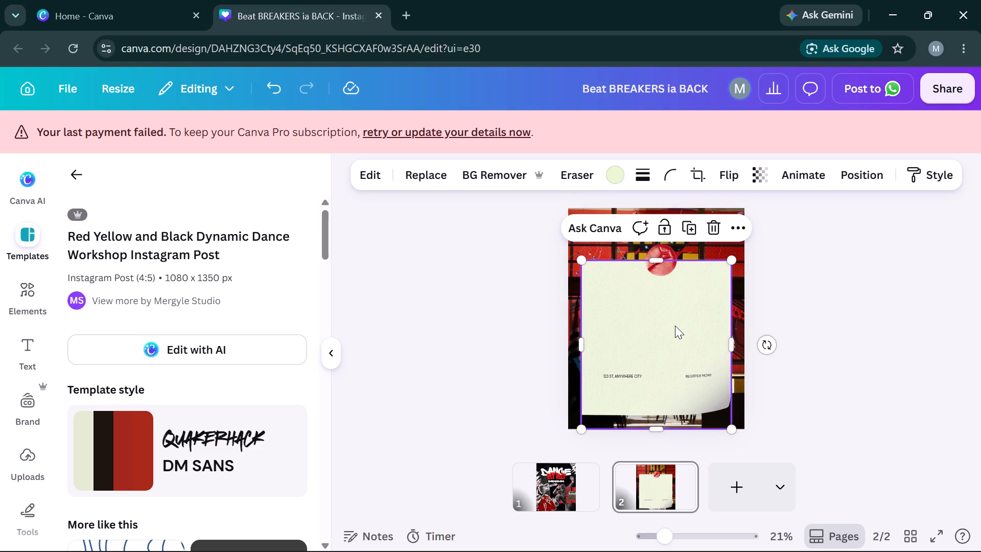
Move the enlarged cream paper up until it is centred on page 2.
key("Up")
key("Up")
key("Up")
key("Up")
key("Up")
key("Up")
key("Up")
key("Up")
key("Up")
key("Up")
key("Up")
key("Up")
key("Up")
key("Up")
key("Up")
key("Up")
key("Up")
key("Up")
key("Up")
key("Up")
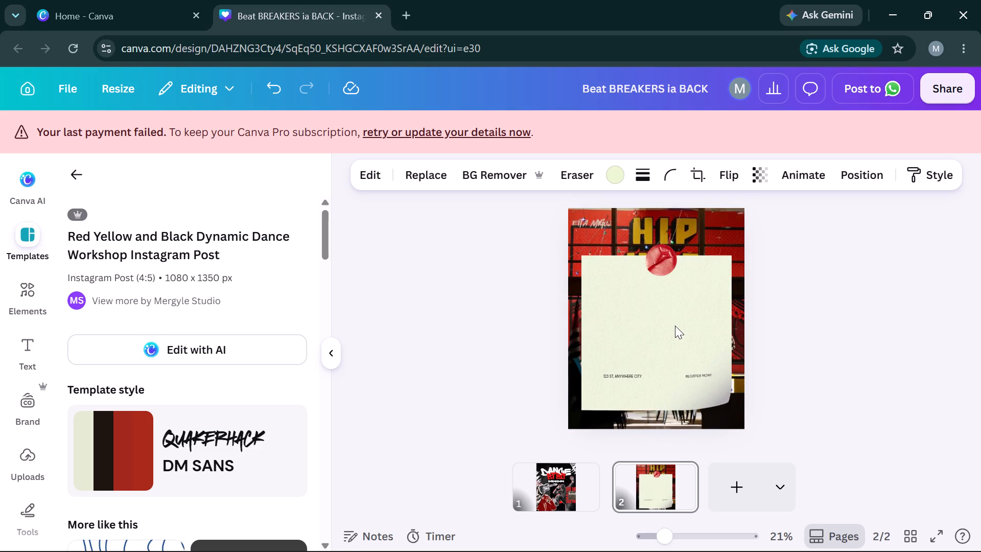
key("Up")
key("Up")
key("Up")
key("Up")
key("Up")
key("Up")
key("Up")
key("Up")
key("Up")
key("Up")
key("Up")
key("Up")
key("Up")
key("Up")
key("Up")
key("Up")
key("Up")
key("Up")
key("Up")
key("Up")
key("Up")
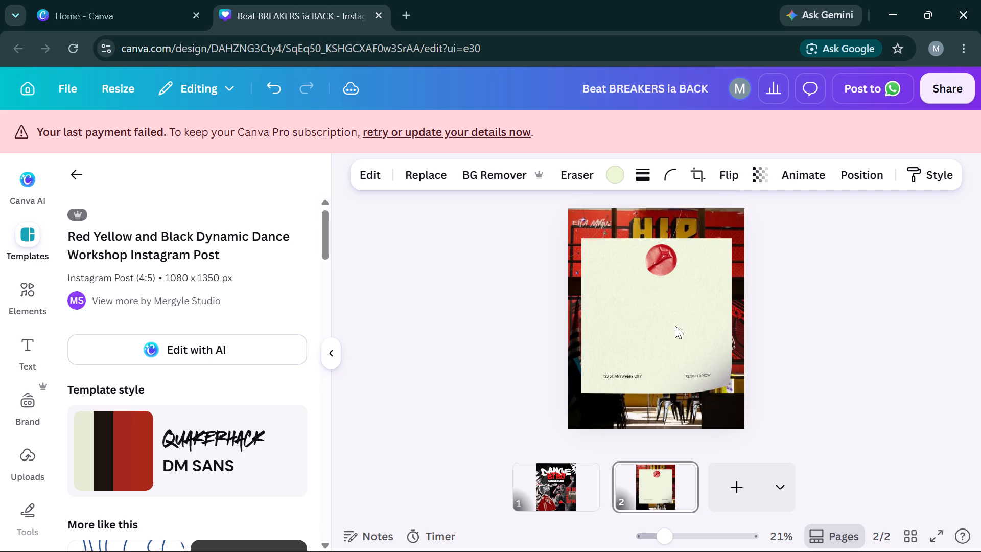
key("Up")
key("Up")
key("Up")
key("Up")
key("Up")
key("Up")
key("Up")
double_click(675, 326)
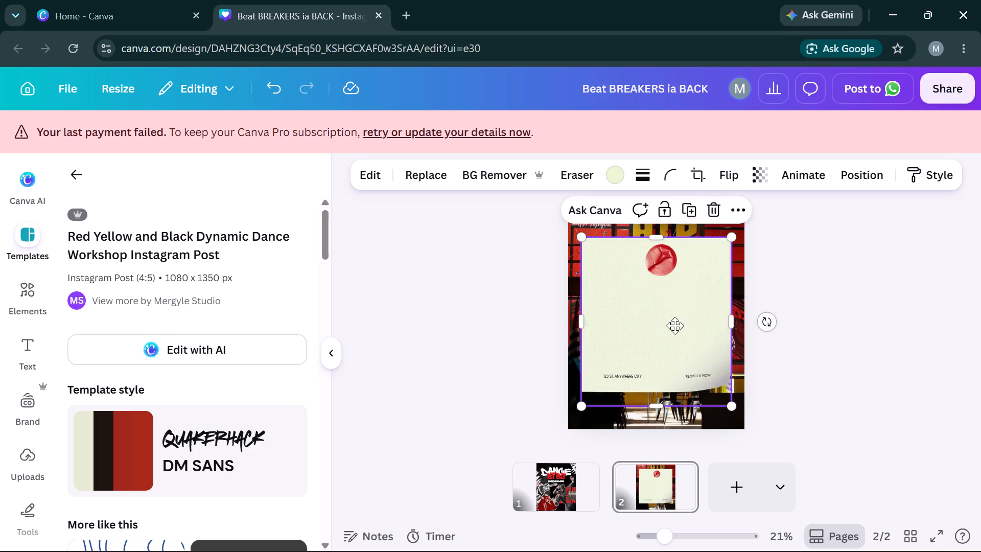
left_click(669, 328)
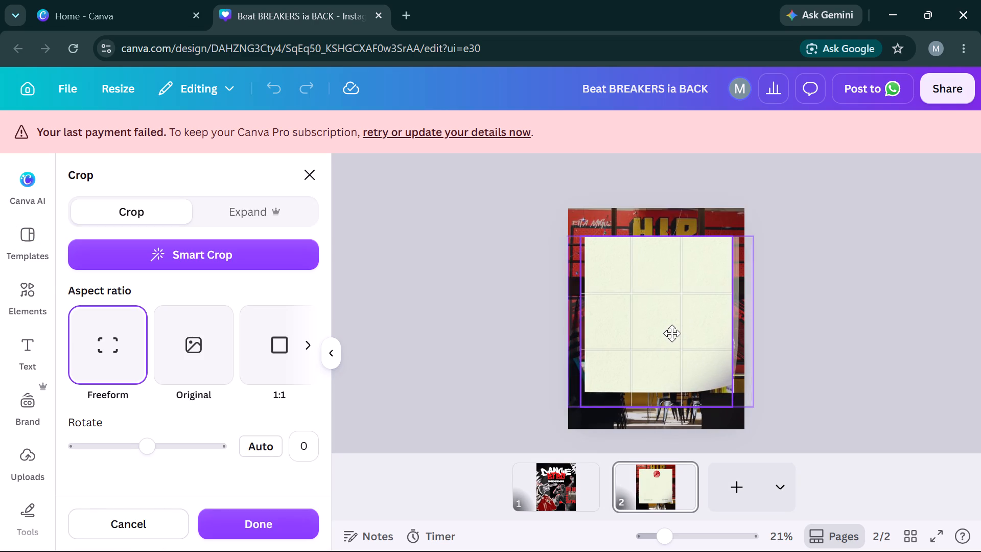
left_click(774, 343)
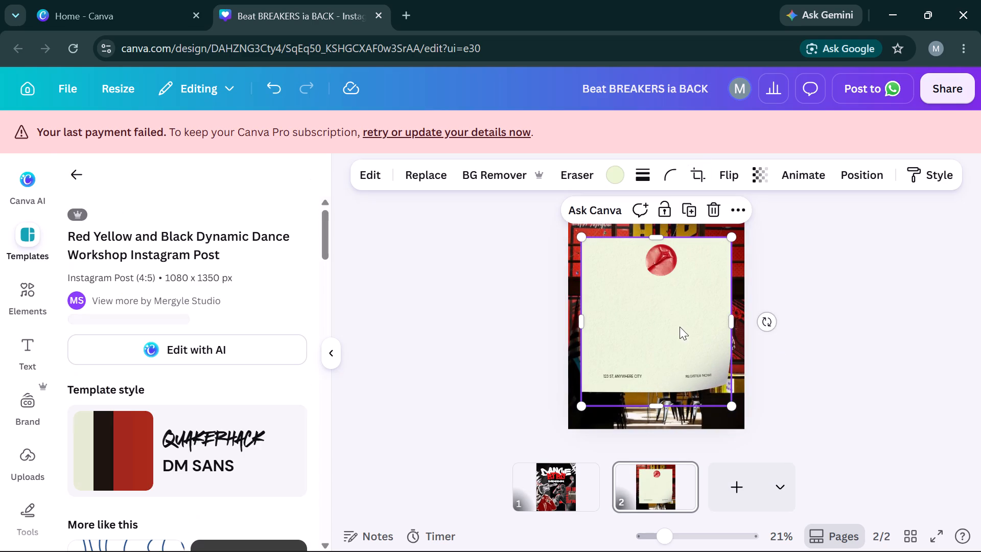
left_click(679, 327)
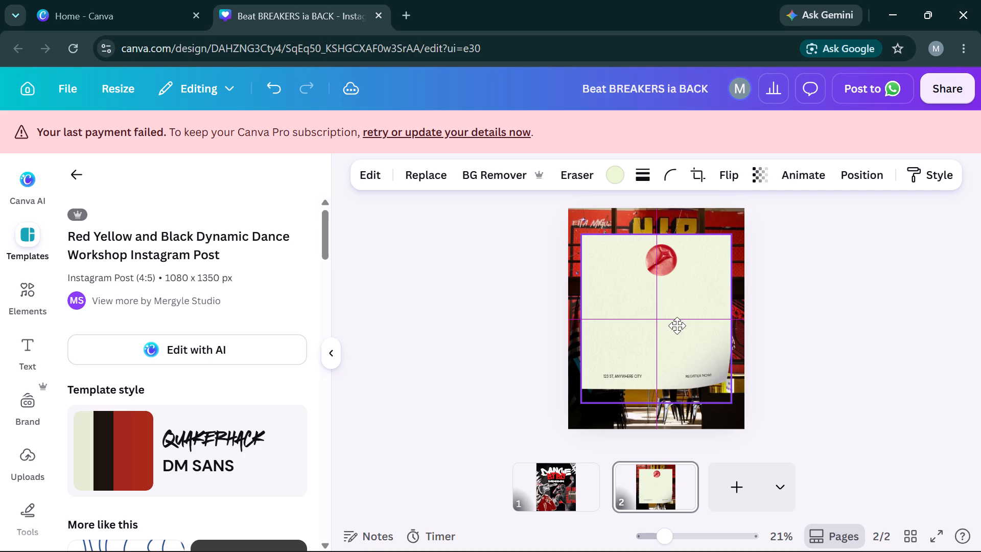
Move the round red lips sticker onto the upper-left corner of the cream paper.
left_click_drag(652, 251, 649, 228)
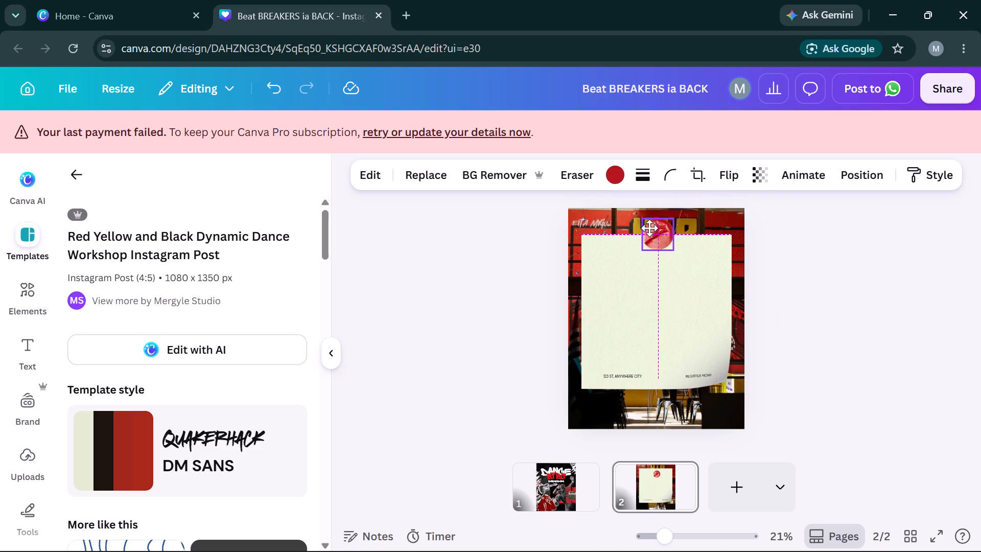
left_click_drag(649, 228, 586, 223)
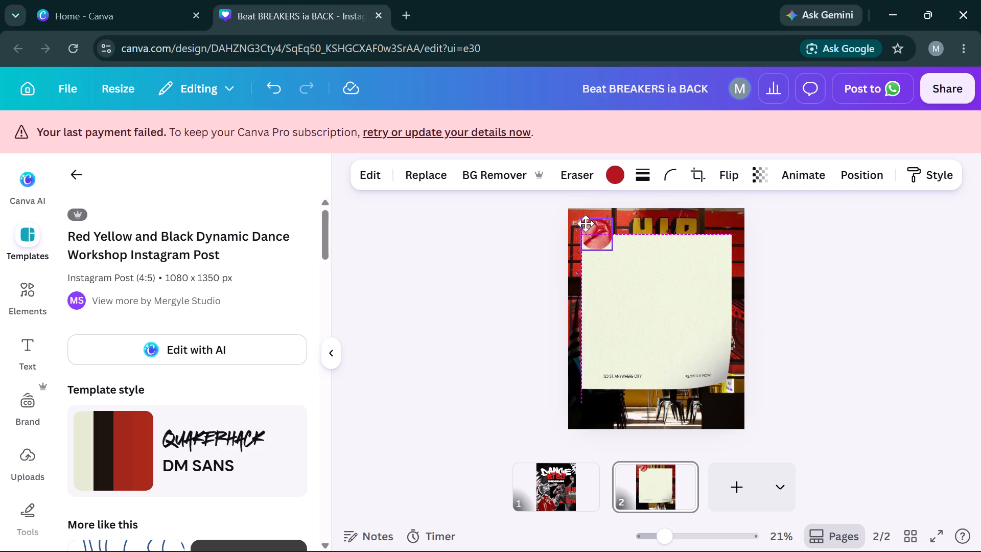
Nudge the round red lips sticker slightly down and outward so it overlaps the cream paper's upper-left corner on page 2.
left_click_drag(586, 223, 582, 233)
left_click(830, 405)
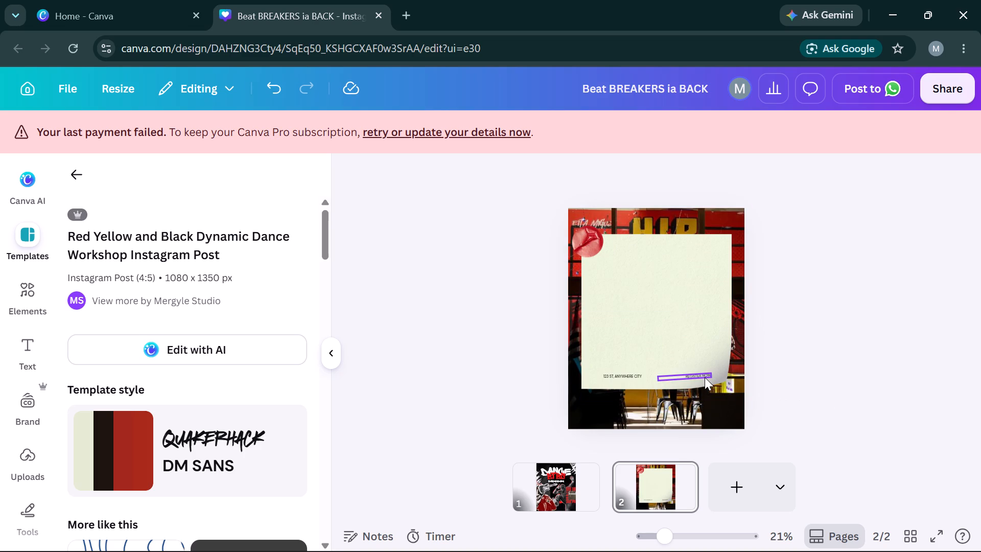
Add a blank third page after page 2.
left_click(747, 491)
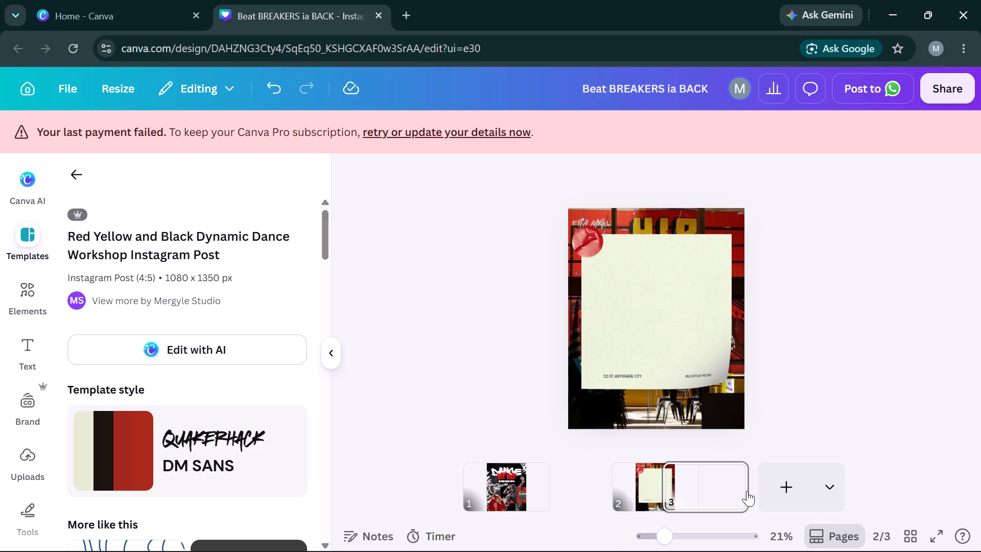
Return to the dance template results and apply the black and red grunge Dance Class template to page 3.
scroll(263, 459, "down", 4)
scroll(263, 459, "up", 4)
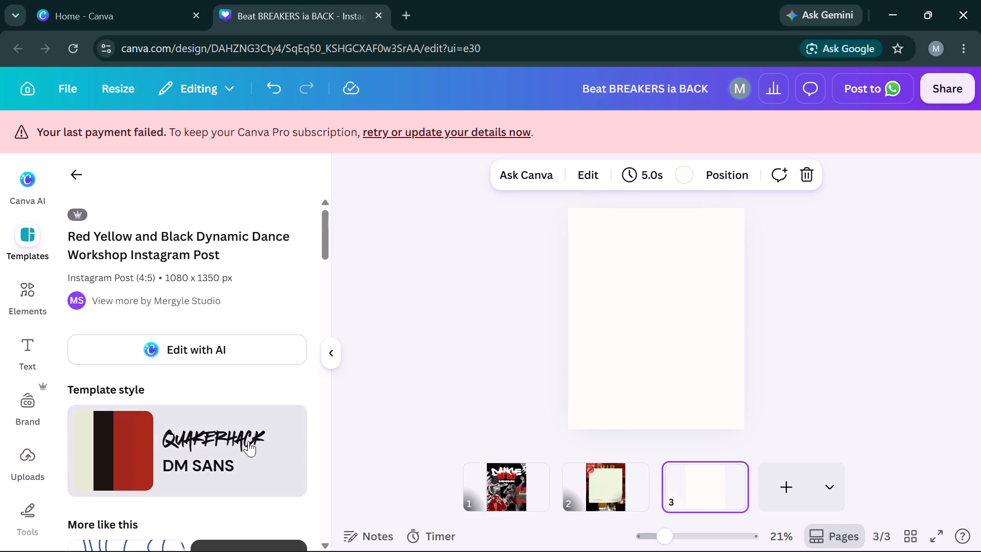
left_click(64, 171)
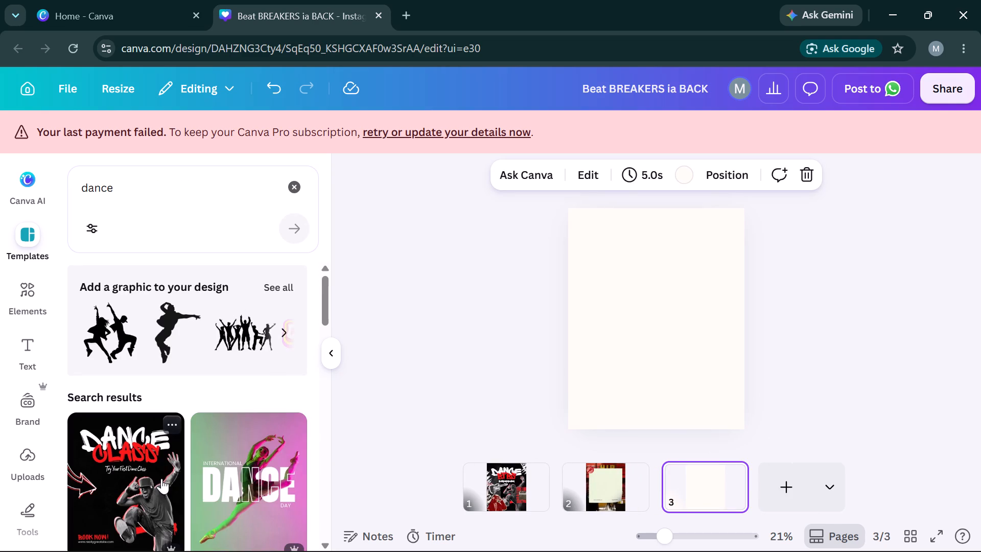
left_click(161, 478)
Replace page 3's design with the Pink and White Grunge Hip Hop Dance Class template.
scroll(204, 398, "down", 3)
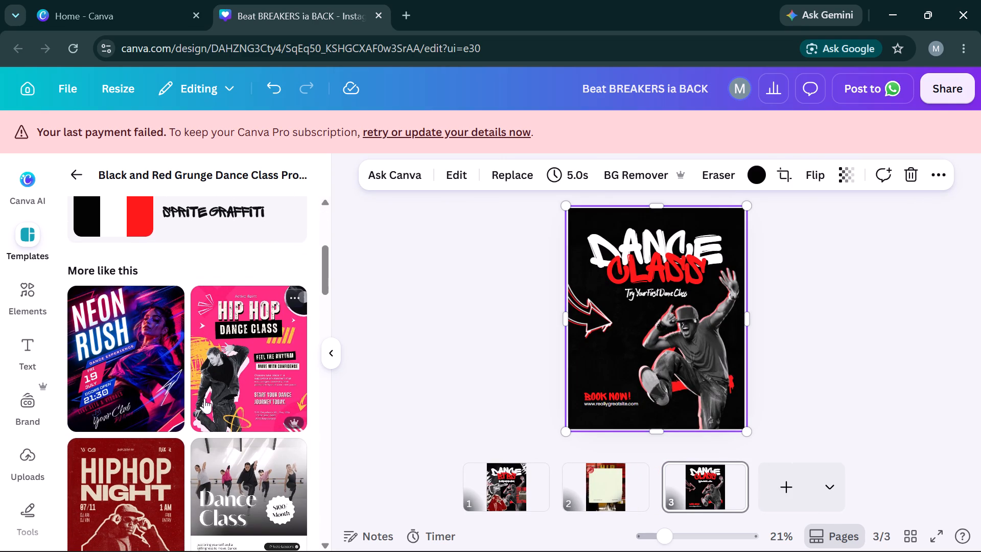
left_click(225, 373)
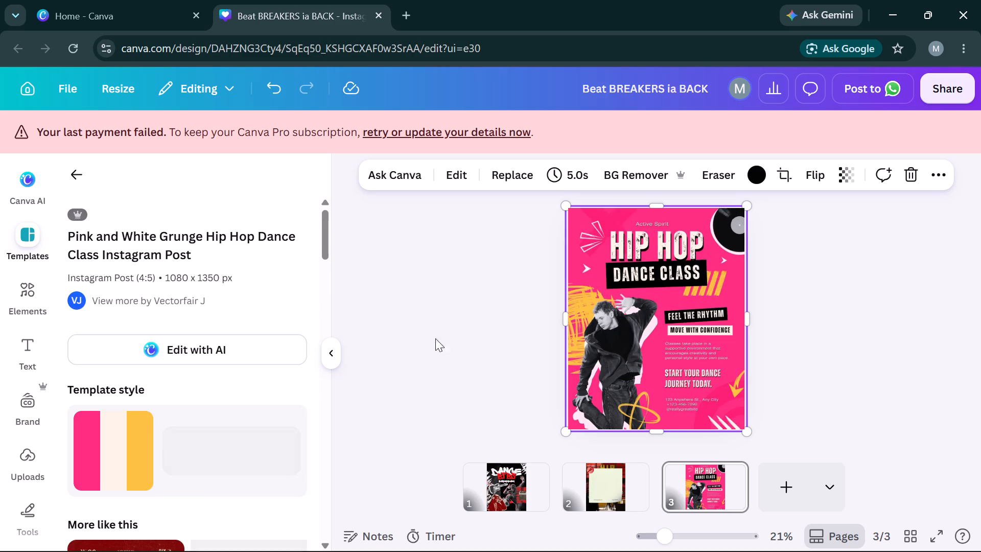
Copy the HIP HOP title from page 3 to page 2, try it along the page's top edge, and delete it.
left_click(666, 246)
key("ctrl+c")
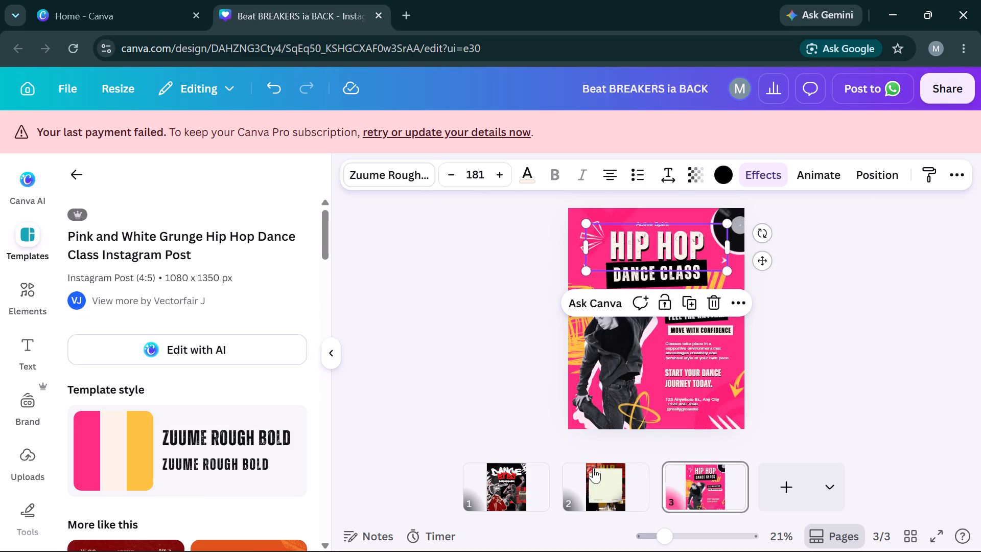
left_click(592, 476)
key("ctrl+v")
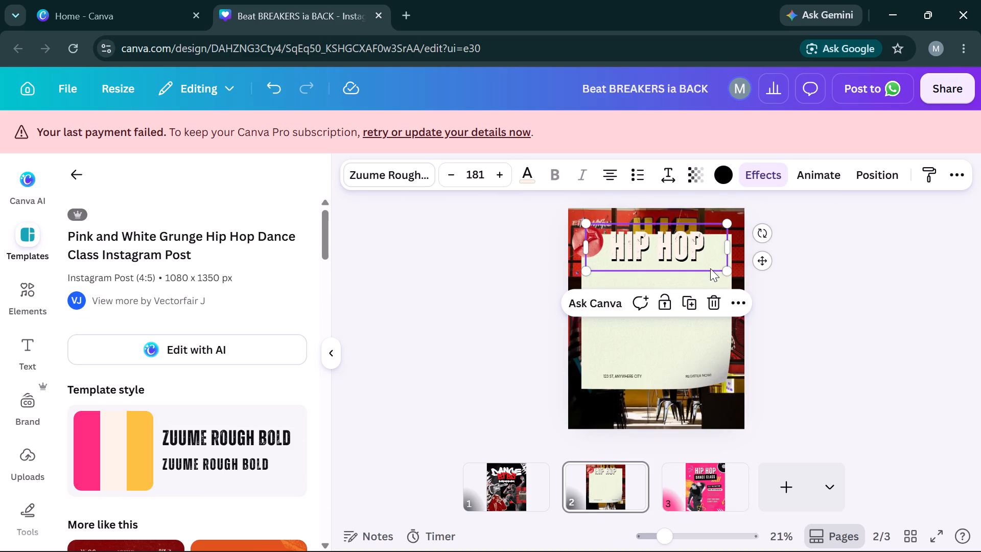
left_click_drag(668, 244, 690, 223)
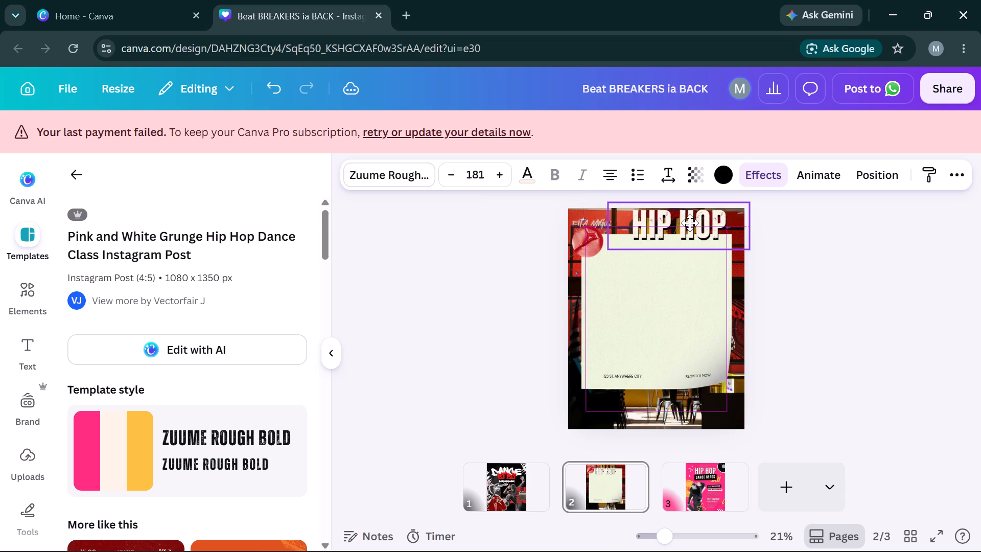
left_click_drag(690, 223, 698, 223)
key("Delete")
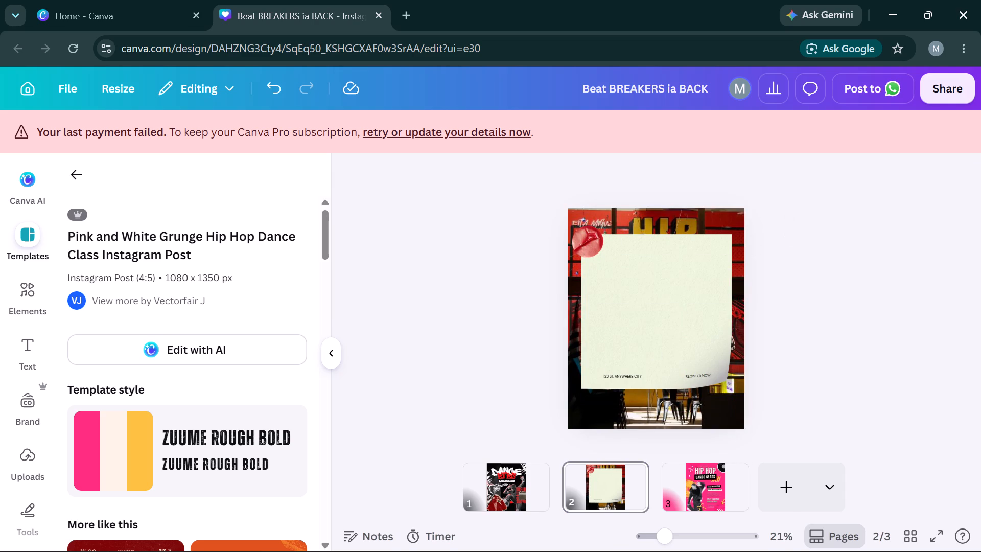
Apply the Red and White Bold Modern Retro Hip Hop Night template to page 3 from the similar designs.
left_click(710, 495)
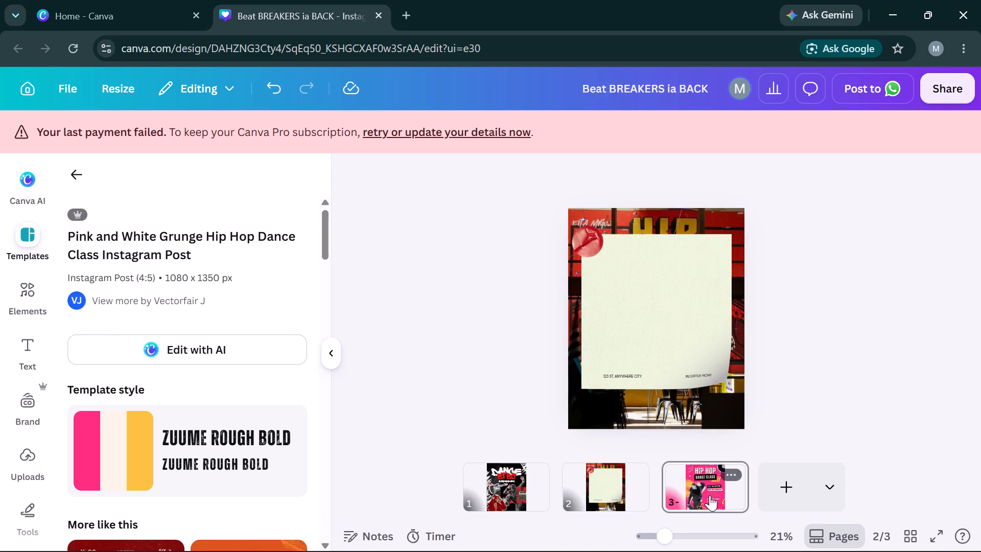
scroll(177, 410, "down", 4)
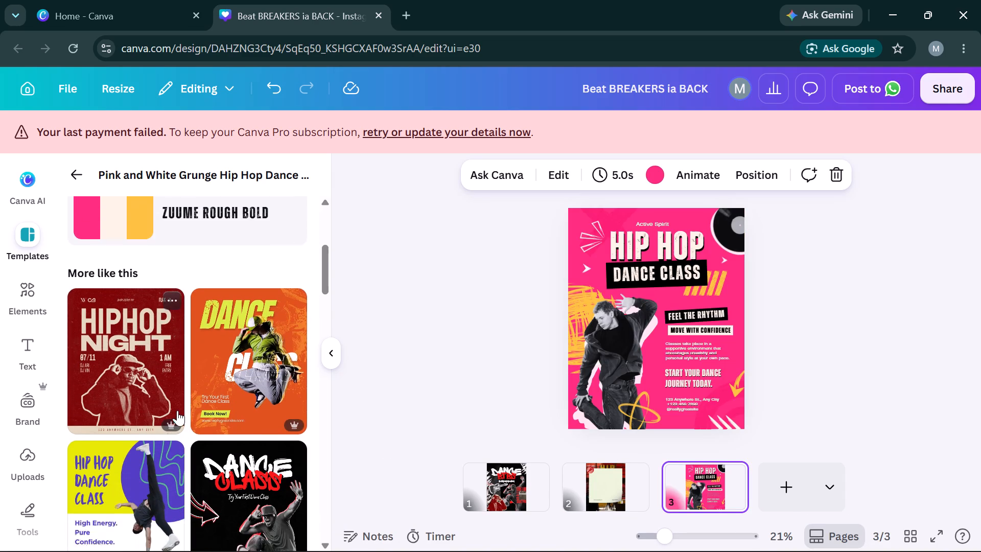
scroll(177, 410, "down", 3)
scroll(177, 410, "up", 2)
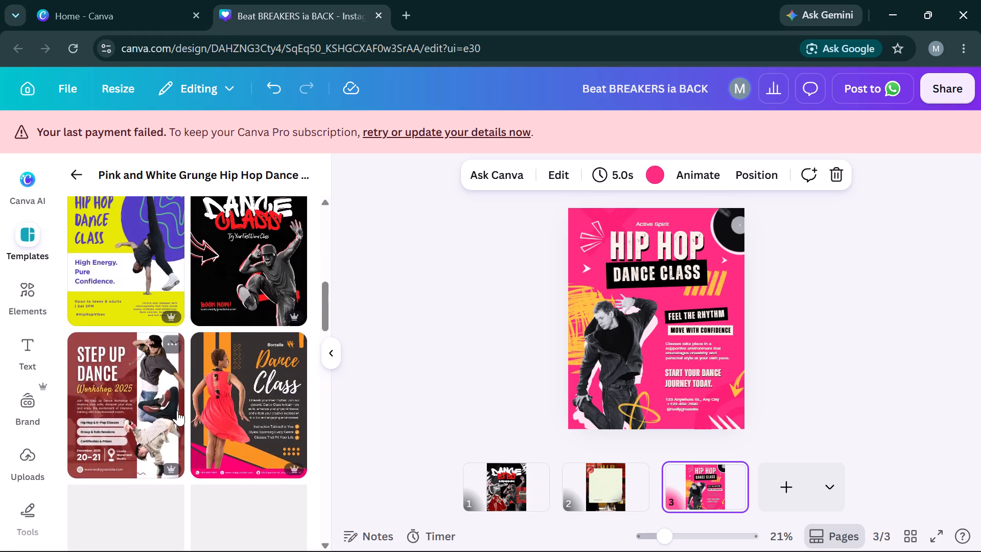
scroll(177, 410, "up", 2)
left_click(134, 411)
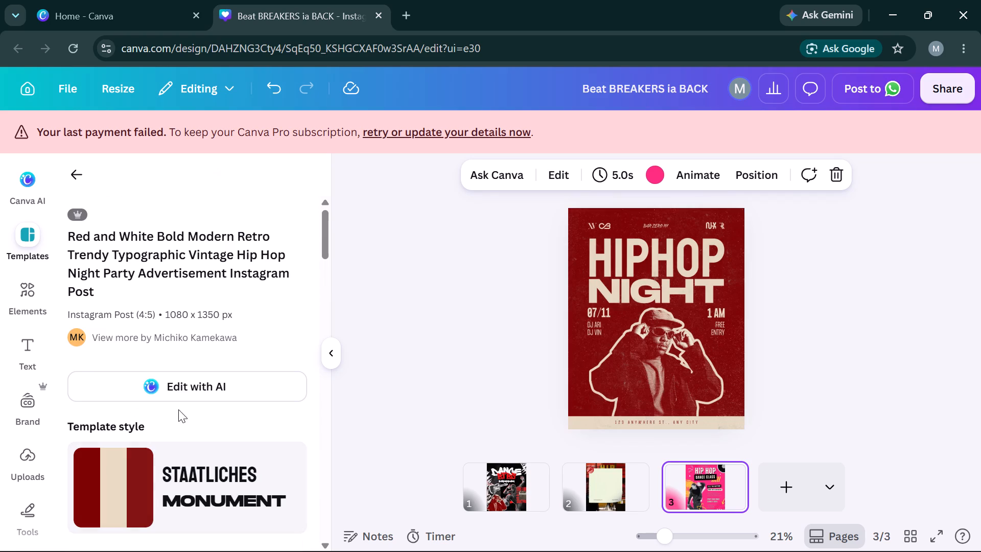
Replace page 3's design with the Black and Pink Bold Modern Retro "Party Mode: Activated" template from the similar designs.
scroll(213, 440, "down", 4)
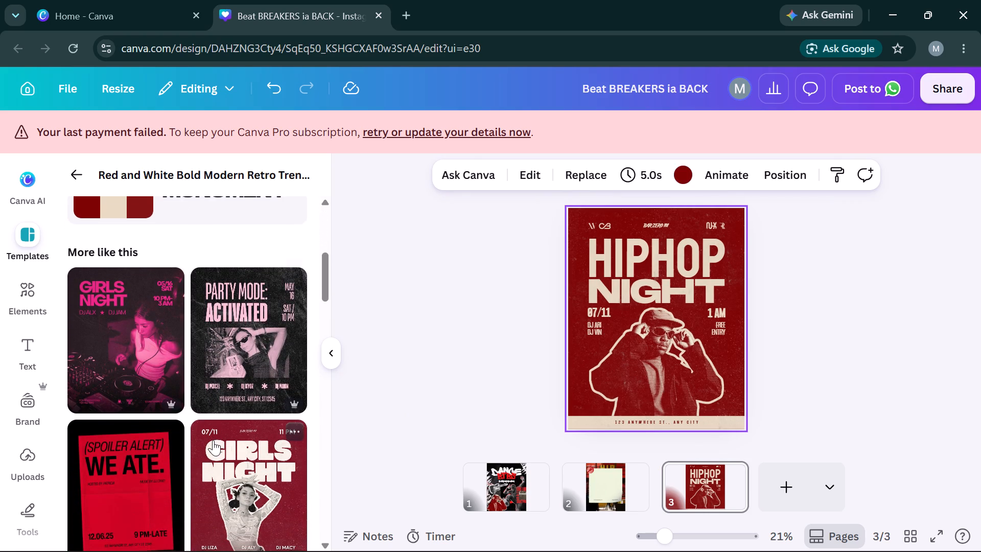
scroll(213, 440, "down", 2)
scroll(213, 440, "up", 1)
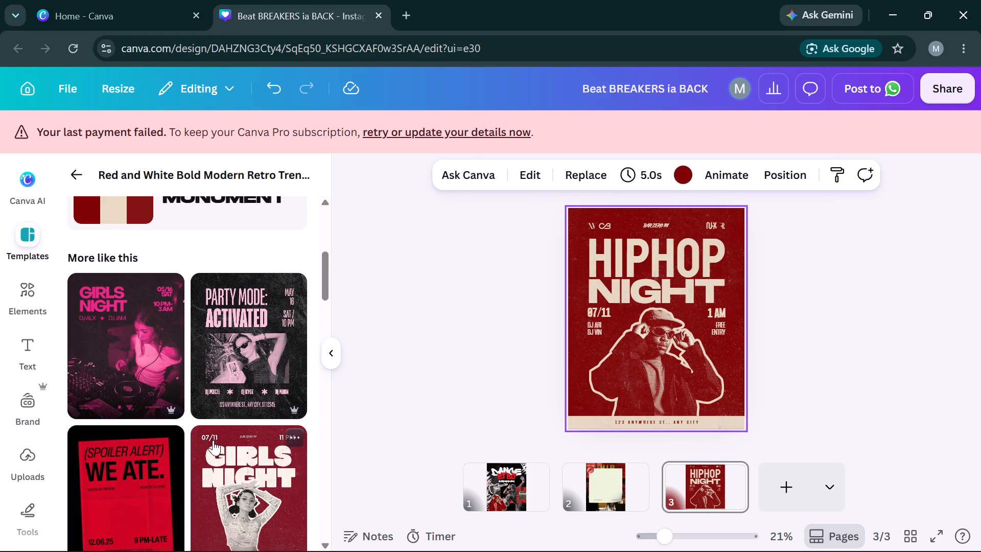
left_click(253, 349)
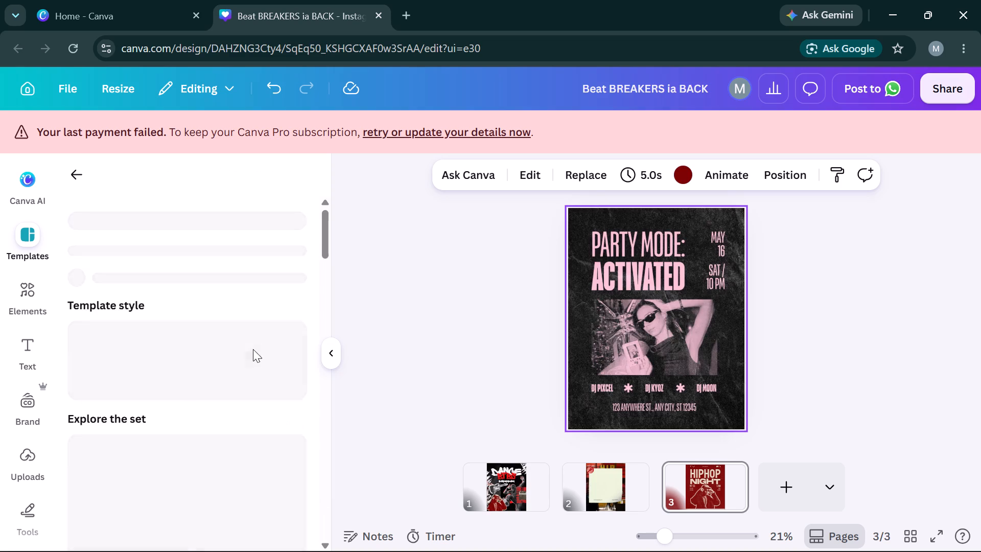
Delete page 2 with the cream paper and red lips sticker.
left_click(625, 480)
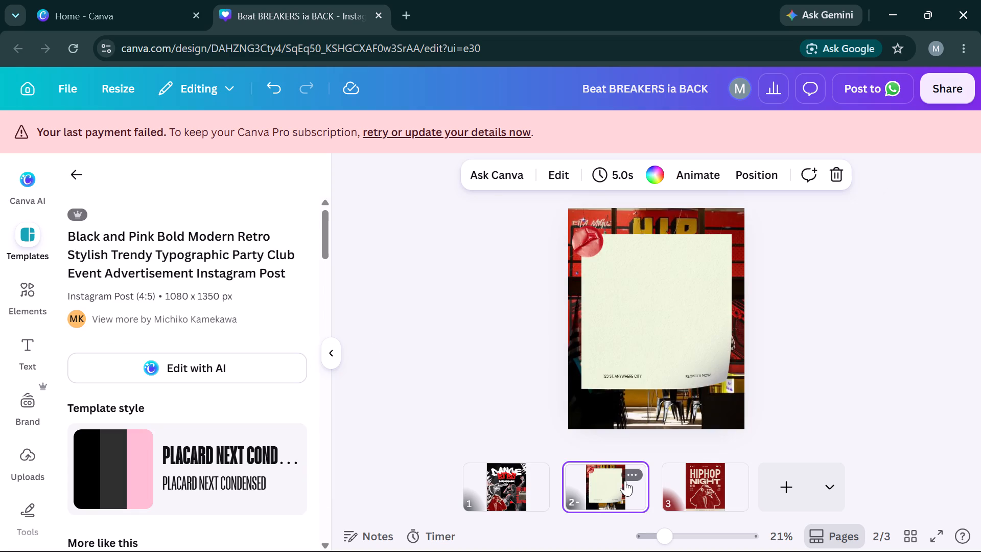
key("Delete")
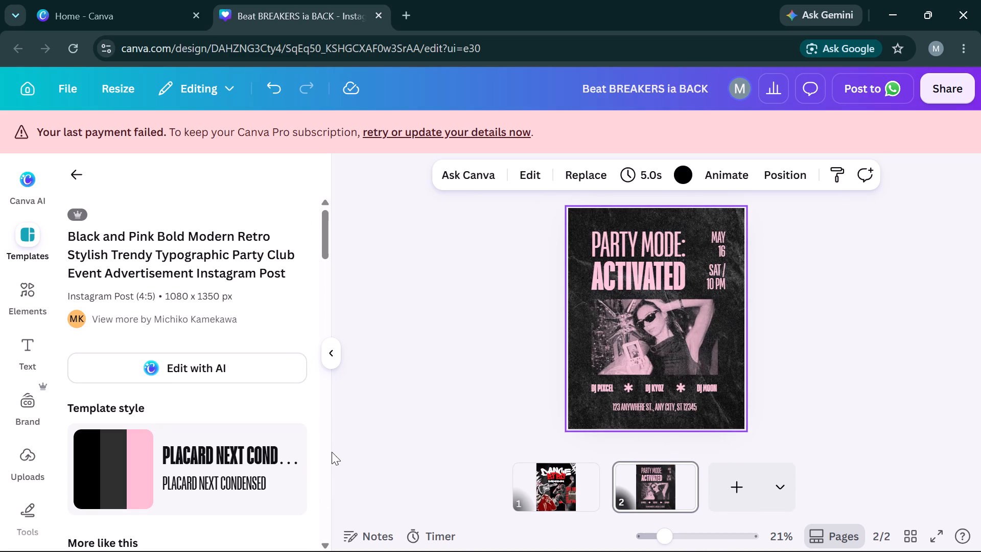
Browse the templates similar to the black and pink party design for another suitable poster style.
scroll(241, 429, "down", 3)
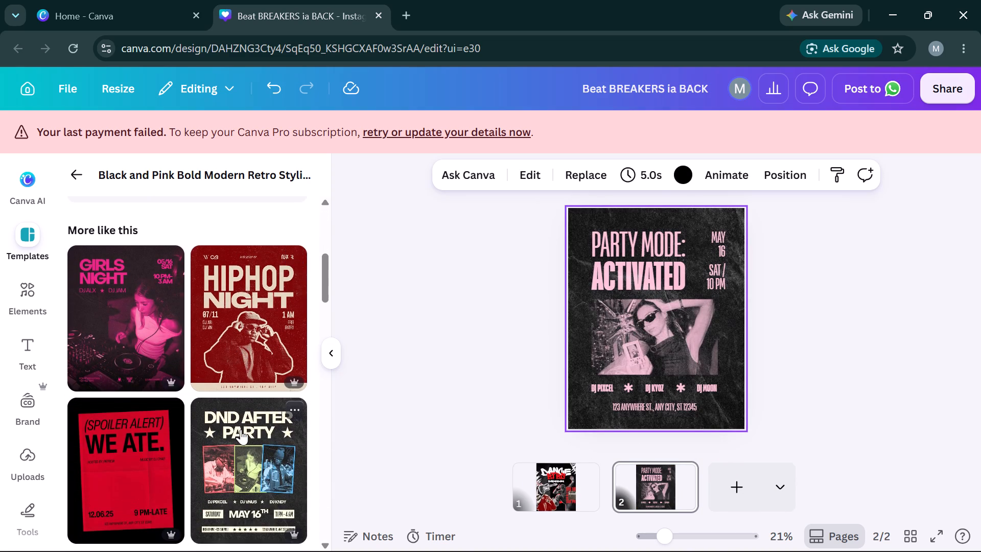
scroll(241, 429, "down", 4)
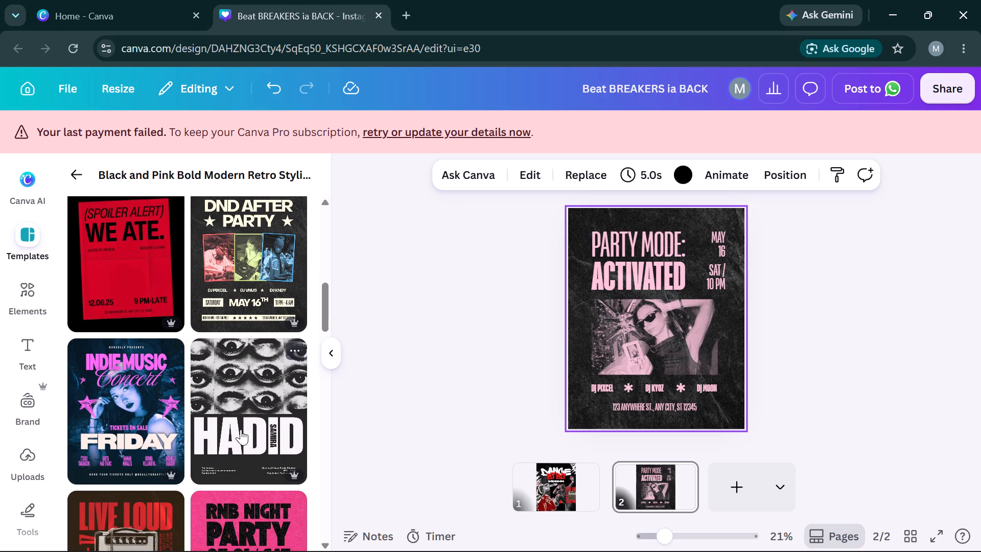
scroll(241, 429, "up", 1)
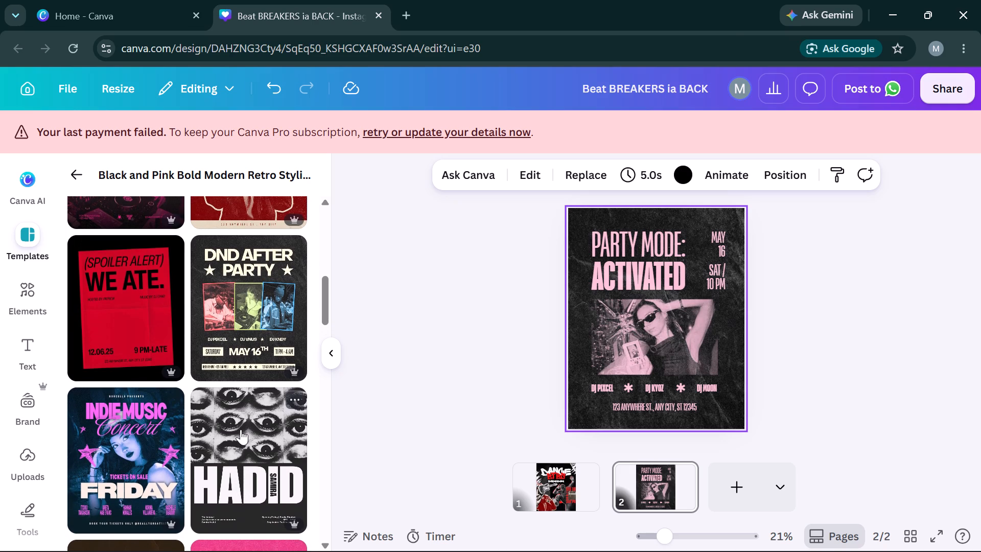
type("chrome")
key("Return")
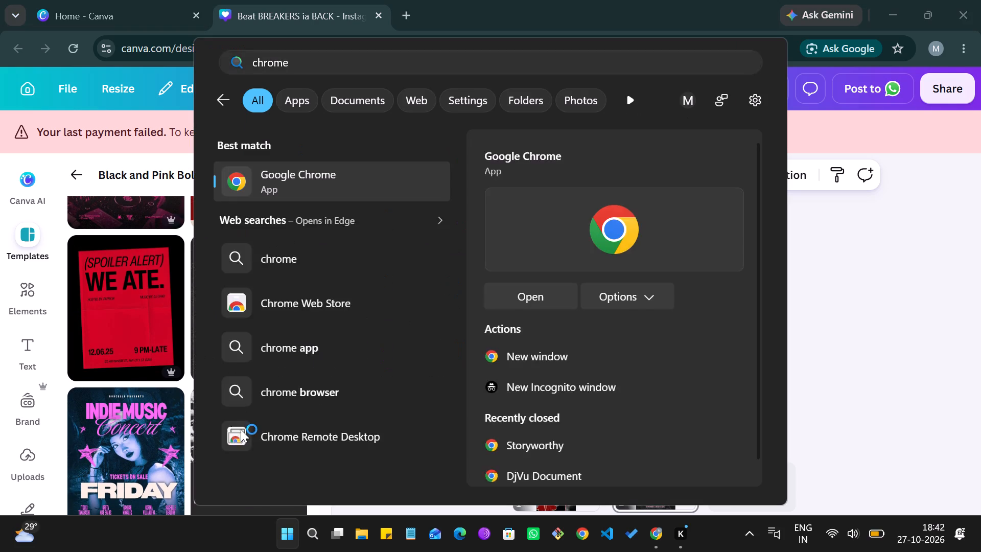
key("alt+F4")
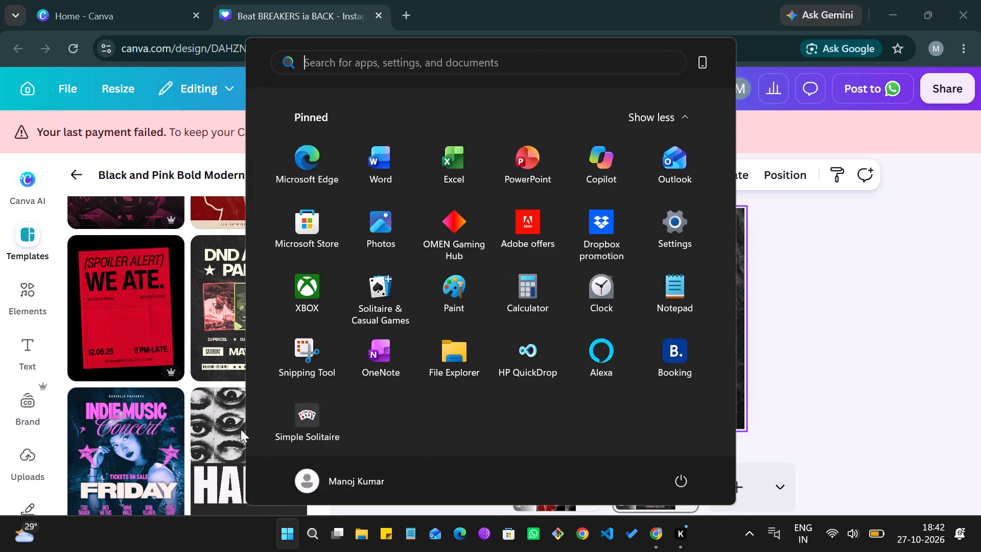
Search the computer for whatsapp and open WhatsApp.
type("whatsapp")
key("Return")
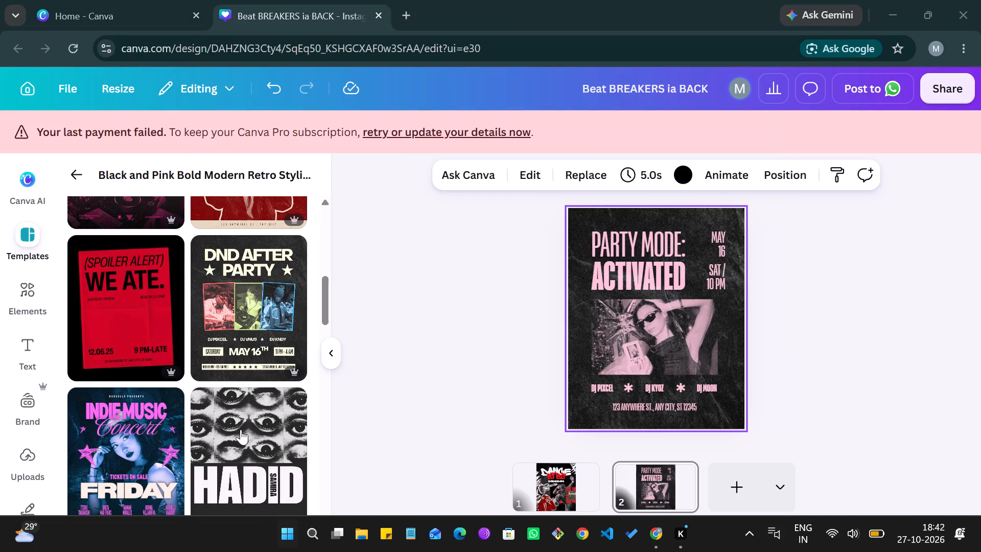
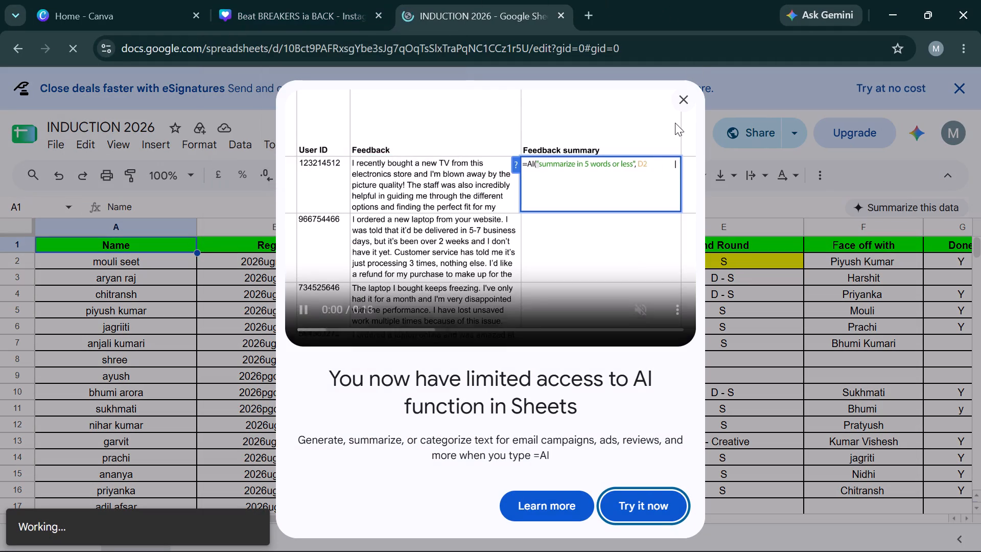
Dismiss the AI function announcement covering the INDUCTION 2026 spreadsheet so its participant list can be read.
left_click(688, 99)
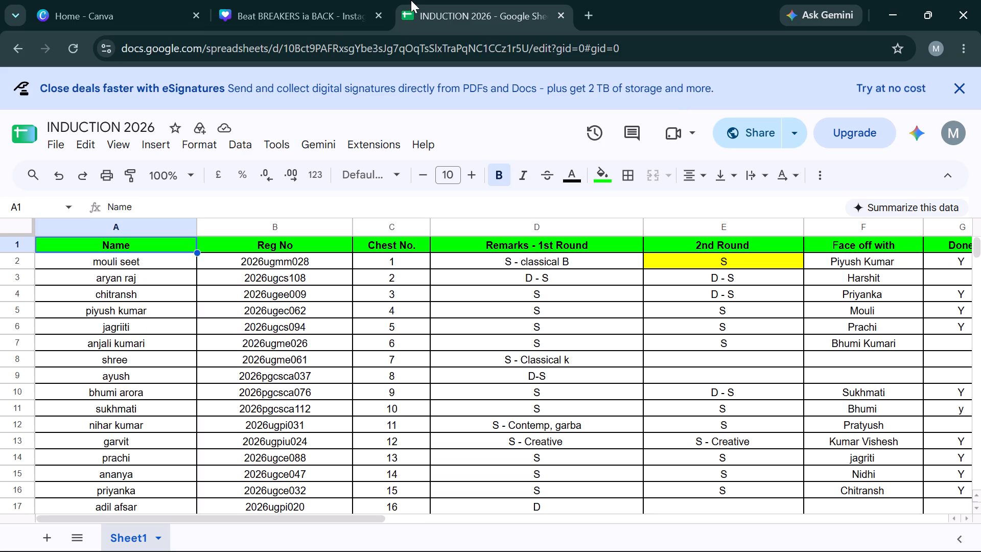
Return to the Canva design and ungroup the dark texture overlays covering the PARTY MODE: ACTIVATED poster on page 2.
left_click(327, 0)
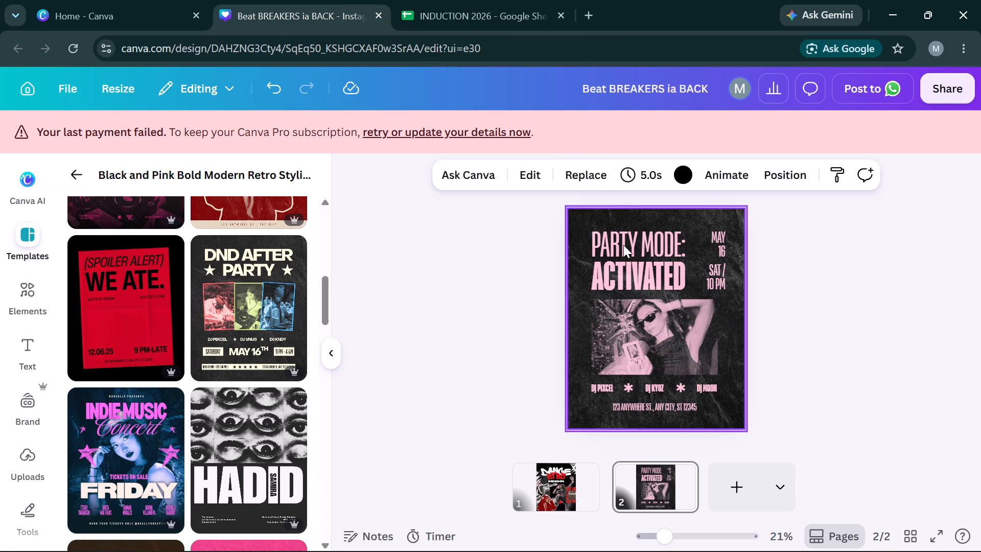
left_click(623, 245)
left_click(660, 280)
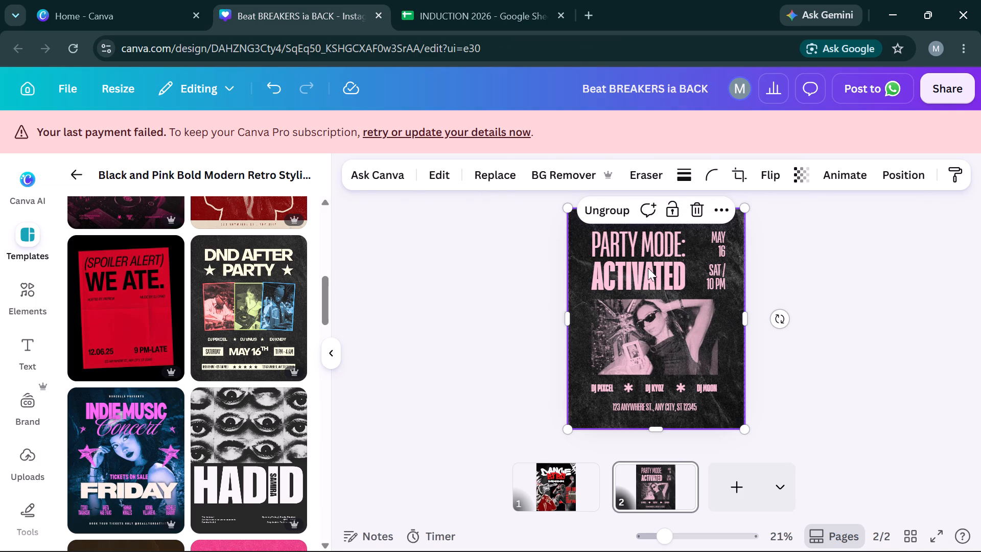
double_click(646, 265)
left_click(646, 265)
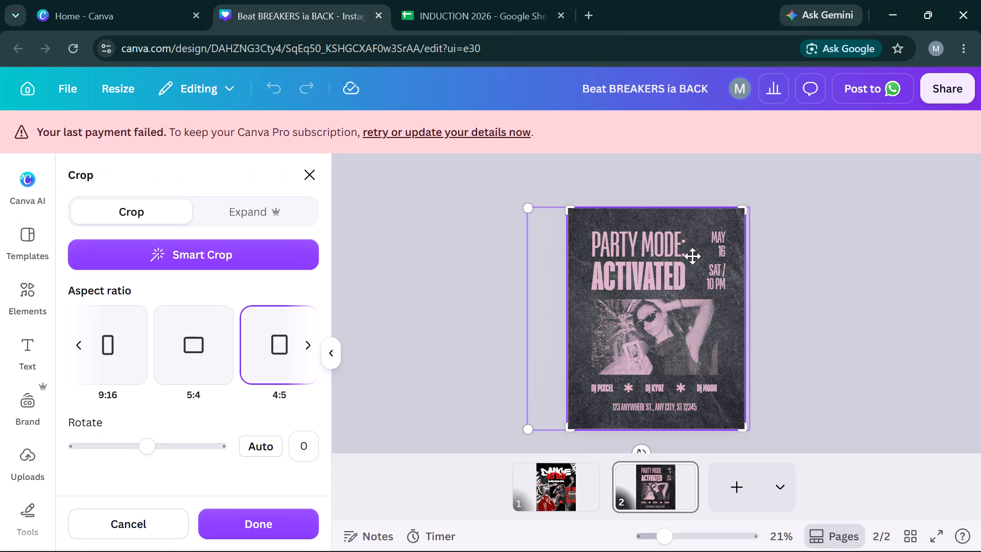
left_click(857, 259)
left_click(630, 249)
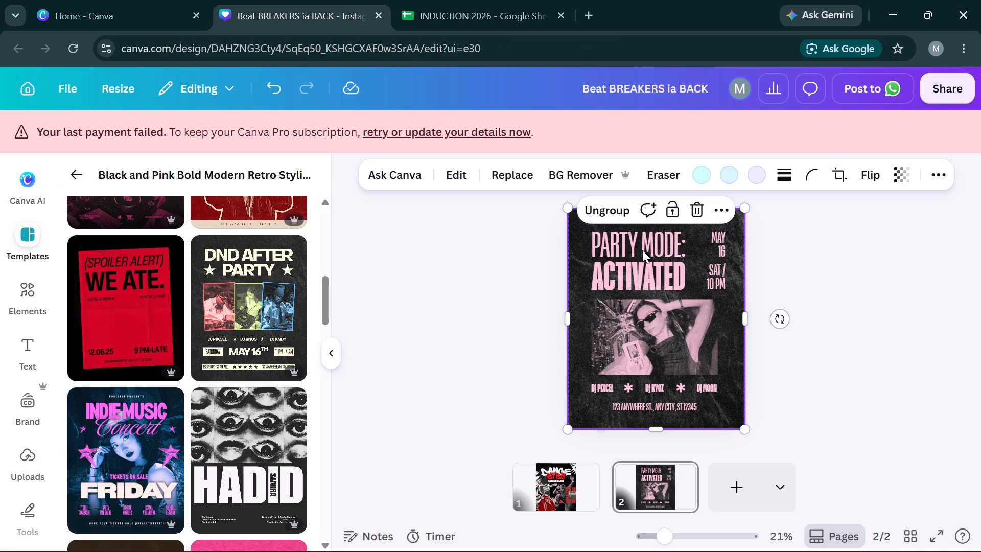
left_click(863, 300)
left_click(658, 267)
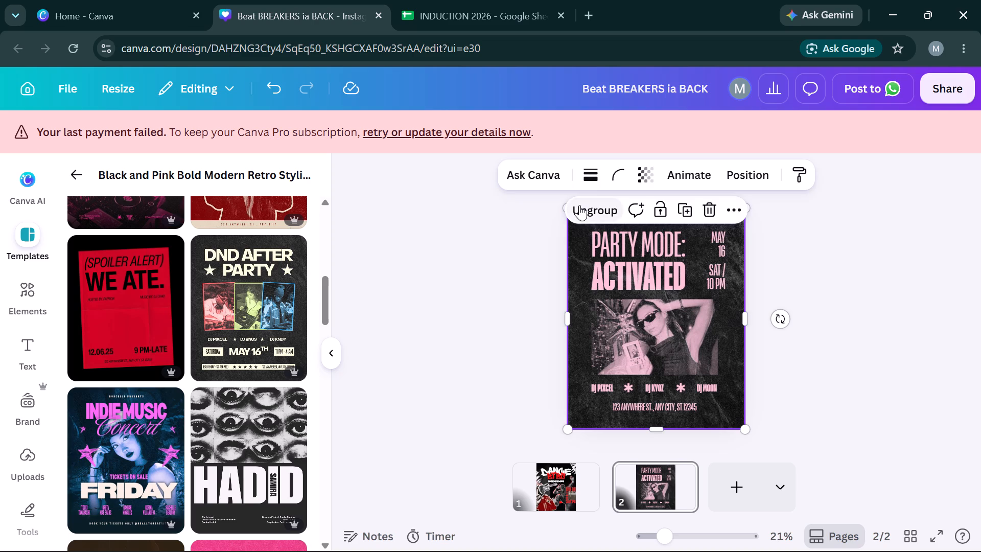
left_click(579, 205)
left_click(631, 237)
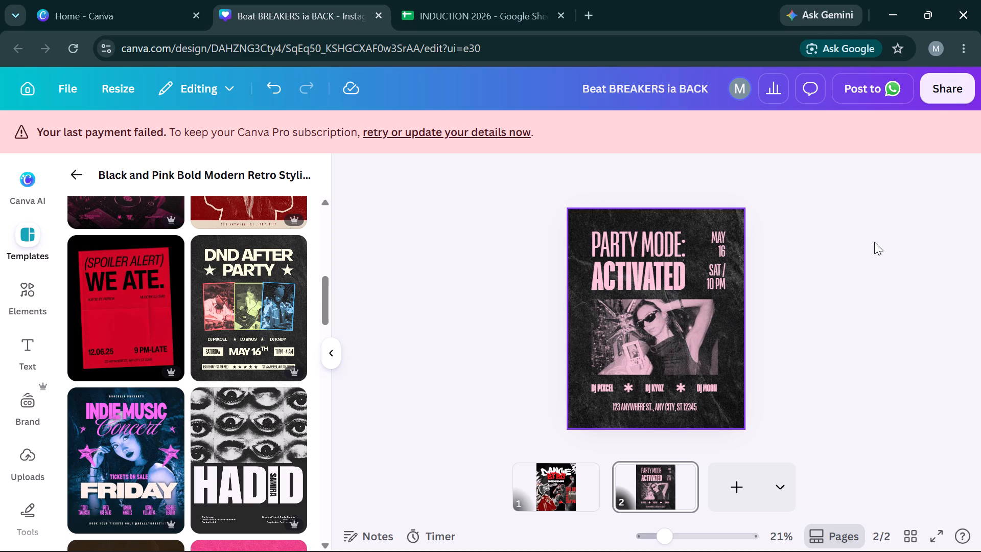
left_click(874, 242)
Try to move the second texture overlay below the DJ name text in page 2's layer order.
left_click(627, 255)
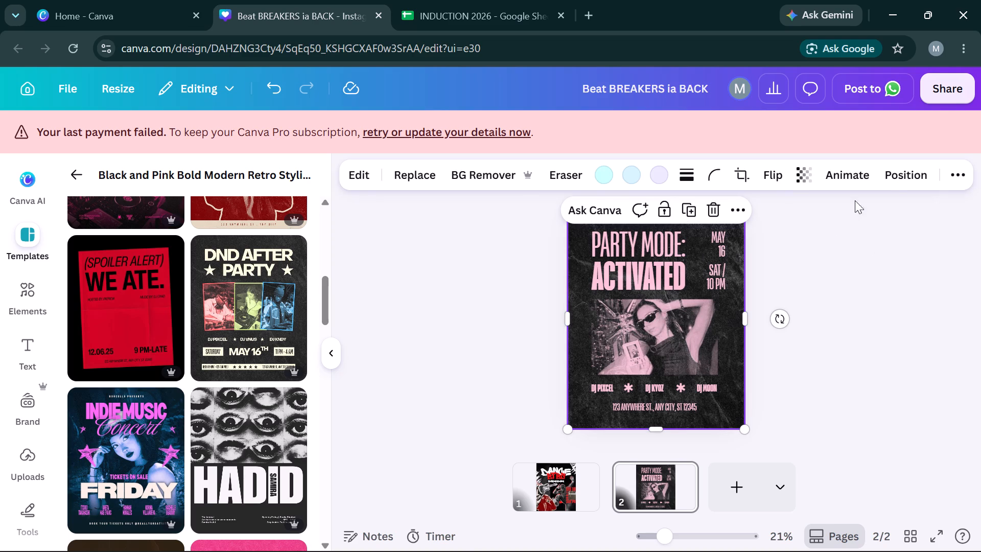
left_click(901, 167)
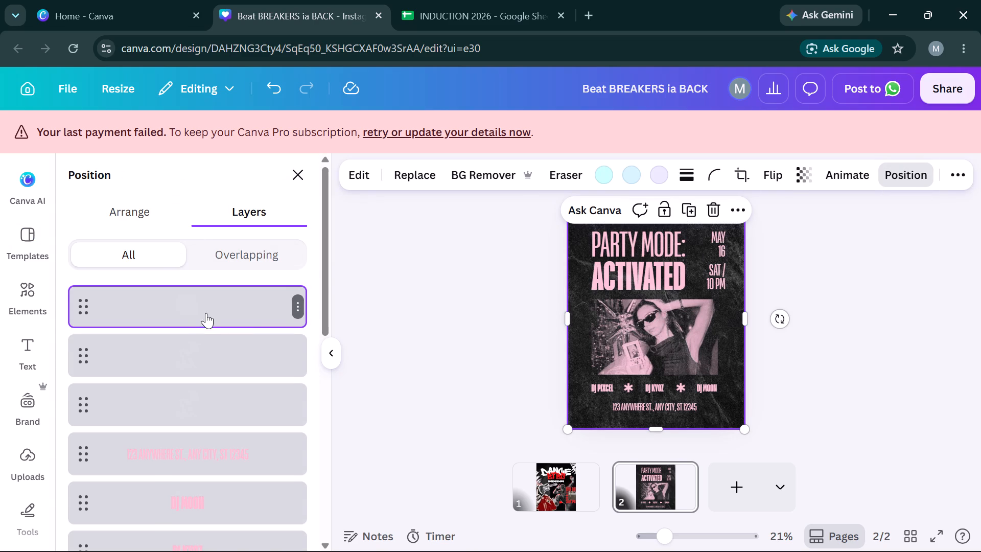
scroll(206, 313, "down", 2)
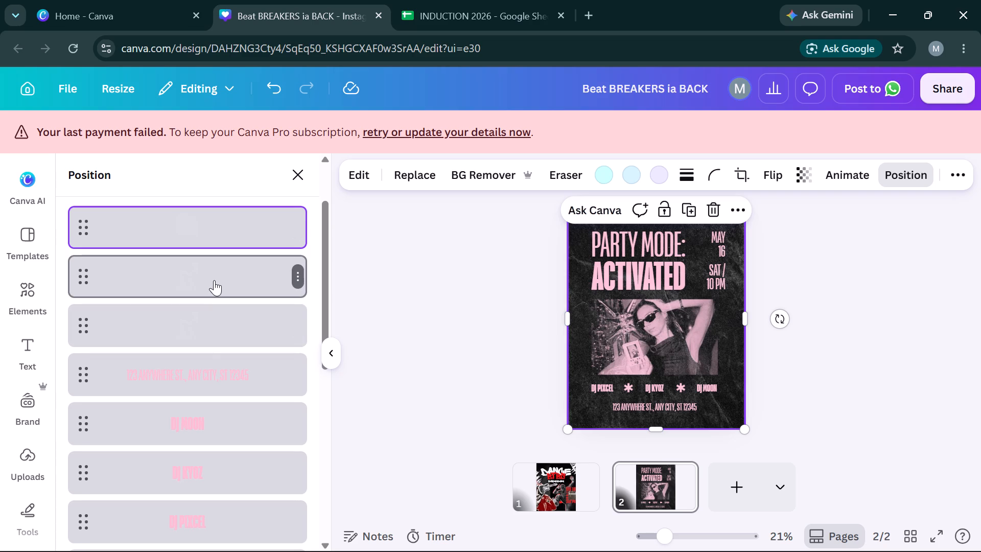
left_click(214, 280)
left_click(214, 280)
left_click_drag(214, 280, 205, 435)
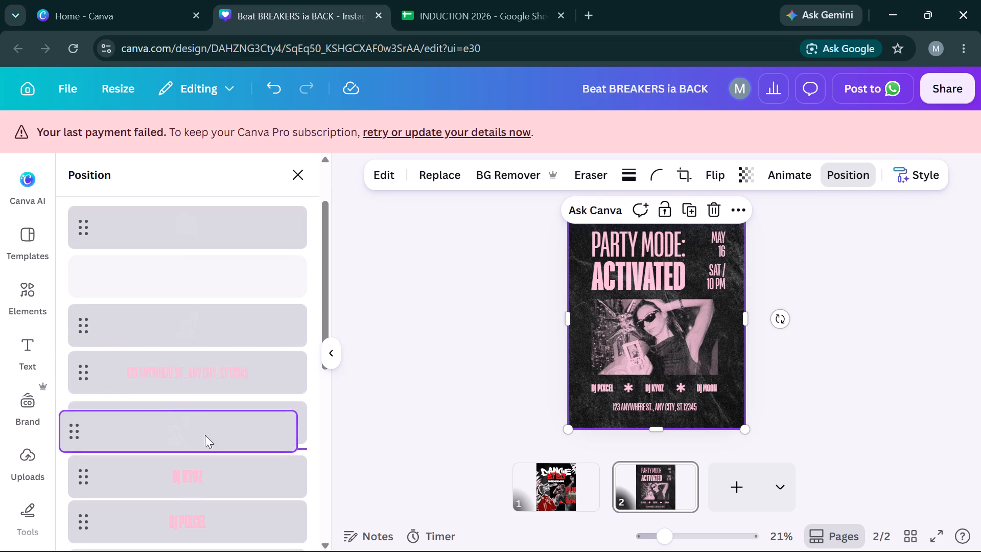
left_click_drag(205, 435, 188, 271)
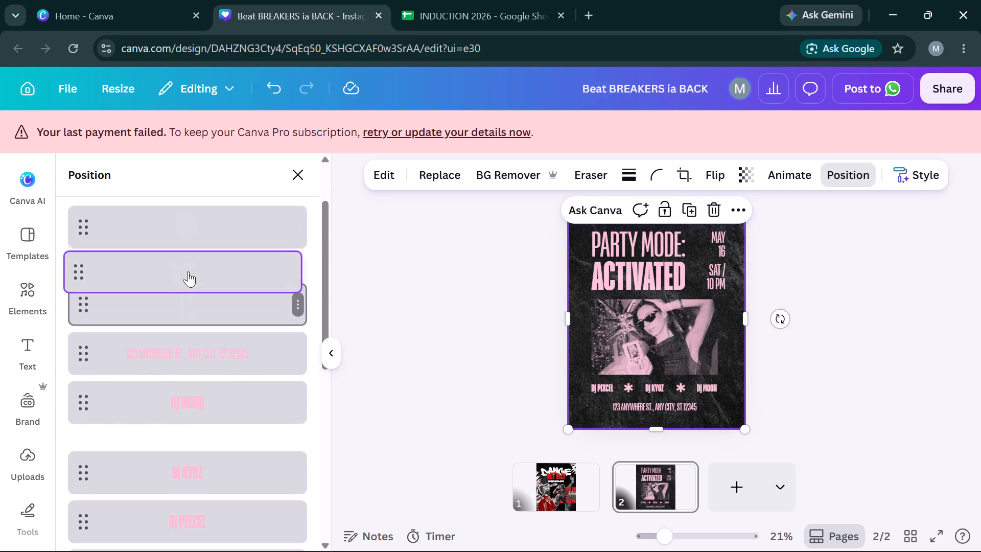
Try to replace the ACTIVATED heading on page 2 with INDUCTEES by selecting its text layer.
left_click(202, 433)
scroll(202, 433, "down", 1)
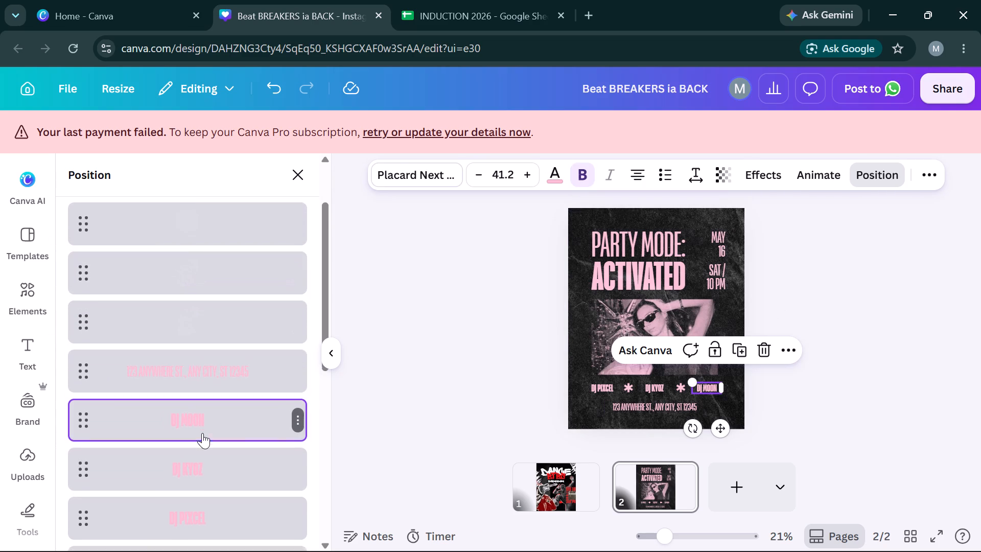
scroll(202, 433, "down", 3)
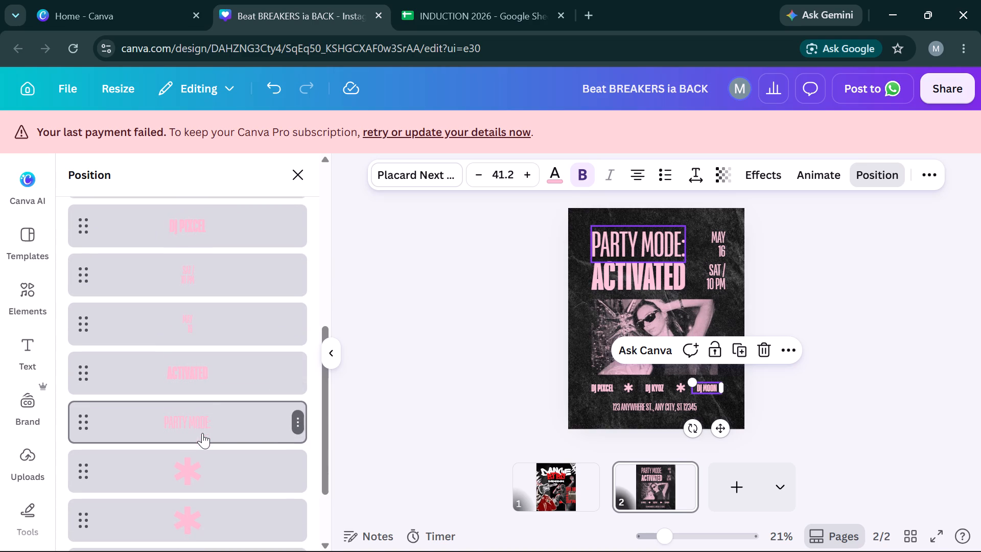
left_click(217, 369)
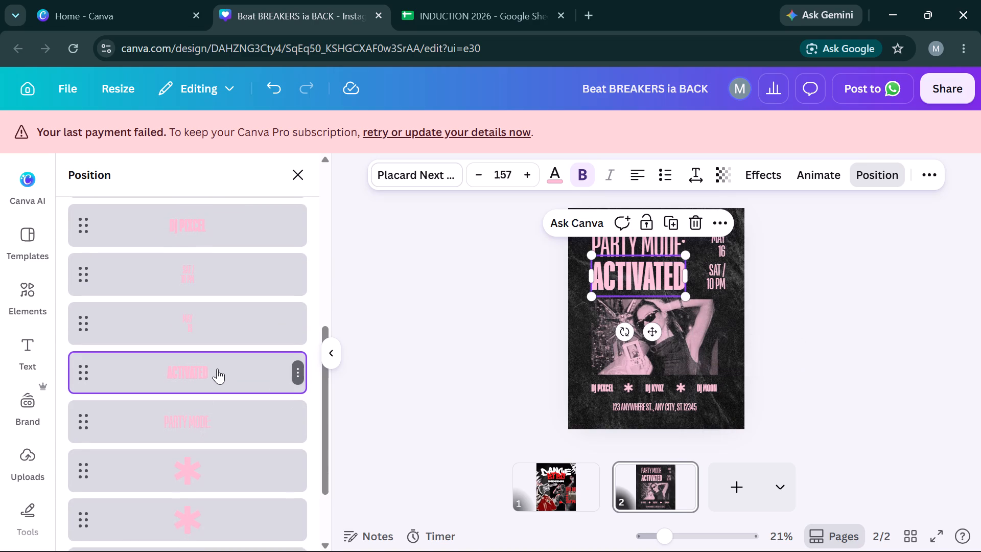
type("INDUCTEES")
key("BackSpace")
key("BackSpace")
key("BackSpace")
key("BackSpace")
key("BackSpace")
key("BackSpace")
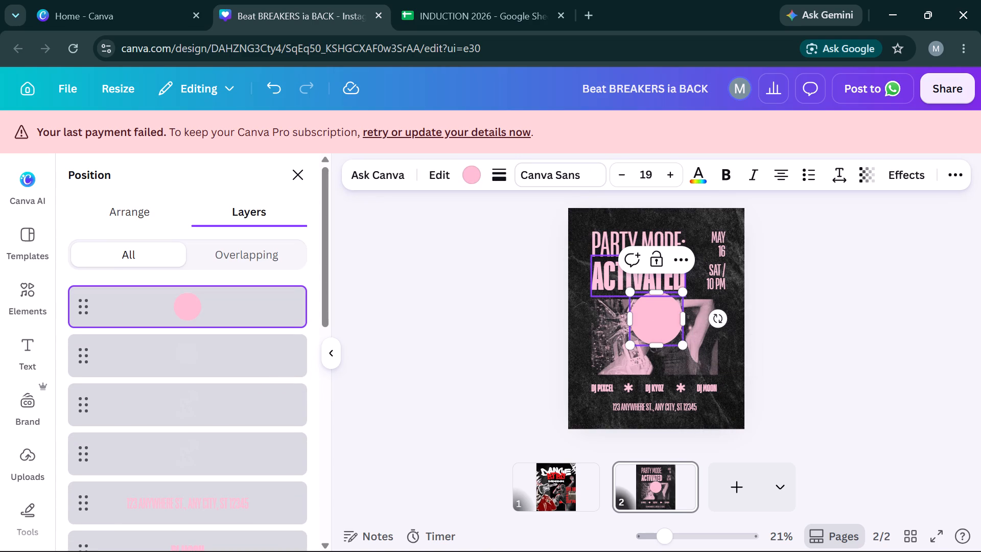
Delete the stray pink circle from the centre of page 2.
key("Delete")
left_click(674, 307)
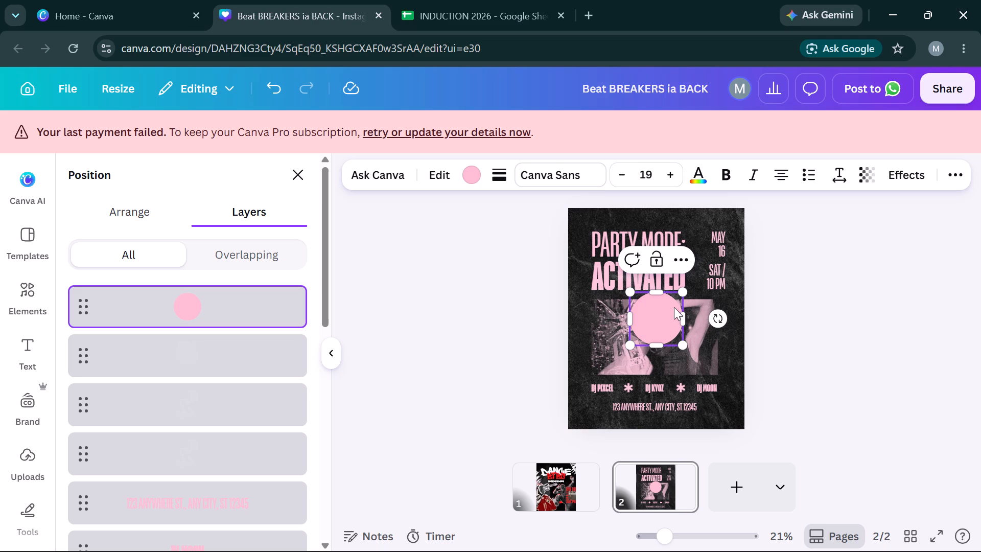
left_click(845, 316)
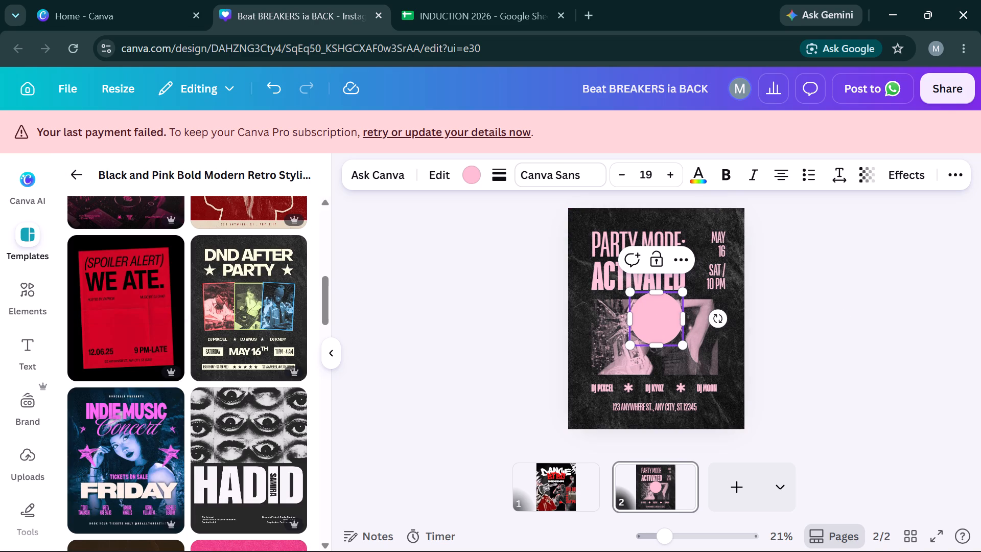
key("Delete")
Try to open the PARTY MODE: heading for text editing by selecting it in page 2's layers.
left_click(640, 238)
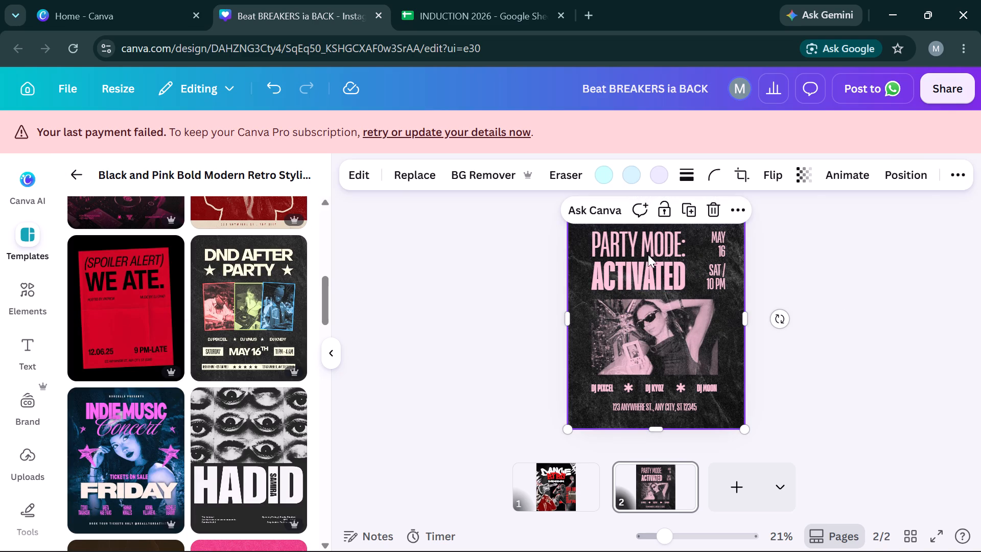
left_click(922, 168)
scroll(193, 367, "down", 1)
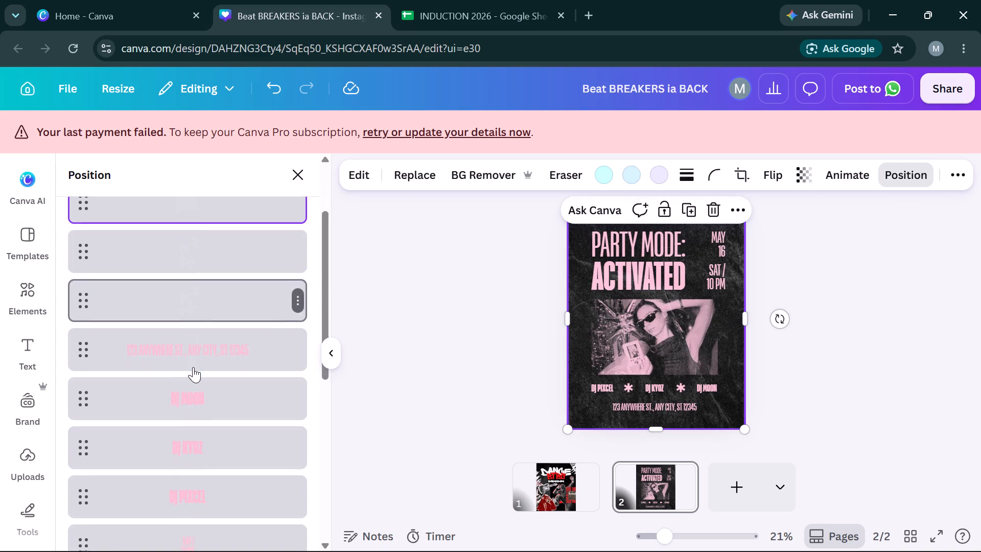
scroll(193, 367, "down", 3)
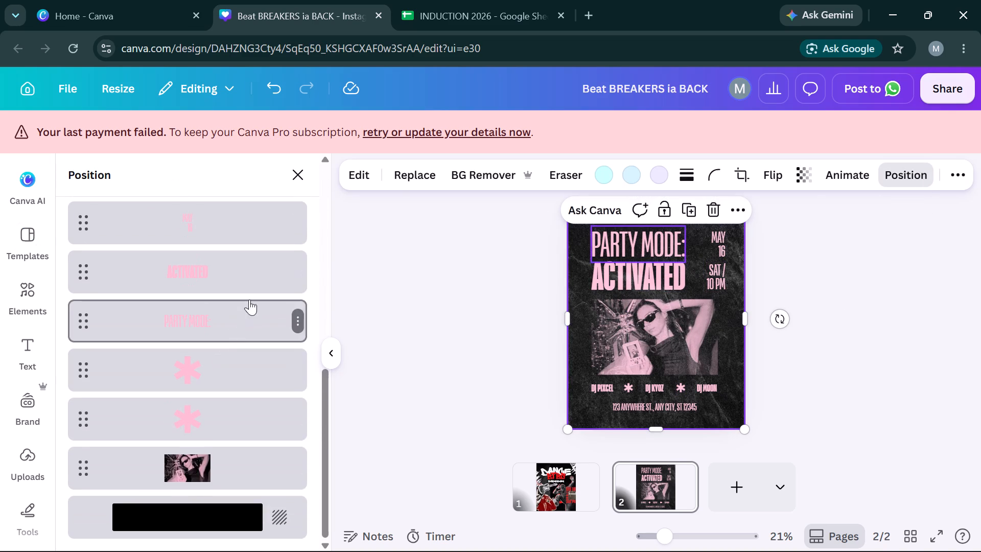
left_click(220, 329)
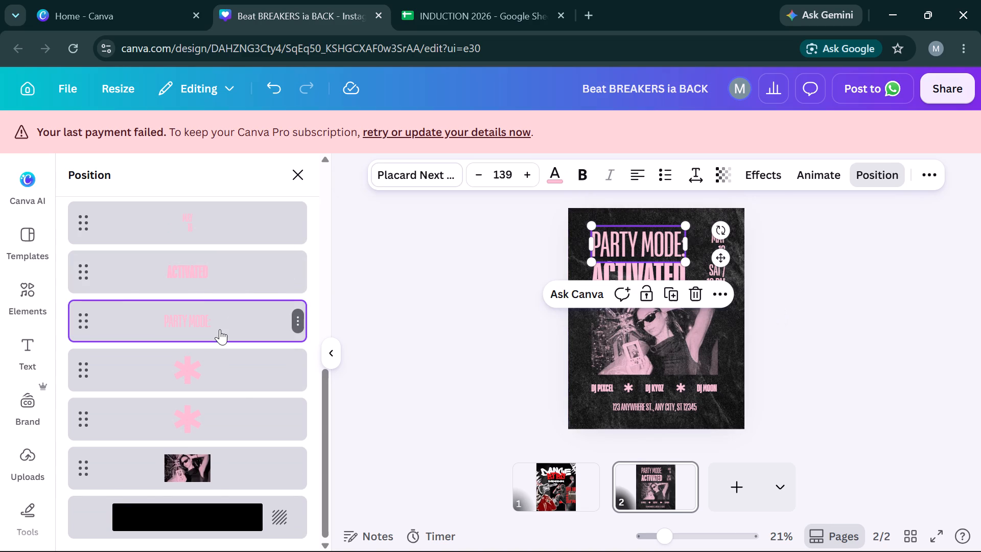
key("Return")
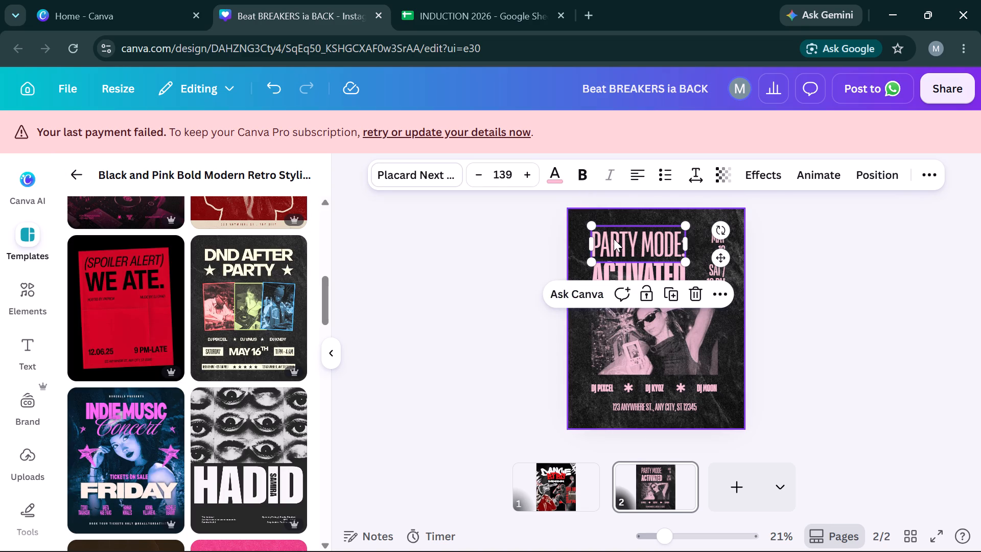
Shift the top texture image slightly to the right inside its crop frame on page 2.
double_click(614, 239)
left_click_drag(614, 239, 615, 324)
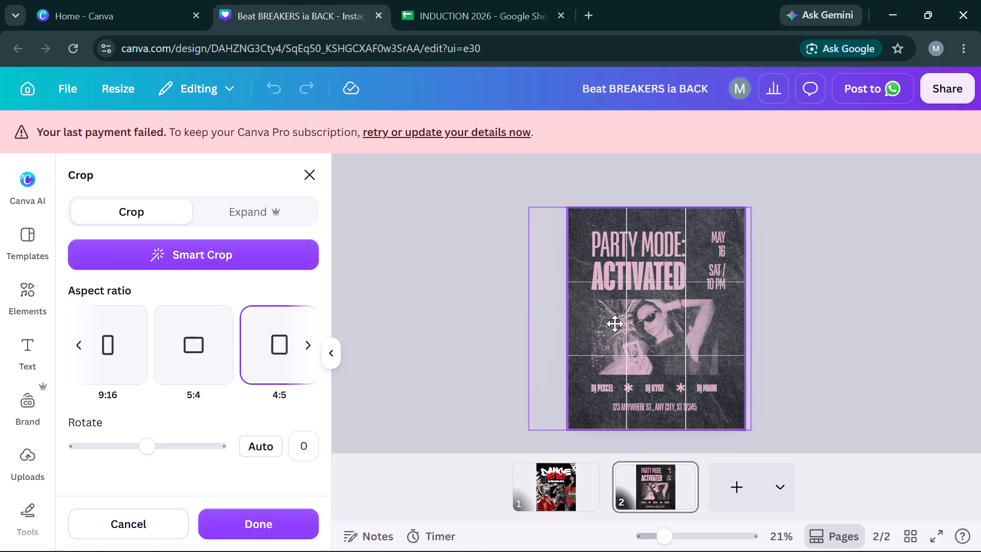
left_click_drag(615, 324, 648, 335)
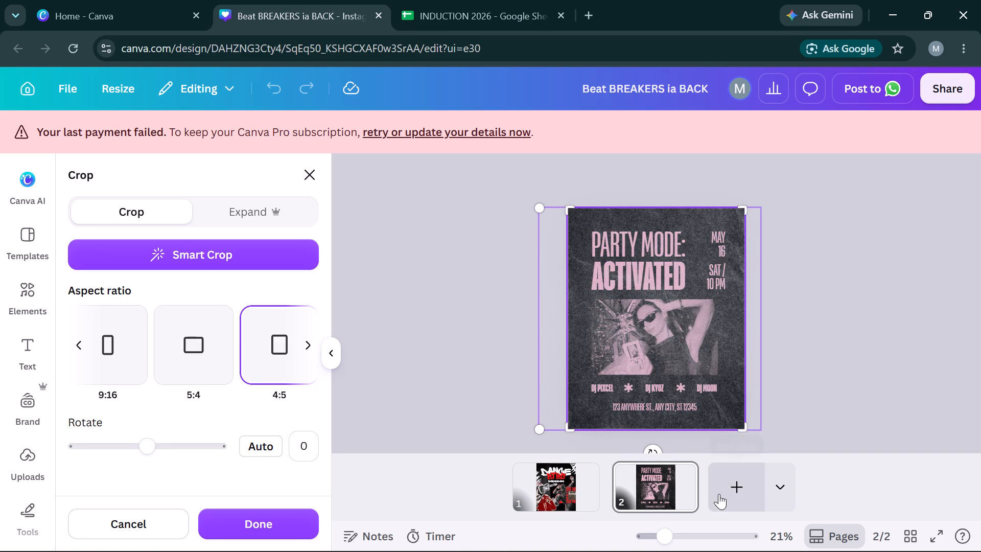
left_click(816, 360)
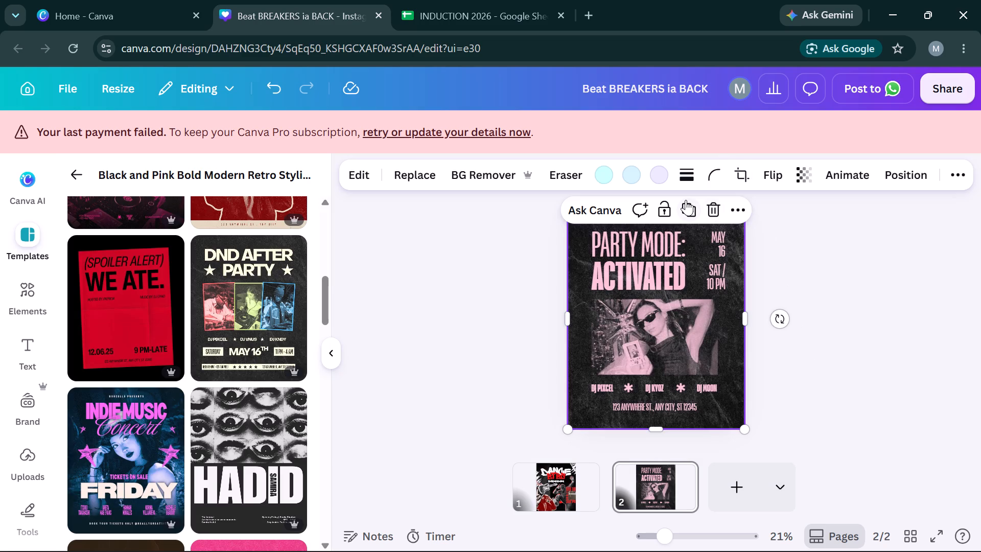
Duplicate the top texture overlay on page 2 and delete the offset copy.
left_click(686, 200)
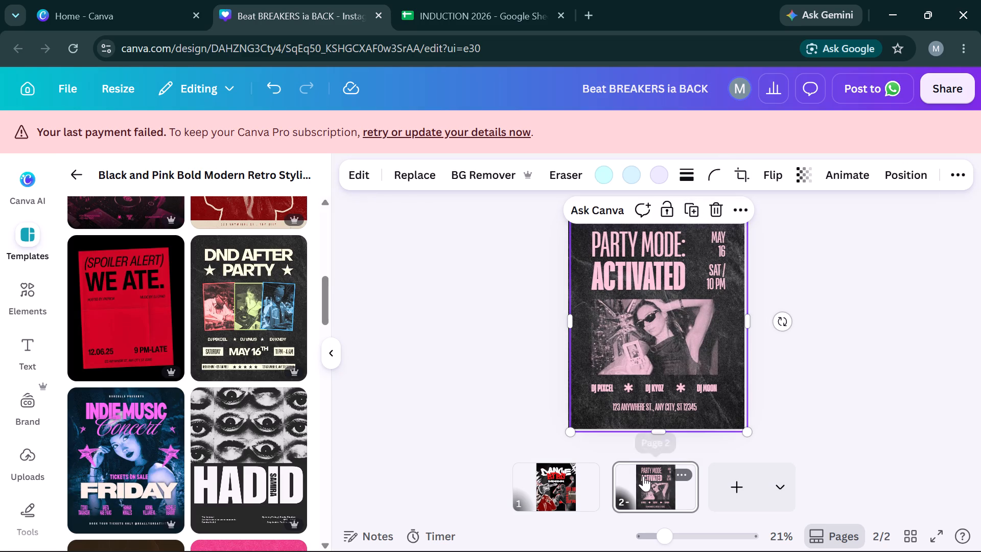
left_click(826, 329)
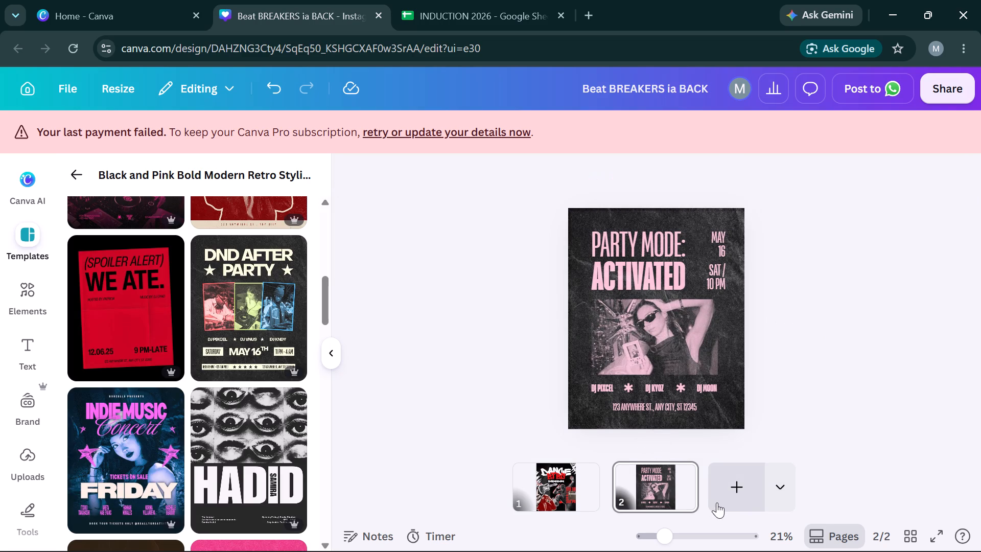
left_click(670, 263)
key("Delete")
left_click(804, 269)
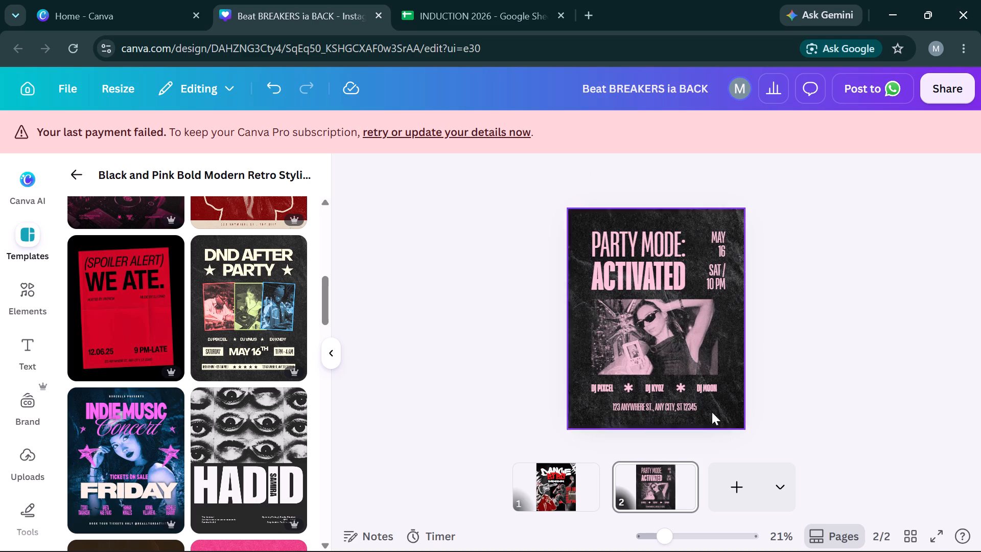
Duplicate page 2 with the PARTY MODE: ACTIVATED poster.
left_click(672, 479)
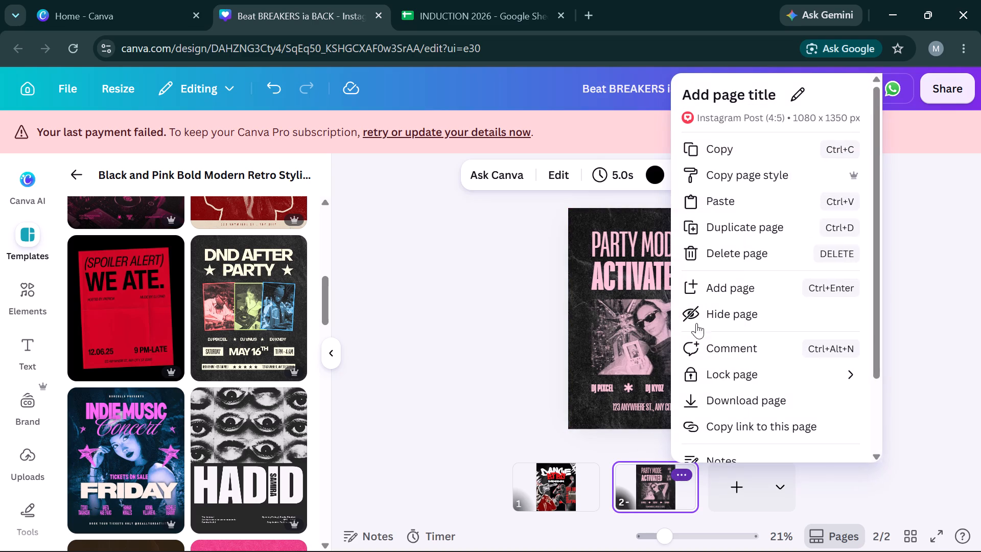
left_click(759, 232)
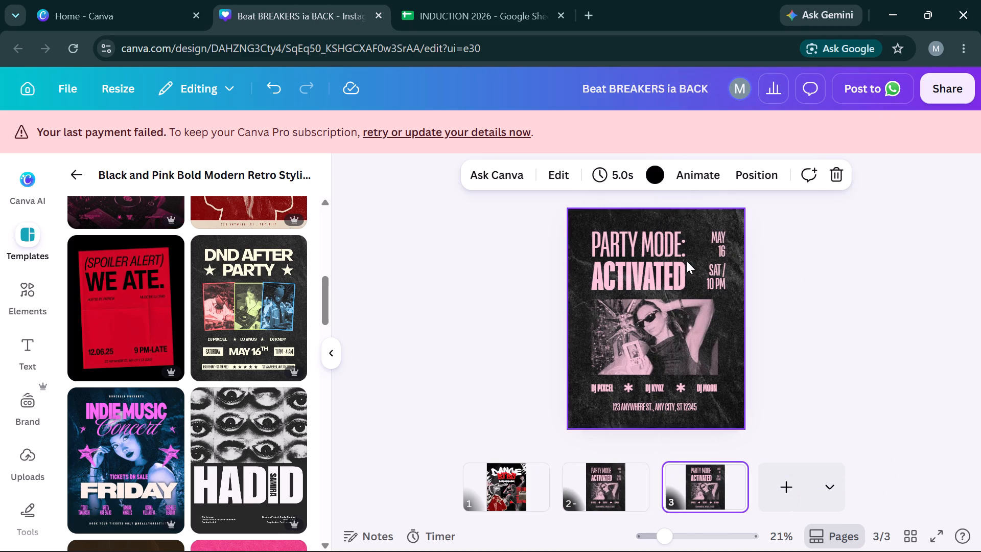
Delete the three full-page texture overlays from page 2 so the poster's text can be selected directly.
left_click(616, 464)
left_click(668, 331)
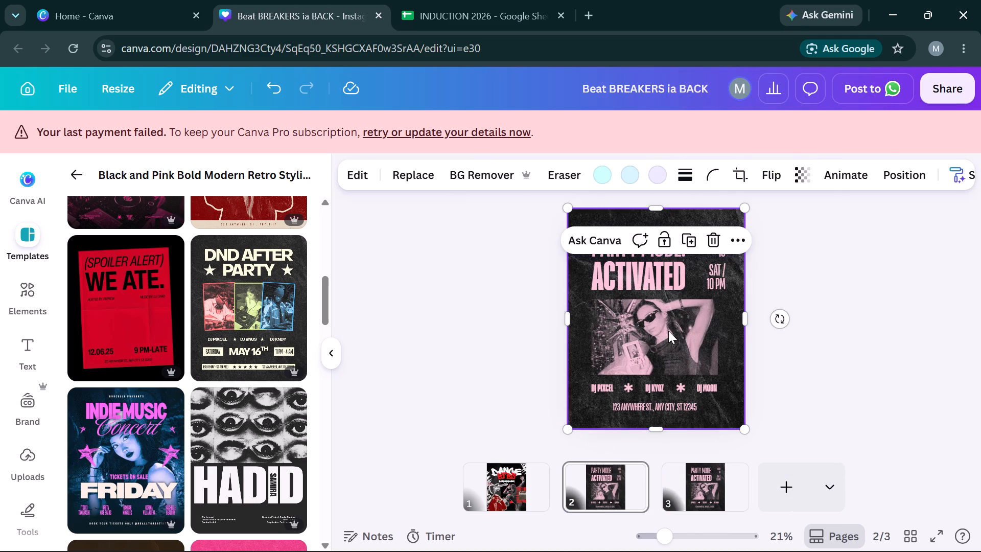
key("Delete")
left_click(651, 313)
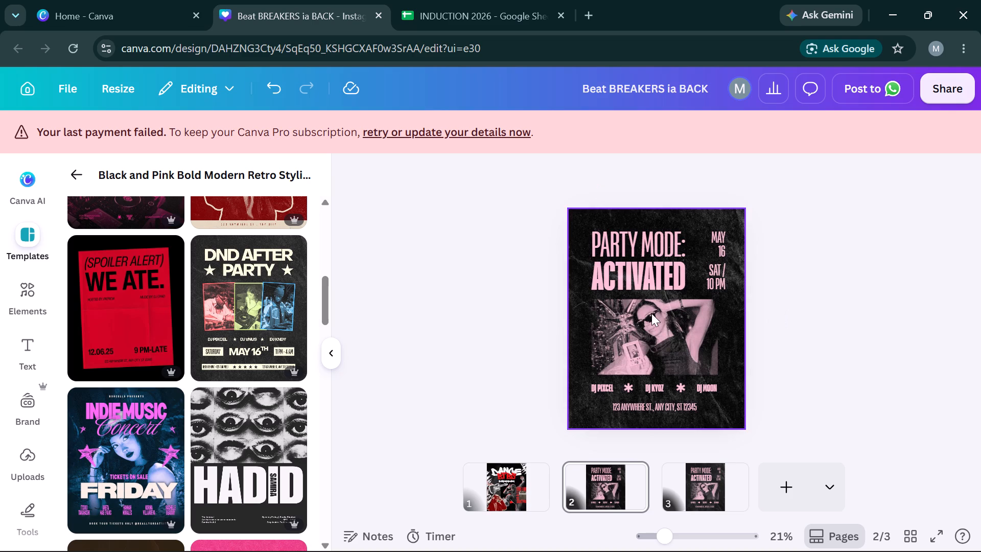
key("Delete")
left_click(628, 292)
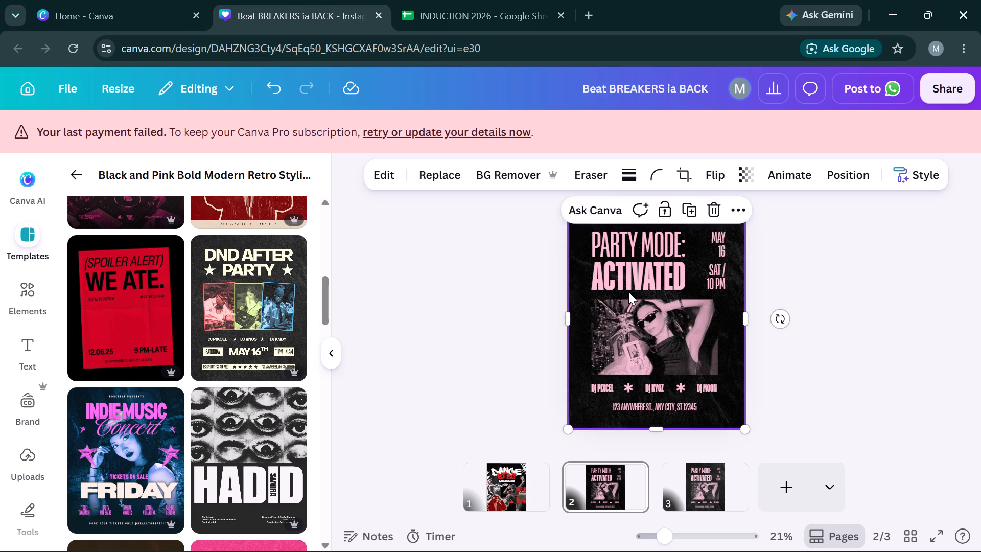
key("Delete")
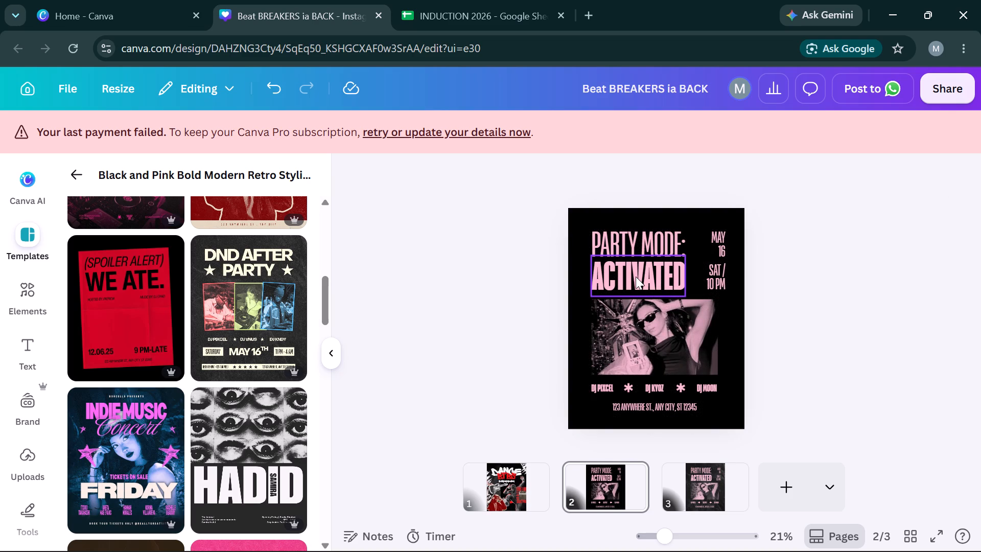
Replace the ACTIVATED heading on page 2 with INDUCTEES.
left_click(636, 277)
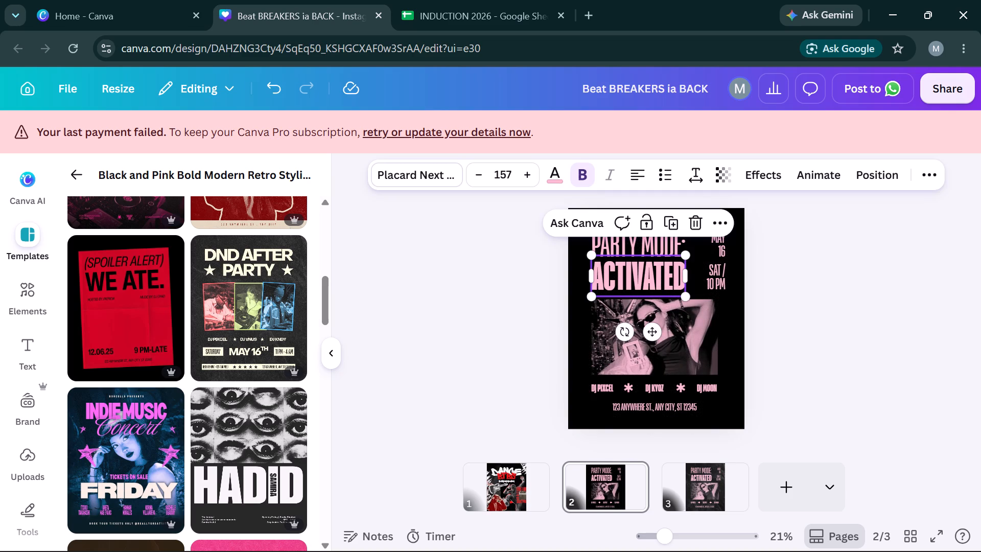
key("Return")
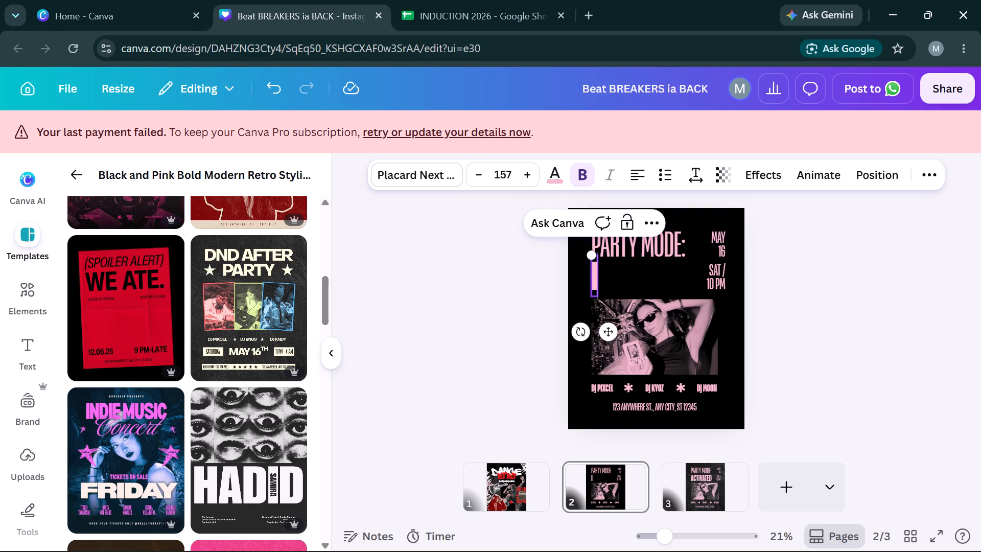
key("n")
type("ductees")
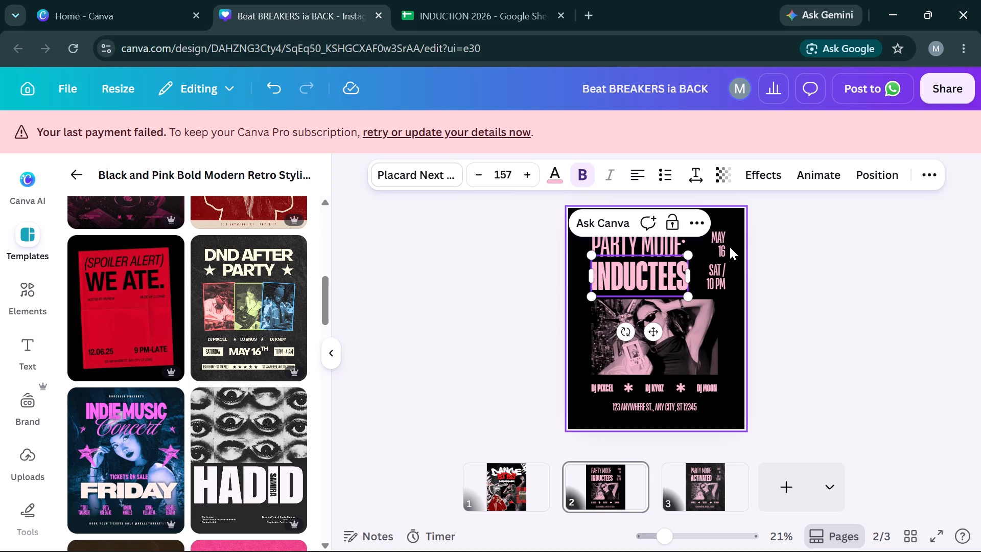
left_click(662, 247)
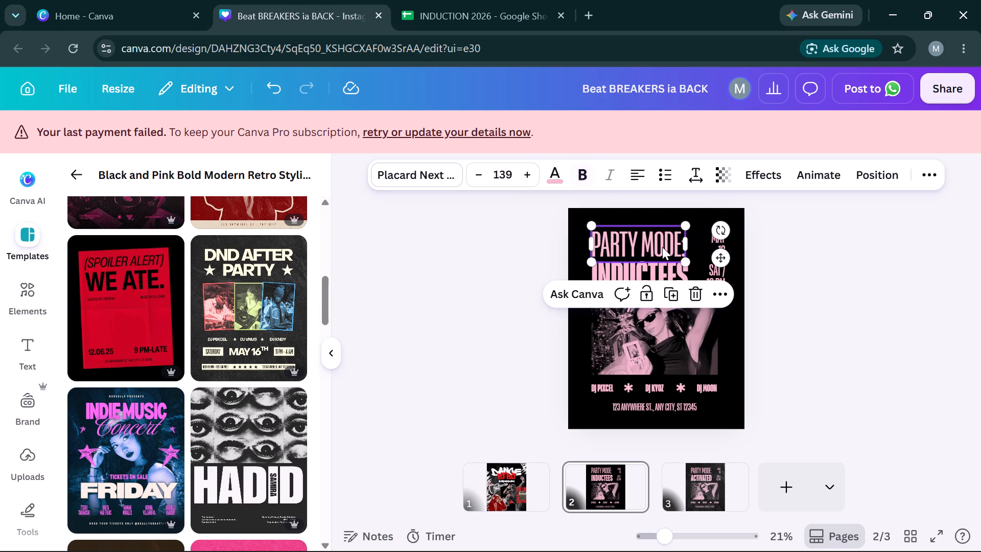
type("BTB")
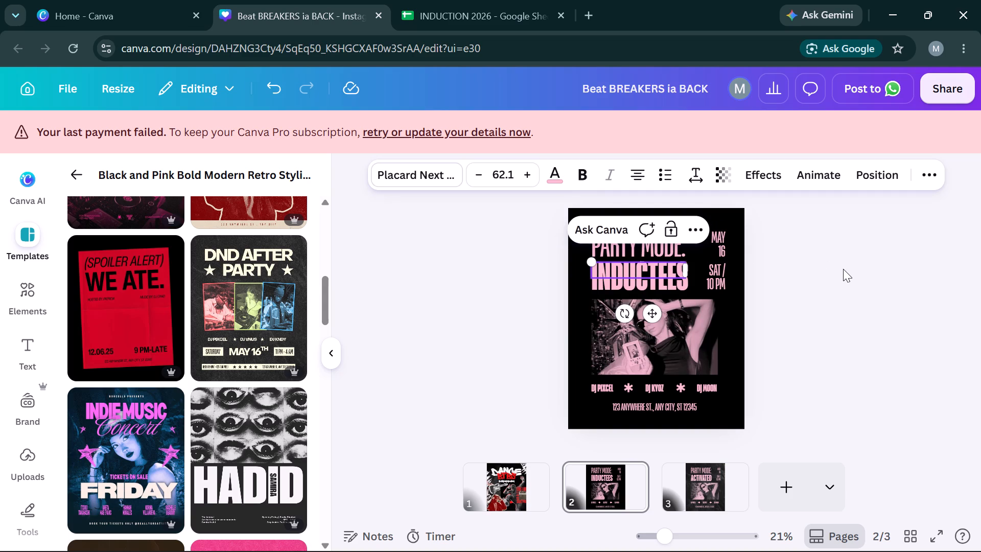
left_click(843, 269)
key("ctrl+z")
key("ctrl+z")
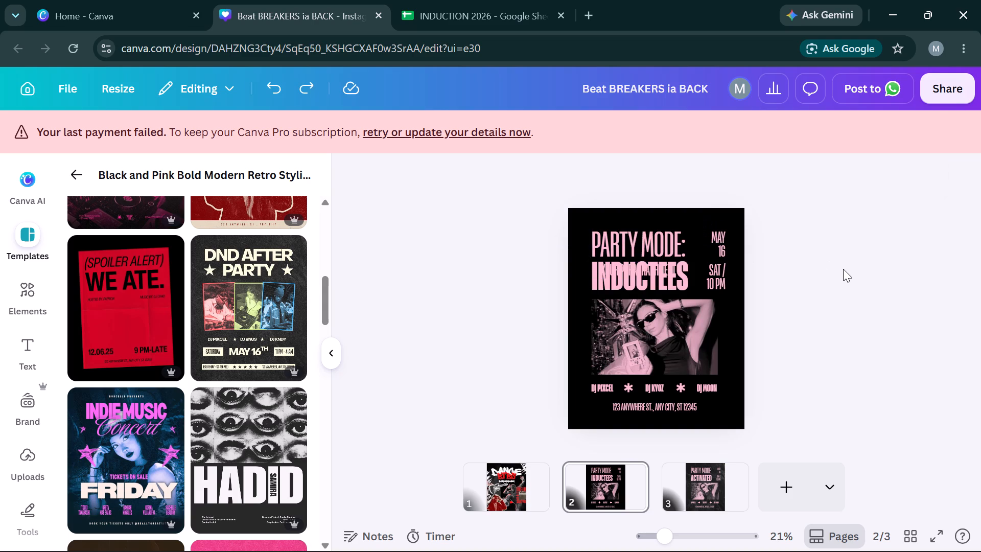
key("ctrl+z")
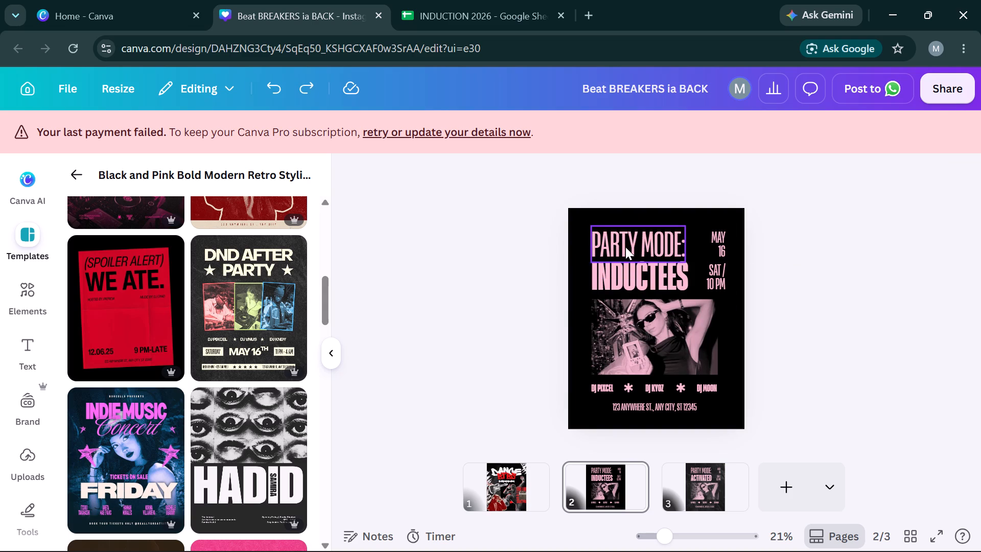
Replace the PARTY MODE: heading on page 2 with BTBS.
left_click(625, 247)
double_click(625, 247)
type("BTBS")
left_click(844, 280)
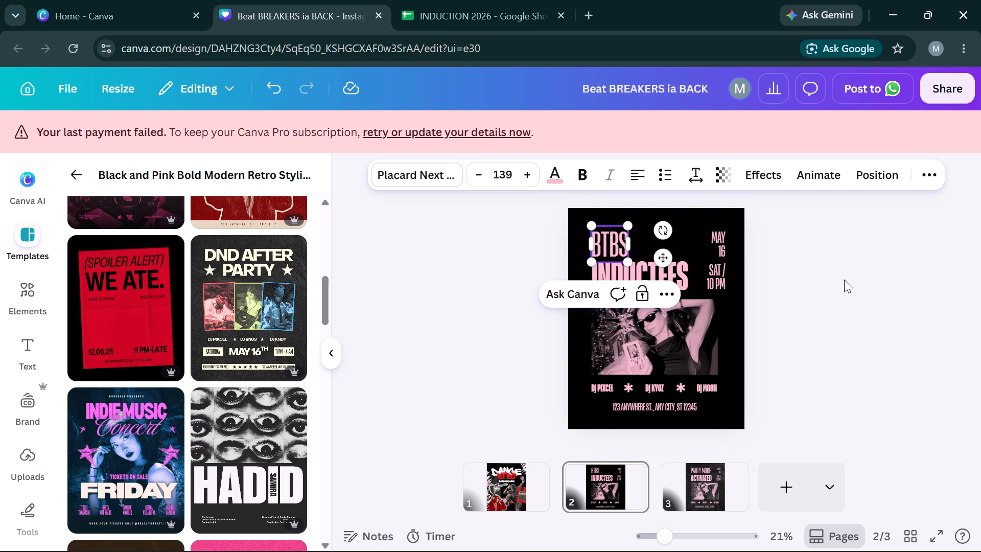
Replace the MAY 16 date text on page 2 with 2026.
left_click(722, 246)
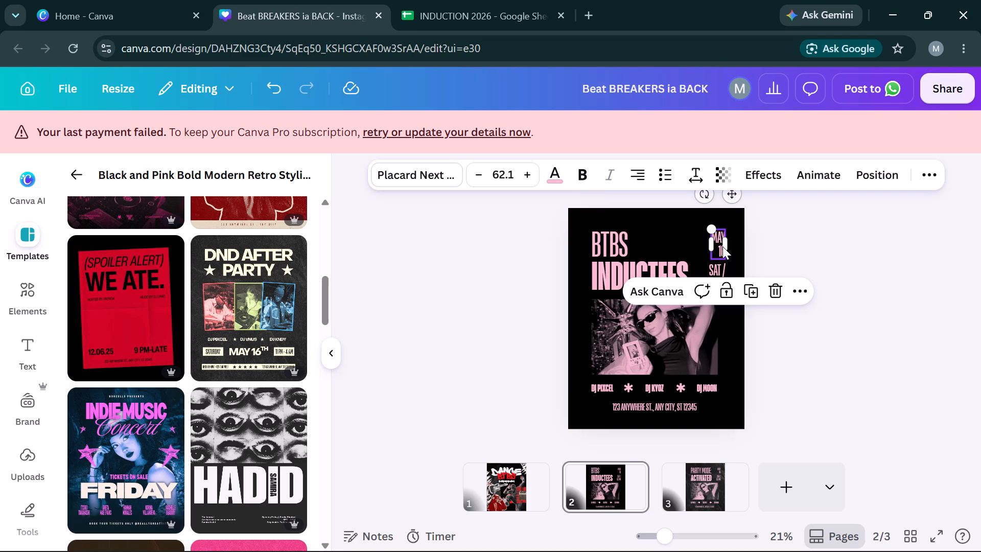
type("2026")
key("Return")
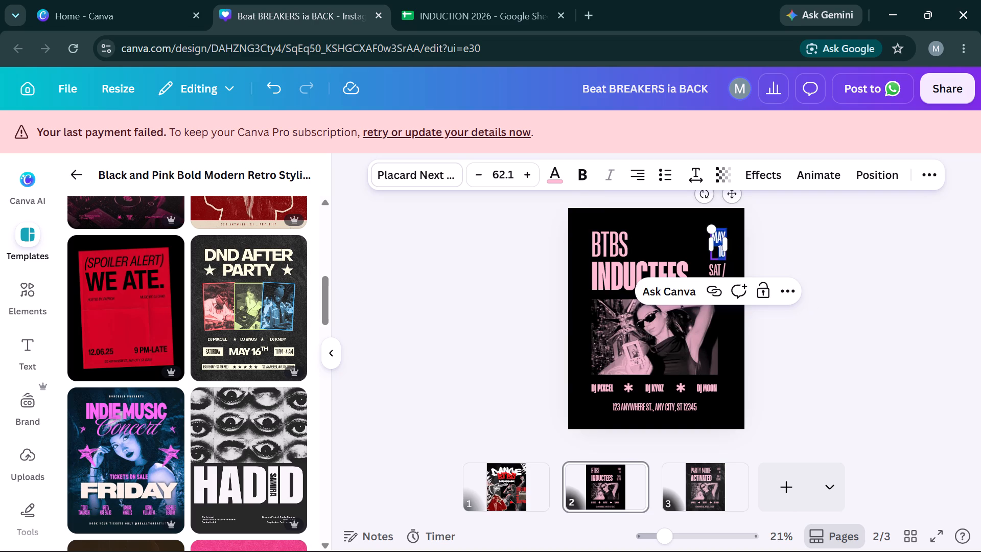
type("2026")
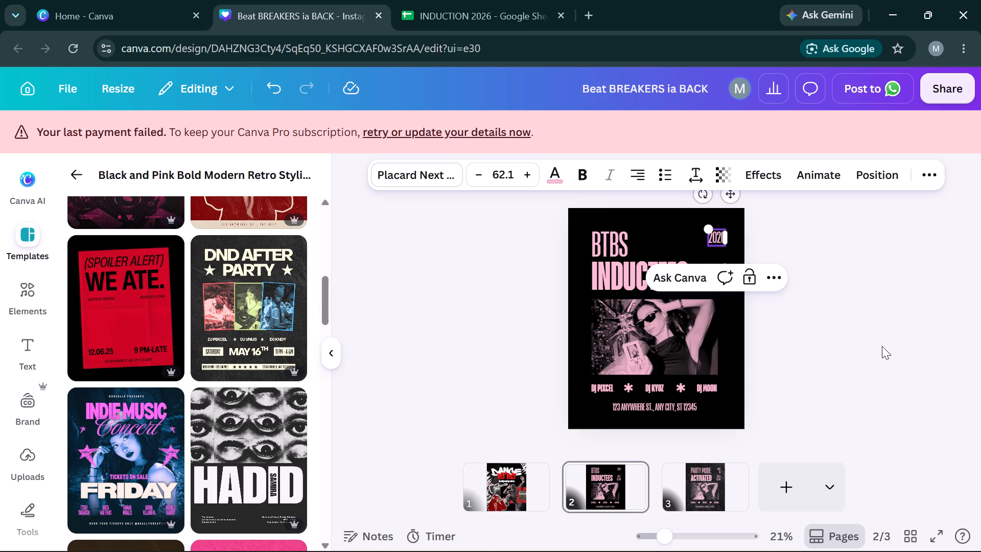
left_click(882, 346)
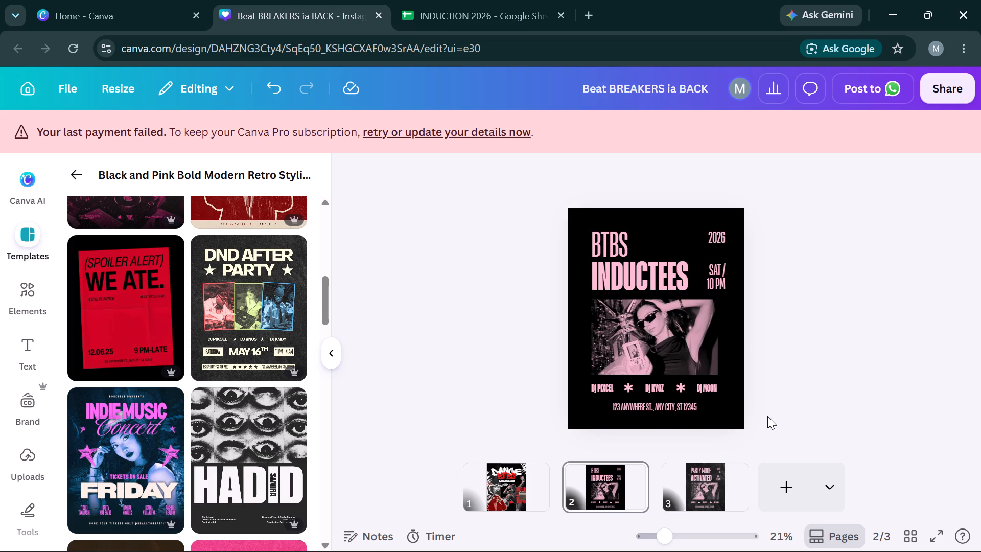
Delete the row of DJ names with its asterisks and the address line below the photo on page 2.
left_click_drag(767, 417, 581, 383)
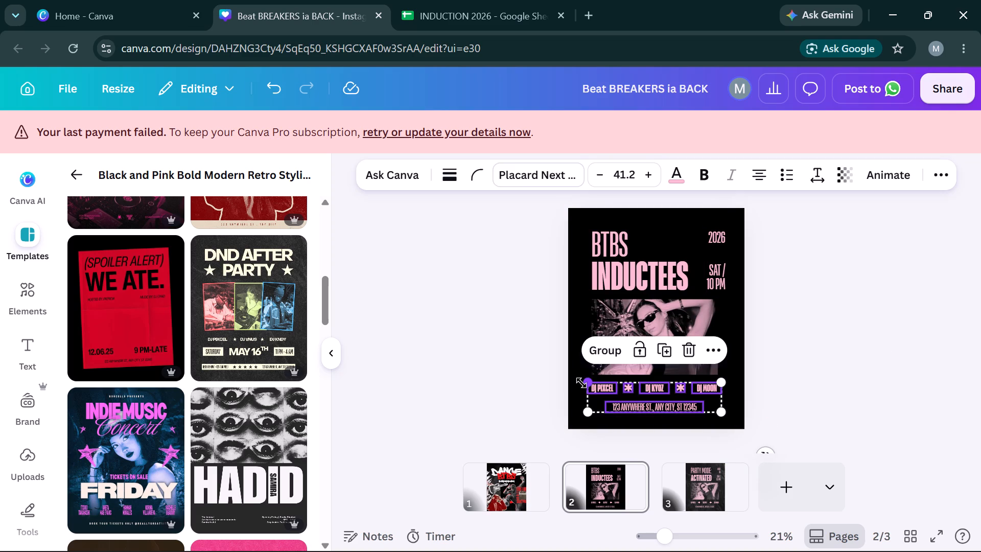
key("Delete")
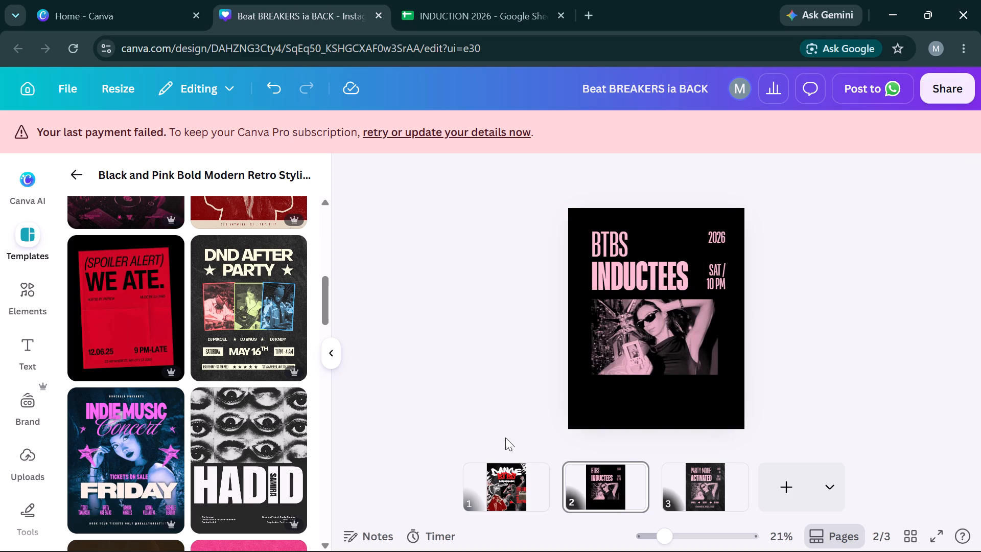
Add a fourth page and apply the black-and-white HADID eyes art exhibition template to it.
scroll(227, 447, "down", 1)
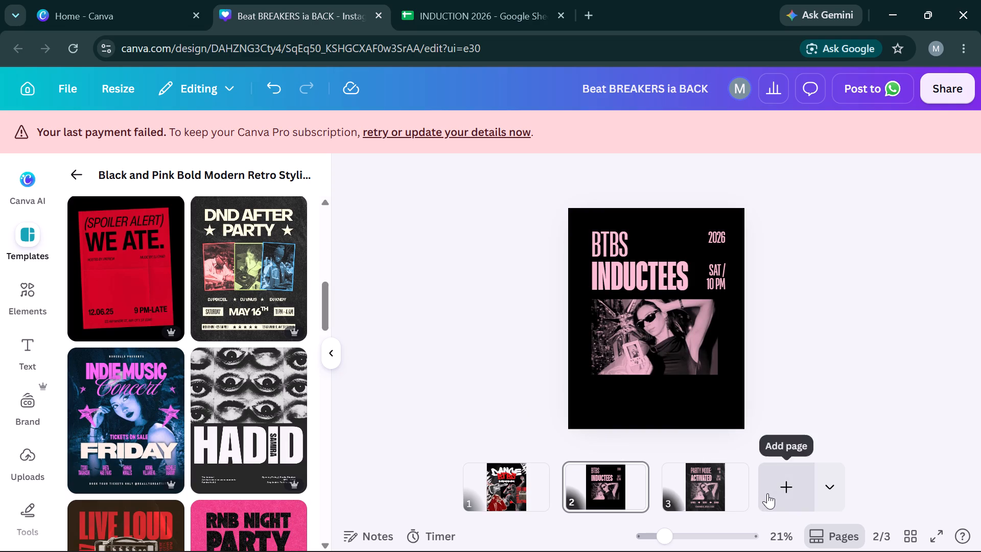
left_click(767, 493)
left_click(240, 398)
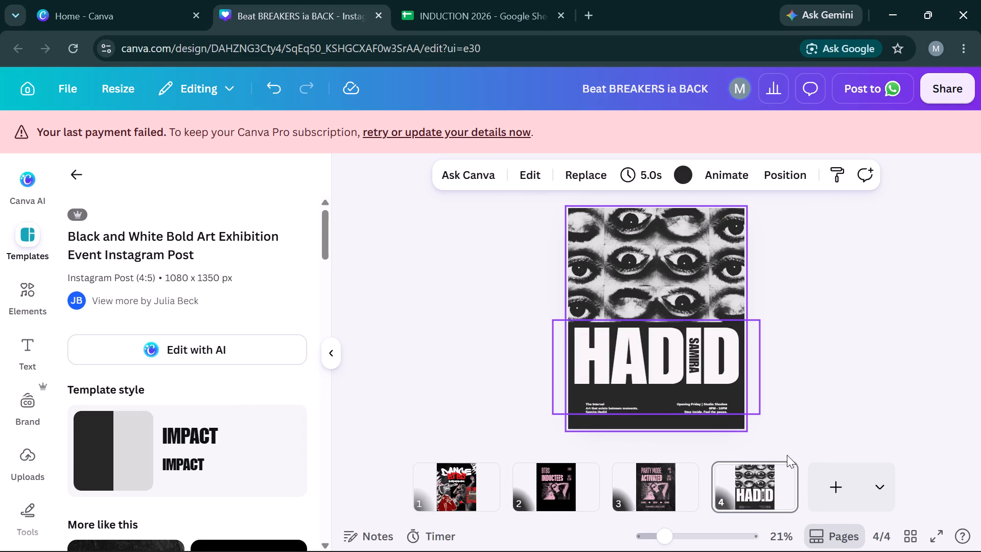
Replace the design on page 4 with the Green Modern Album Released Instagram Post template.
left_click(568, 489)
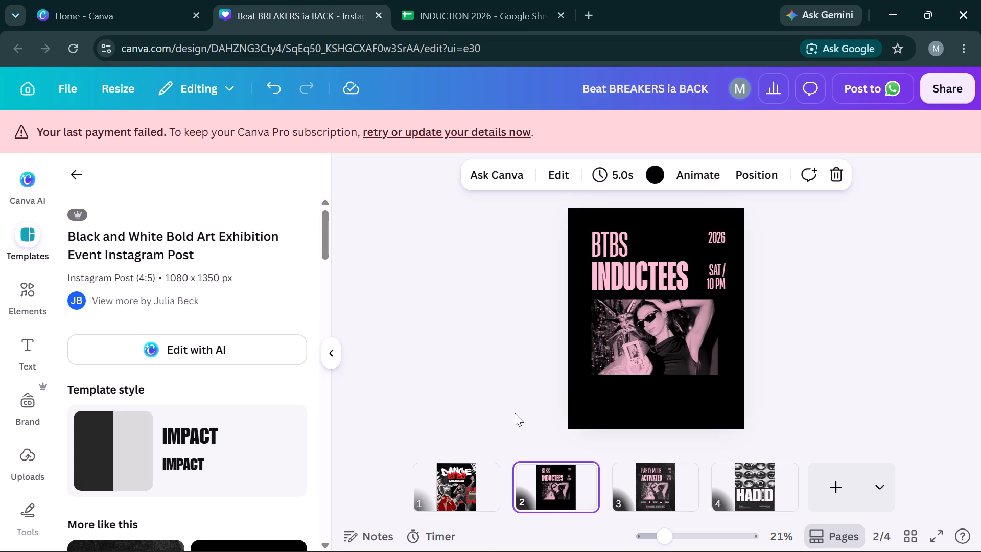
left_click(718, 471)
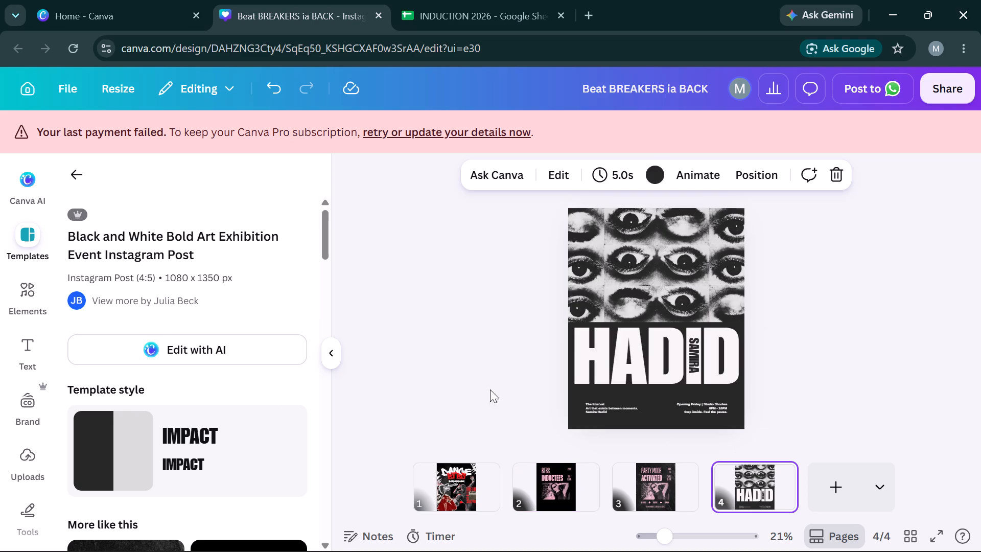
scroll(263, 407, "down", 4)
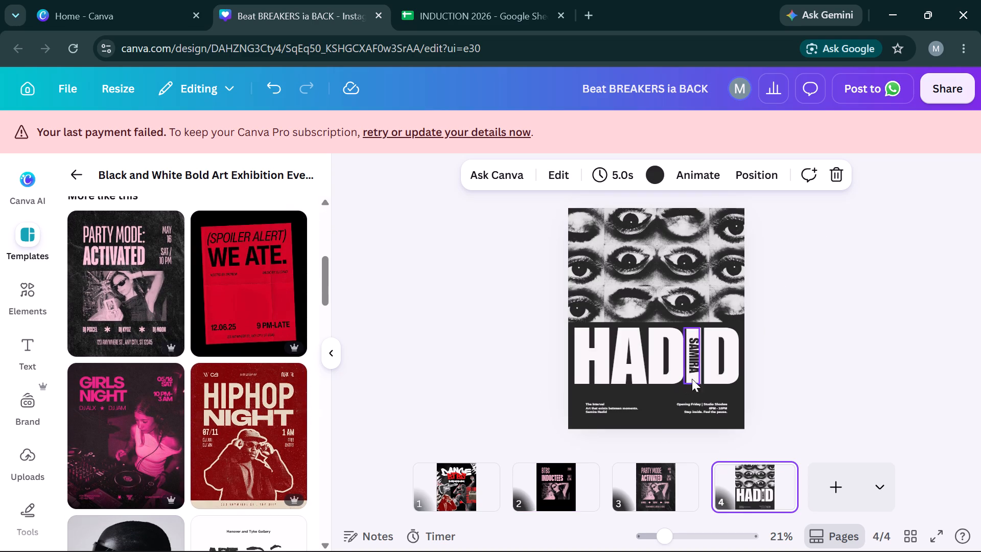
scroll(138, 381, "down", 1)
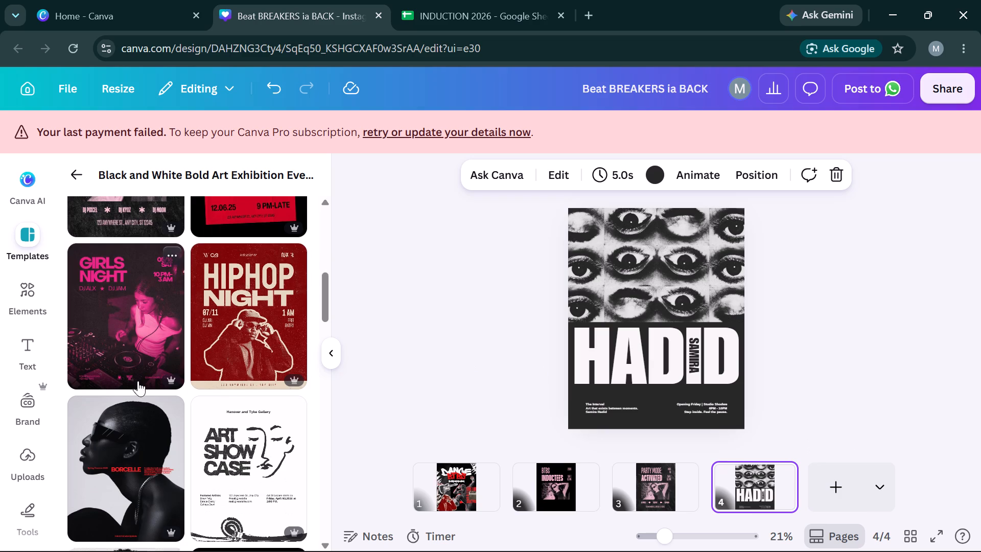
scroll(138, 381, "down", 1)
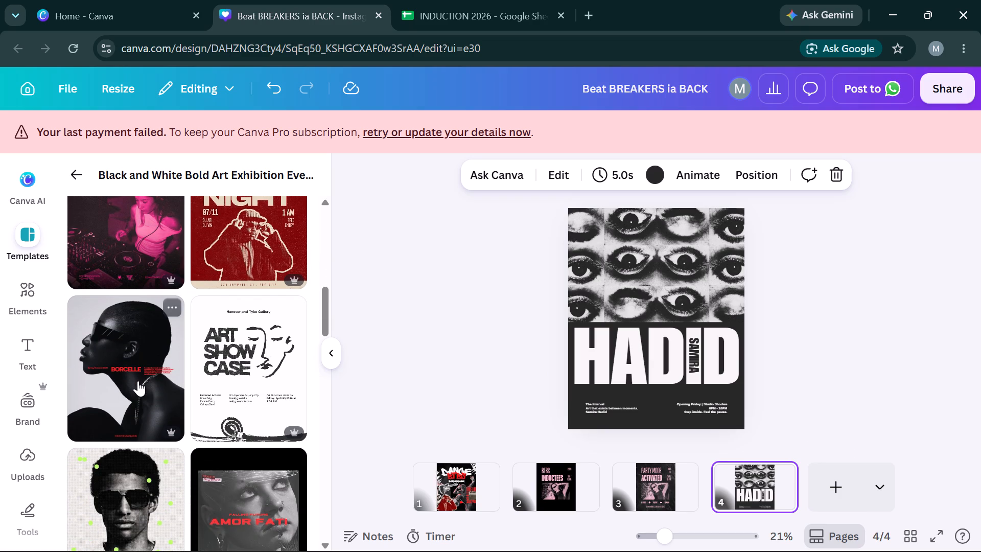
scroll(138, 381, "down", 6)
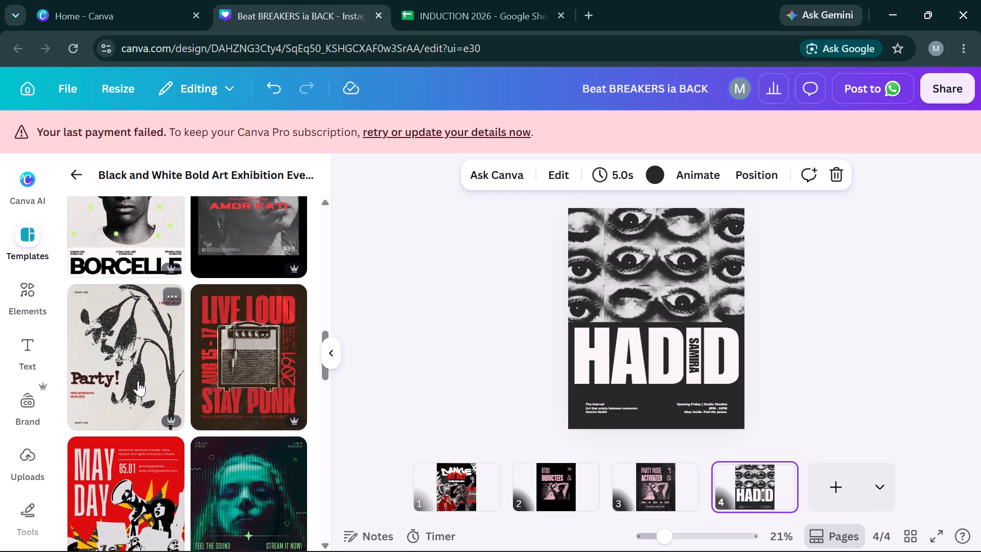
scroll(138, 381, "down", 1)
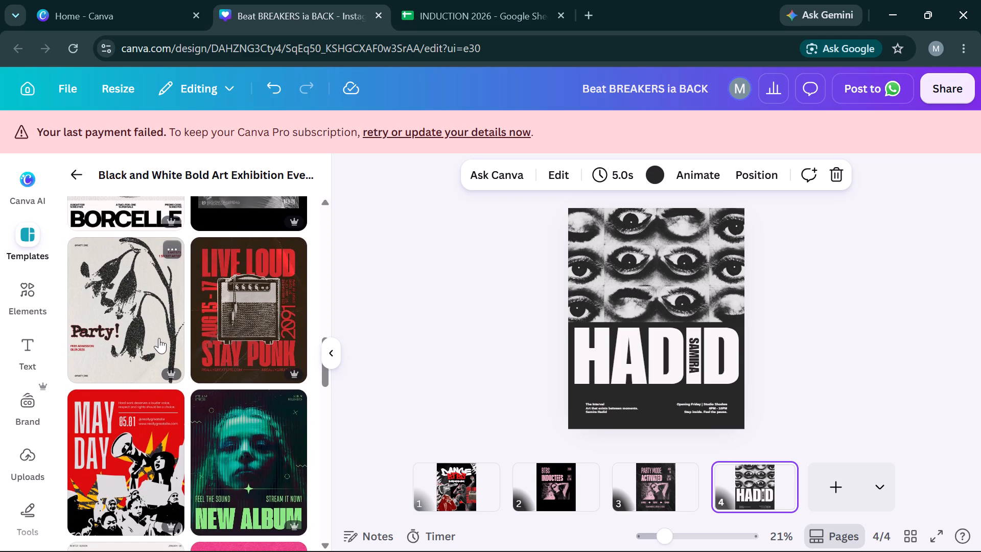
scroll(159, 338, "down", 1)
scroll(156, 385, "down", 1)
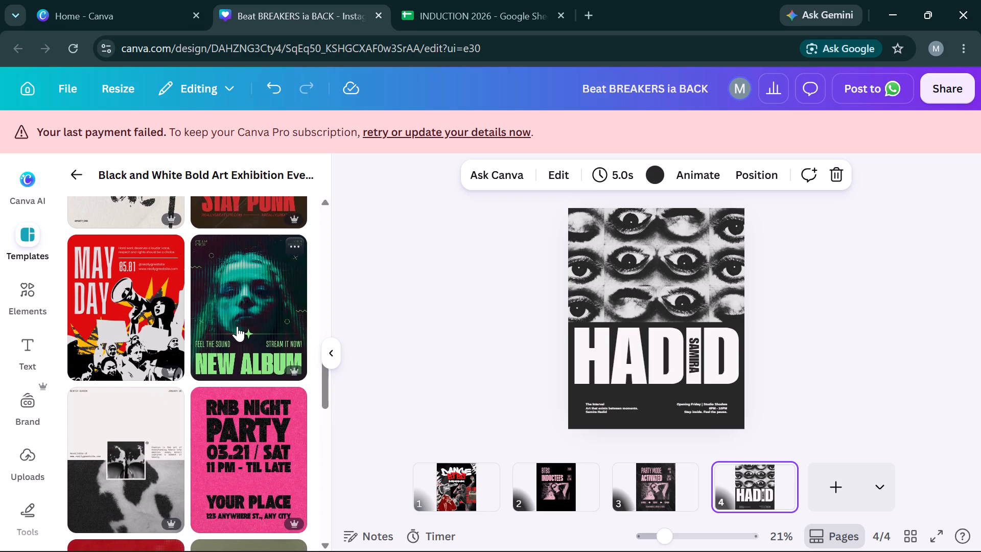
left_click(237, 326)
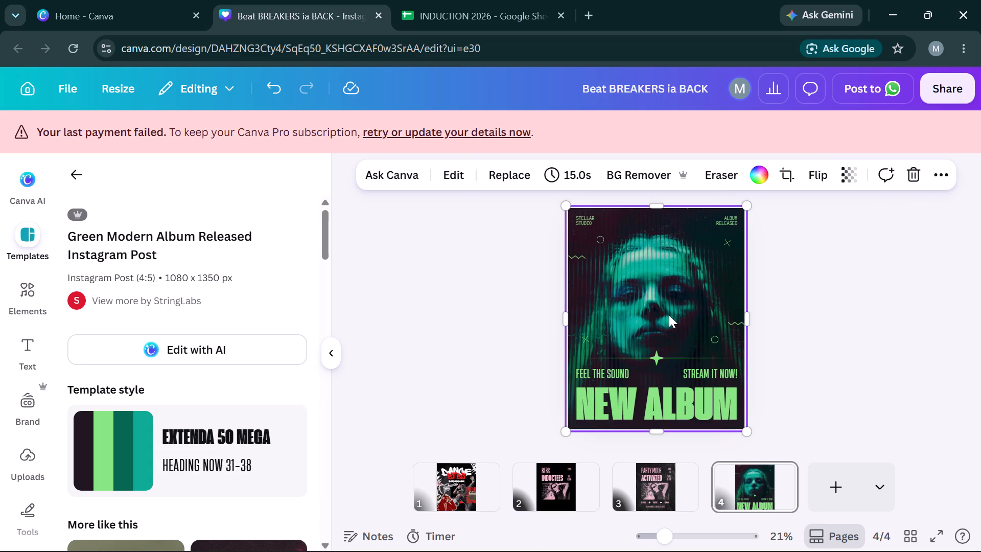
Delete the NEW ALBUM headings, the corner texts, and the star, line, circle and zigzag decorations around the portrait on page 4.
left_click_drag(787, 355, 534, 425)
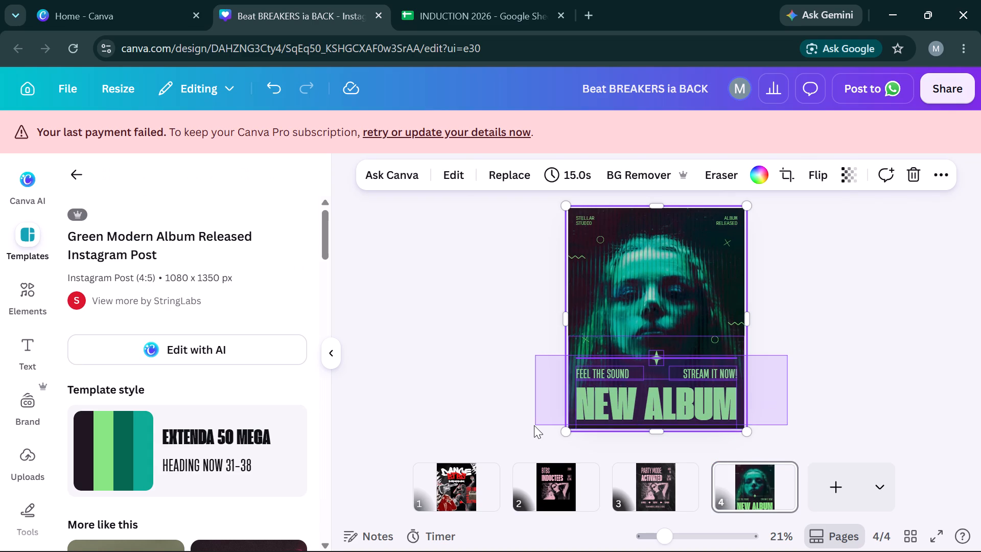
left_click_drag(534, 425, 533, 425)
key("Delete")
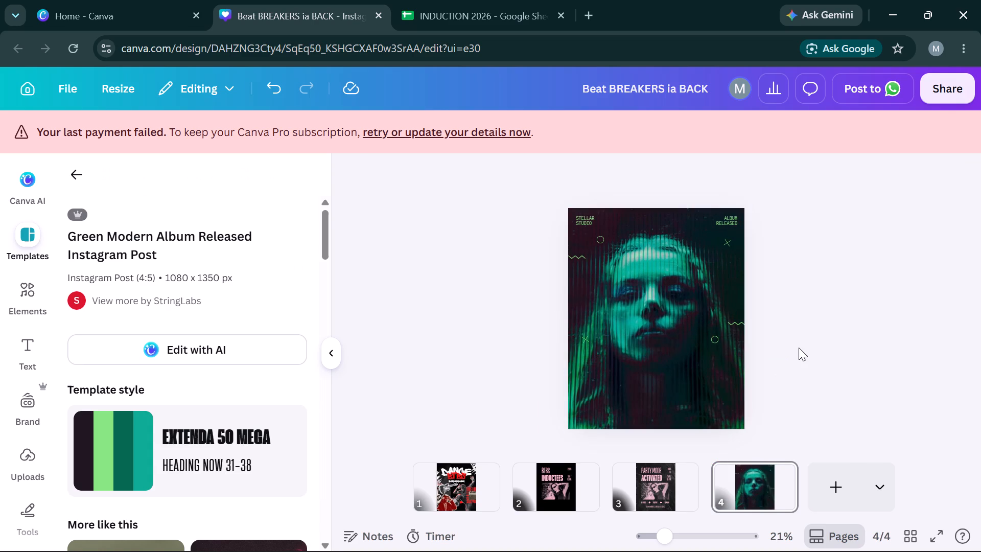
left_click_drag(799, 348, 718, 186)
key("Delete")
left_click_drag(541, 215, 605, 270)
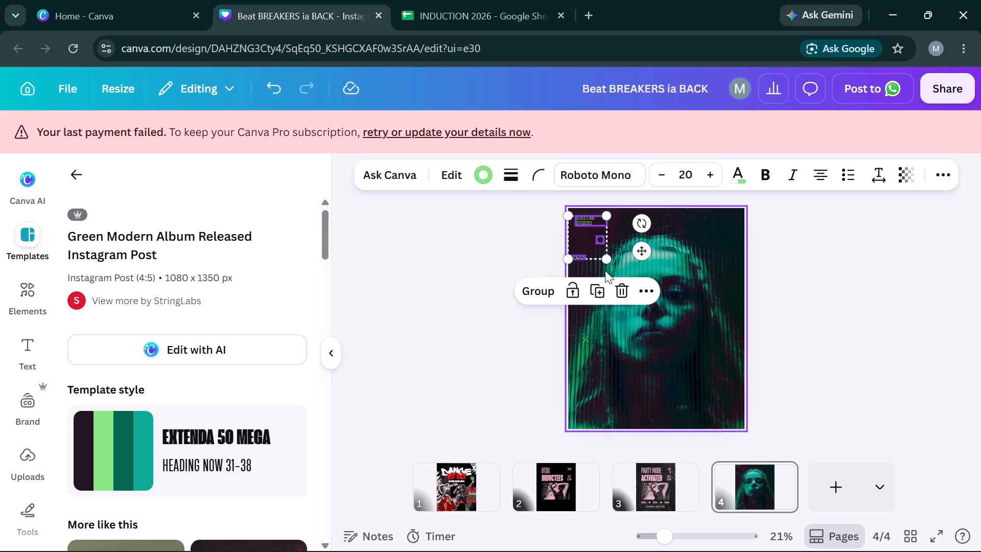
key("Delete")
Open the layer list for the green portrait background on page 4.
left_click(675, 265)
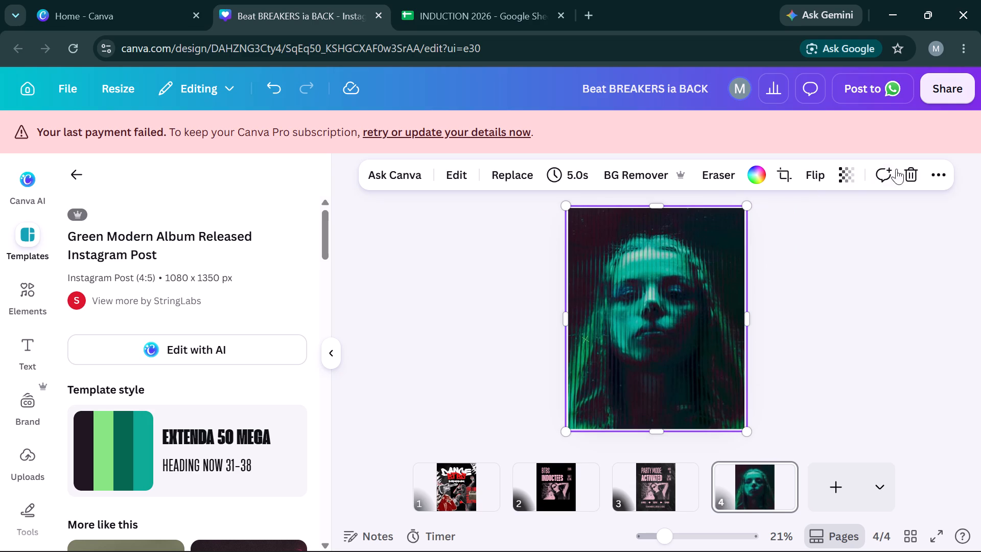
left_click(927, 179)
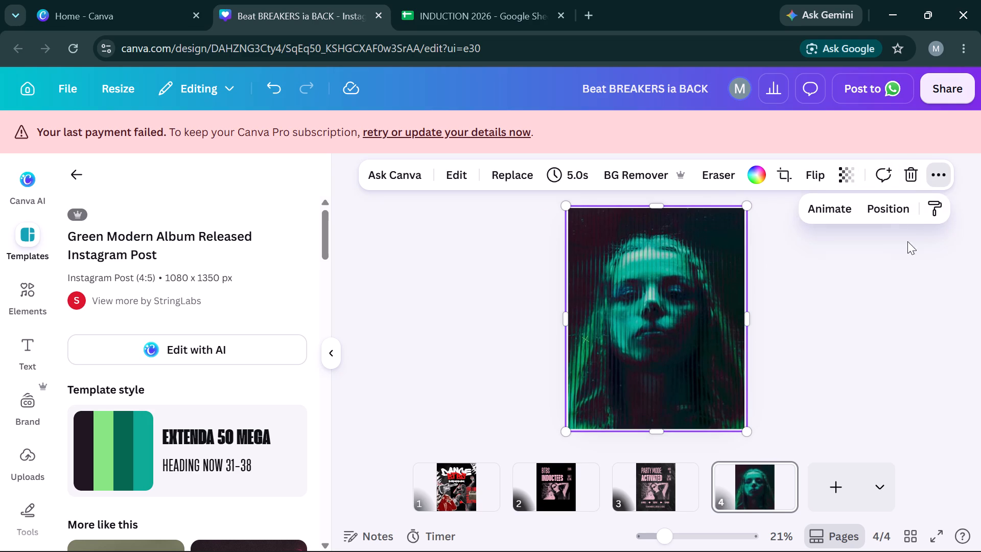
left_click(896, 214)
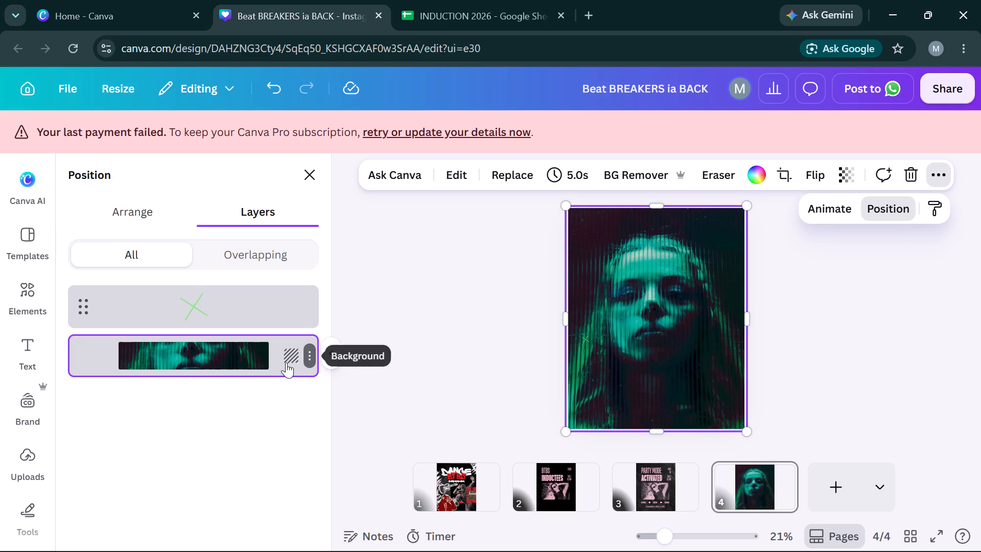
Delete the small green crossed-lines graphic from page 4.
left_click(193, 303)
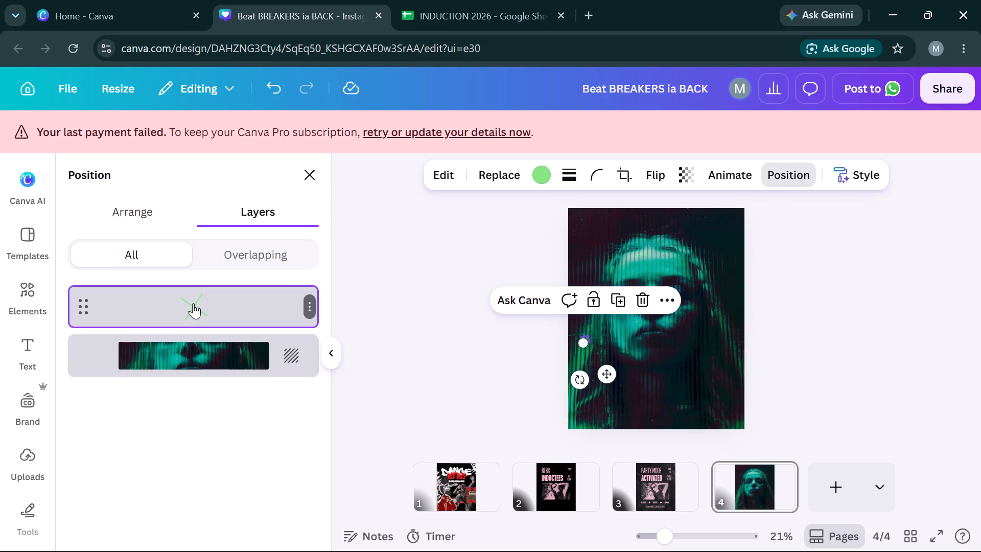
key("Delete")
Detach the green portrait image from page 4's background and copy it.
left_click(307, 306)
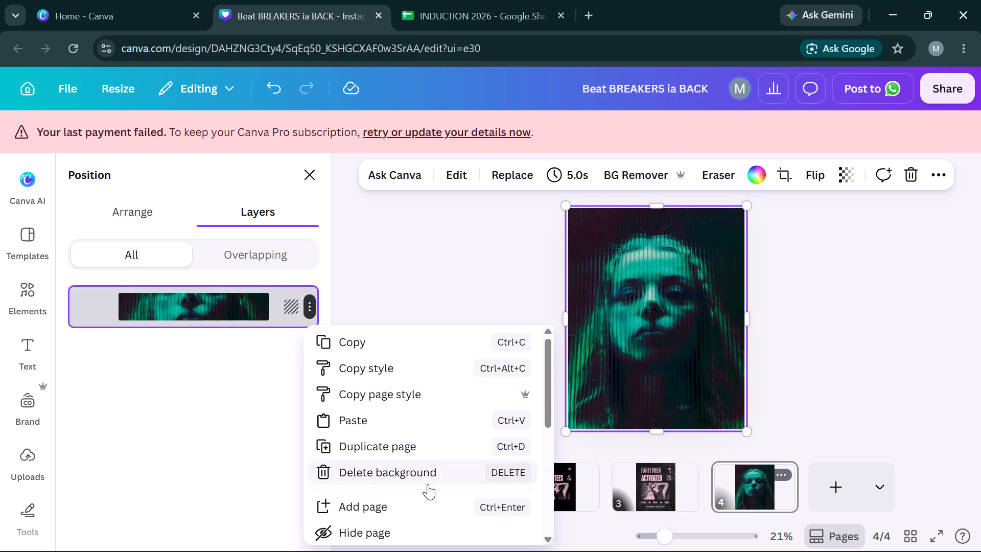
left_click(306, 304)
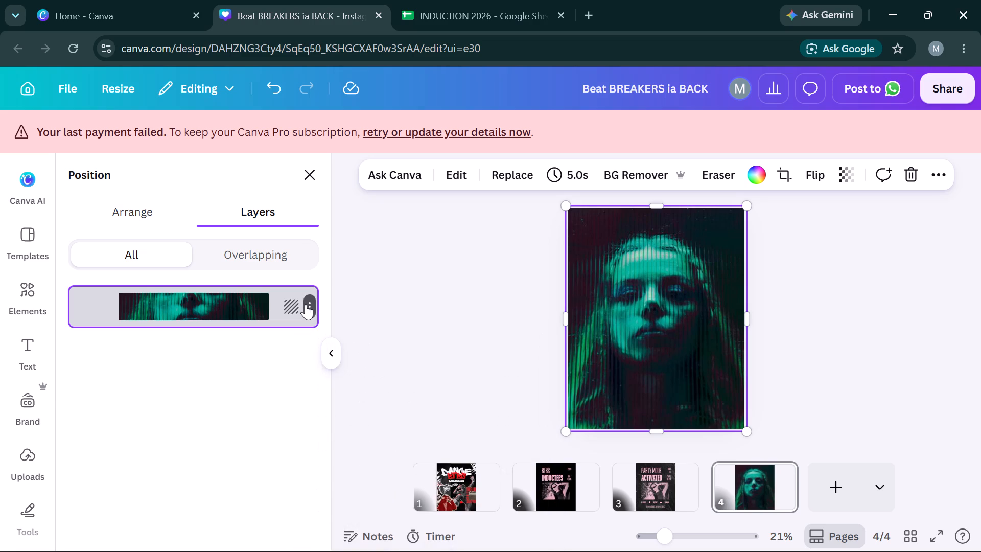
left_click(306, 304)
scroll(380, 410, "down", 4)
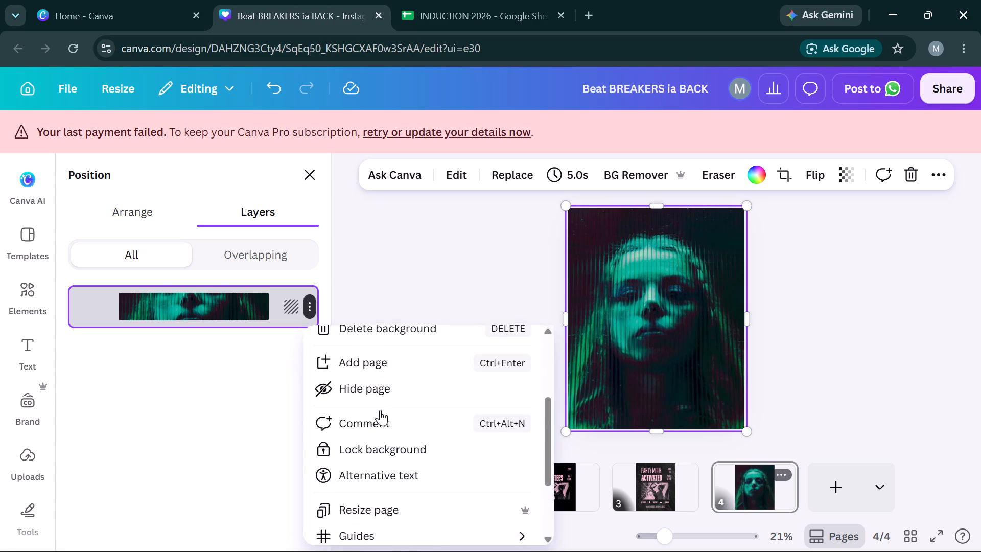
scroll(380, 410, "down", 1)
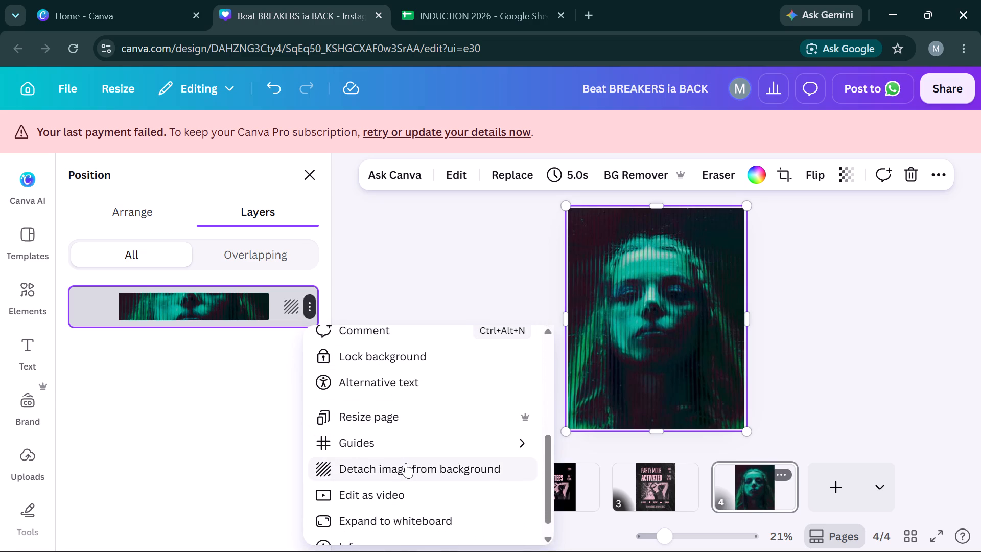
left_click(476, 466)
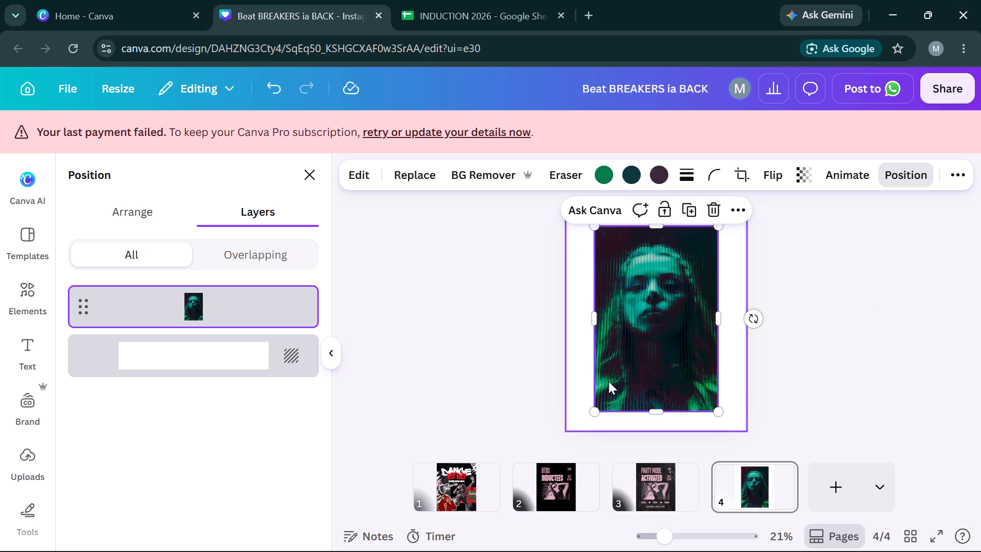
key("ctrl+c")
Delete the SAT / 10 PM text from page 2.
left_click(541, 479)
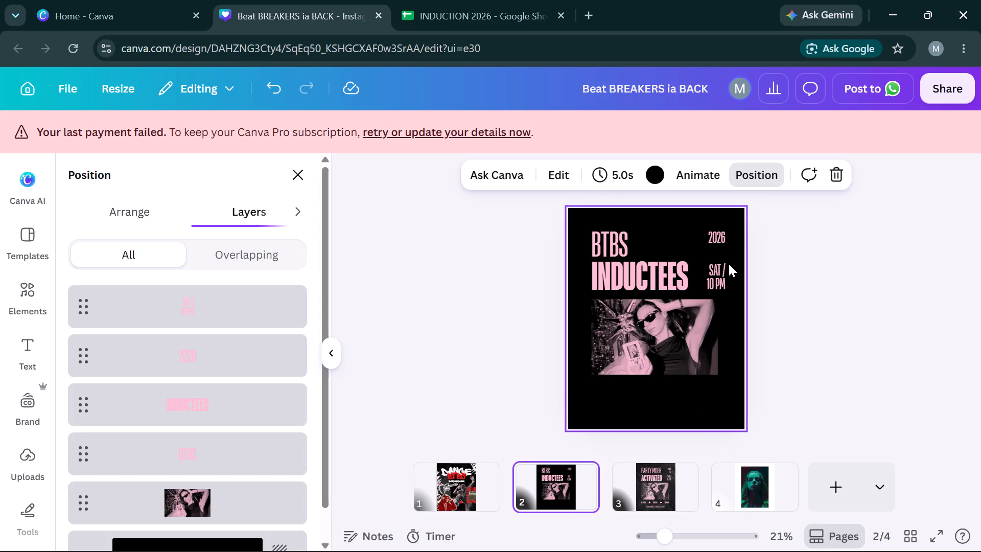
left_click(723, 279)
key("Delete")
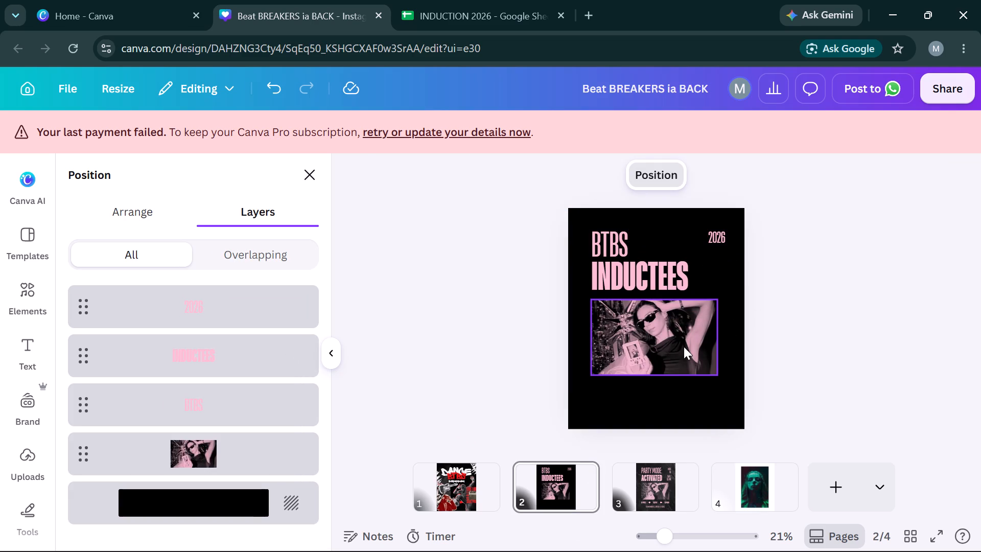
Paste the green portrait onto page 2, enlarged to the full page height with about half of it running off the page's left edge.
key("ctrl+v")
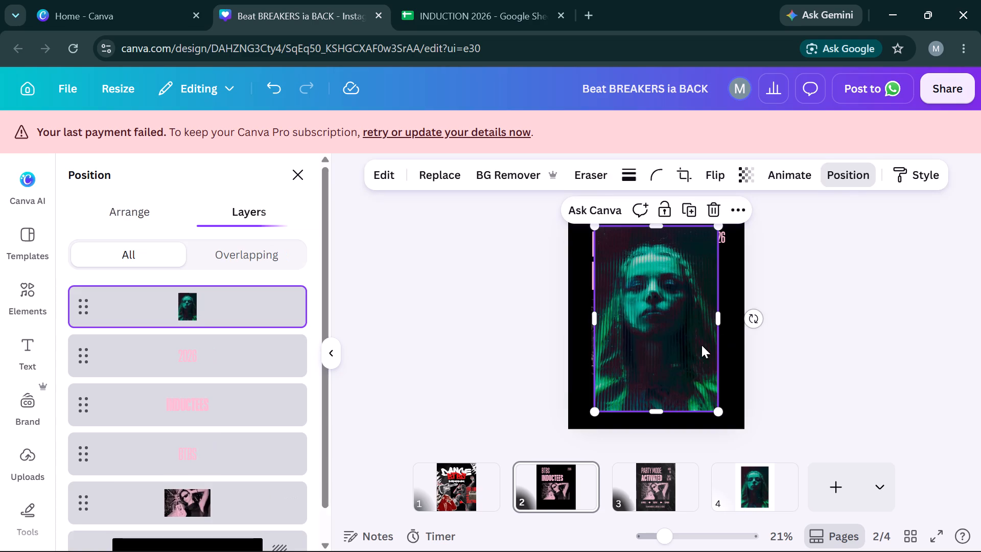
left_click_drag(675, 301, 588, 281)
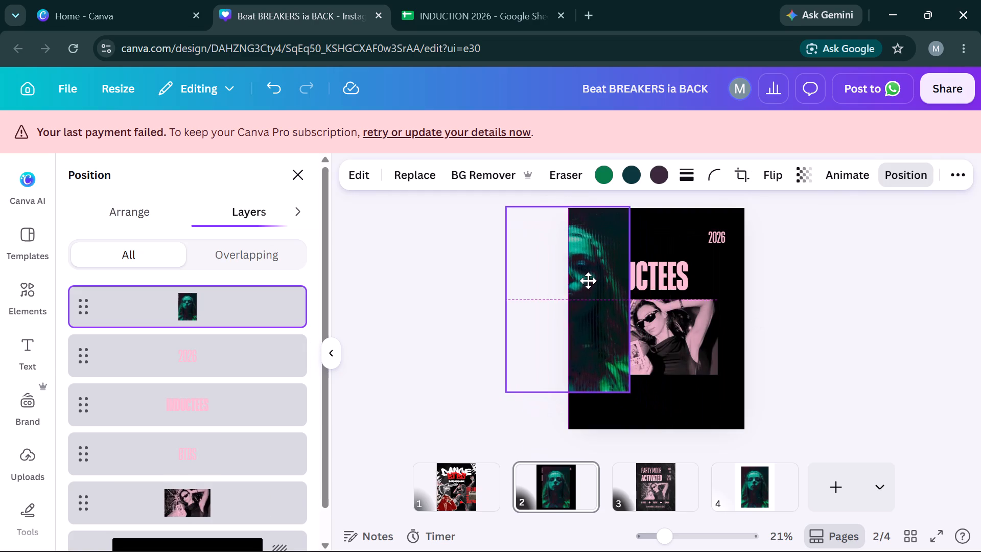
left_click_drag(588, 281, 585, 282)
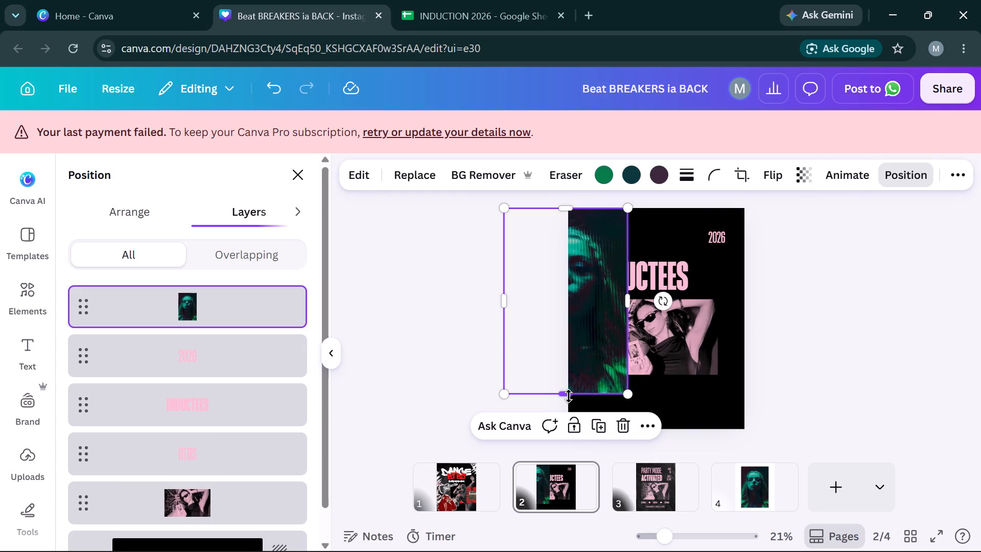
left_click(569, 396)
left_click_drag(627, 398, 655, 430)
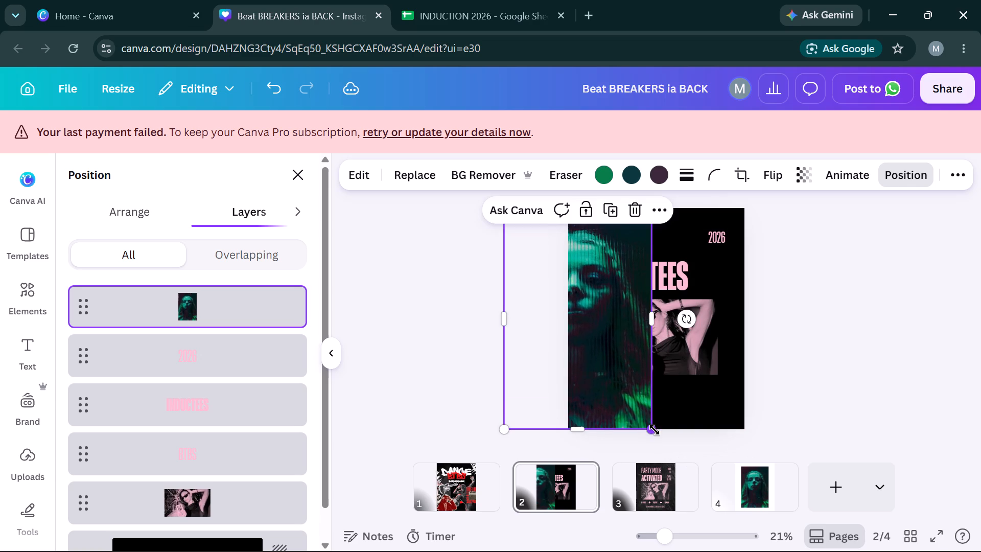
left_click_drag(615, 373, 609, 373)
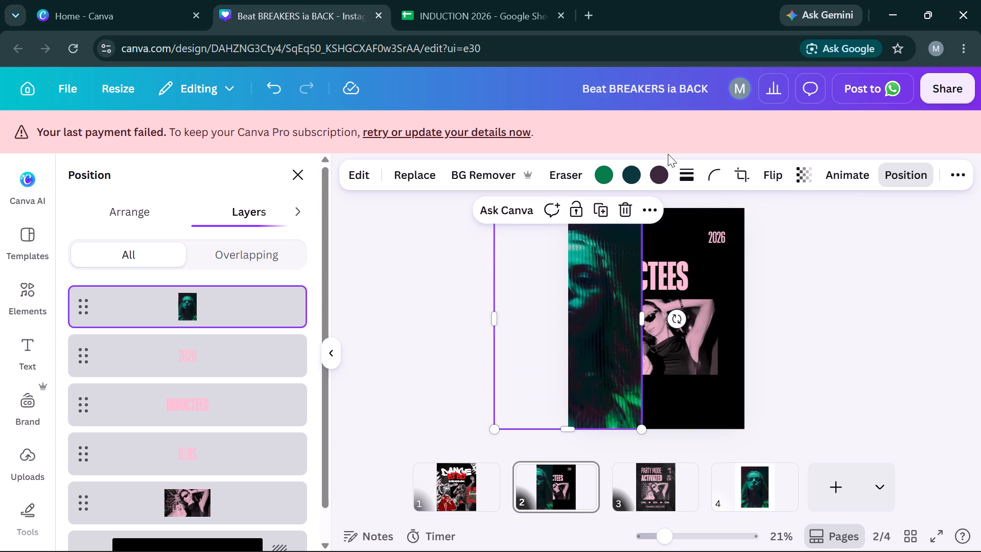
Open the arrangement options for the green portrait on page 2.
left_click(116, 214)
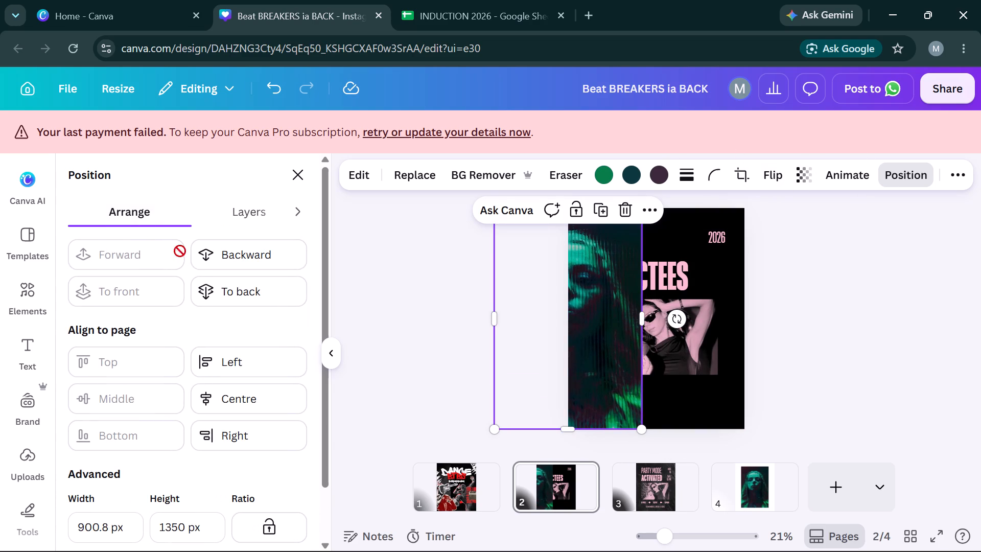
Send the green portrait on page 2 to the back, behind the titles and the pink photo.
left_click(217, 280)
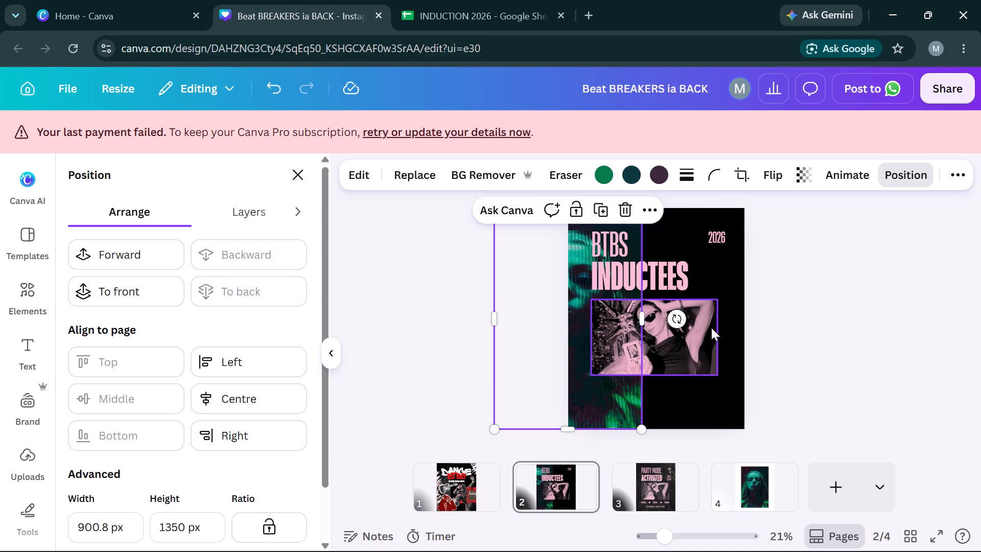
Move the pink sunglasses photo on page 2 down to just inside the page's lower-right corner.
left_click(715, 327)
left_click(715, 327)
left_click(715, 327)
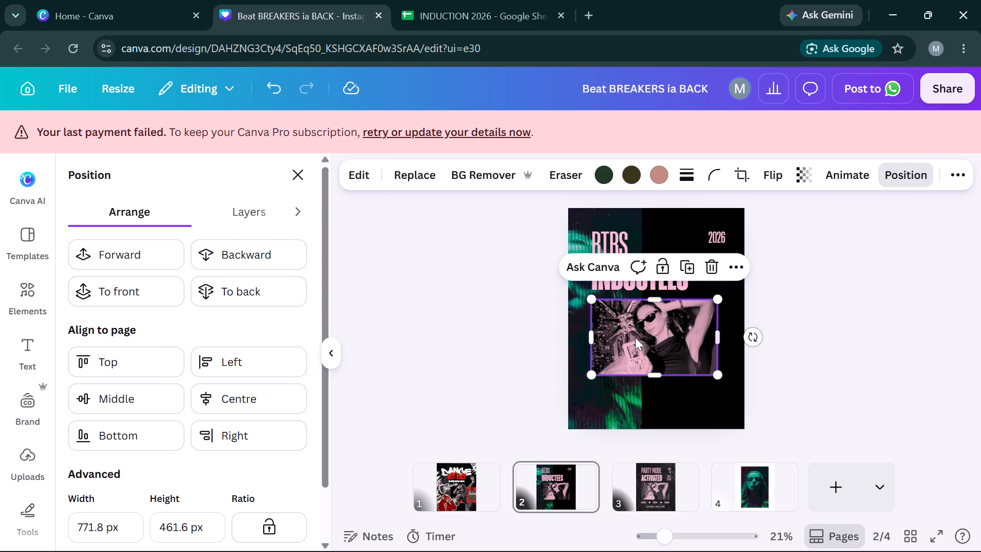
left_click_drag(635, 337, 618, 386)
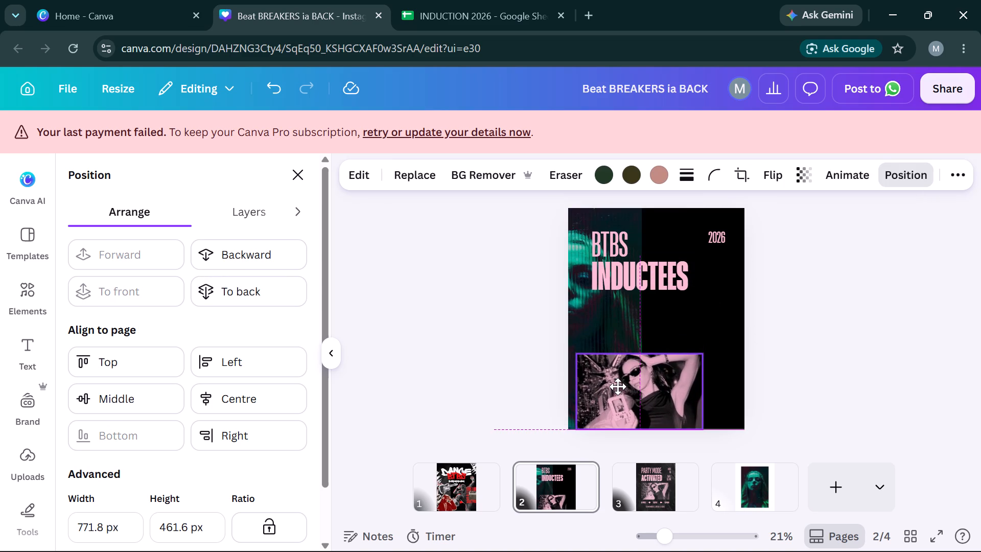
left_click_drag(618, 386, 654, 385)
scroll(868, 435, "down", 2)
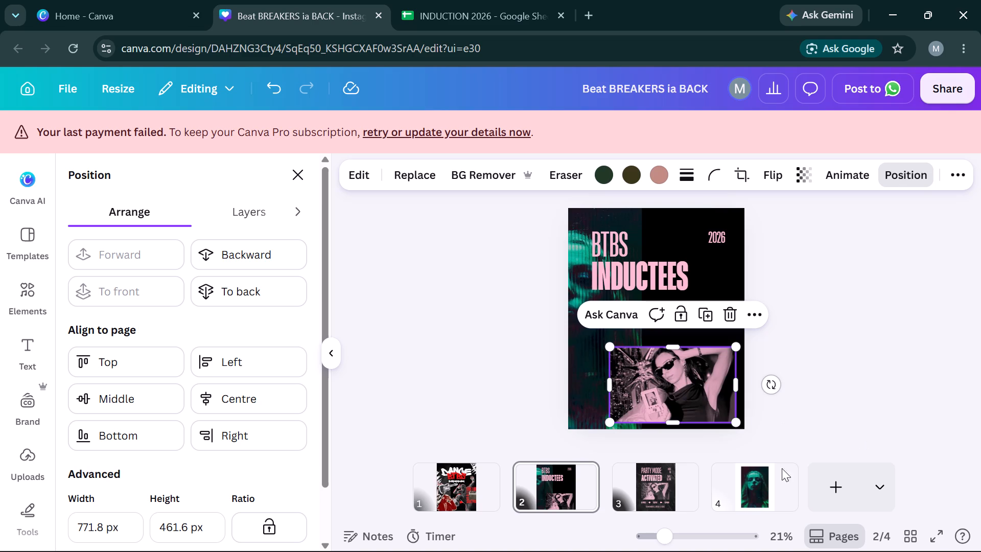
Apply the blurred red flower page of the Red and Green Floral Simple Daily Motivation template to page 4.
left_click(731, 495)
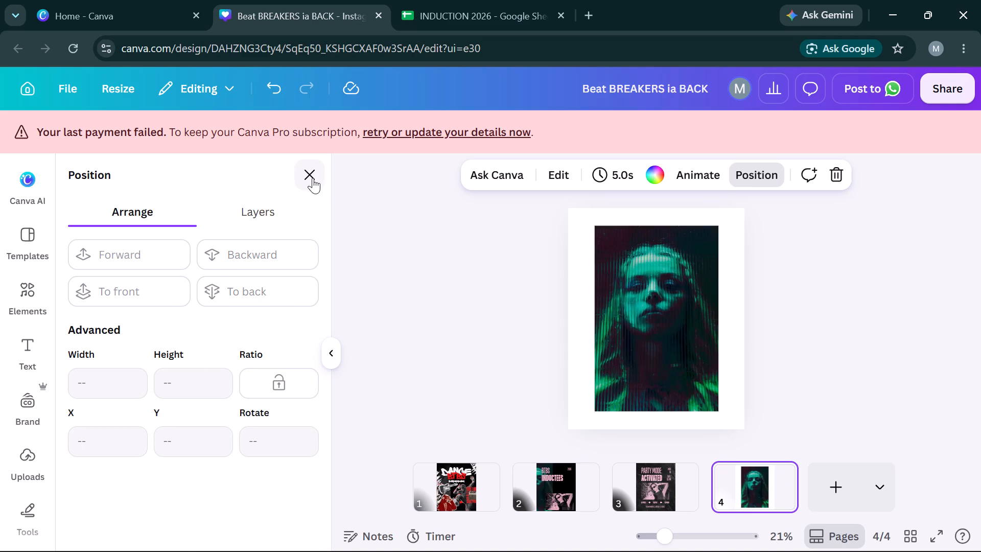
left_click(313, 178)
scroll(212, 373, "down", 4)
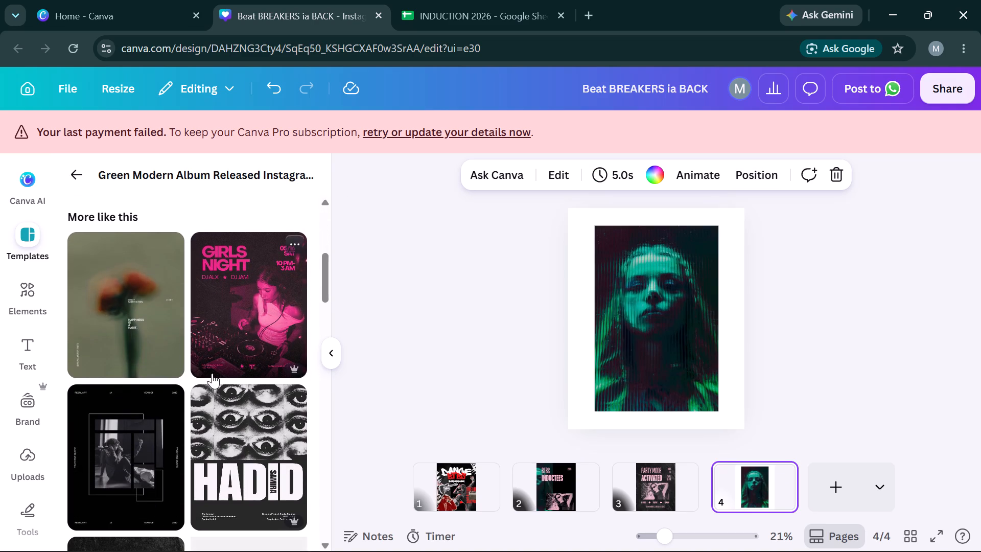
left_click(161, 338)
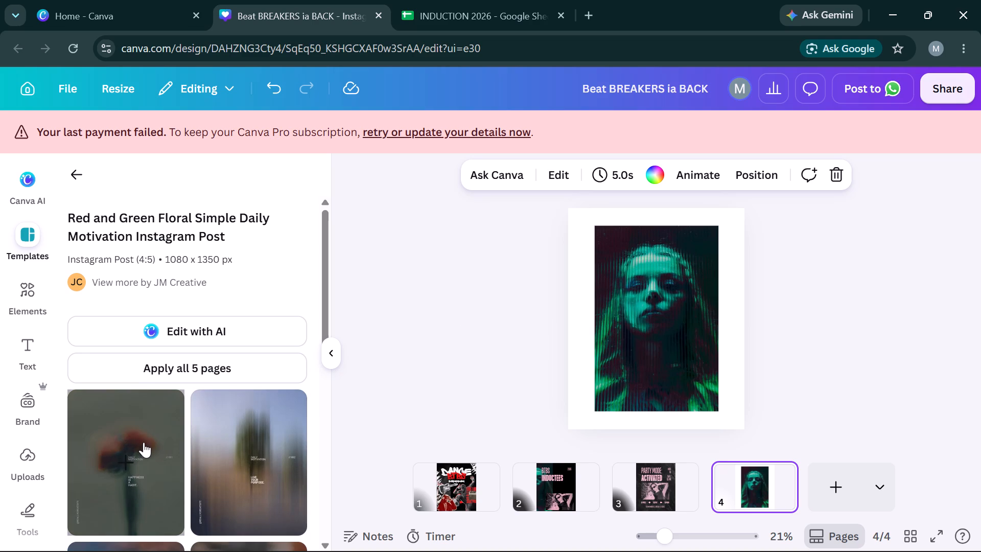
left_click(141, 441)
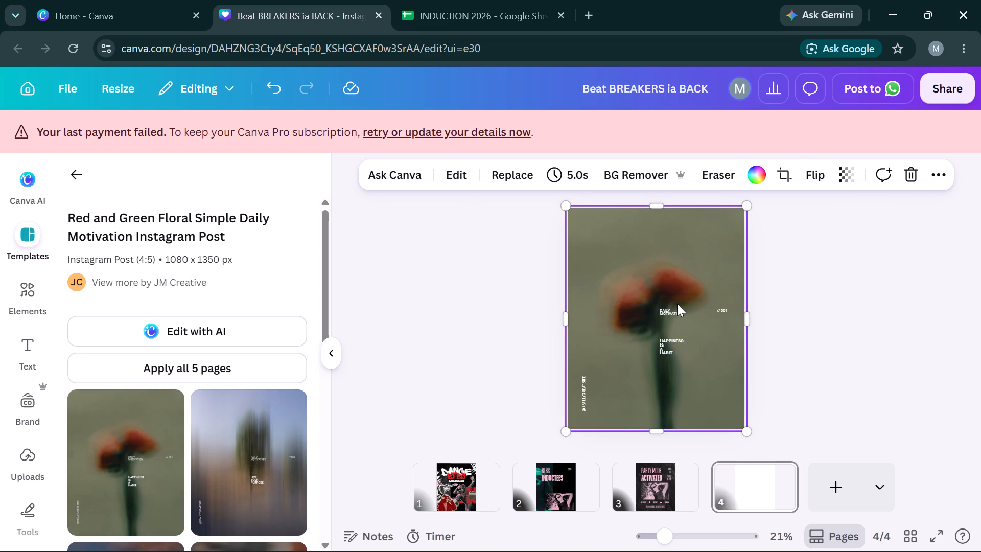
Detach the flower image from page 4's background and copy it.
left_click(937, 169)
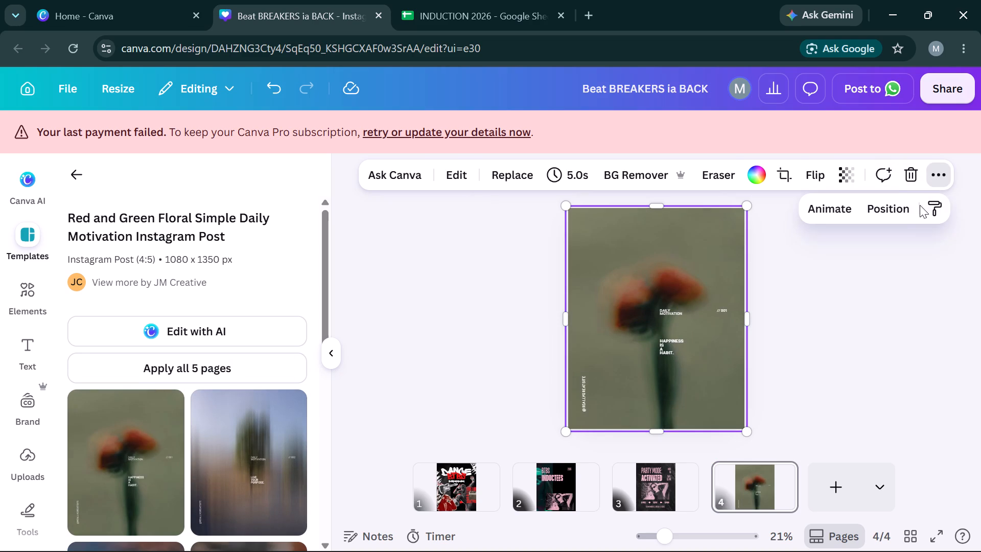
left_click(903, 202)
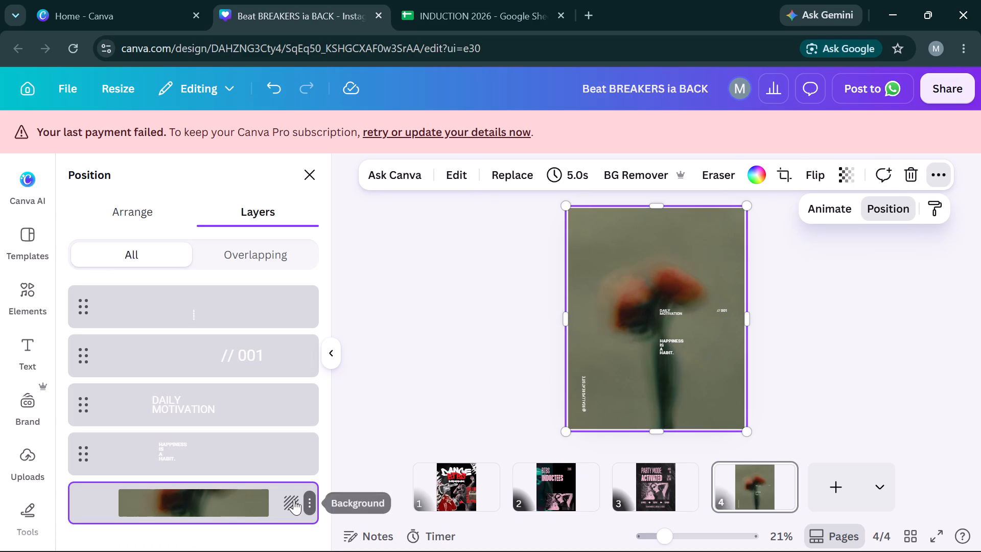
left_click(309, 505)
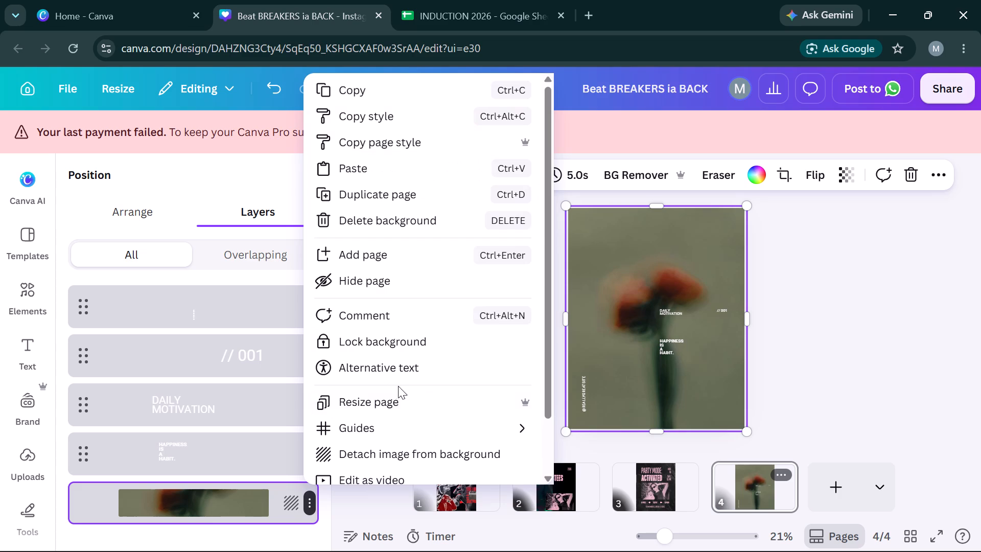
left_click(396, 456)
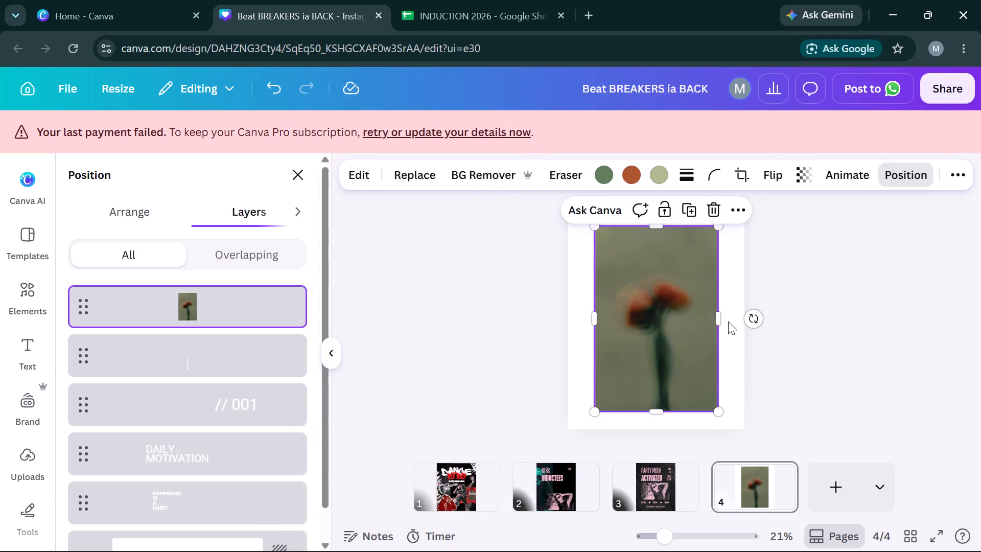
key("ctrl+c")
Paste the flower image onto page 2 and place it over the lower-right quarter, running off the page's right and bottom edges.
left_click(570, 477)
key("ctrl+v")
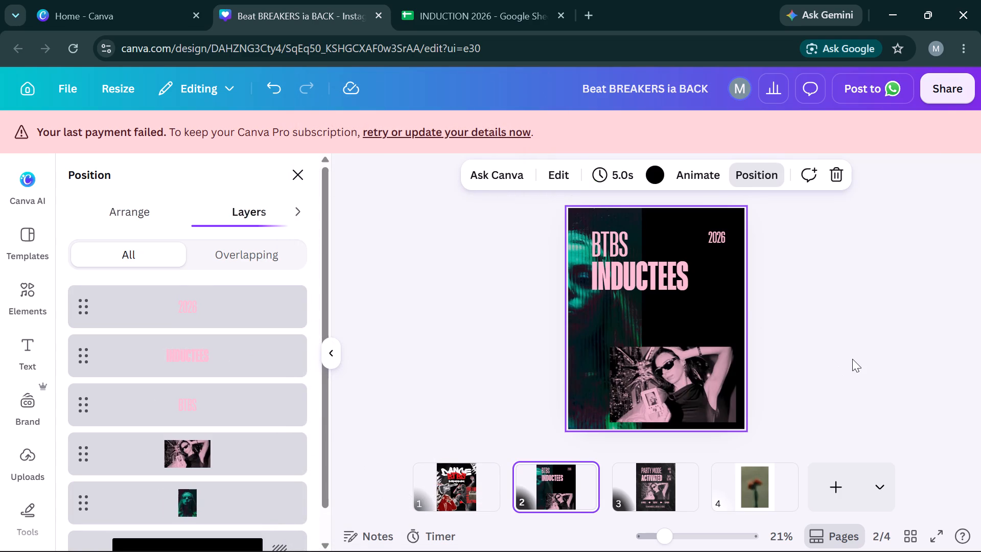
left_click_drag(679, 330, 760, 303)
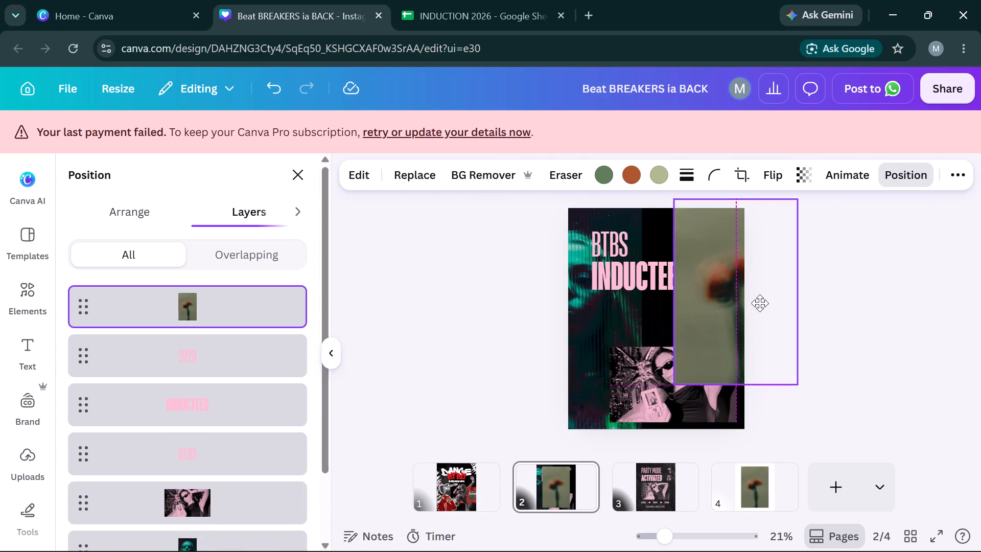
left_click_drag(760, 303, 717, 416)
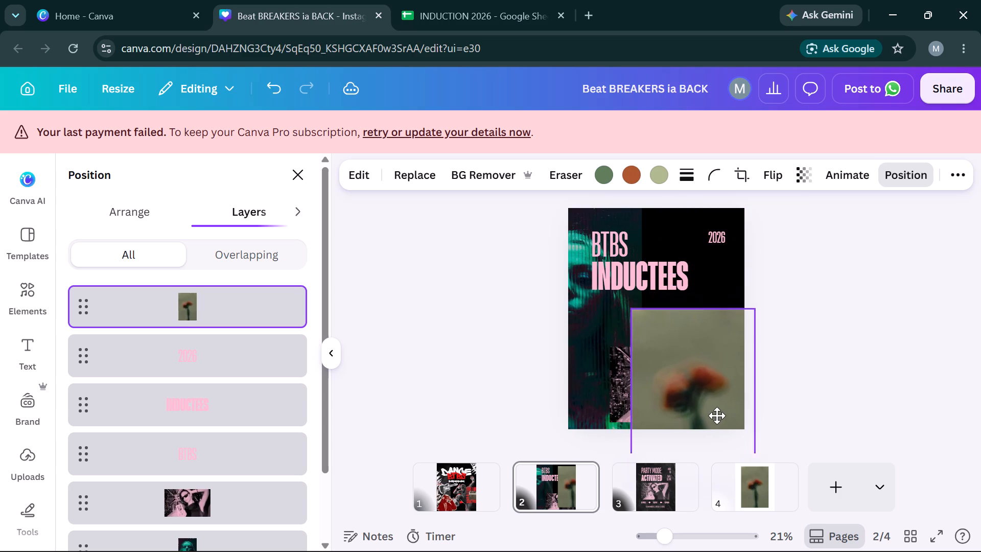
left_click_drag(717, 416, 737, 427)
Bring the pink photo above the flower image on page 2 and place it along the bottom edge, running slightly off the left edge.
left_click_drag(641, 386, 594, 405)
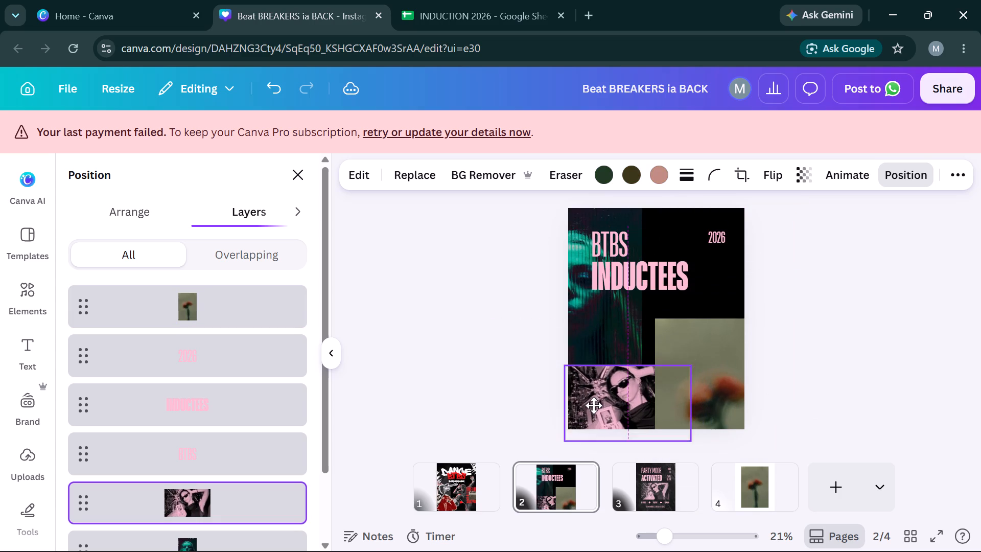
left_click_drag(594, 405, 624, 381)
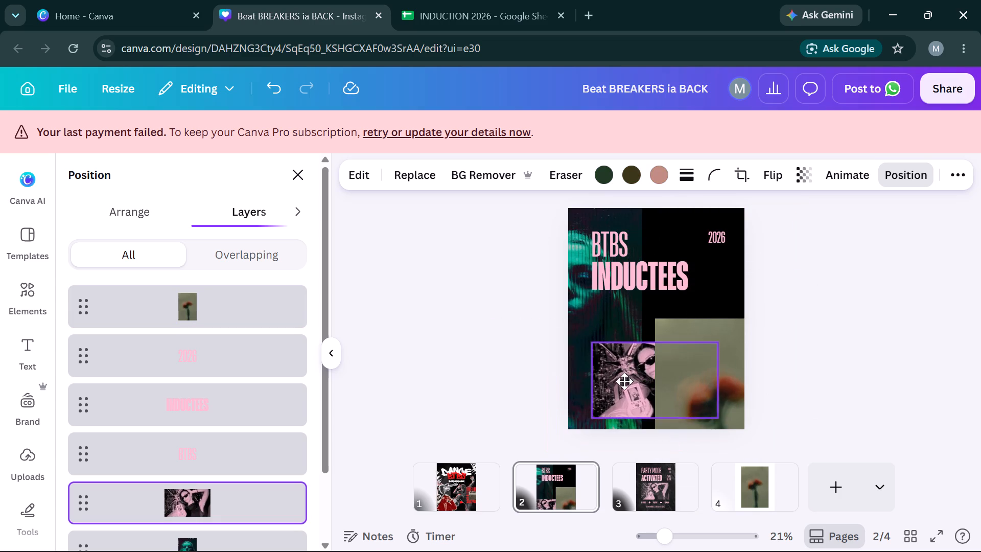
left_click_drag(624, 381, 610, 383)
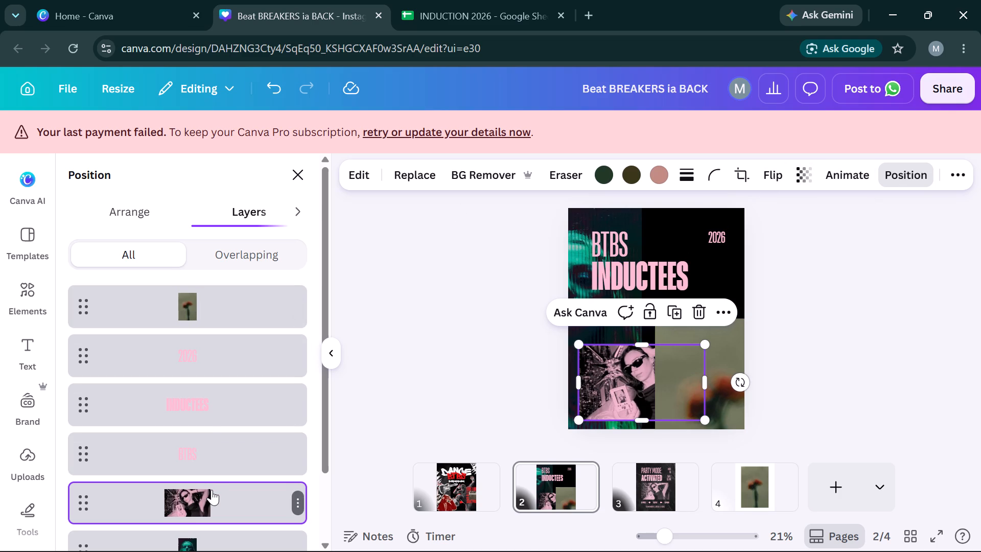
left_click_drag(212, 490, 217, 283)
left_click(813, 311)
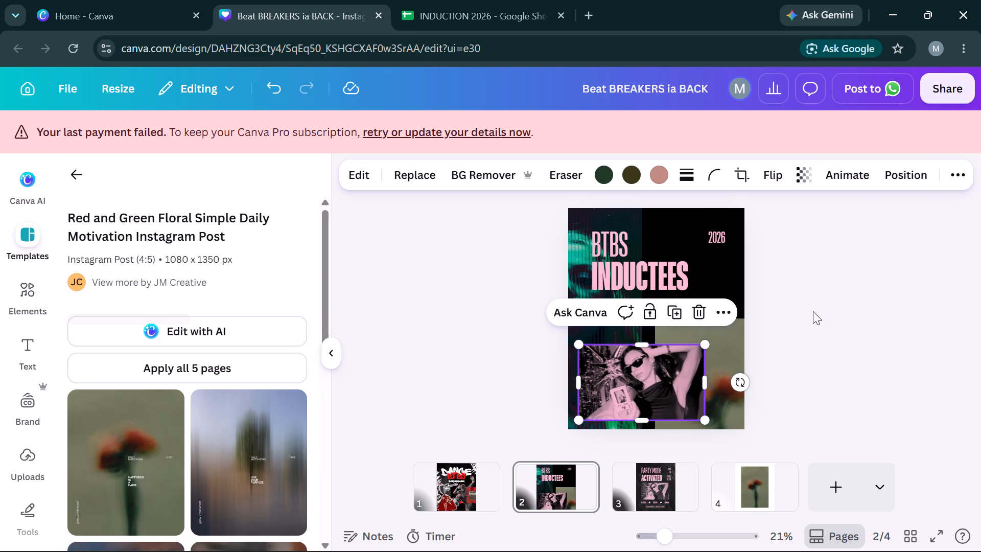
left_click(813, 311)
left_click_drag(655, 397, 649, 403)
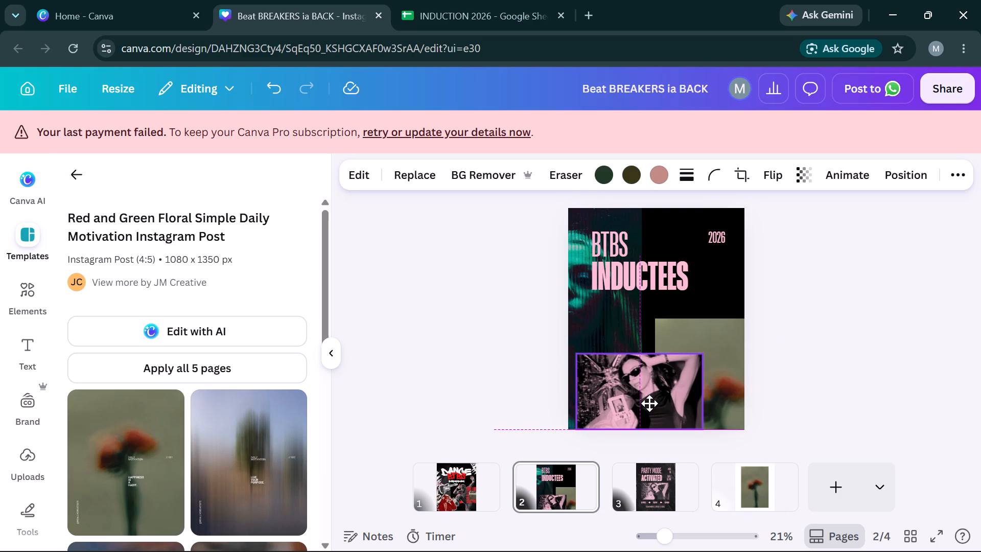
left_click_drag(649, 403, 630, 407)
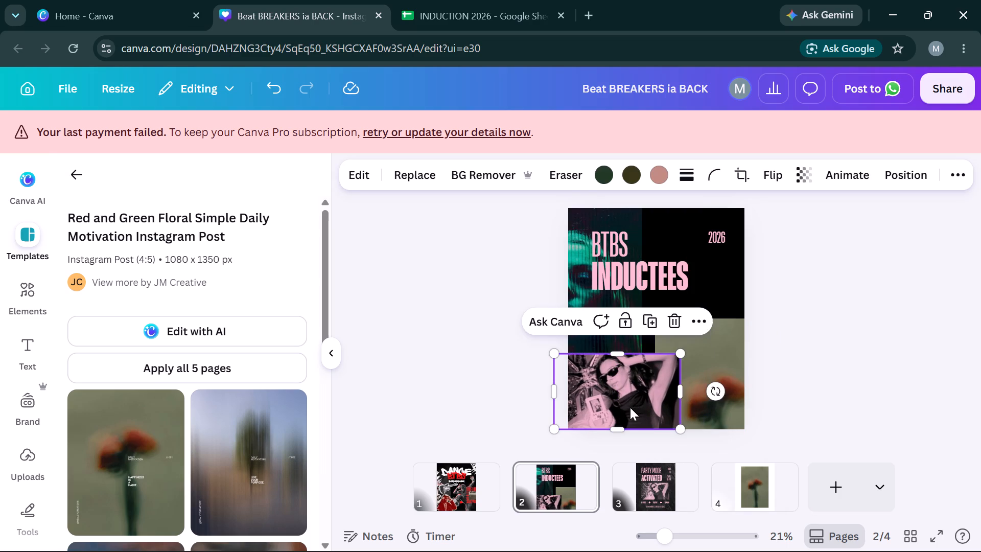
left_click(909, 308)
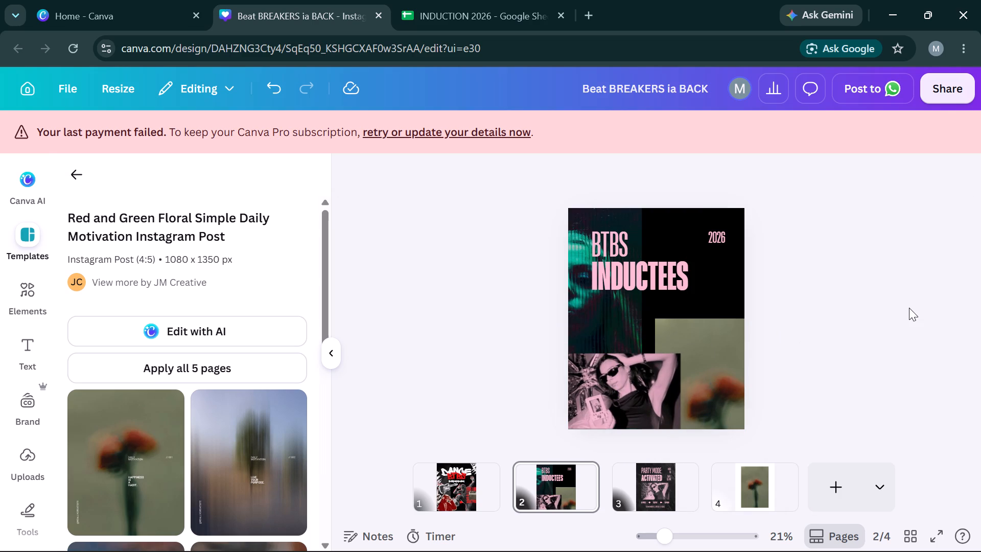
Apply the Simple Minimal Jewelry Collection Photo Collage template to page 4, replacing the flower design.
scroll(909, 308, "down", 1)
left_click(671, 493)
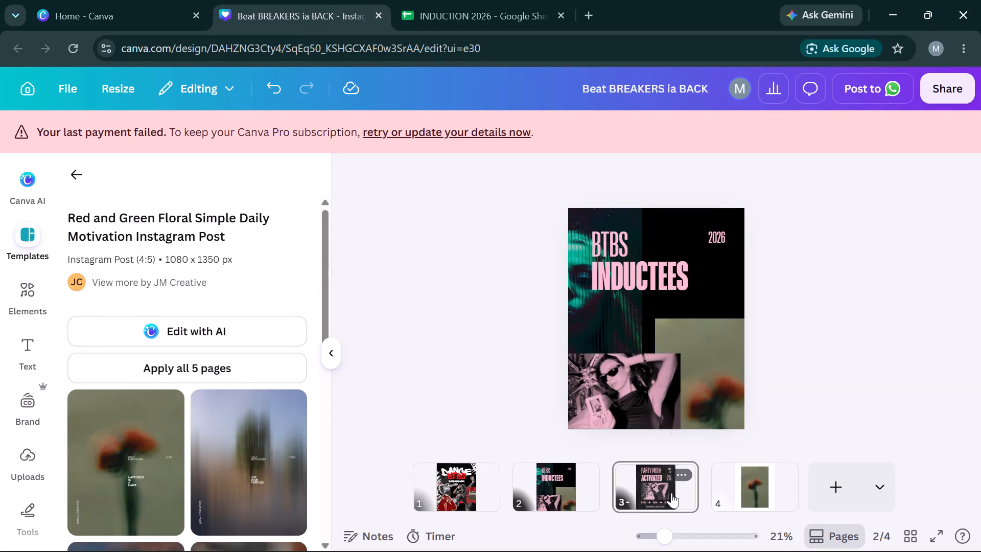
left_click(768, 473)
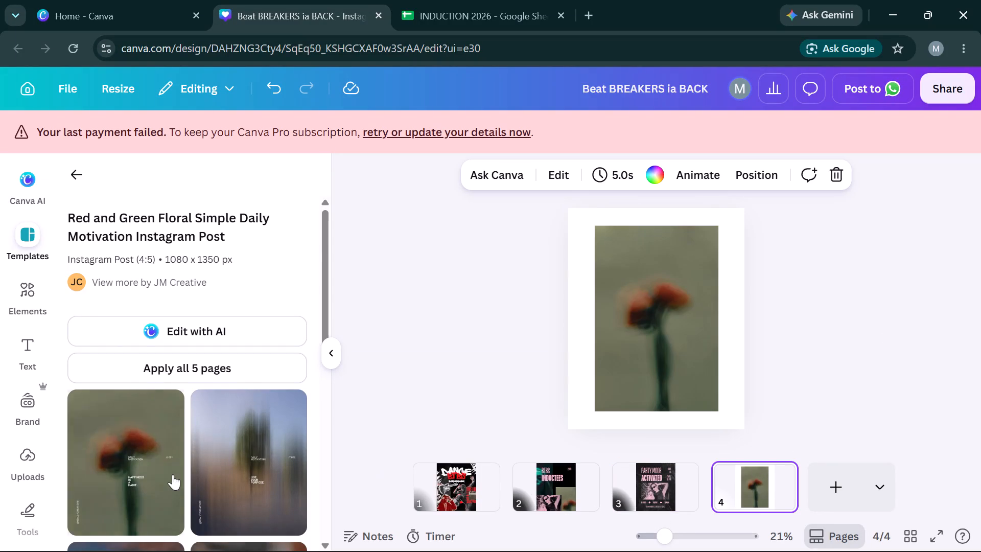
scroll(173, 474, "down", 5)
scroll(173, 474, "right", 1)
scroll(173, 474, "up", 1)
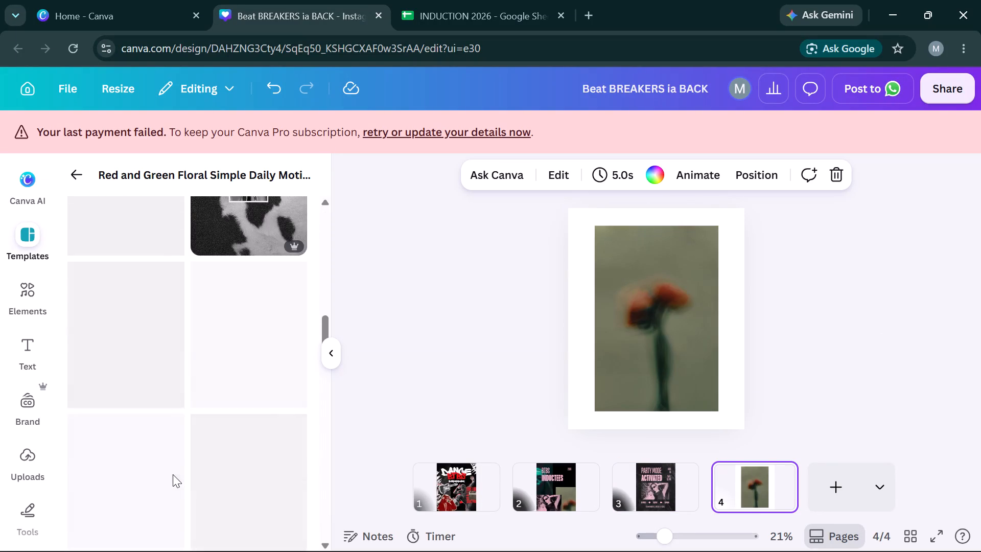
scroll(173, 474, "up", 2)
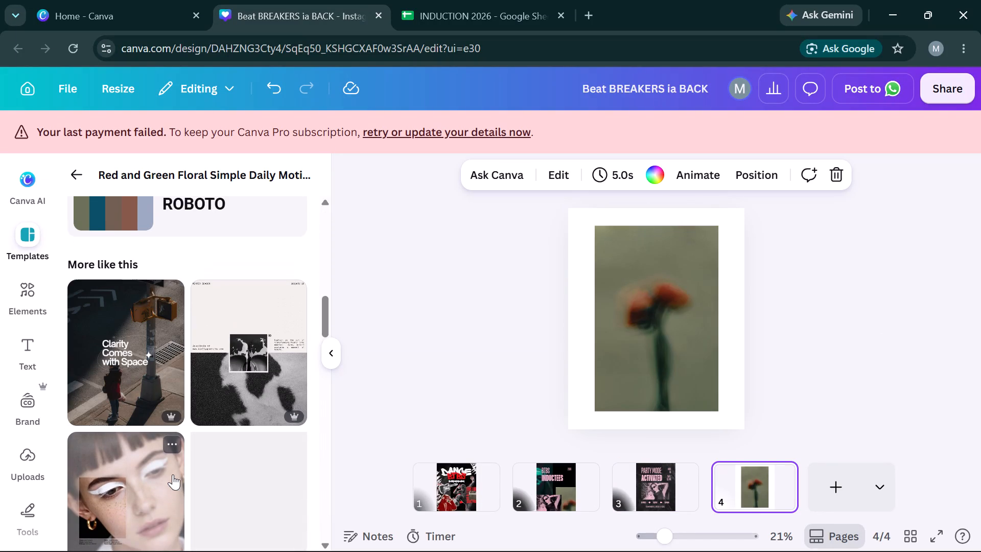
scroll(173, 474, "down", 1)
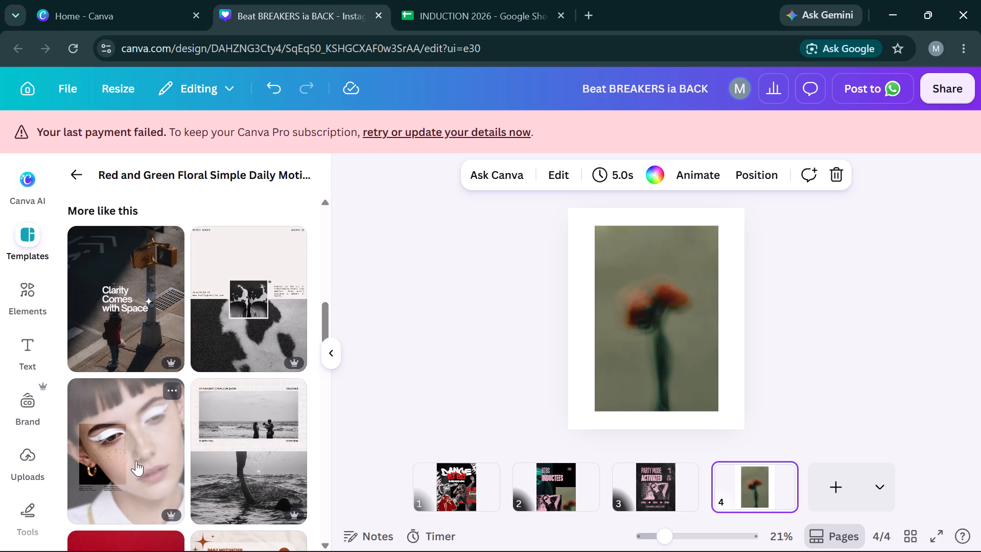
left_click(136, 461)
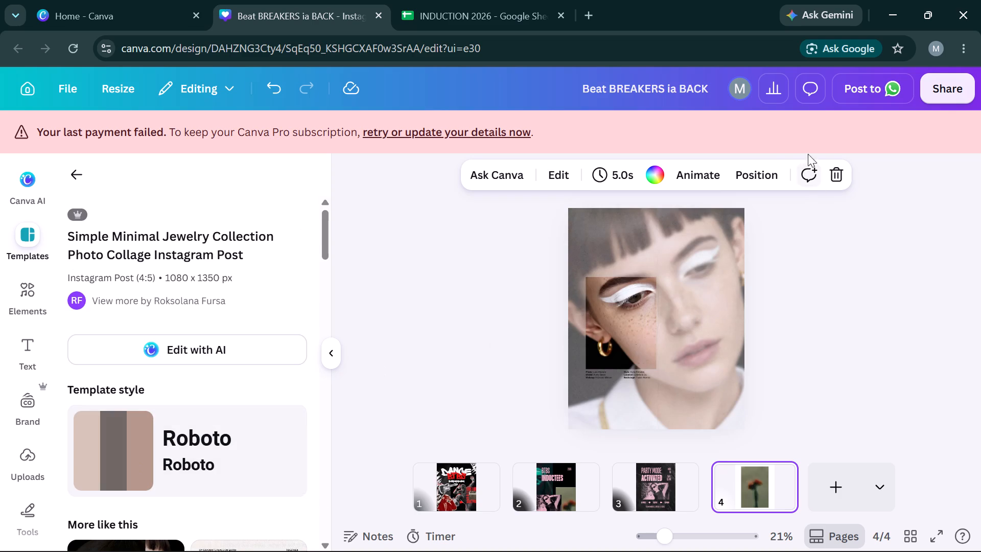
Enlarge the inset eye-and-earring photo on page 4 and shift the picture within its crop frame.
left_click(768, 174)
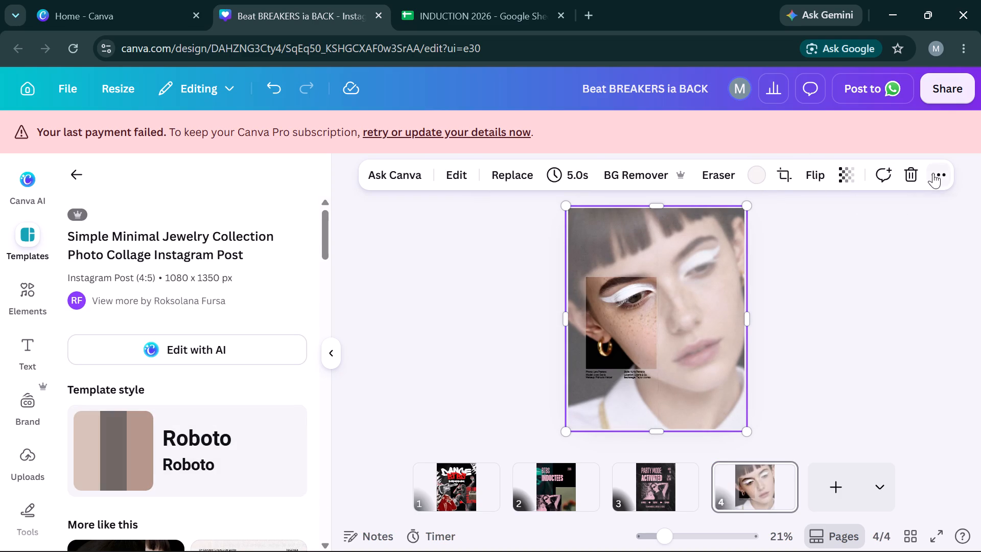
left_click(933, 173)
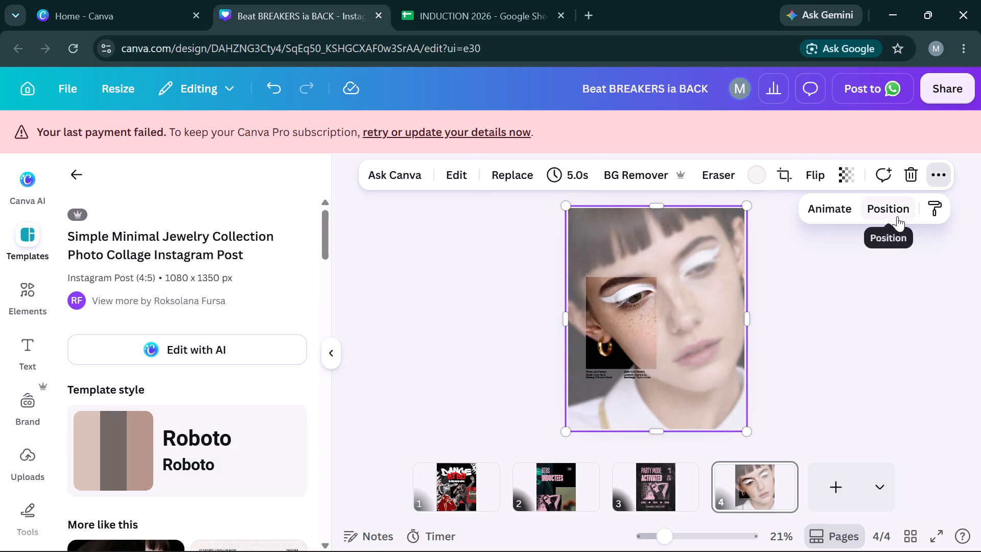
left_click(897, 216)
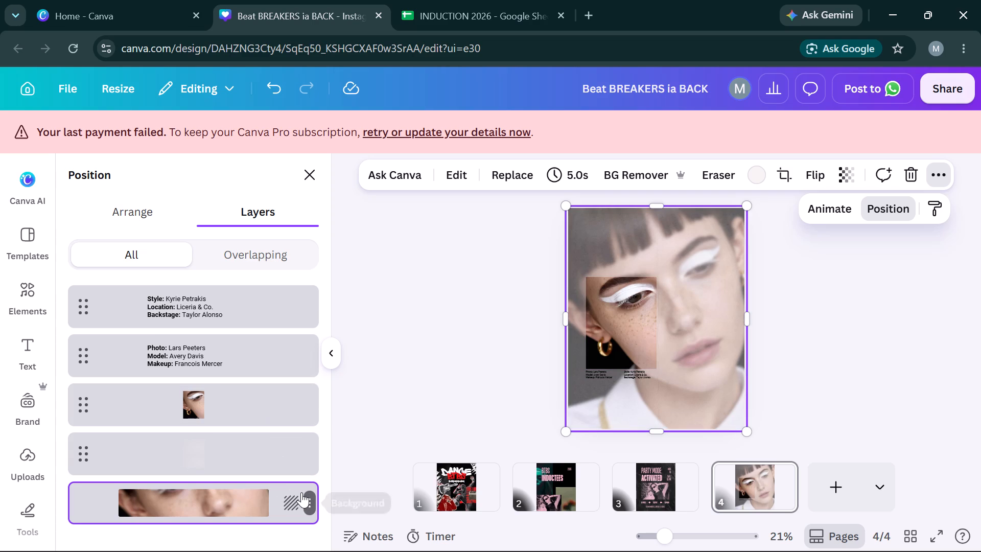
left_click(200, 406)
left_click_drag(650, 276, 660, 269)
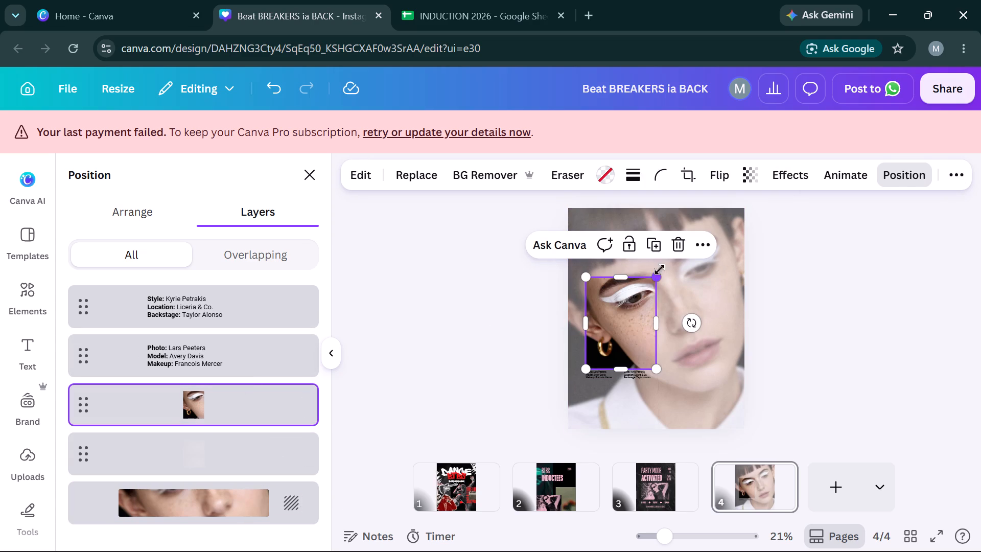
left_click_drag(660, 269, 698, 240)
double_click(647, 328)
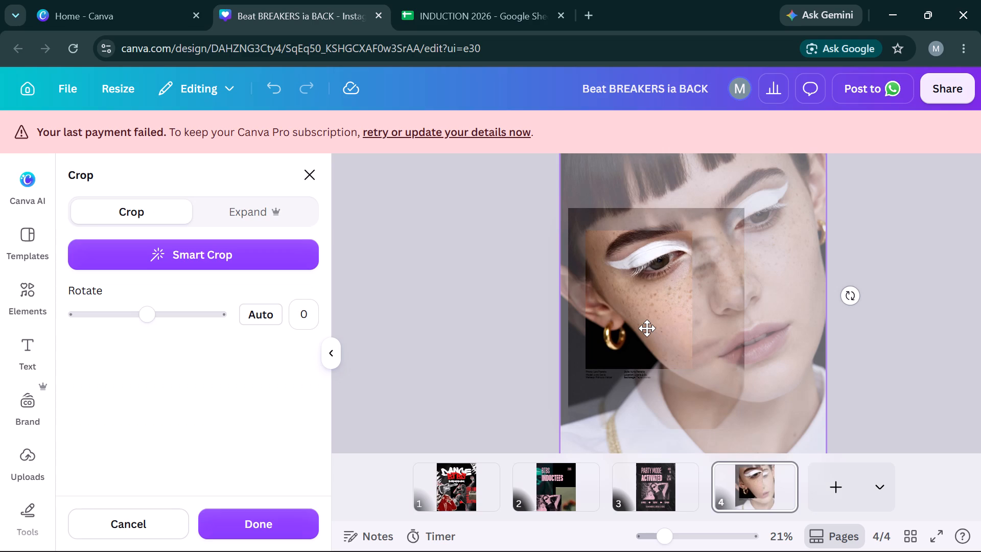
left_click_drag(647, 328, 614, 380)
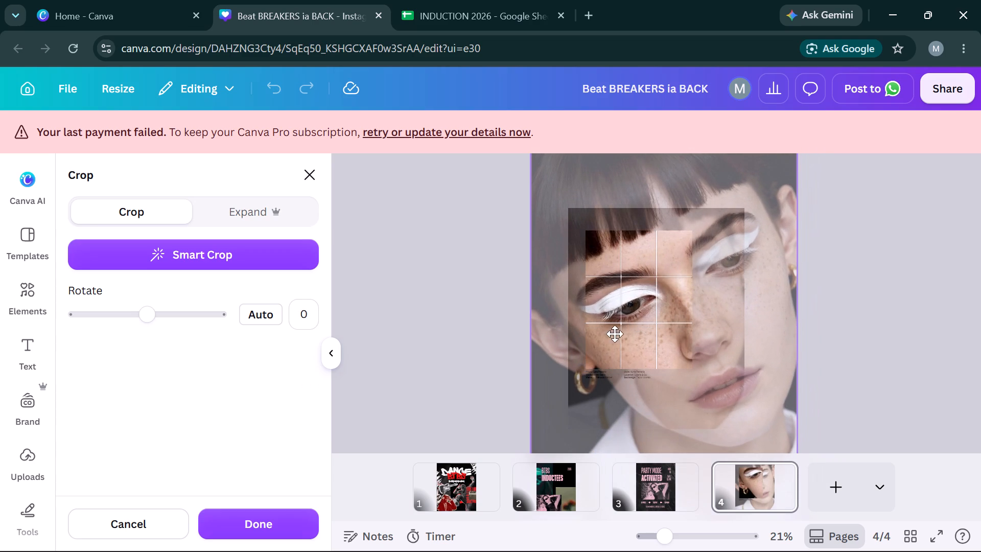
Delete the inset eye photo and the translucent white overlay from page 4.
key("Delete")
key("Delete")
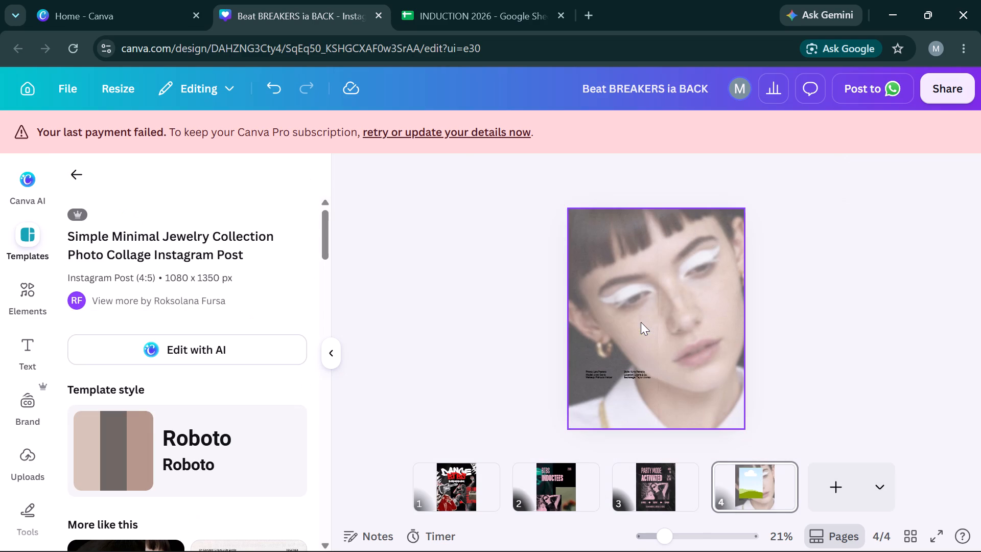
left_click(664, 311)
key("Delete")
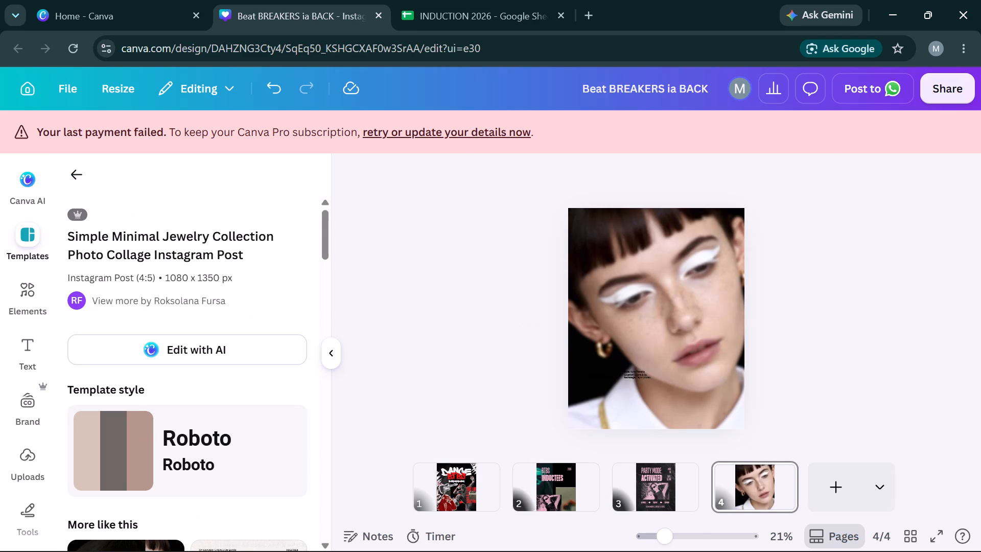
Undo the last deletion on page 4 and copy the translucent full-page overlay lying over the face photo.
key("ctrl+c")
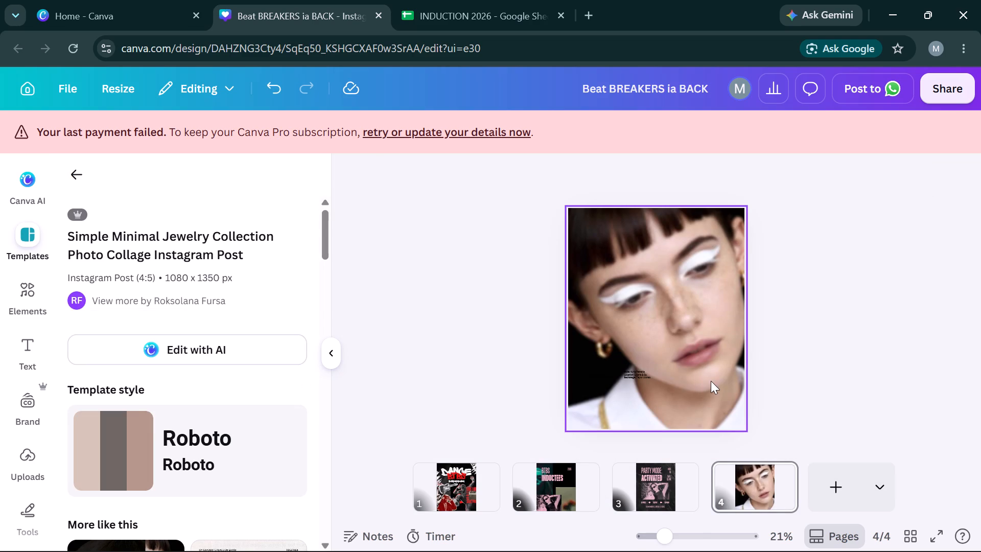
key("ctrl+z")
left_click(642, 348)
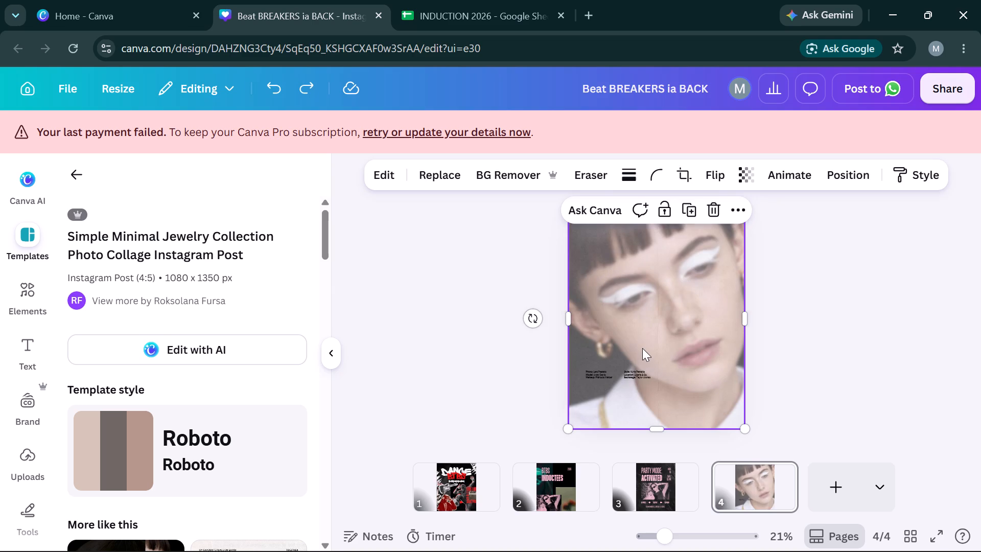
key("ctrl+c")
Move the pink-toned photo on page 2 slightly up and to the right, away from the page's bottom-left corner.
left_click(566, 477)
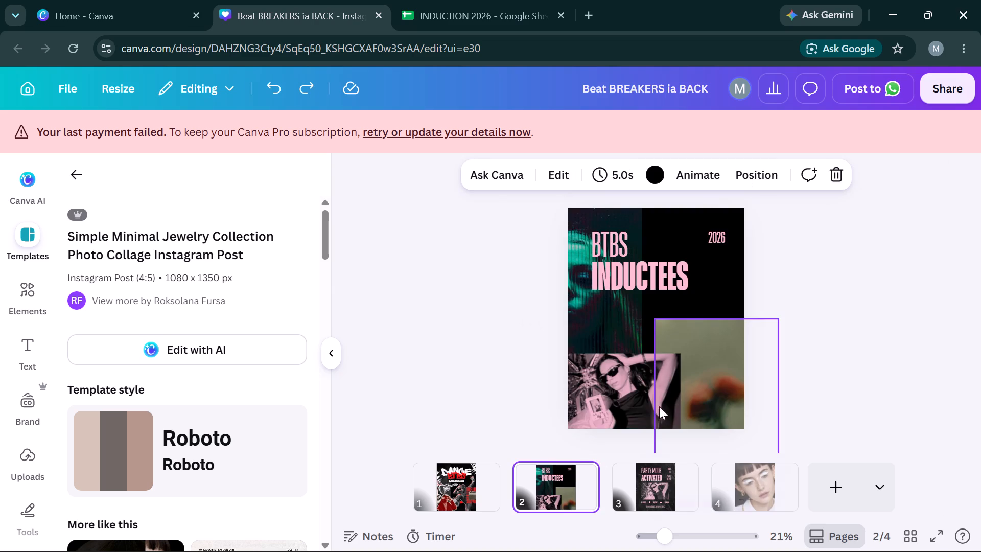
left_click_drag(610, 403, 634, 381)
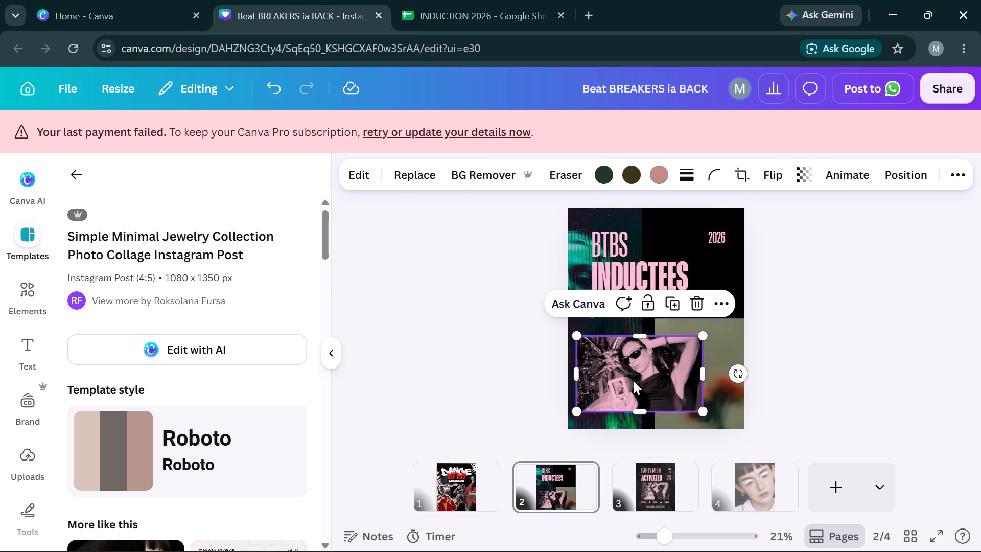
Paste the translucent overlay onto page 2 and crop both its sides to match the pink-toned photo's width.
key("ctrl+v")
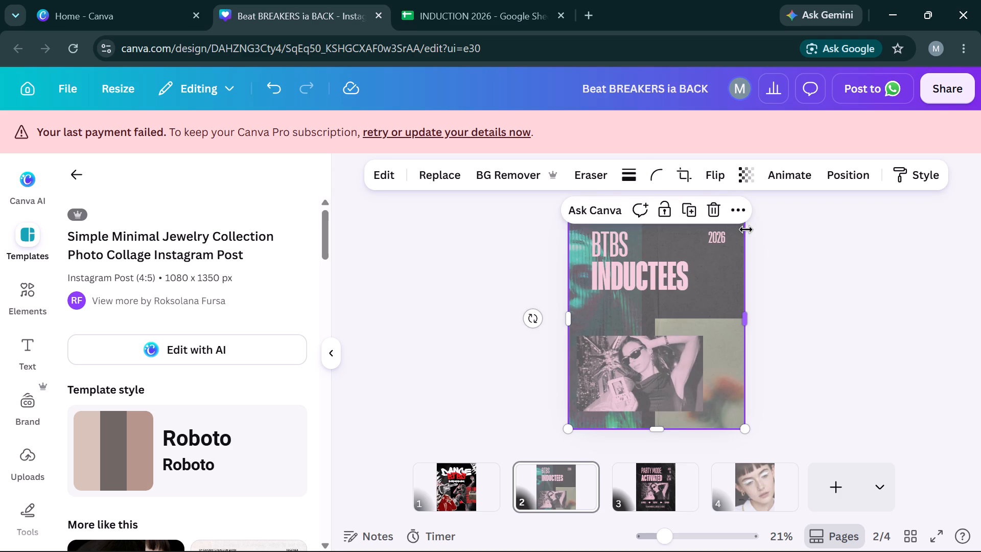
left_click_drag(746, 229, 705, 265)
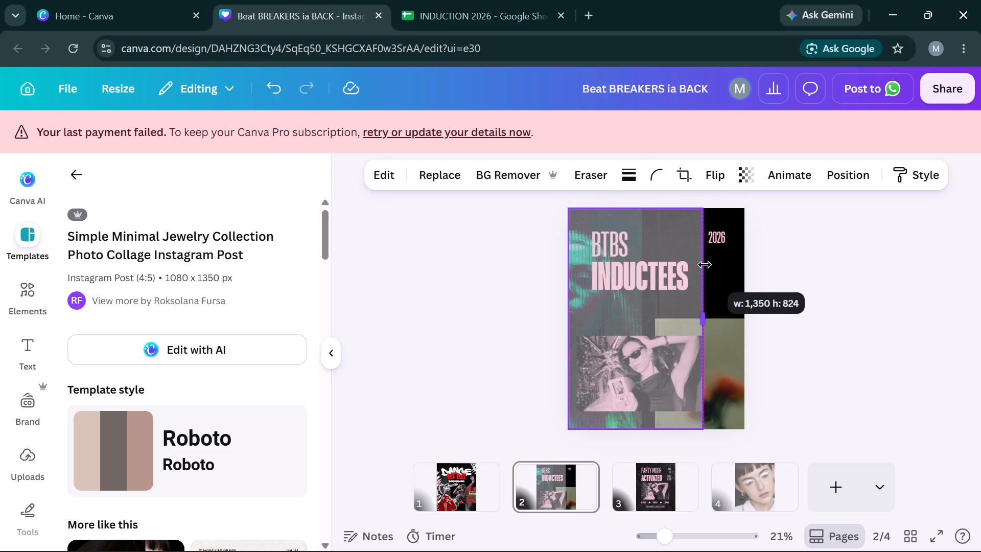
left_click_drag(705, 265, 705, 265)
left_click_drag(568, 317, 578, 317)
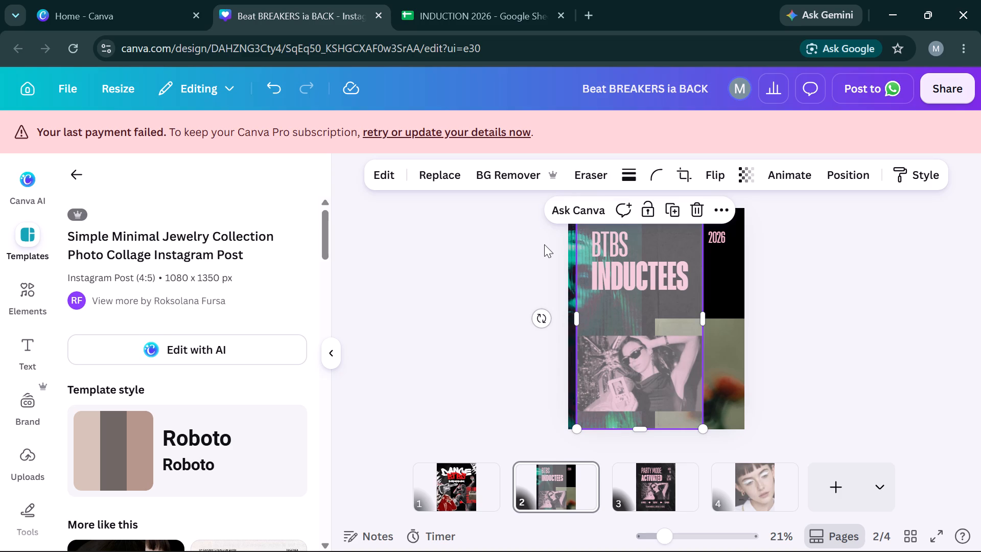
Crop the bottom of the translucent overlay on page 2 to line up with the pink-toned photo's lower edge.
left_click_drag(706, 425, 706, 419)
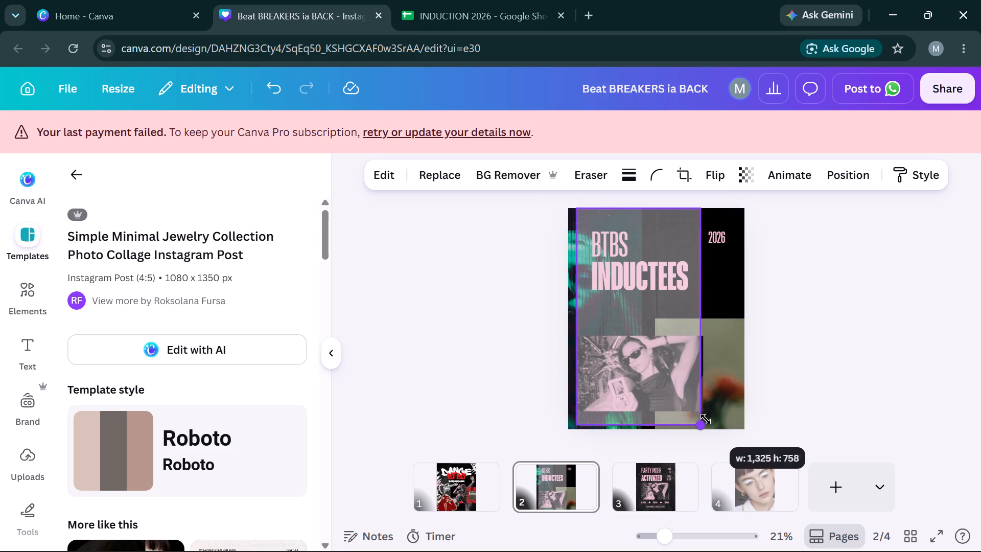
left_click_drag(706, 419, 713, 420)
left_click_drag(642, 431, 642, 417)
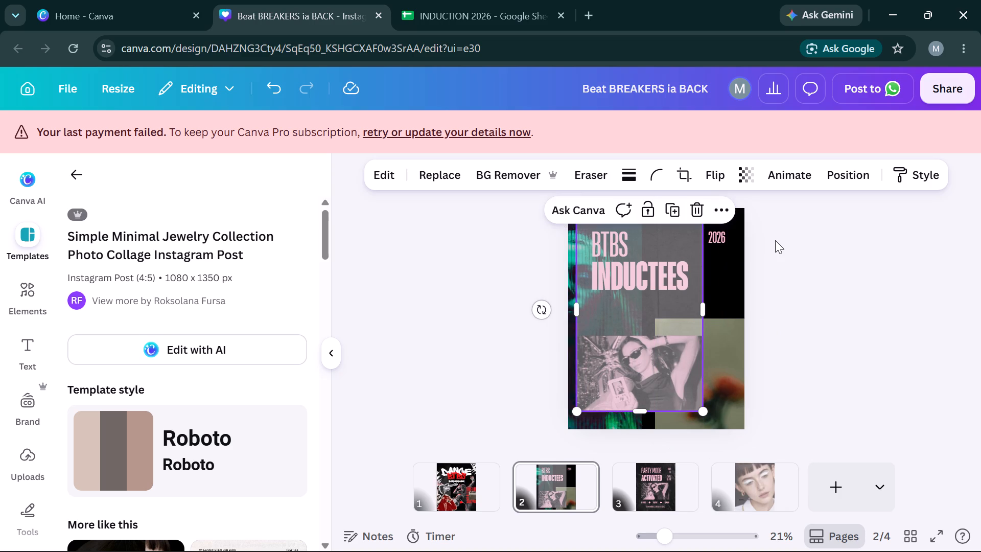
scroll(775, 240, "up", 1)
left_click(775, 240)
Resize the translucent overlay and crop its edges so it covers only the pink-toned photo.
left_click(634, 218)
left_click_drag(700, 415, 666, 333)
left_click_drag(629, 255, 629, 328)
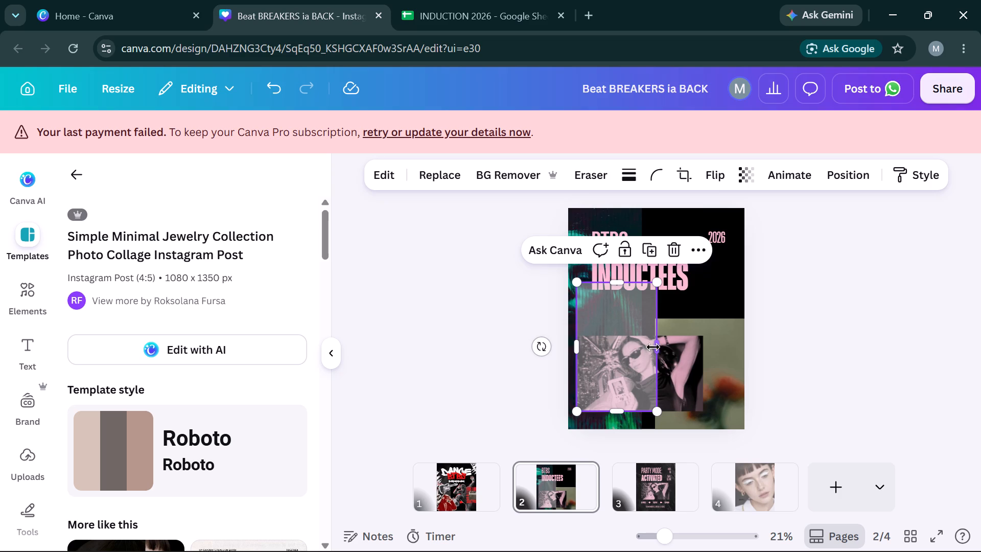
left_click_drag(657, 348, 700, 351)
left_click_drag(640, 286, 649, 338)
Move the overlay aside to copy the pink-toned photo, undo that move, and paste the copy exactly over the original.
left_click(662, 353)
left_click_drag(662, 353, 693, 258)
left_click(628, 372)
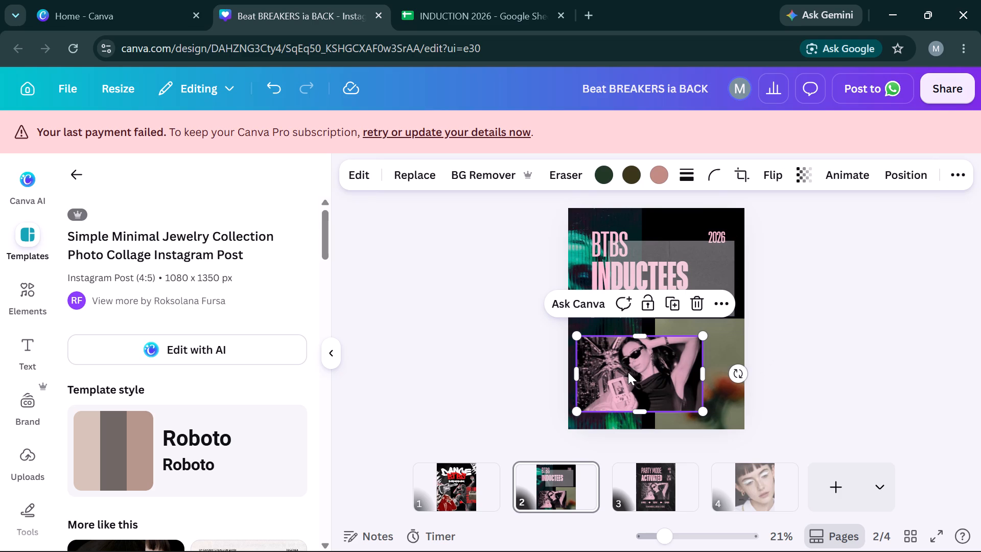
key("ctrl+c")
key("ctrl+z")
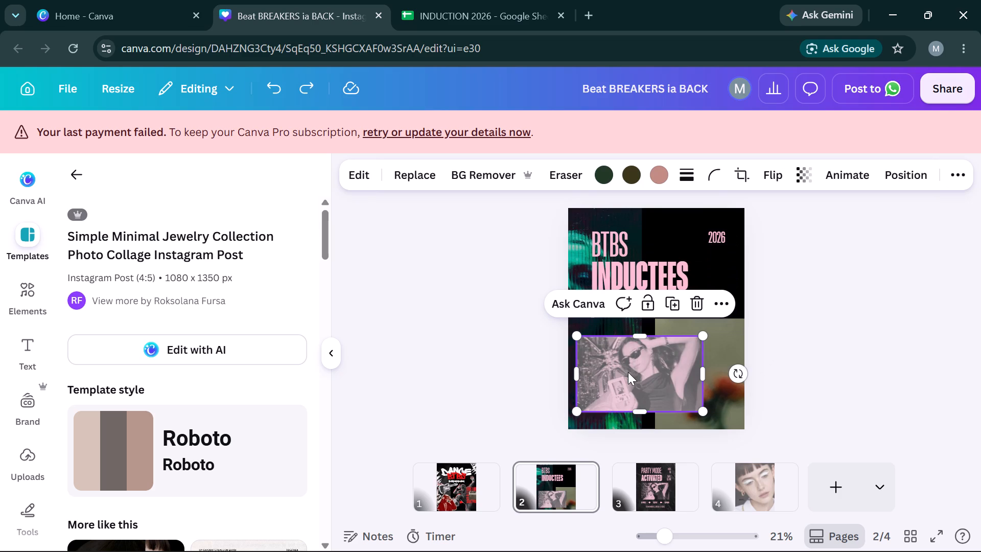
key("ctrl+v")
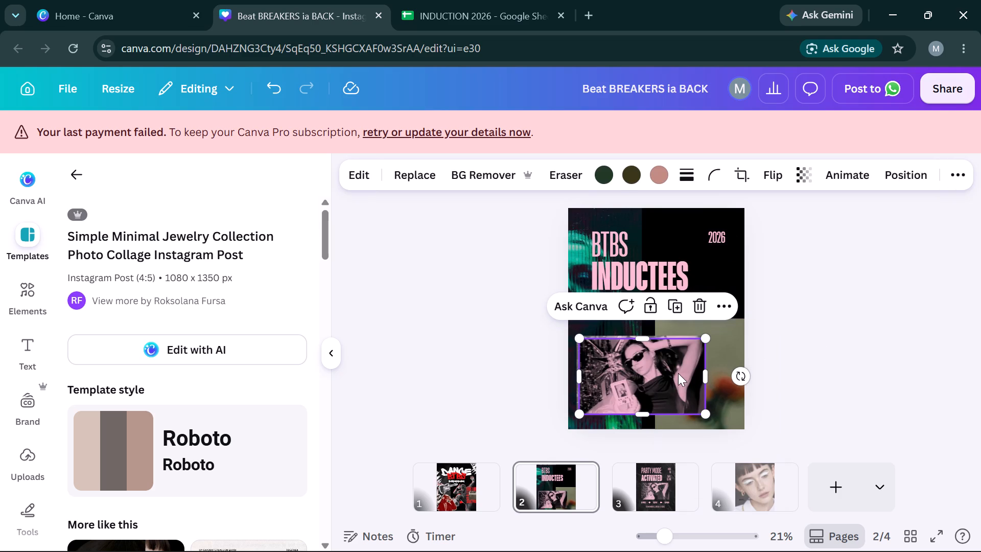
left_click_drag(678, 373, 672, 372)
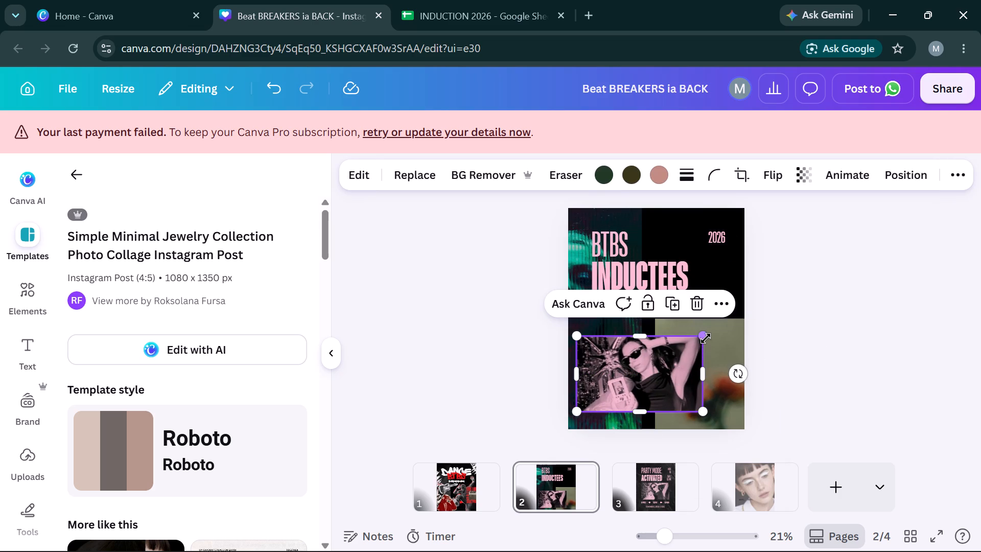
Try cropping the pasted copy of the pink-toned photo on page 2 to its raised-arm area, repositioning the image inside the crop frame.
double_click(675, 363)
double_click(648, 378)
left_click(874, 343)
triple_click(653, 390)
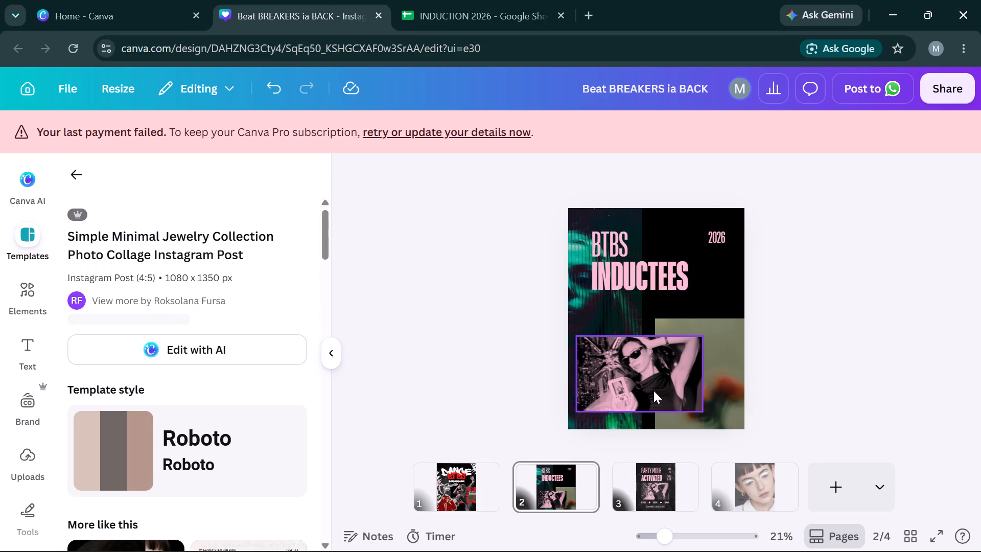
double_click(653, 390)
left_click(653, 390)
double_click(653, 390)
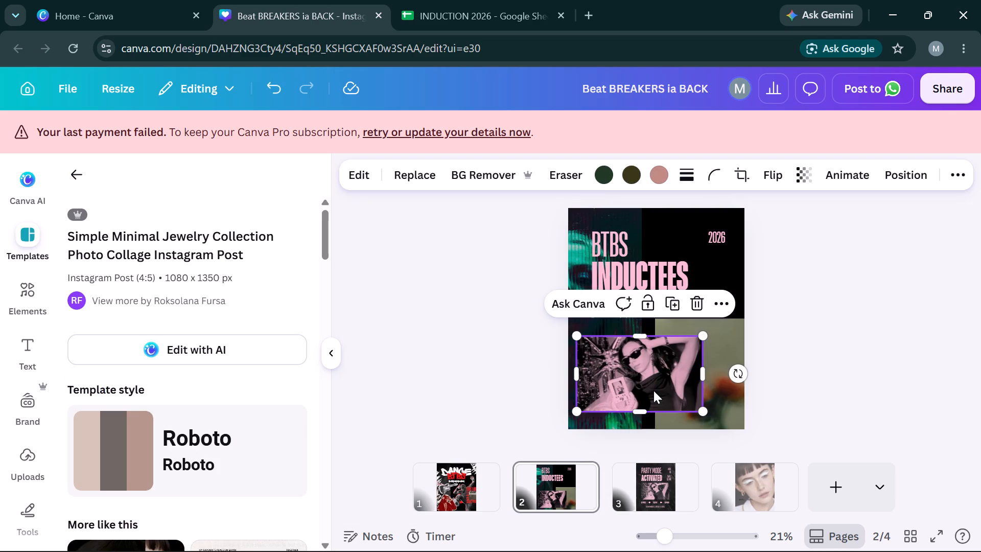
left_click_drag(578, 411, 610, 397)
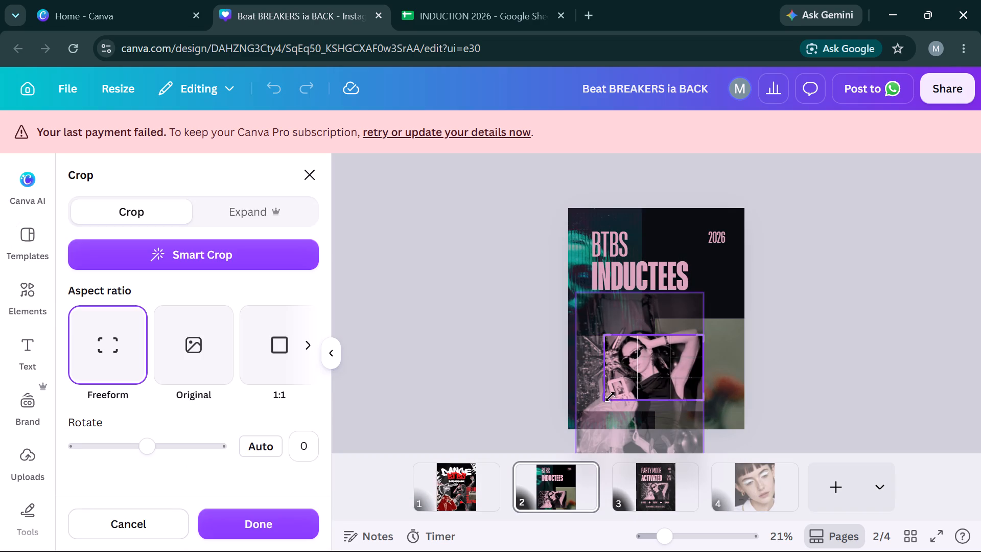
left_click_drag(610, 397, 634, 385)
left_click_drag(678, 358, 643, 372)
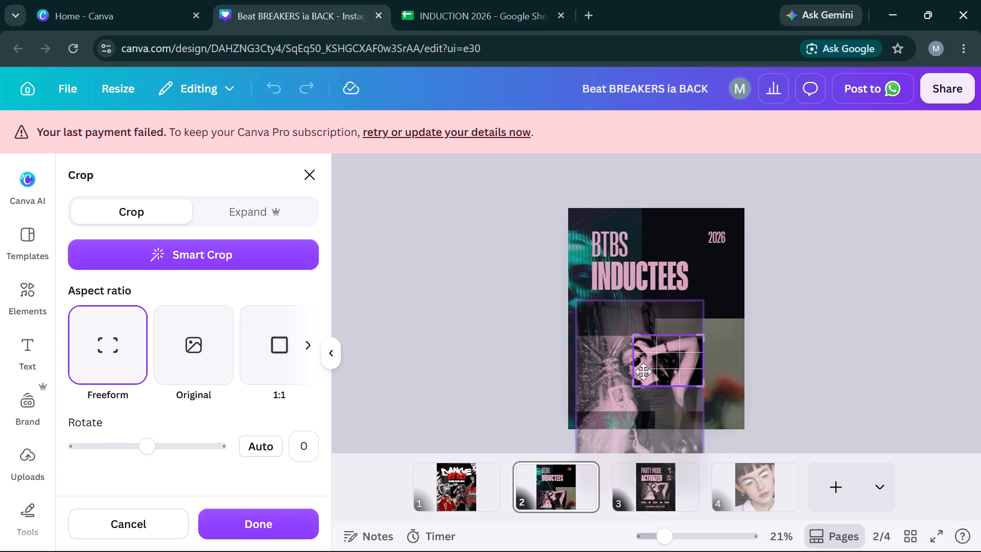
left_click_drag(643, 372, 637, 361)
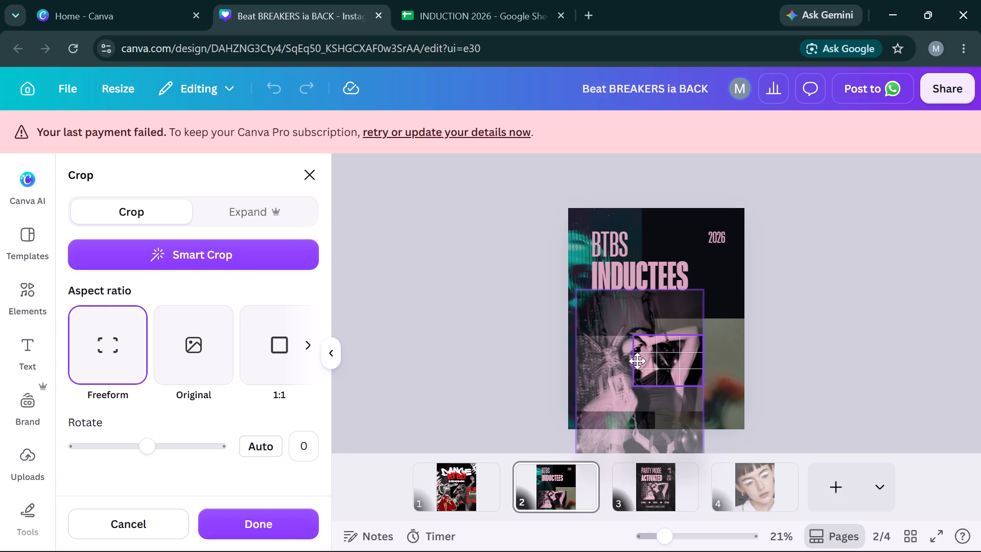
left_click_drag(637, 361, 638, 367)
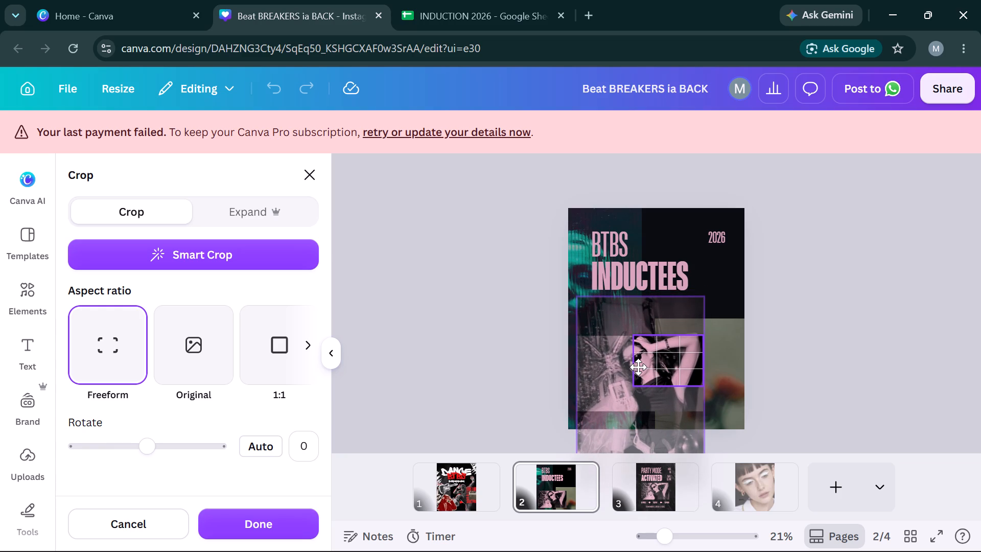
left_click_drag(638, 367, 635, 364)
Crop the pink-toned photo copy to a roughly square area covering the woman's raised hand and part of her face.
left_click_drag(702, 339, 669, 350)
left_click_drag(635, 383, 621, 376)
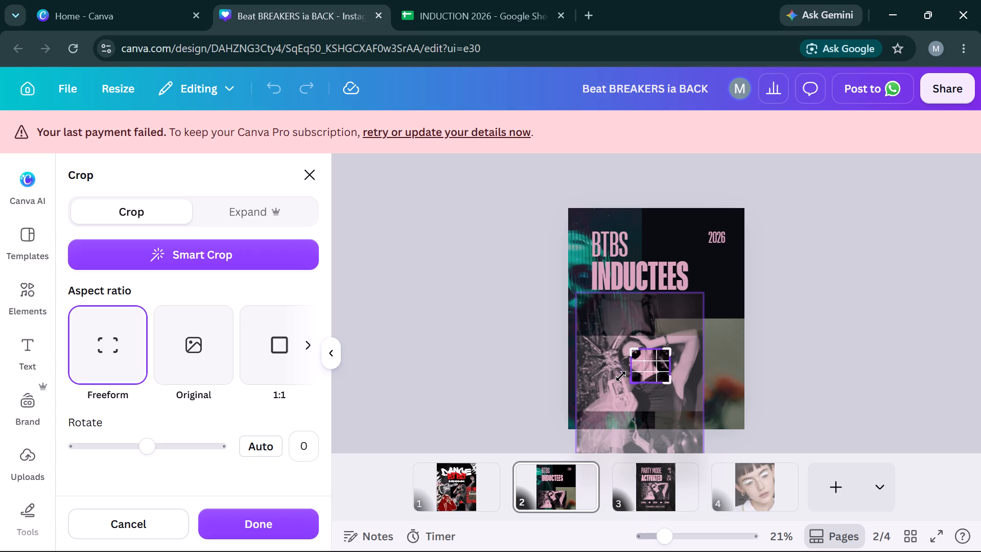
left_click_drag(621, 376, 609, 382)
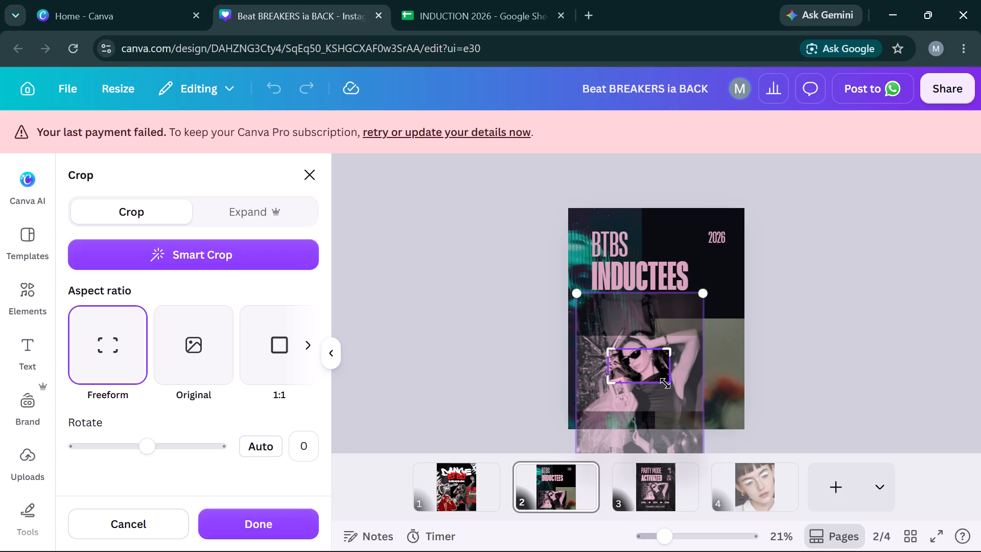
left_click_drag(665, 384, 635, 417)
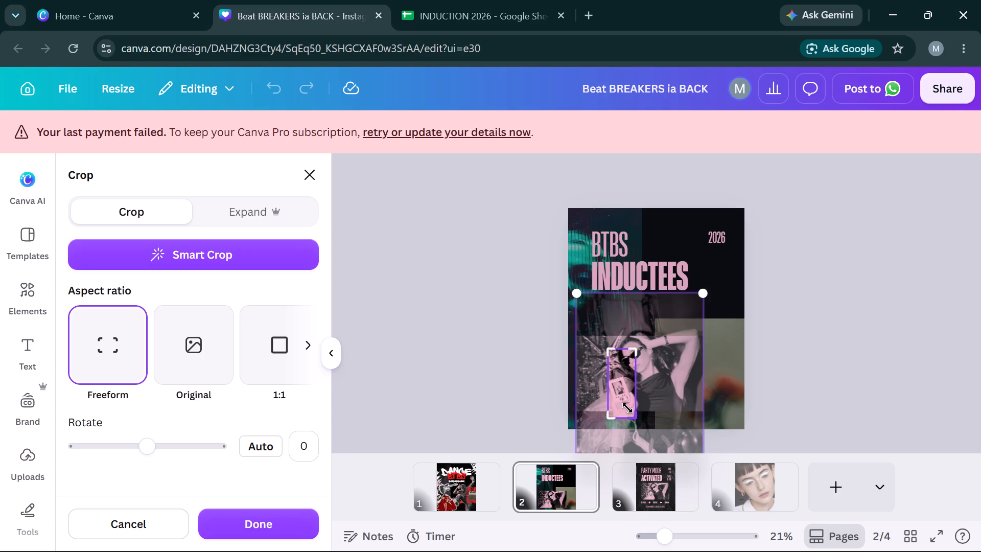
left_click_drag(630, 349, 634, 329)
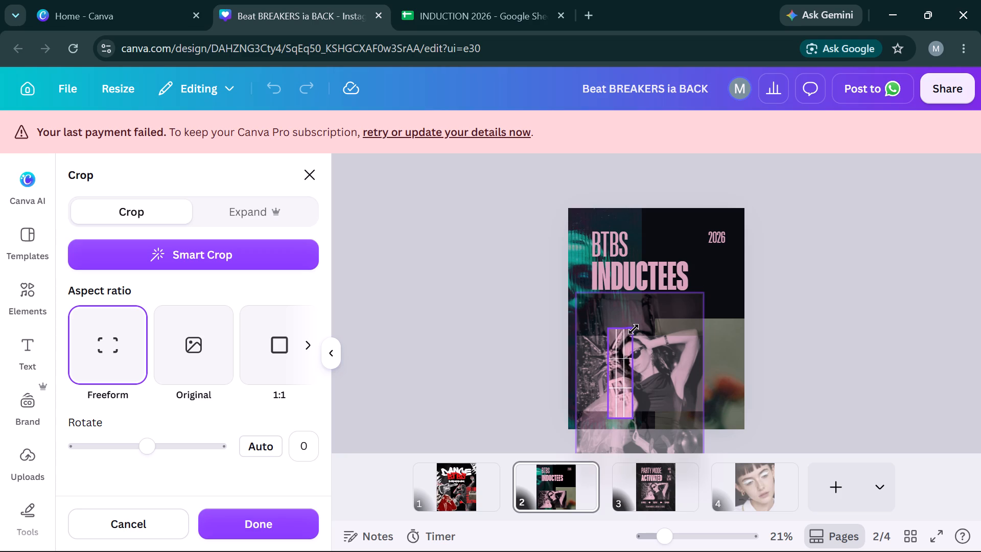
left_click_drag(634, 329, 642, 336)
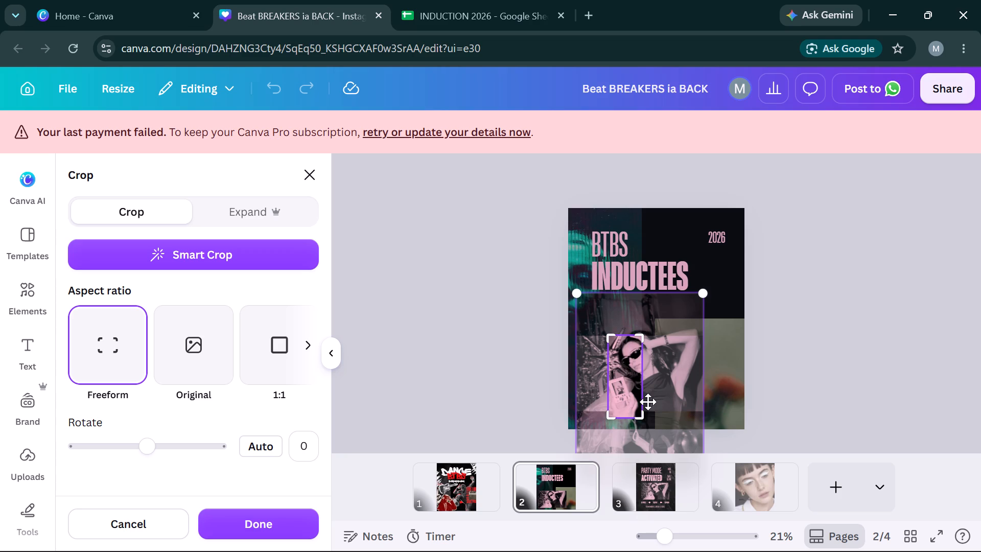
left_click_drag(643, 420, 642, 412)
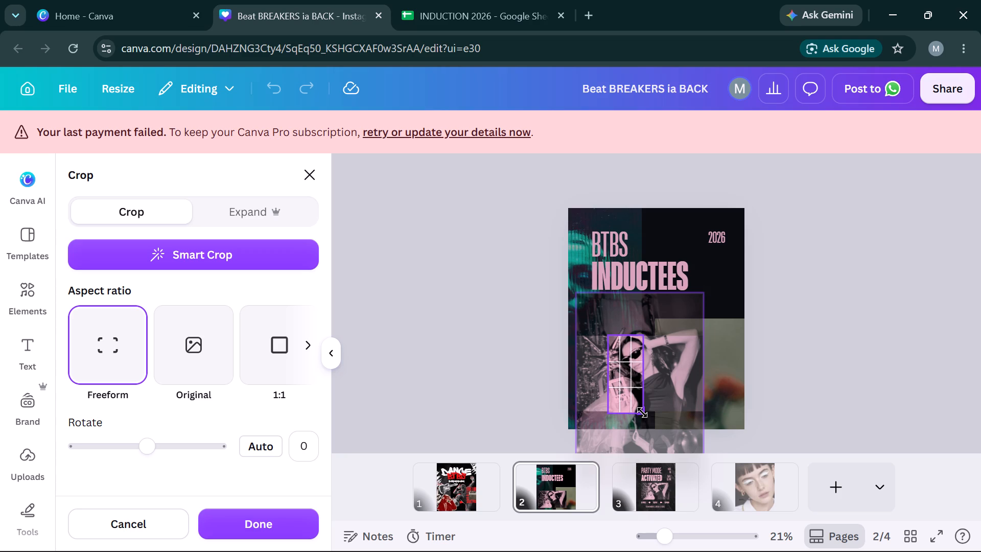
left_click_drag(642, 412, 642, 411)
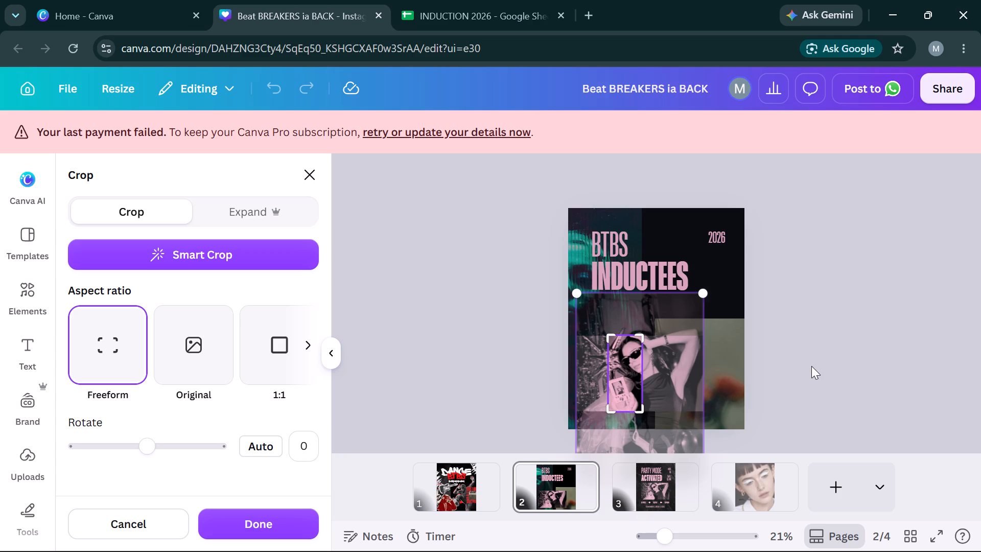
left_click_drag(610, 409, 588, 393)
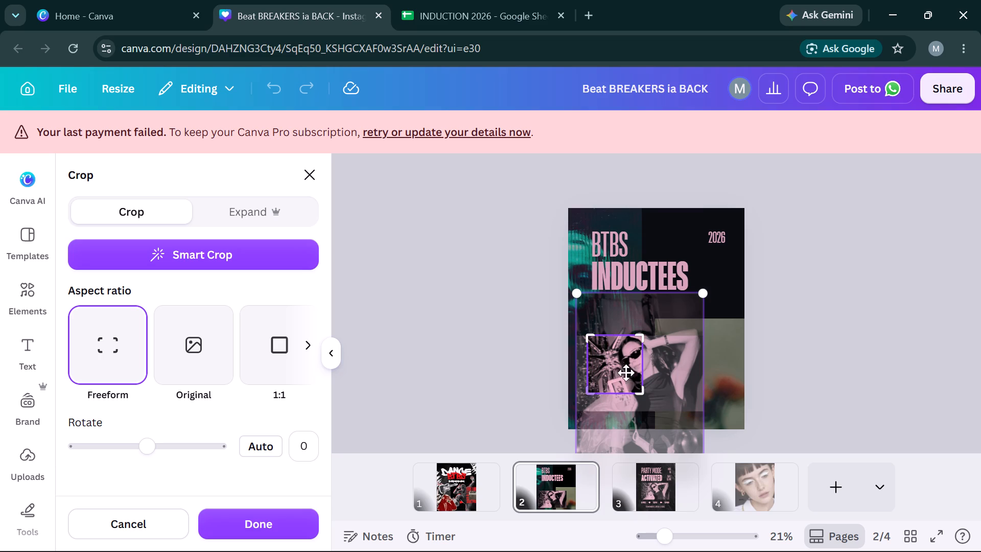
left_click(590, 338)
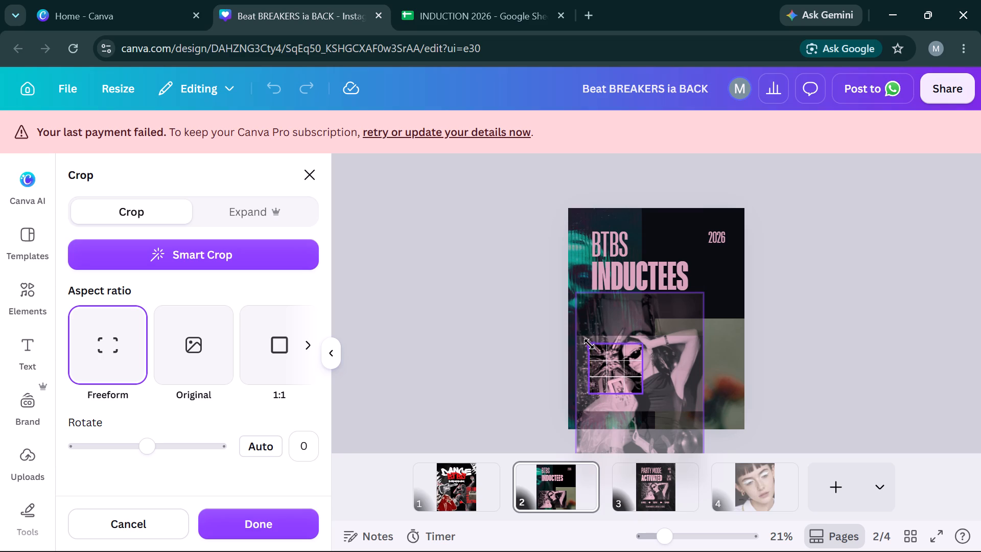
left_click(882, 268)
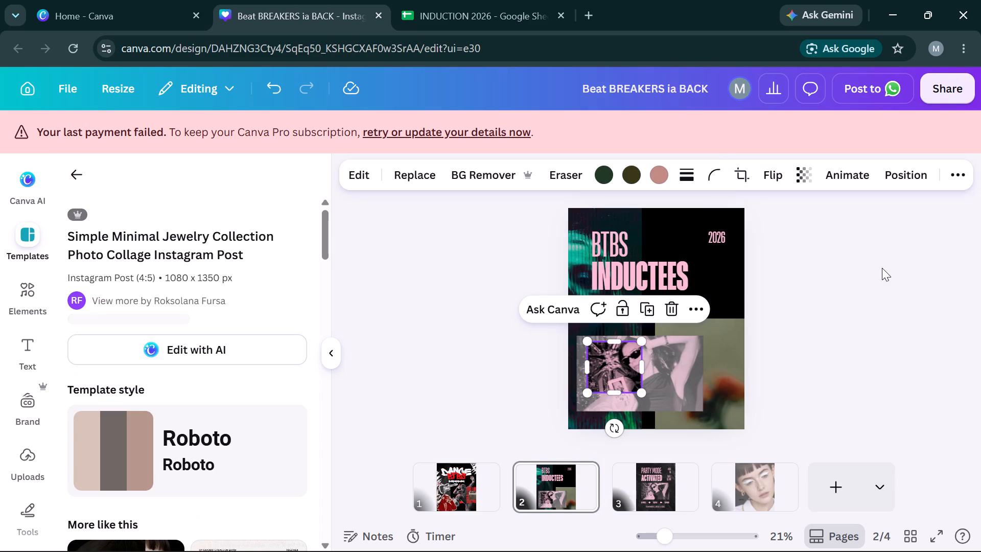
Tighten the photo copy's crop to a small horizontal rectangle spanning her fingers and part of her sunglasses.
left_click(882, 268)
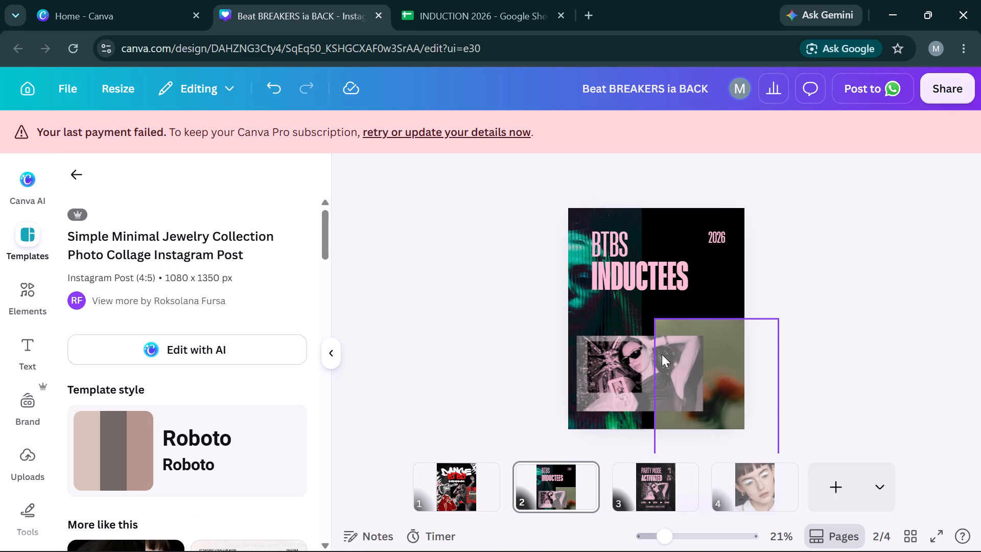
triple_click(609, 371)
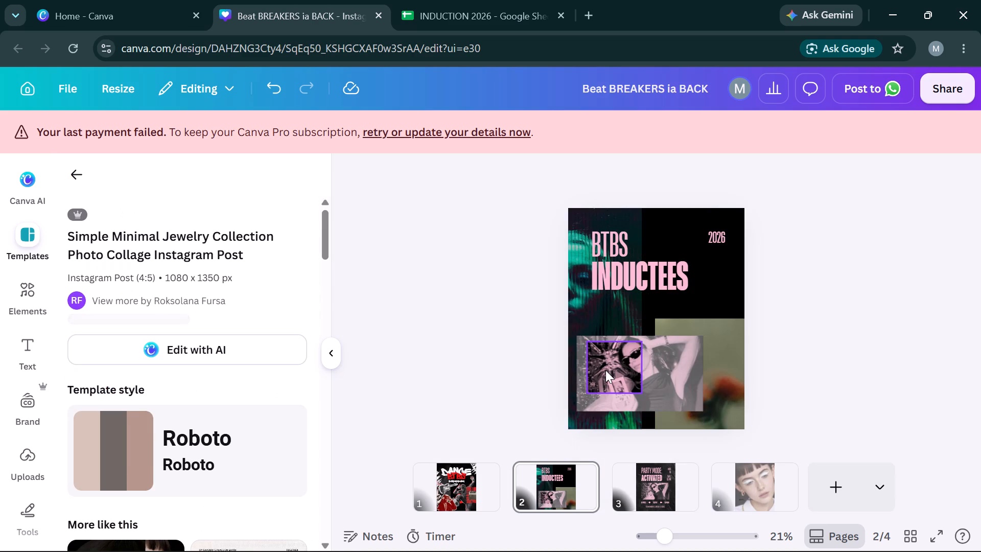
triple_click(605, 370)
left_click(596, 383)
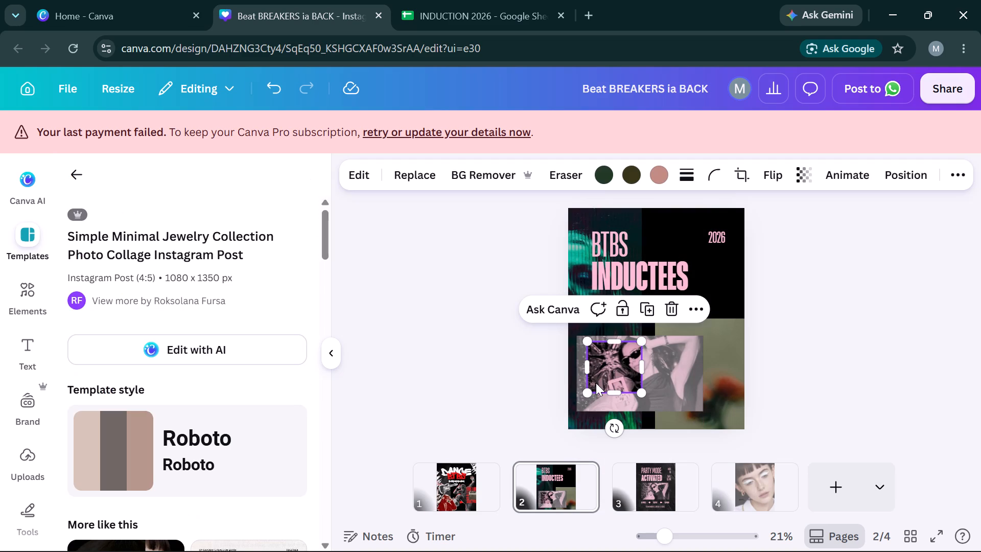
double_click(596, 383)
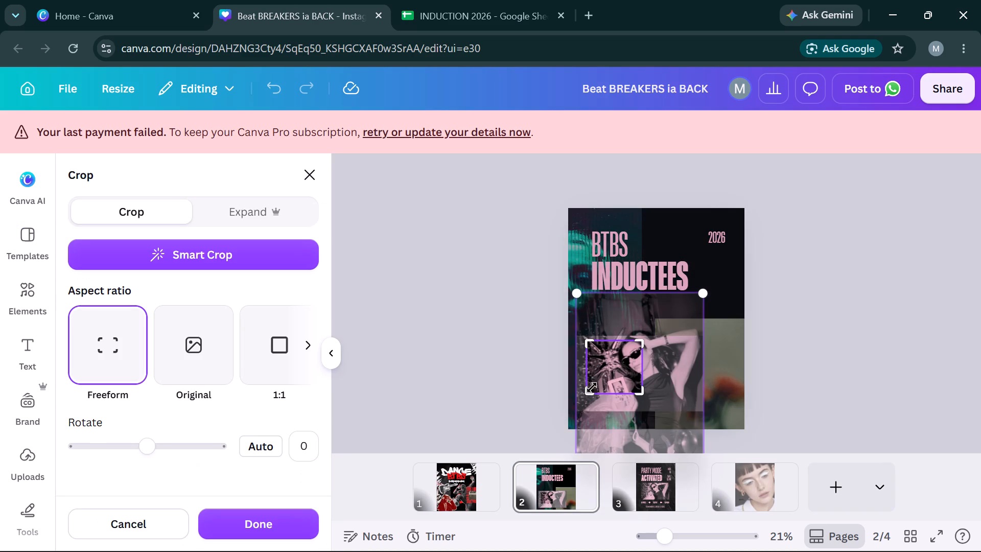
left_click_drag(586, 394, 603, 383)
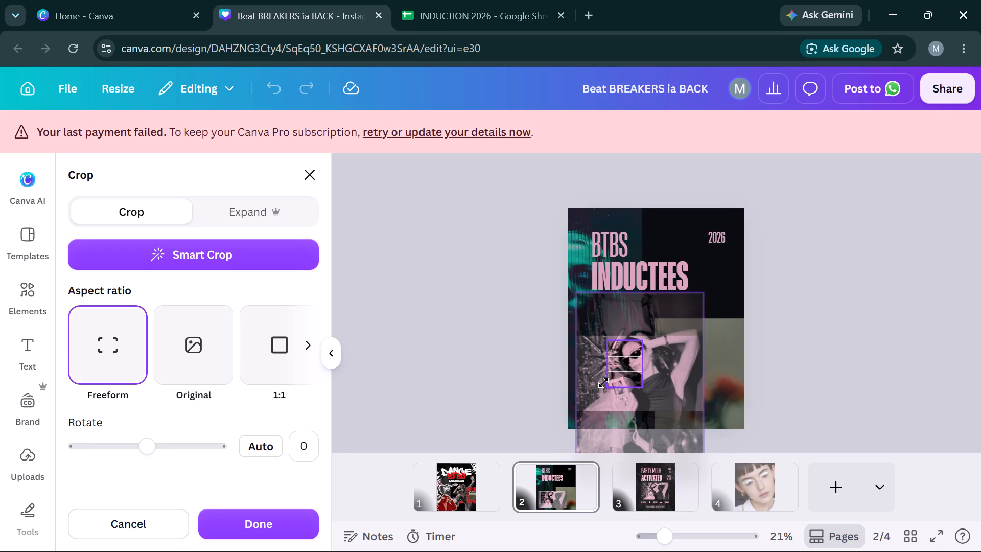
left_click_drag(603, 383, 591, 364)
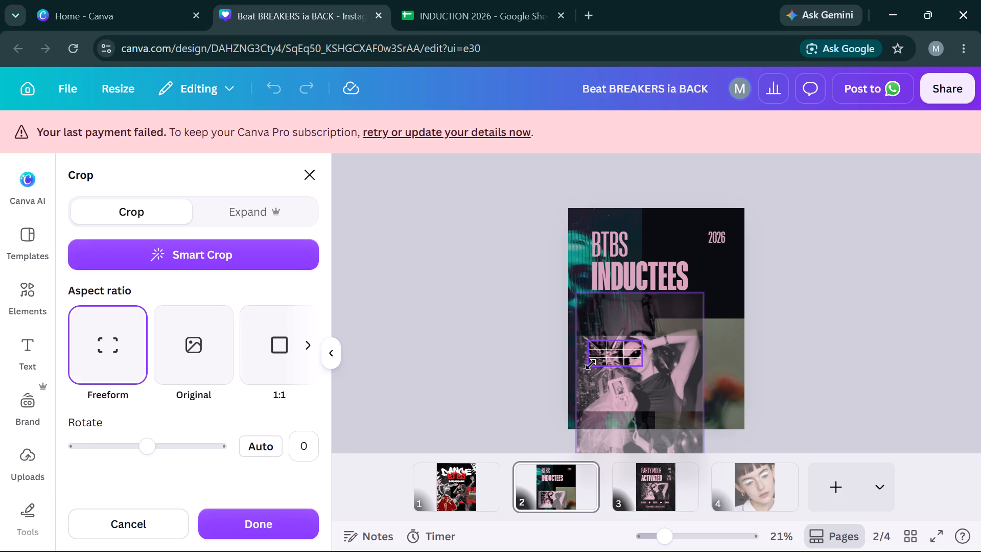
left_click_drag(591, 364, 600, 359)
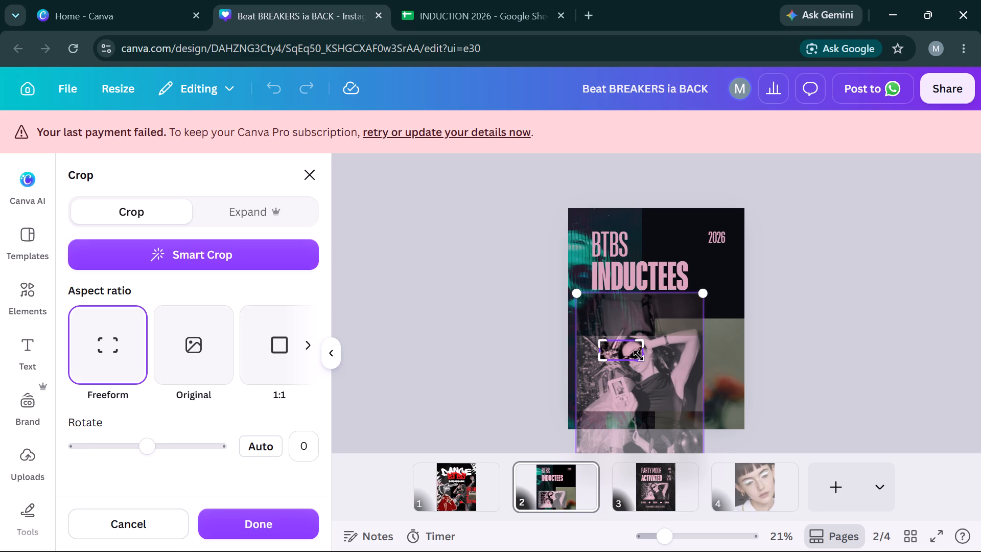
left_click_drag(638, 358, 644, 372)
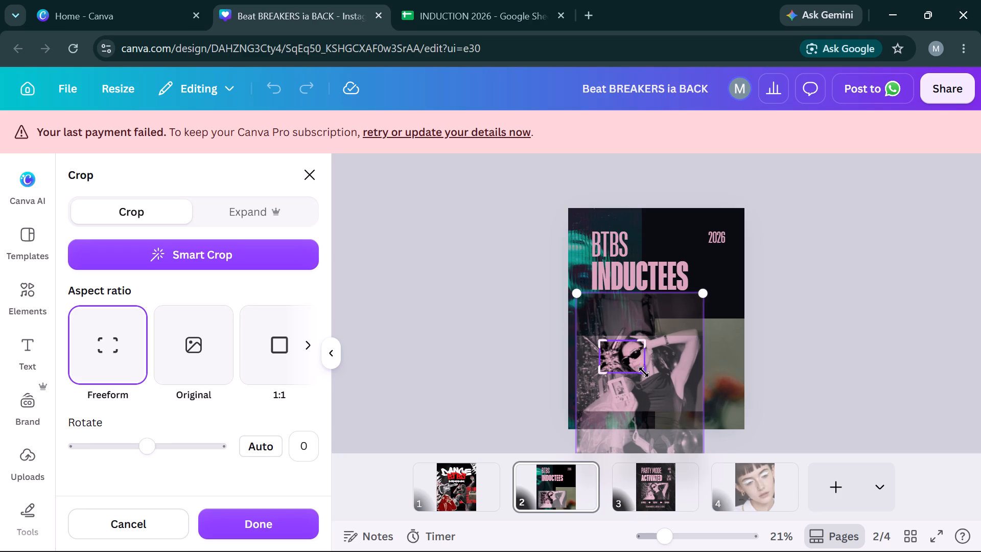
left_click_drag(603, 341, 601, 348)
left_click(808, 364)
left_click(808, 364)
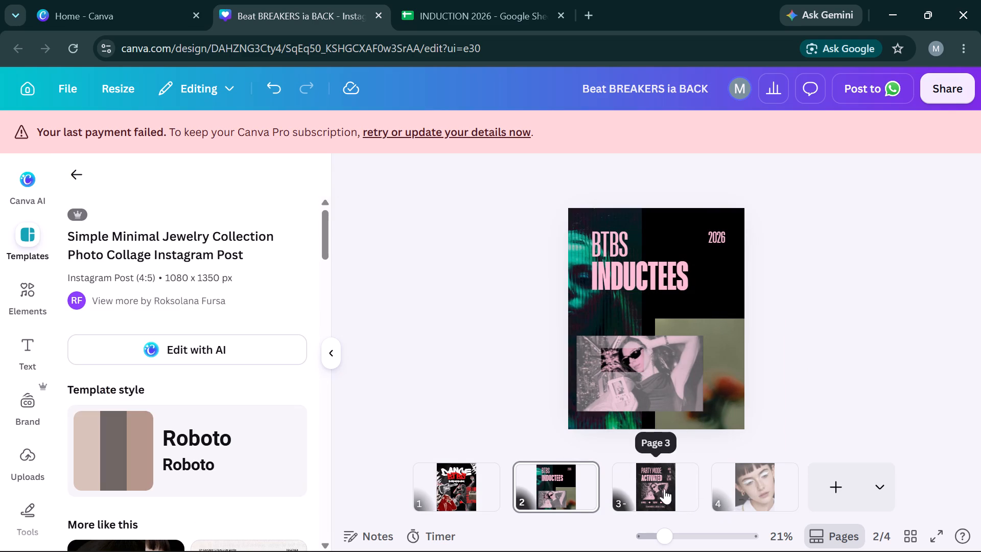
Switch to page 1.
left_click(454, 477)
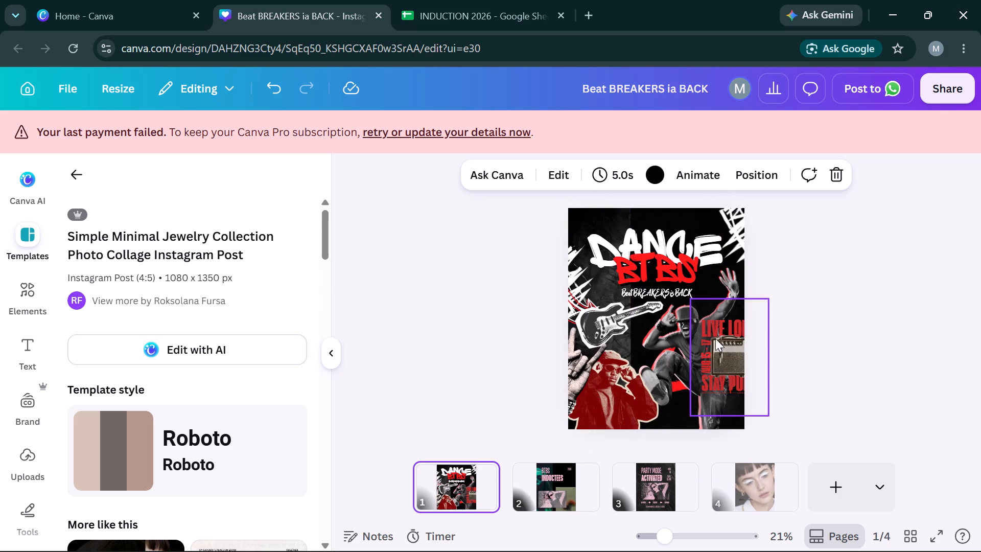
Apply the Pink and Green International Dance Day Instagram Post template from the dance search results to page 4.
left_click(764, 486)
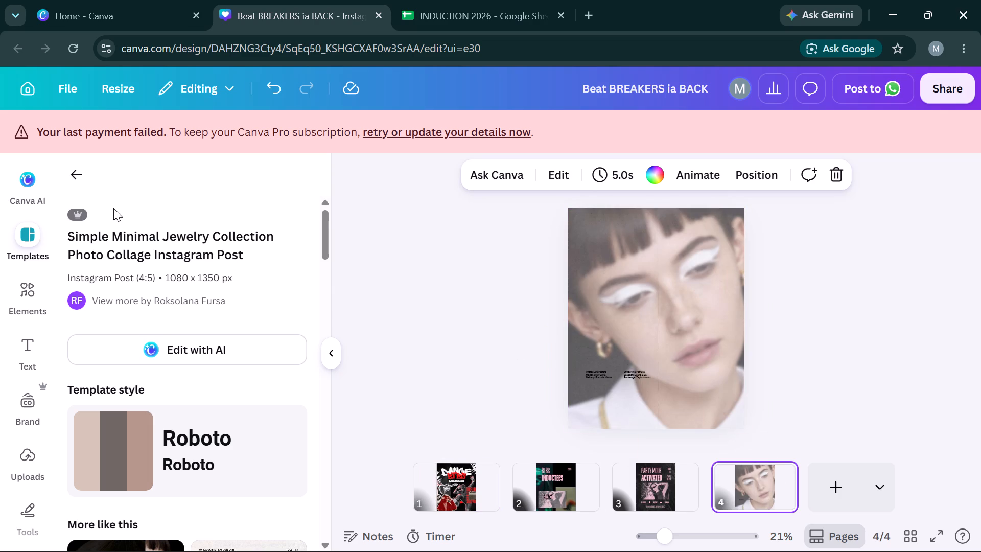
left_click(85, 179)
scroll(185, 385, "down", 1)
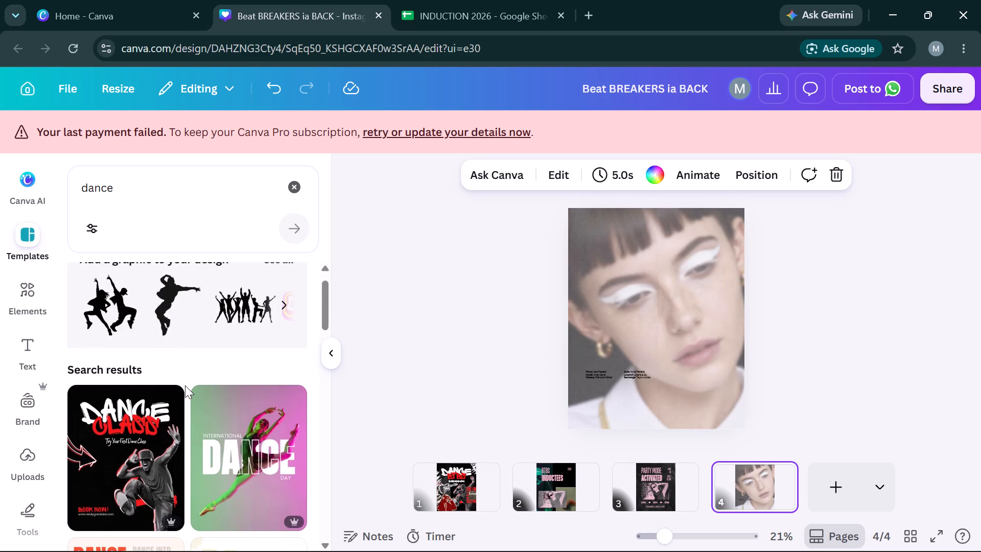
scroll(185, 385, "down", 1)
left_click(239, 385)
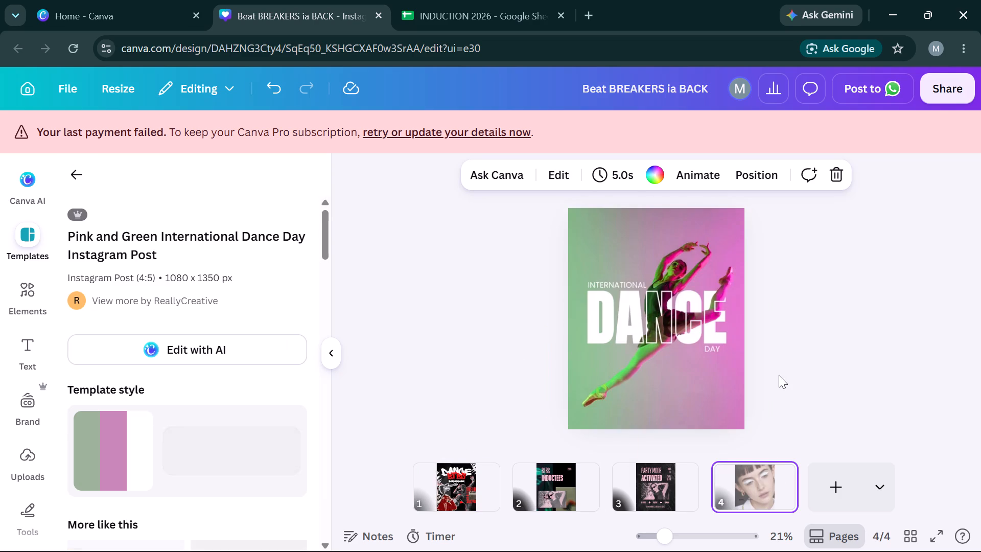
Apply the Blue White Modern Minimal Fashion Instagram Post template from the similar designs to page 4.
scroll(196, 448, "down", 5)
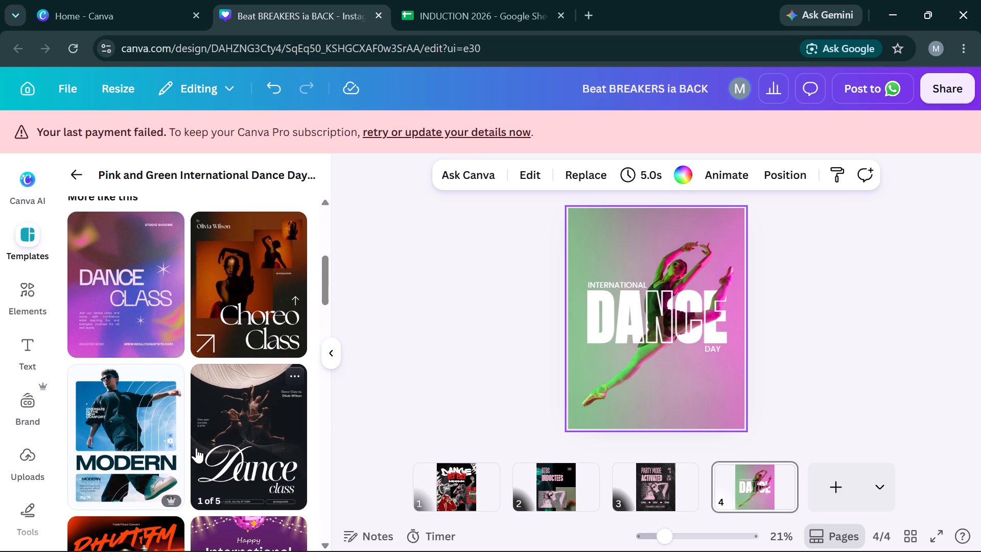
scroll(196, 448, "down", 1)
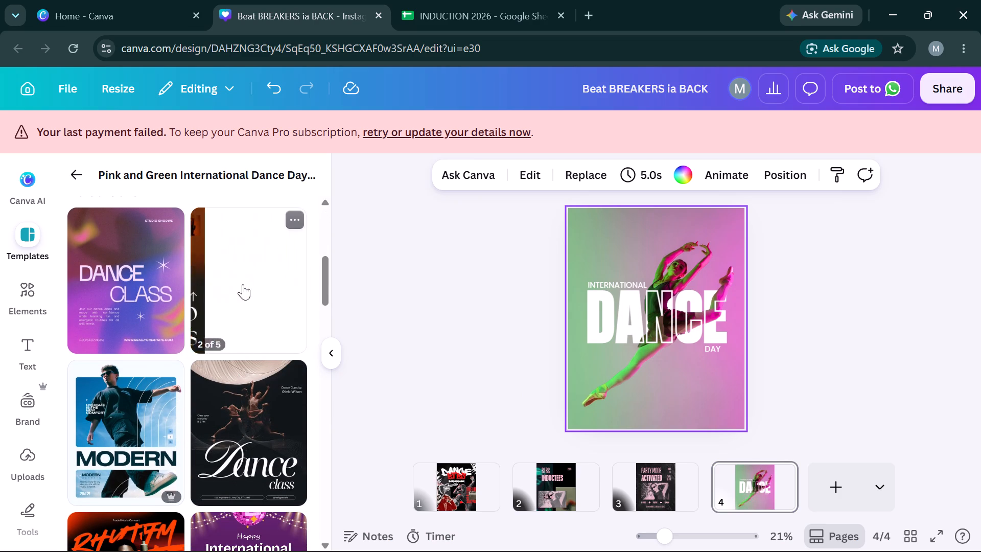
scroll(243, 284, "down", 1)
left_click(144, 366)
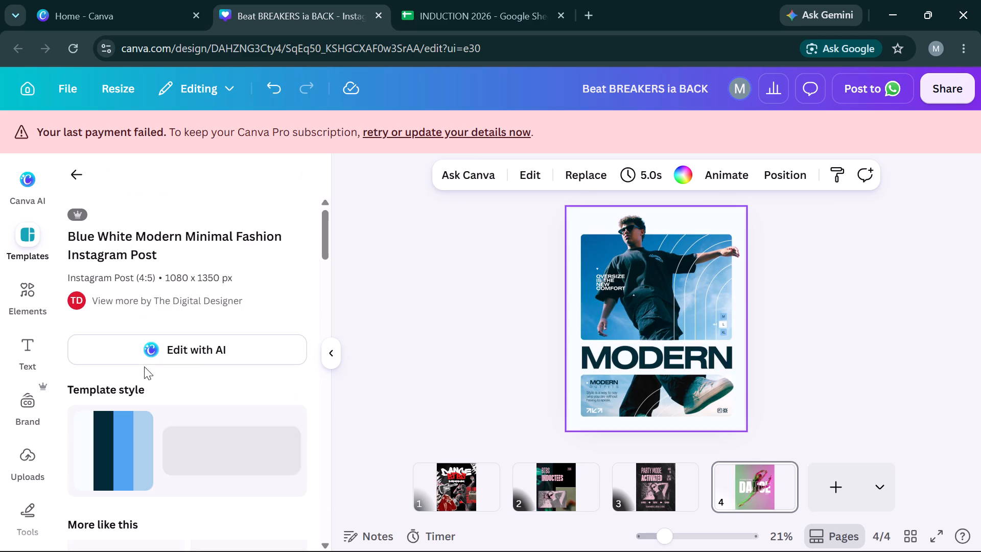
Copy the white curved-line graphic from page 4 to page 2 and place it in the black area, its bottom edge meeting the flower photo's top.
left_click(685, 291)
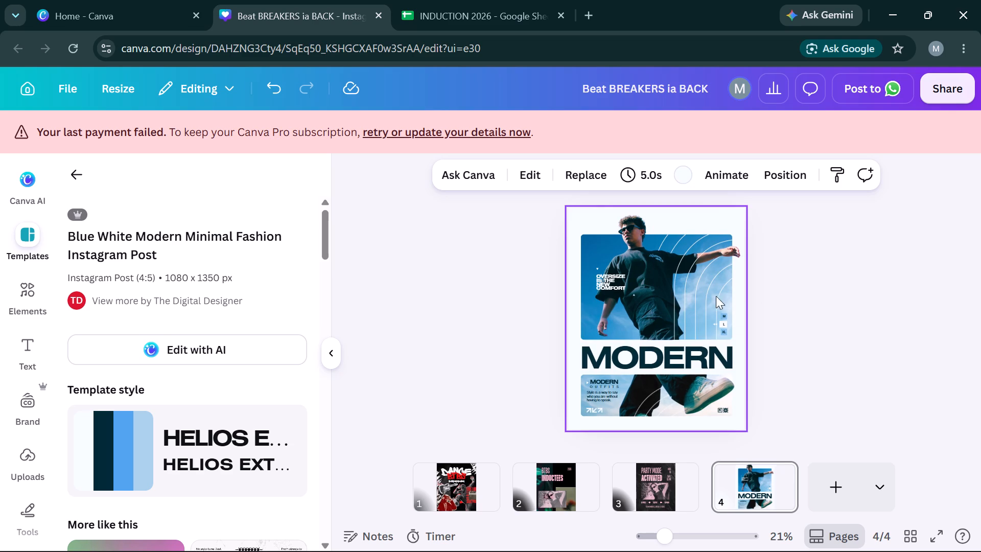
left_click(707, 297)
key("ctrl+c")
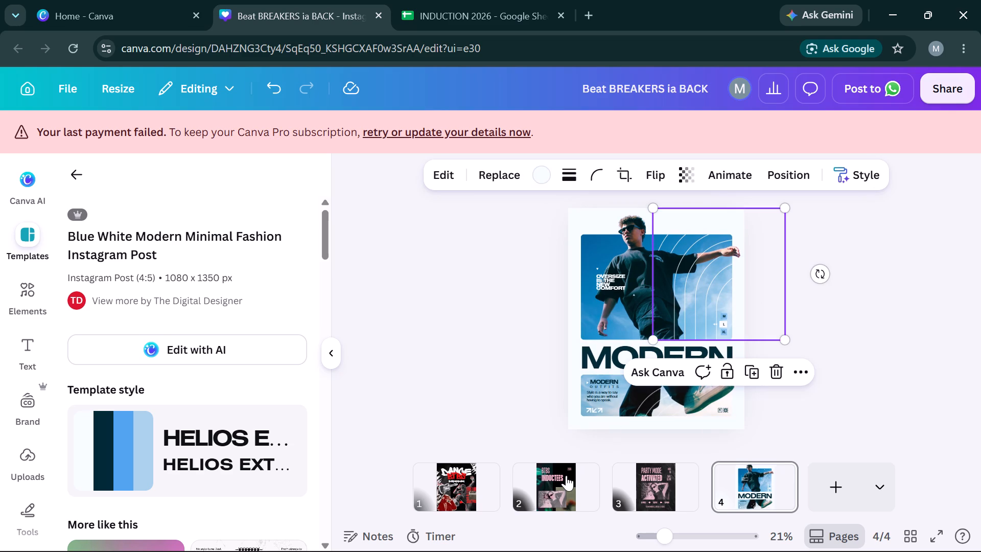
left_click(564, 478)
key("ctrl+v")
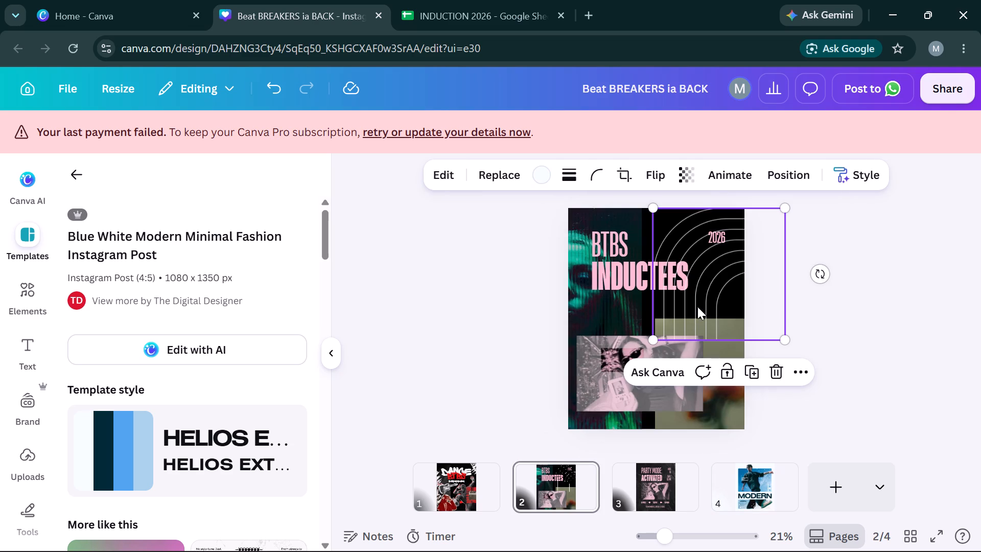
left_click_drag(698, 307, 719, 286)
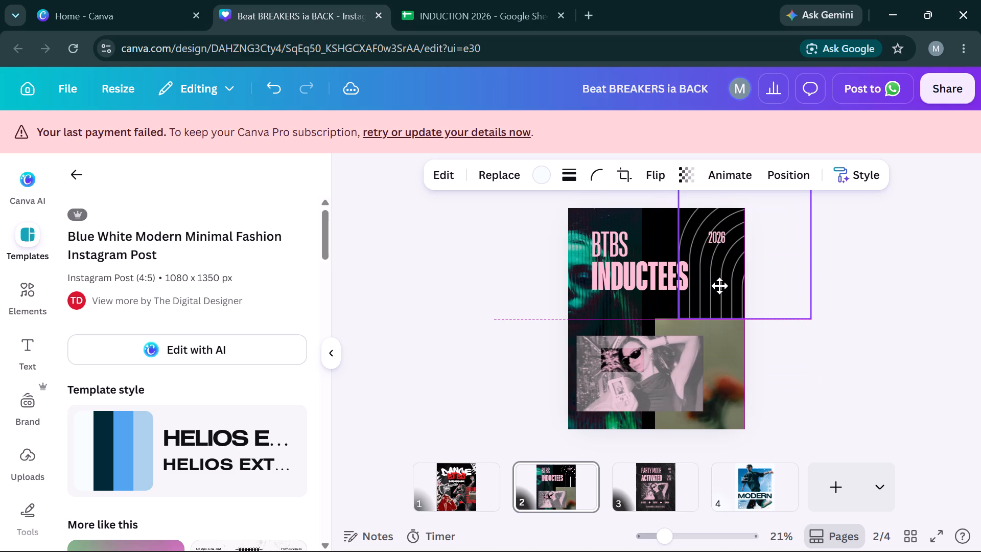
left_click_drag(719, 286, 709, 286)
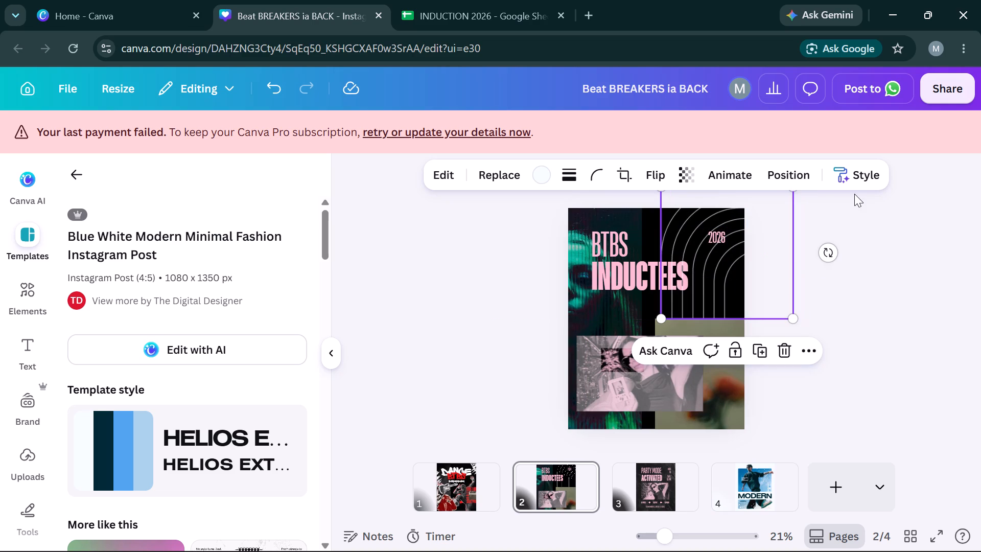
Send the curved-line graphic on page 2 to the back of the layer order and deselect it.
left_click(775, 174)
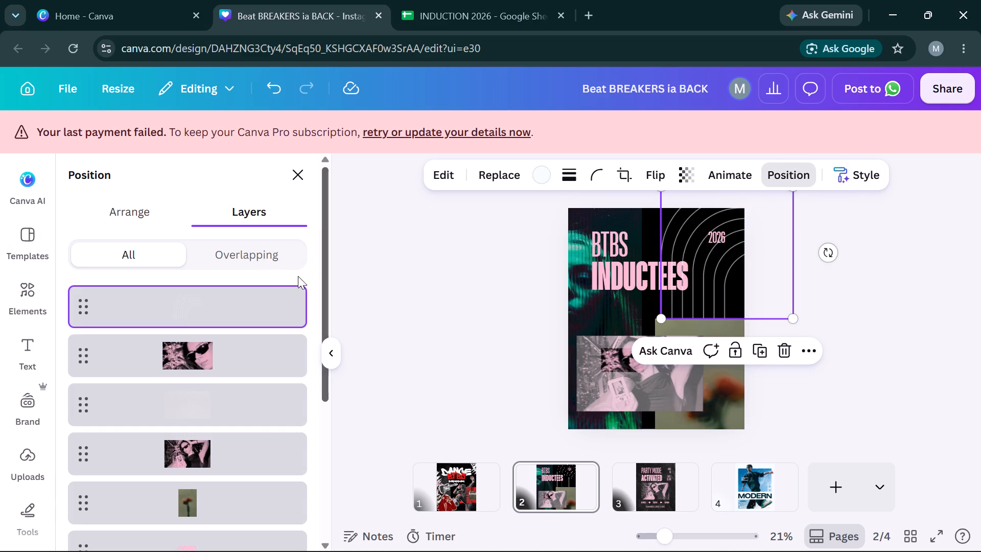
left_click(160, 217)
left_click(221, 282)
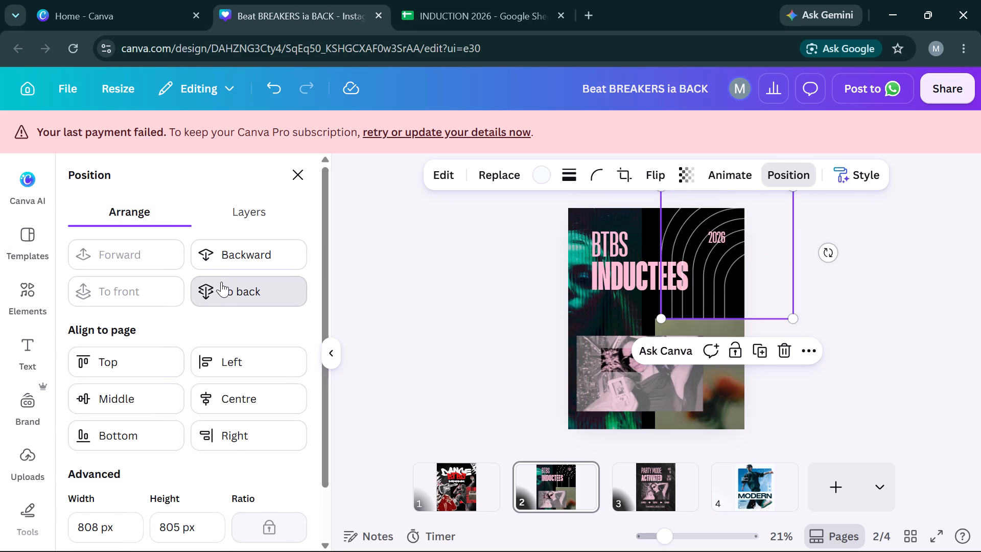
left_click(907, 383)
left_click(907, 383)
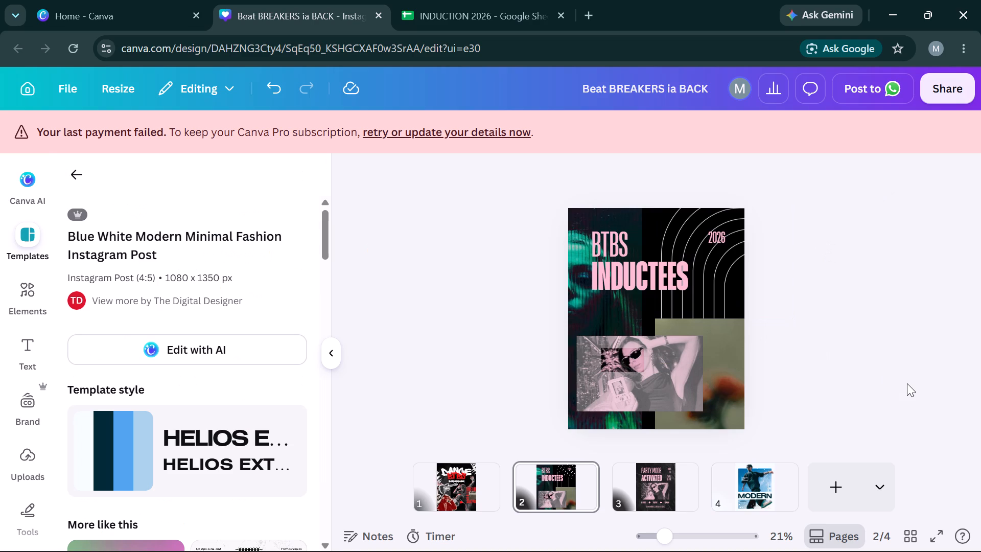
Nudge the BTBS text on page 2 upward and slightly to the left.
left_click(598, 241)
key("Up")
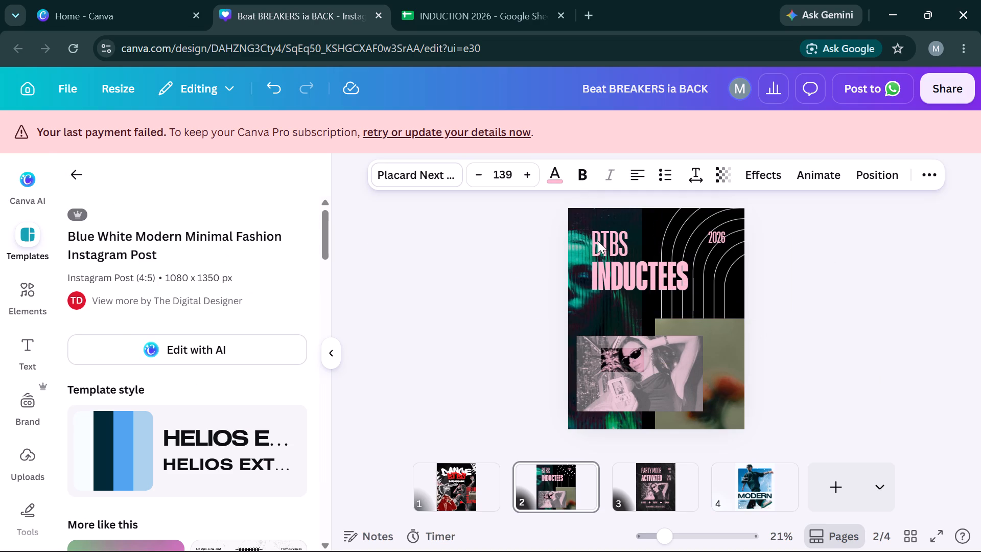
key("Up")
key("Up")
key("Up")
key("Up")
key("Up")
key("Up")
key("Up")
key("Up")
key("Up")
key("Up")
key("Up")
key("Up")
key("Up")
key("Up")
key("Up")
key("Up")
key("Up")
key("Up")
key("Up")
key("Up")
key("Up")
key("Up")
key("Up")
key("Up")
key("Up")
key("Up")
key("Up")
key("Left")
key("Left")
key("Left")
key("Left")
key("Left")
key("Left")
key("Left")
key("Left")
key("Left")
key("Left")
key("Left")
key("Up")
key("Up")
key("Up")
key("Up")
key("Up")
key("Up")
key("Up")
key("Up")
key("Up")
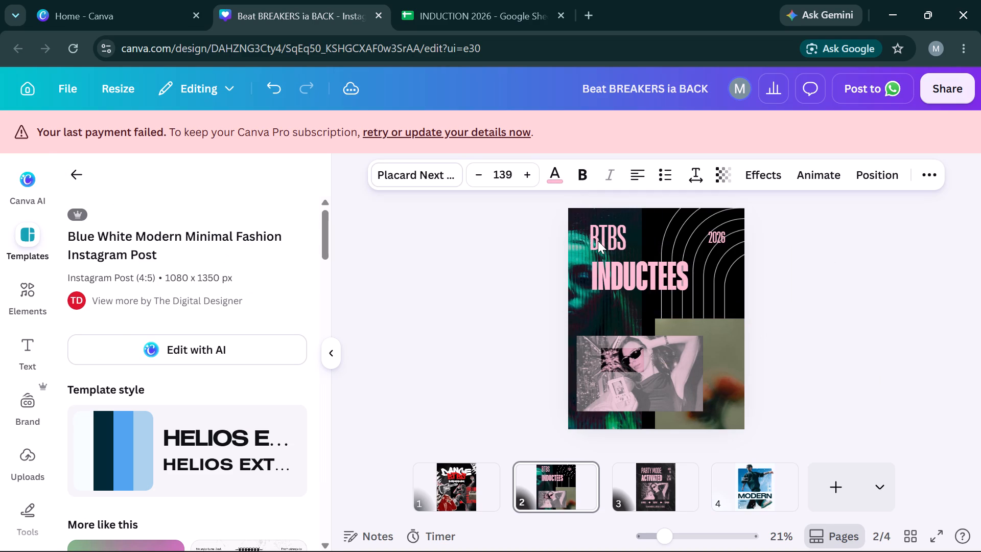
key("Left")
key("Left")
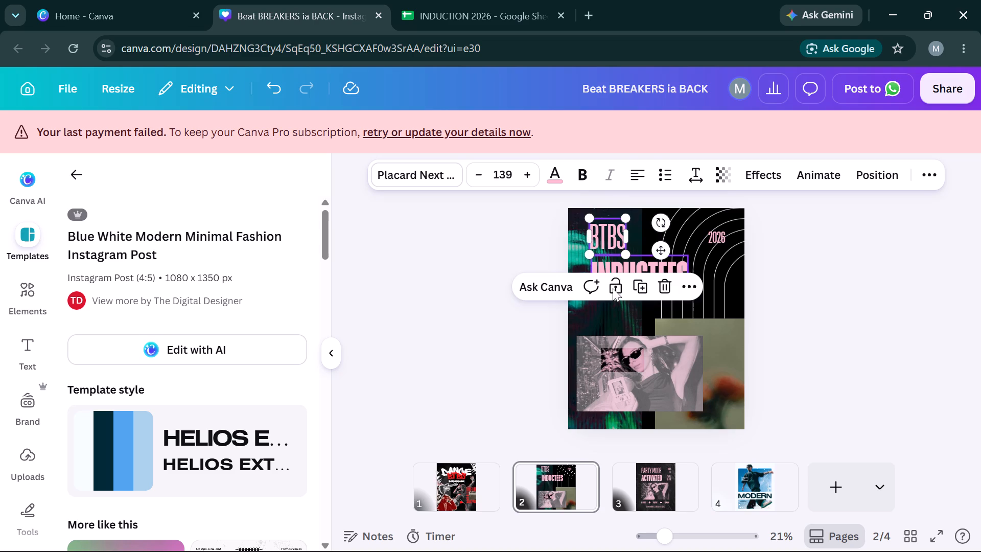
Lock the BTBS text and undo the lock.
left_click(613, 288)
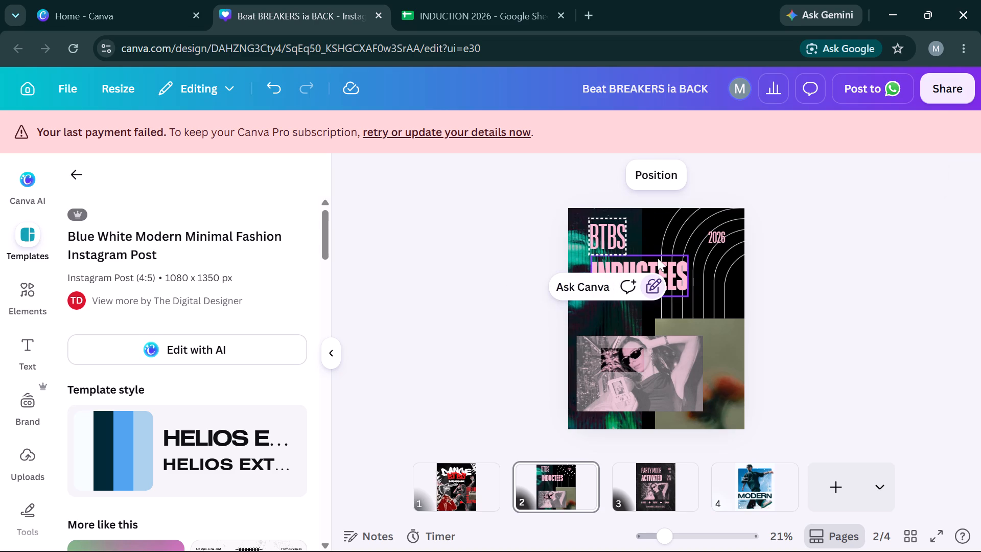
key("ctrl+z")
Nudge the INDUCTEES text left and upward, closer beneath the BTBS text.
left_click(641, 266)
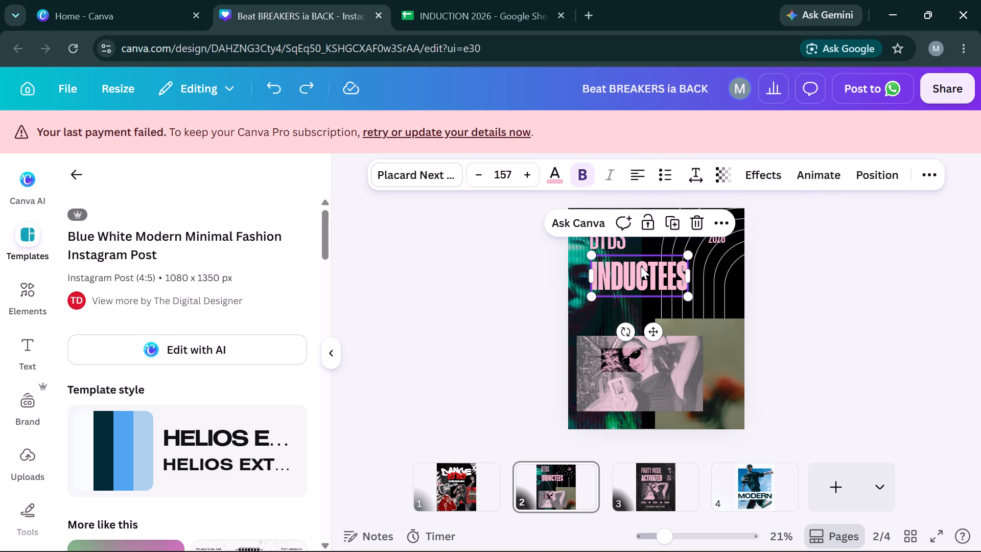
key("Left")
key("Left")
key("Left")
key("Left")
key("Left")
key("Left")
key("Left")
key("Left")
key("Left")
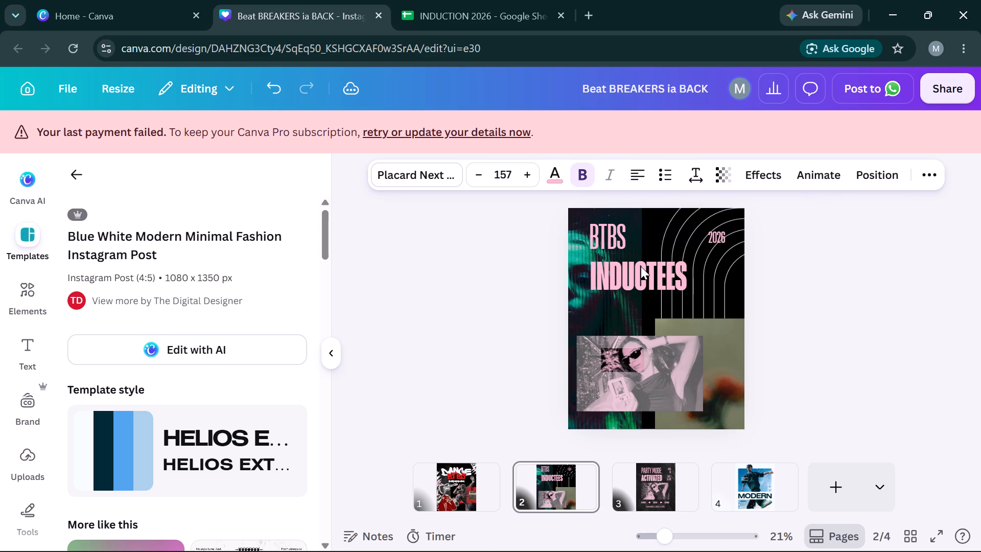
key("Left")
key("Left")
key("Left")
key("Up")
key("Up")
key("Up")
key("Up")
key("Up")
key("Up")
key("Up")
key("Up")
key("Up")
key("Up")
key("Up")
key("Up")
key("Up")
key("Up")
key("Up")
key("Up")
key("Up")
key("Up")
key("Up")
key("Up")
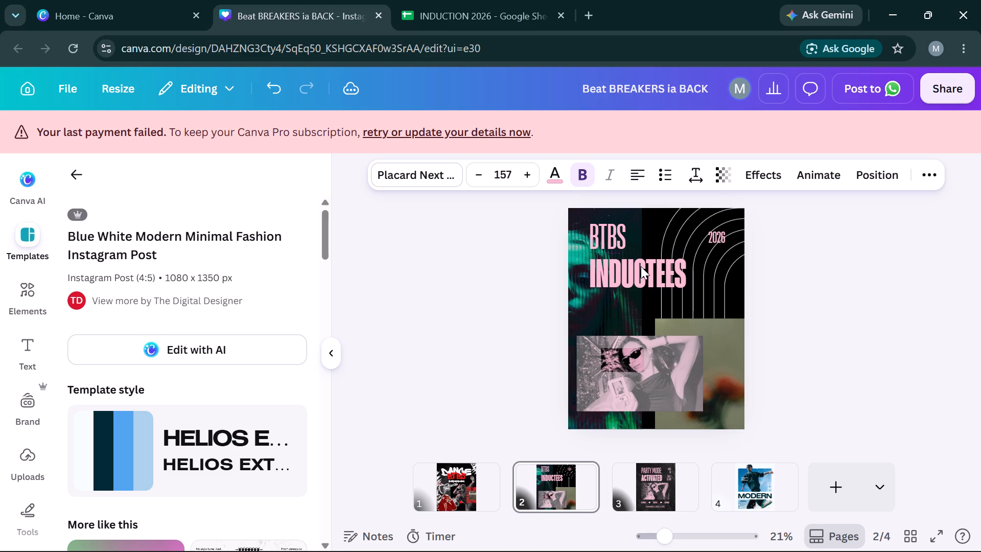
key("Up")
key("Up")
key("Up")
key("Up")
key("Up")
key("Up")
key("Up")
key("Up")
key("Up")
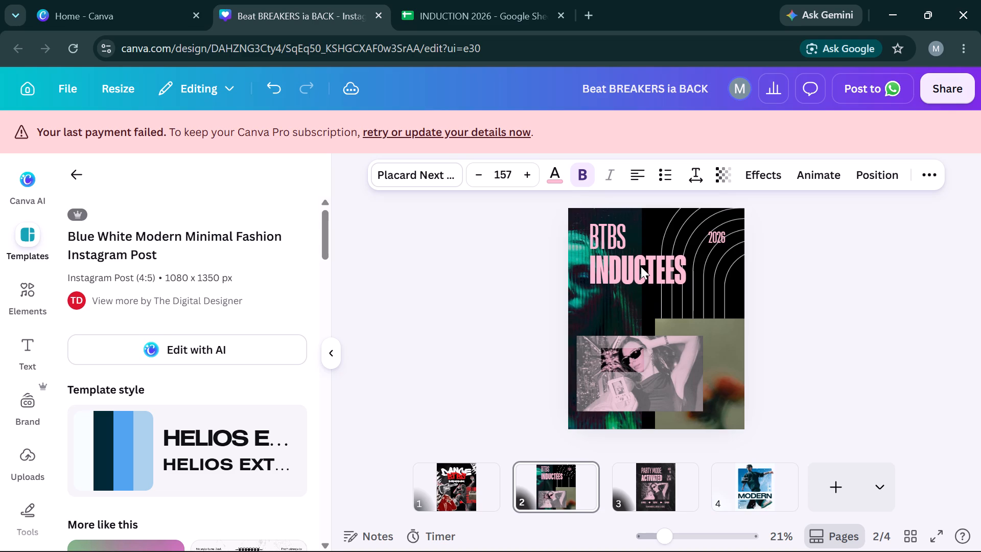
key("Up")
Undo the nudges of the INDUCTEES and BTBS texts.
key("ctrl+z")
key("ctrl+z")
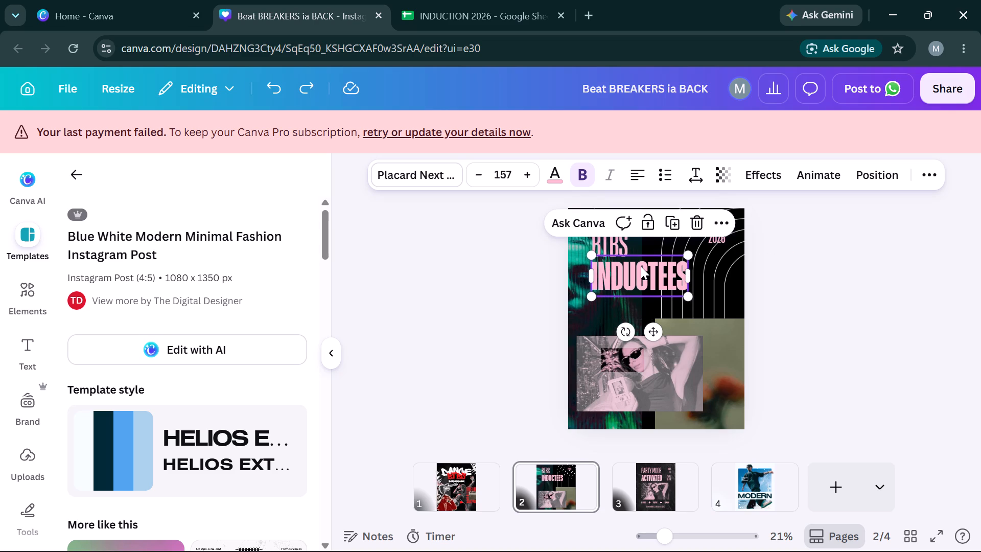
Move the BTBS and INDUCTEES texts together up and left on page 2, aligning them with the pink photo's left edge.
left_click(870, 287)
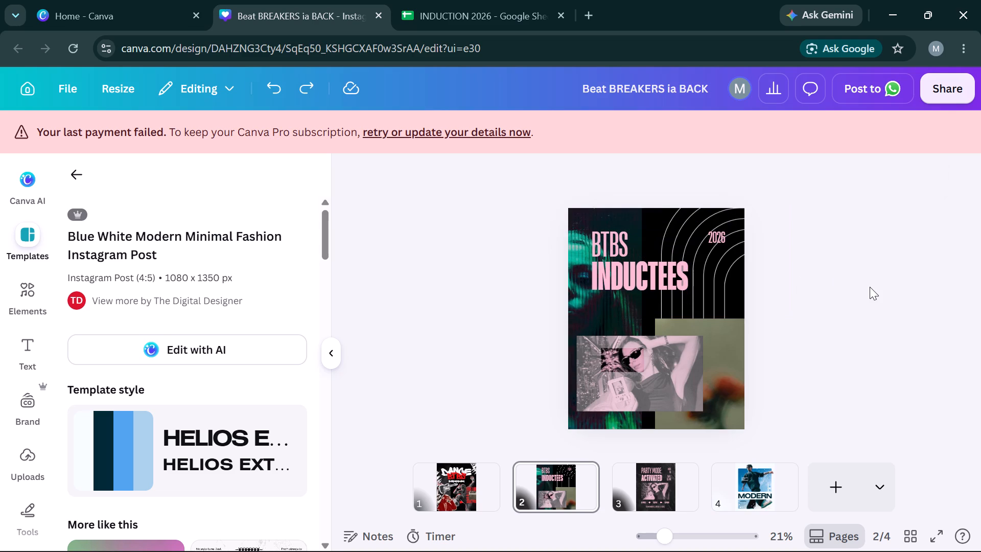
left_click(615, 265)
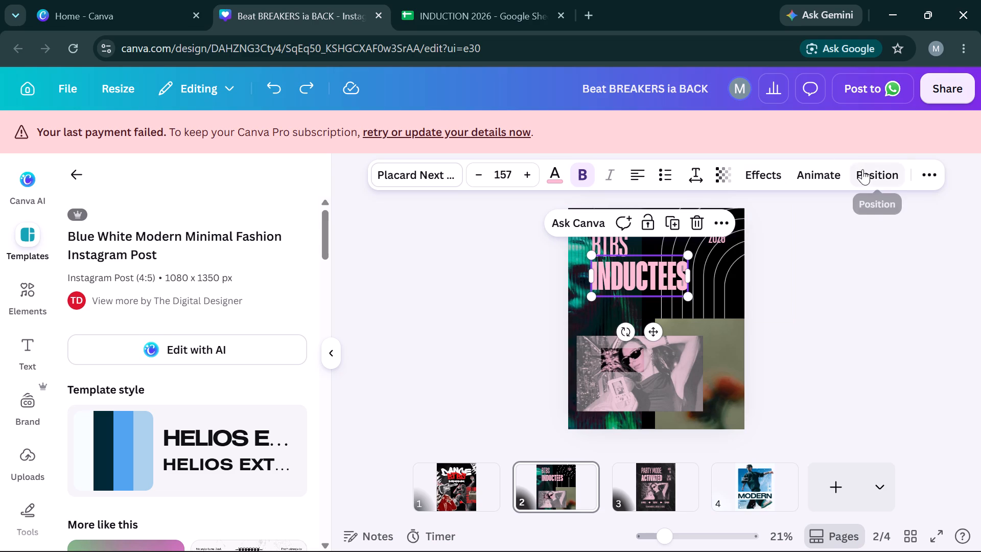
left_click(862, 169)
left_click(235, 214)
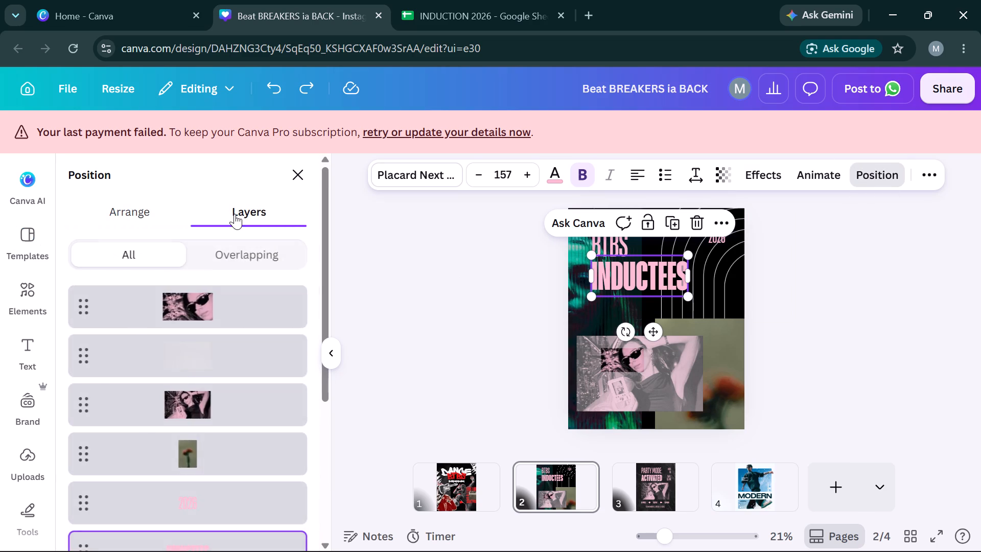
scroll(181, 387, "down", 2)
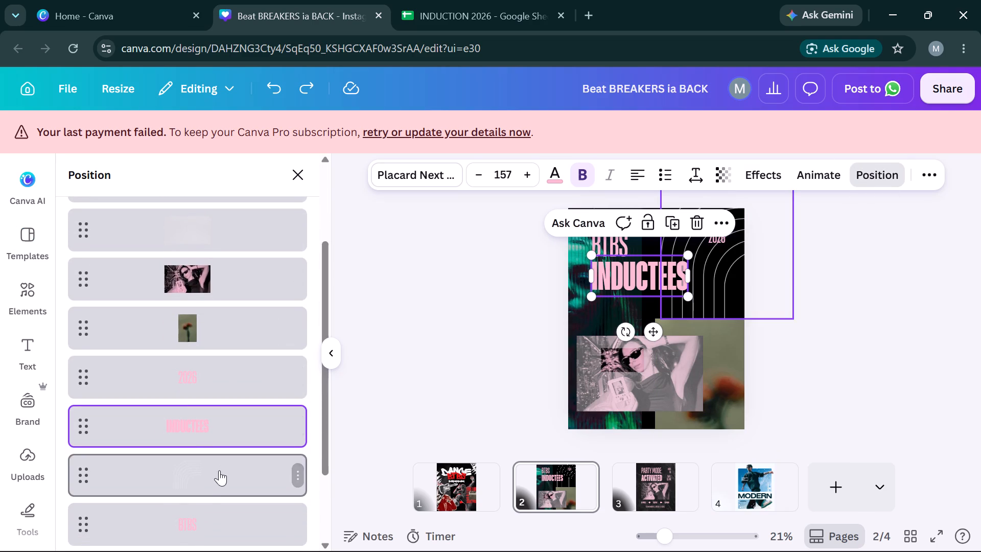
left_click(211, 513, "ctrl")
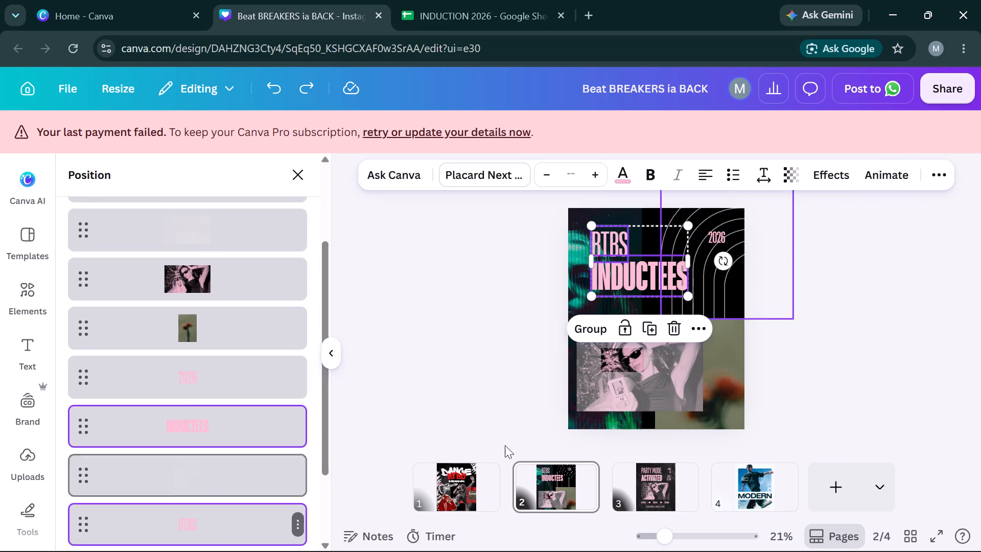
key("Down")
key("Up")
key("Up")
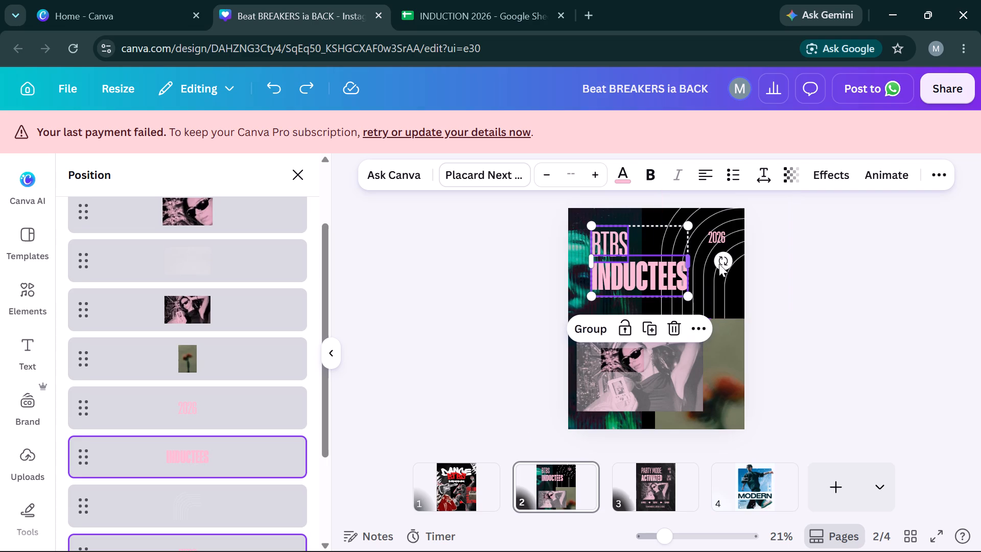
left_click_drag(676, 269, 672, 263)
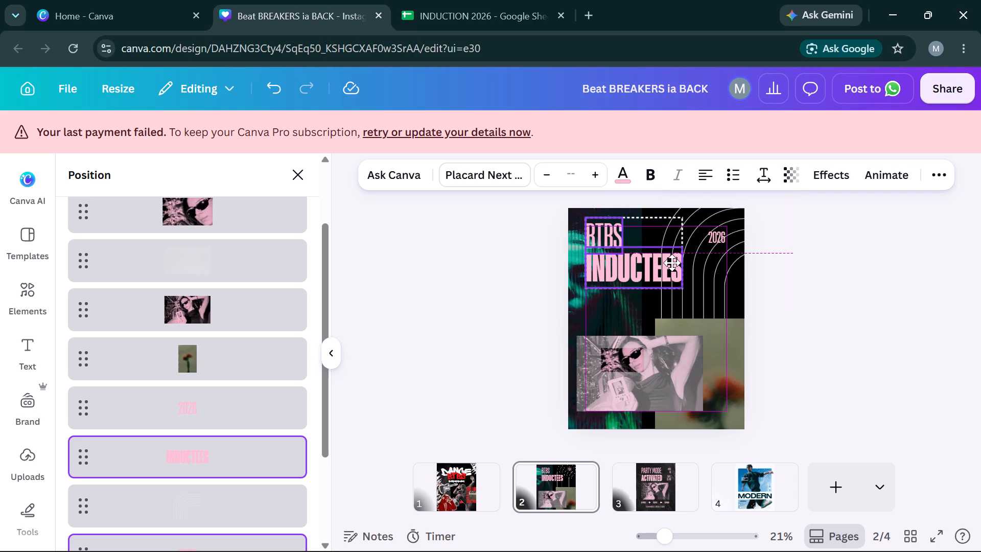
left_click_drag(672, 263, 665, 264)
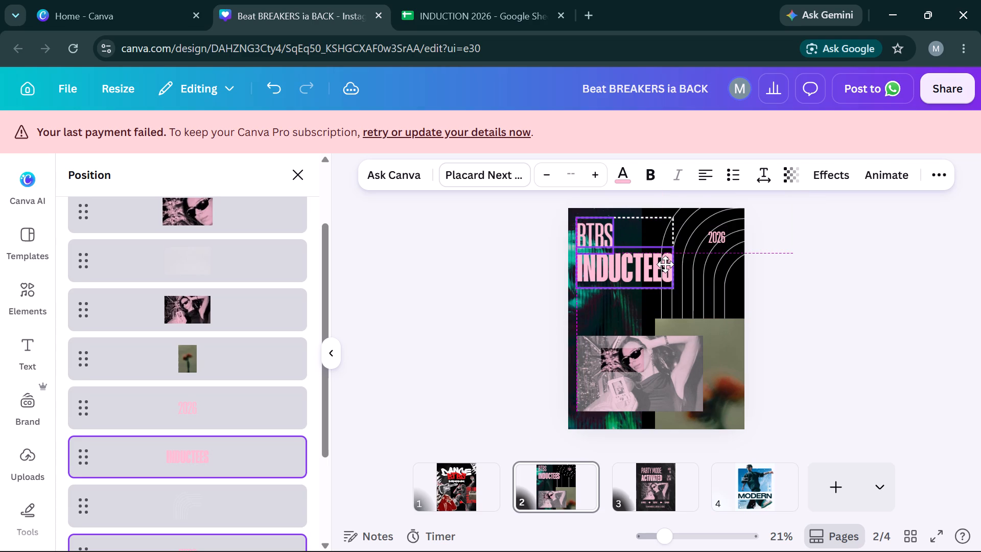
left_click_drag(665, 264, 666, 264)
left_click(847, 304)
left_click(847, 304)
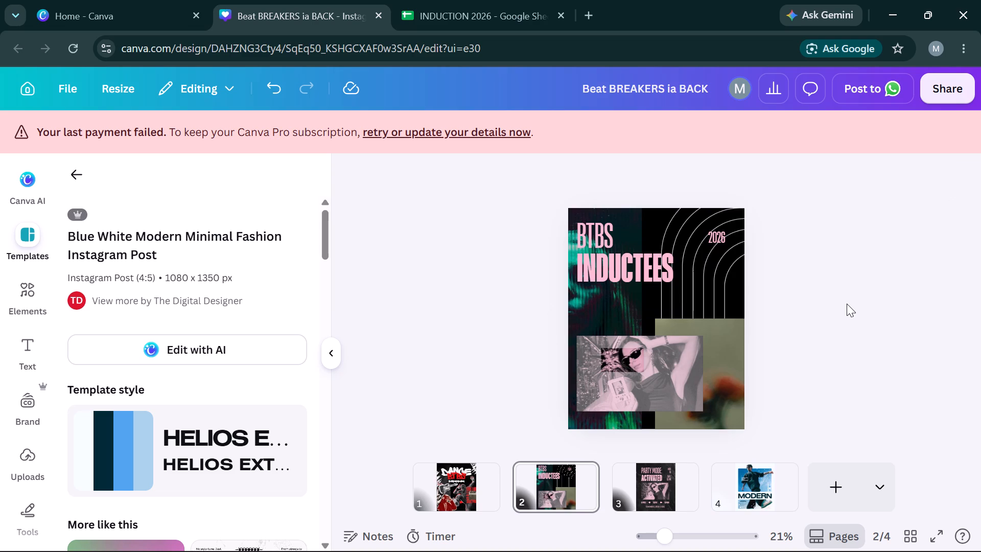
Shift the BTBS and INDUCTEES texts together slightly right, inset from the pink photo's left edge.
left_click(630, 271)
left_click(874, 170)
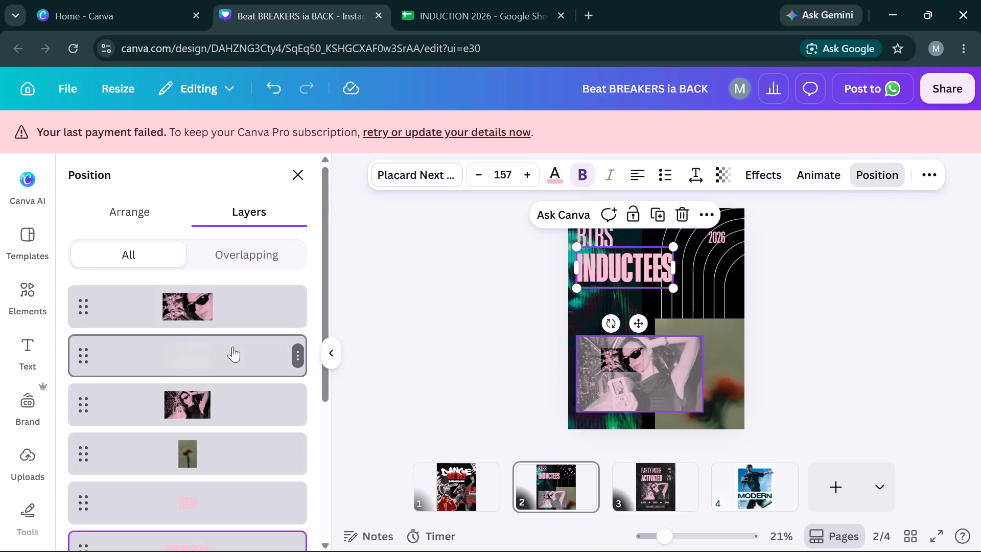
scroll(232, 347, "down", 1)
scroll(199, 444, "down", 1)
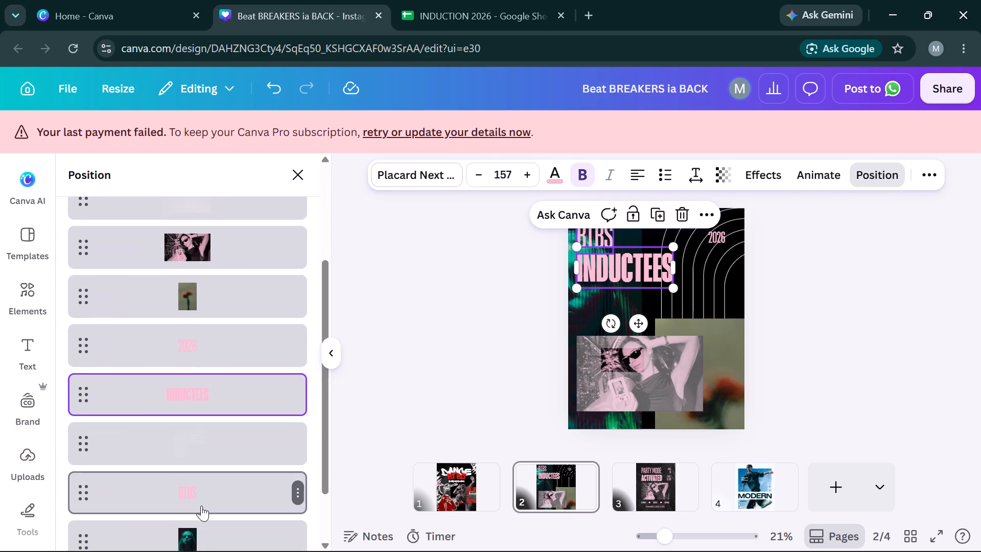
left_click(201, 505, "ctrl")
left_click_drag(634, 256, 642, 256)
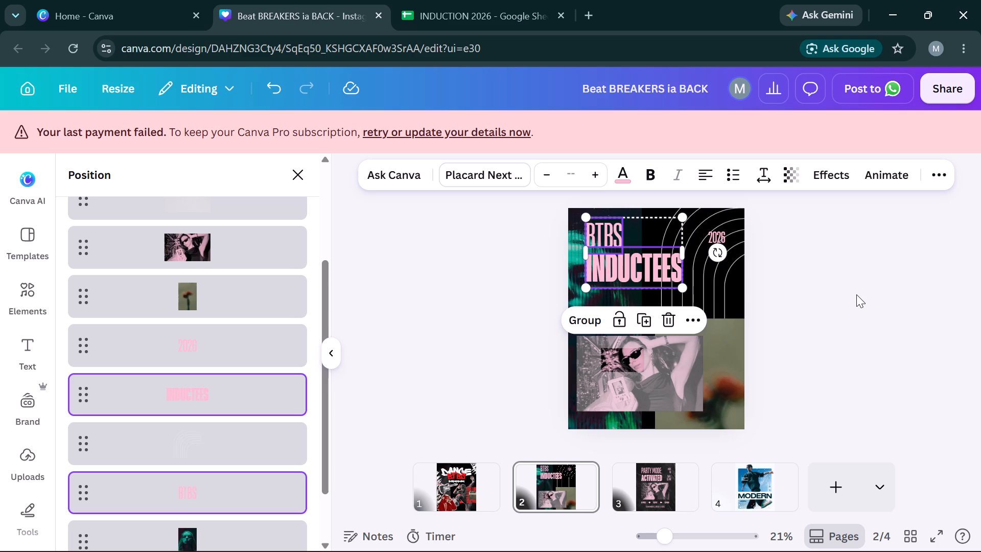
left_click(874, 308)
left_click(874, 308)
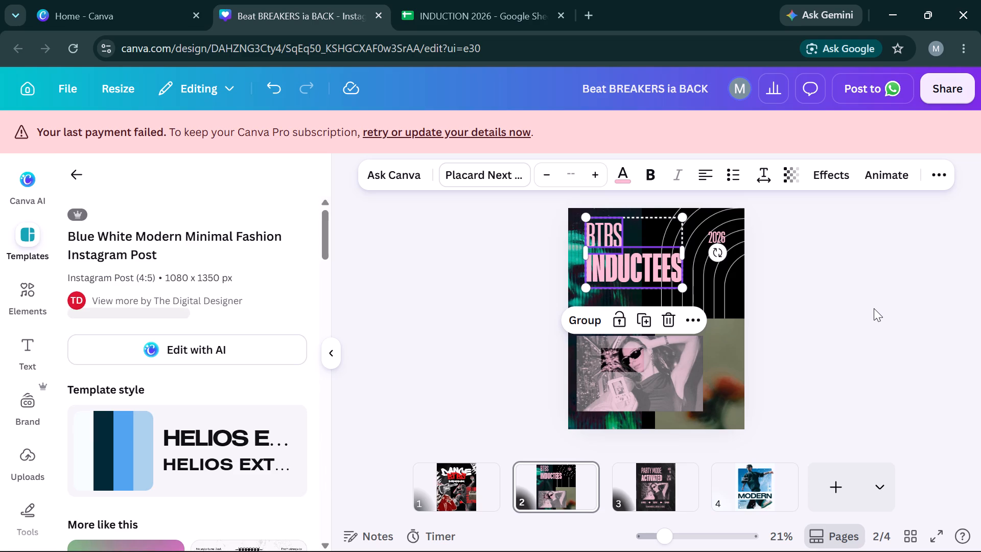
Delete the PARTY MODE: ACTIVATED and MODERN template pages.
left_click(674, 474)
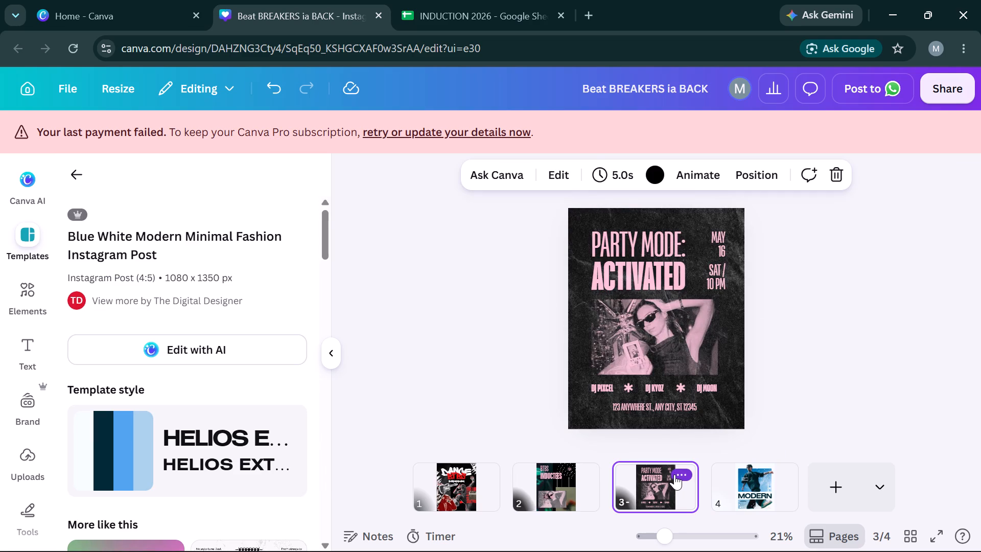
key("Delete")
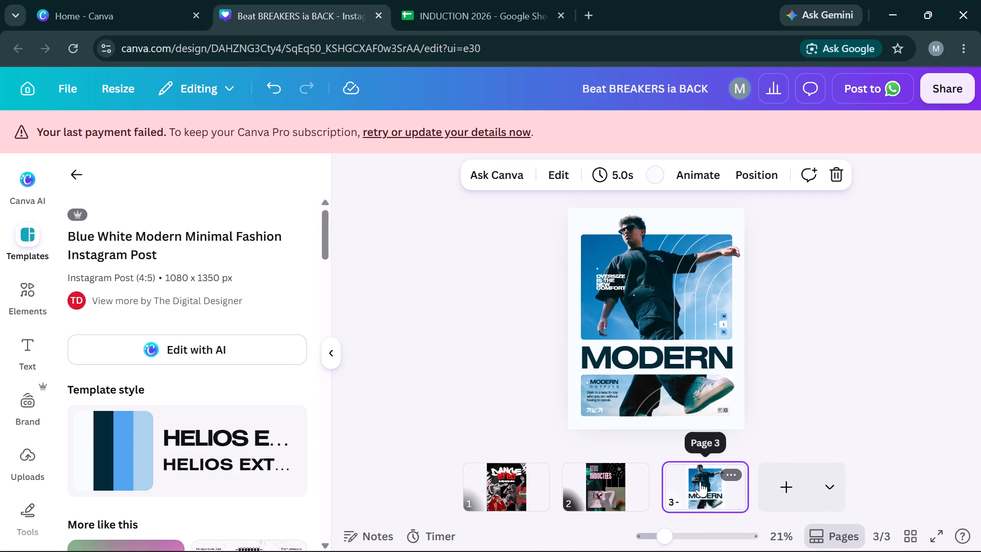
key("Delete")
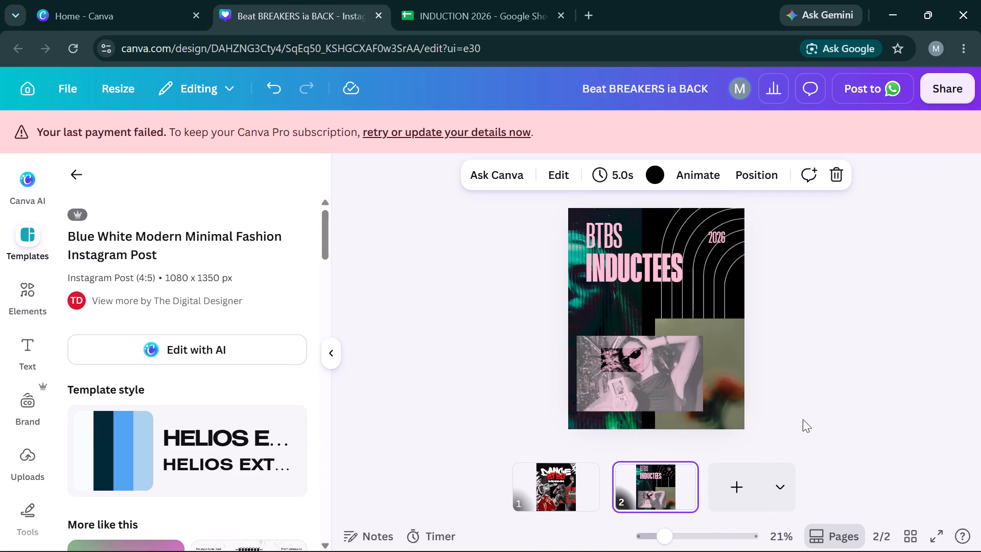
left_click(813, 415)
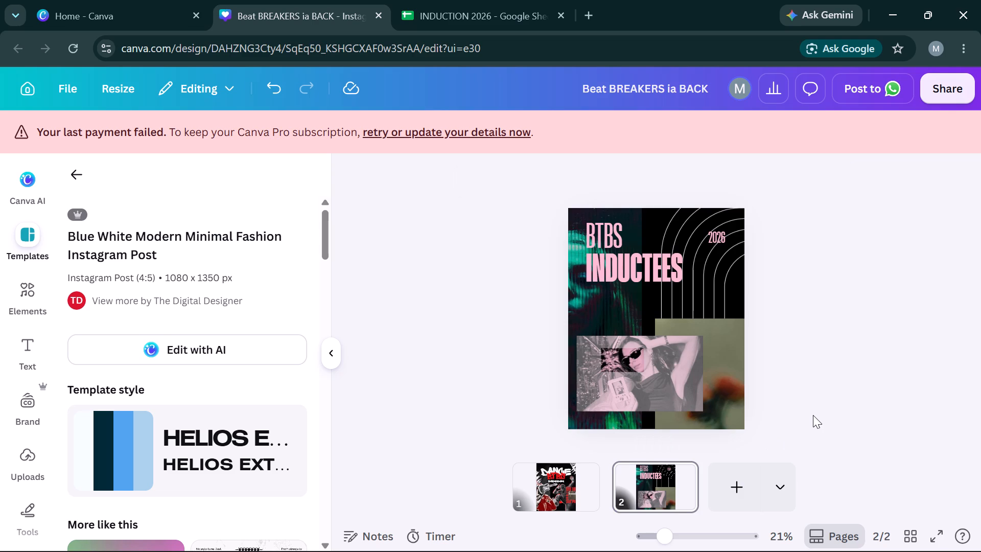
Compare the DANCE BTBS cover on page 1 with the INDUCTEES layout on page 2.
left_click(546, 511)
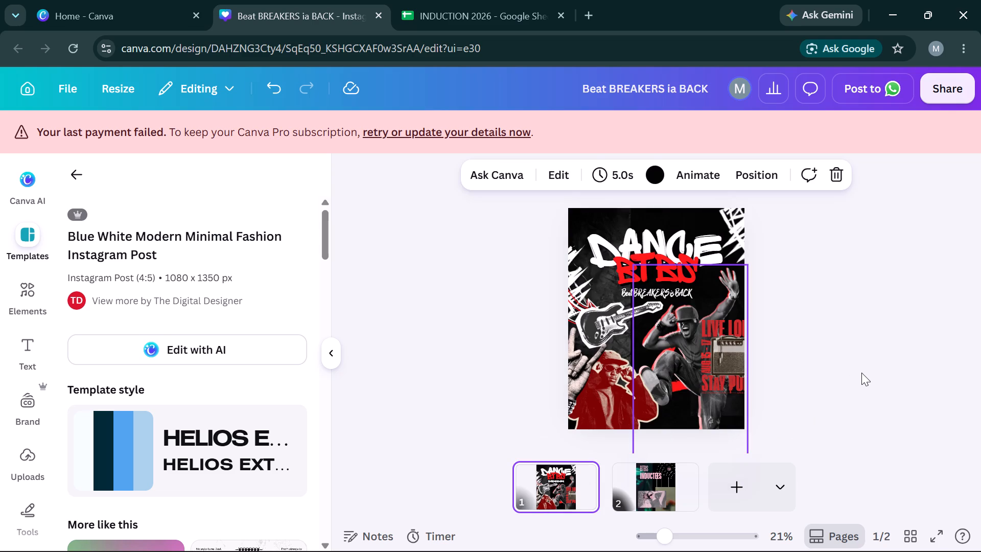
left_click(665, 477)
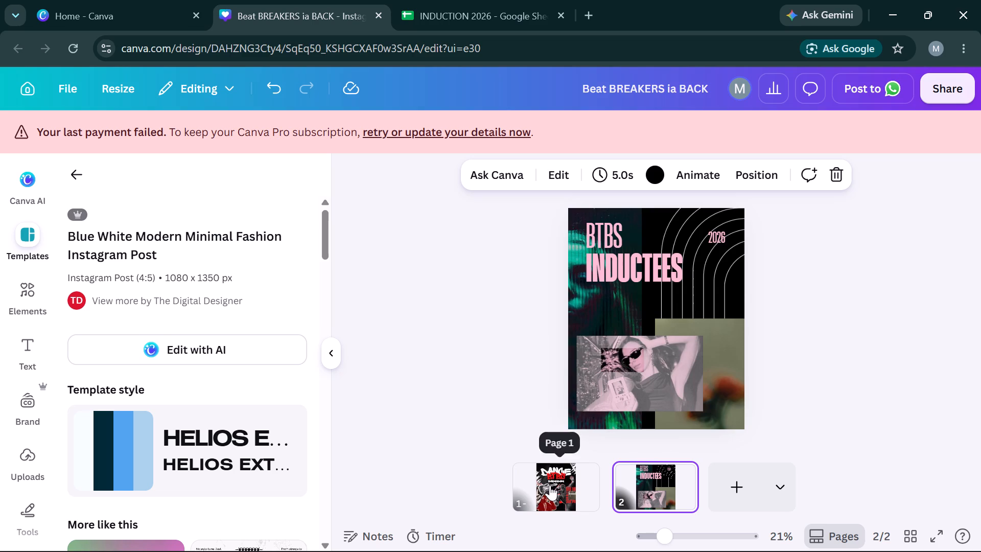
left_click(550, 485)
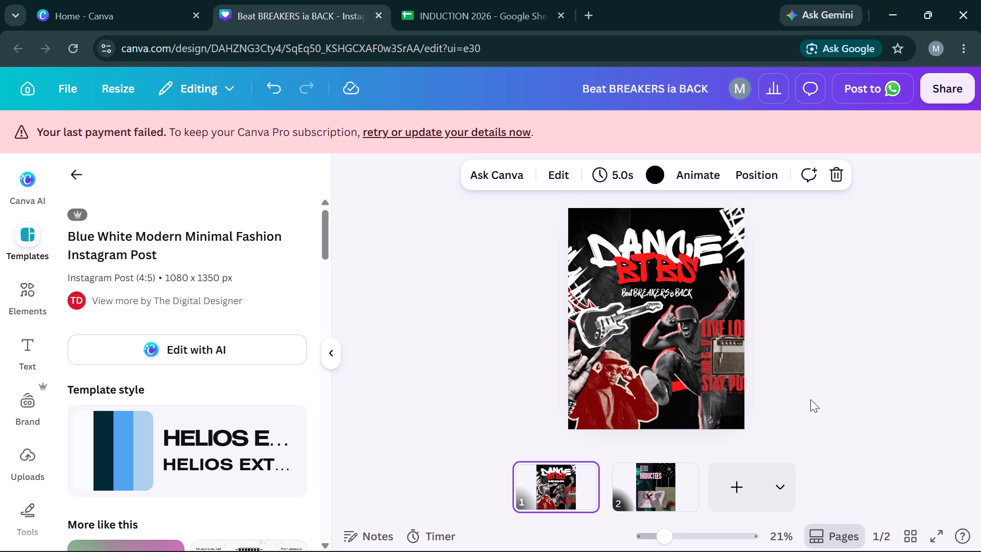
left_click(649, 490)
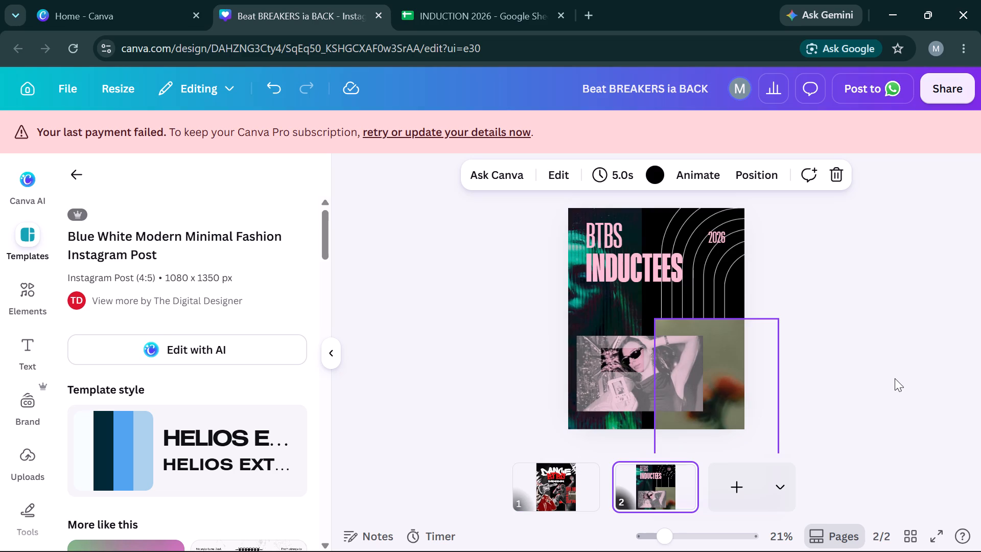
Copy the first inductee's registration number from the INDUCTION 2026 sheet and paste it as text onto page 2 of the Canva design.
left_click(540, 0)
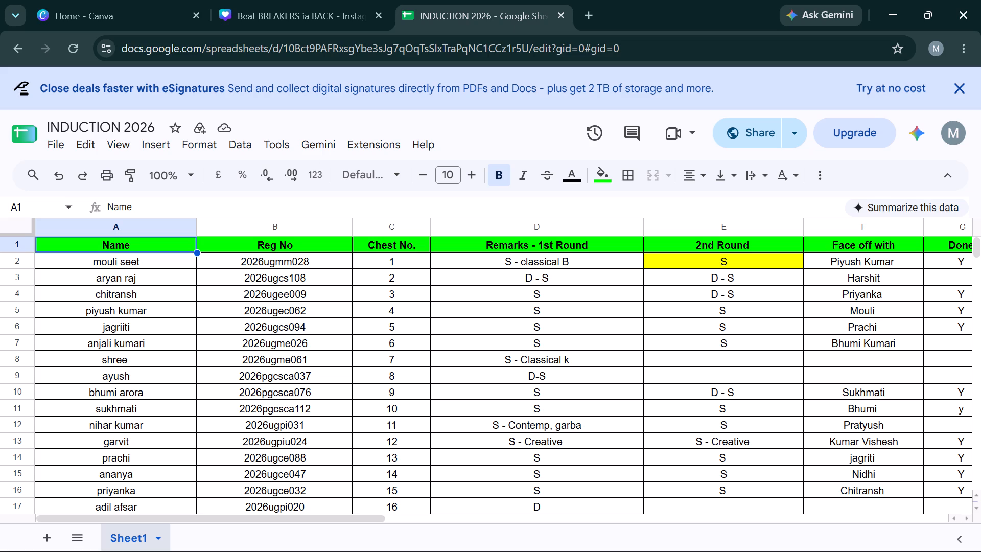
left_click(226, 260)
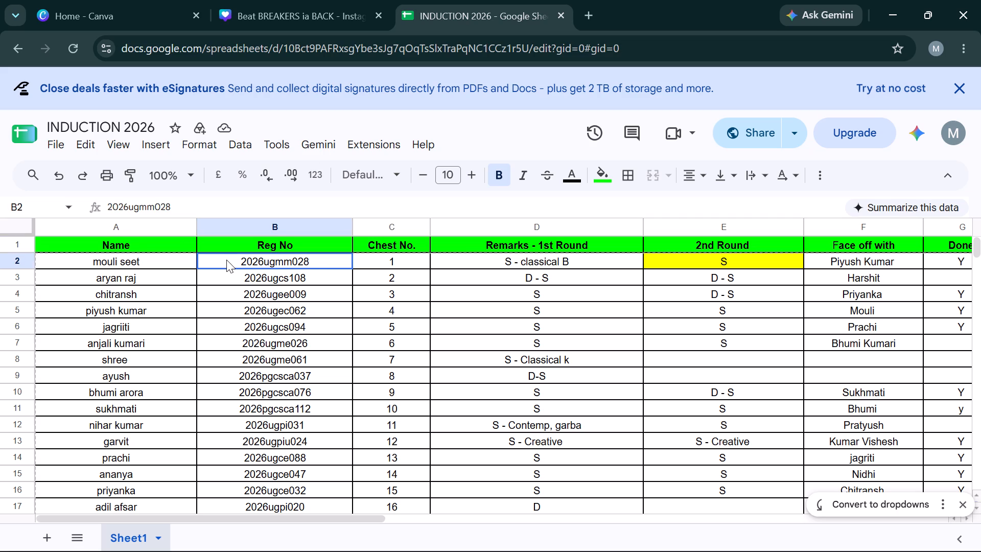
key("ctrl+c")
left_click(334, 0)
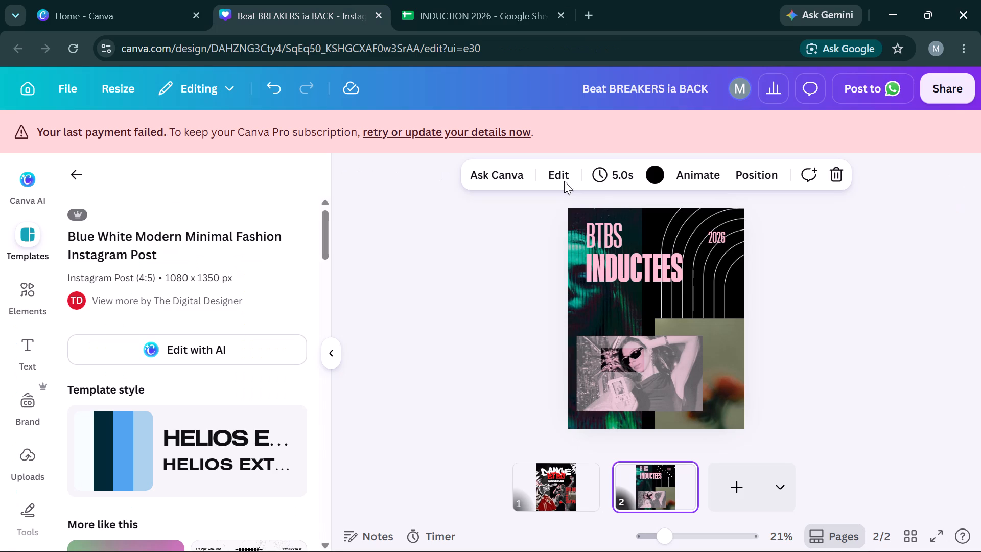
key("ctrl+v")
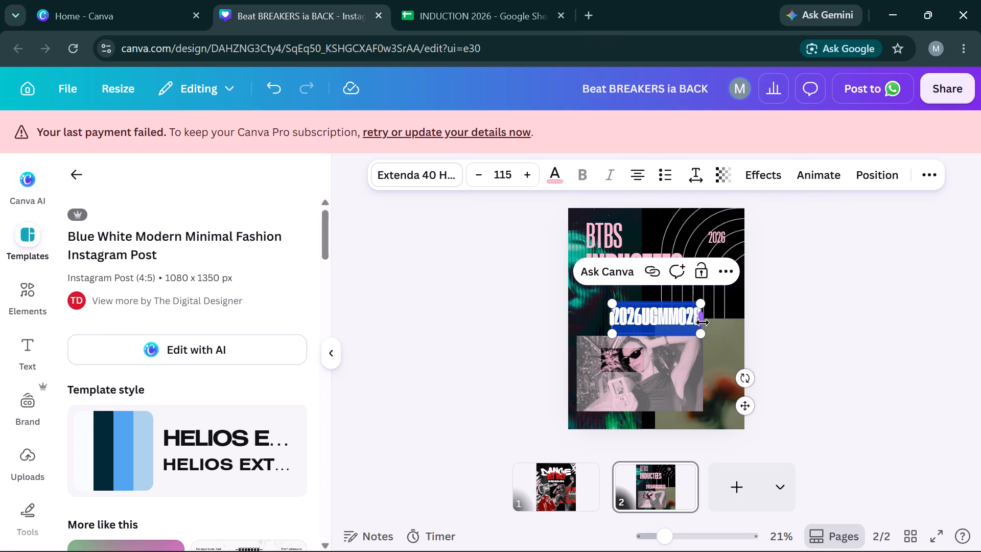
Shrink the registration number text to font size 59.6 and widen its text box slightly.
left_click_drag(615, 335, 620, 327)
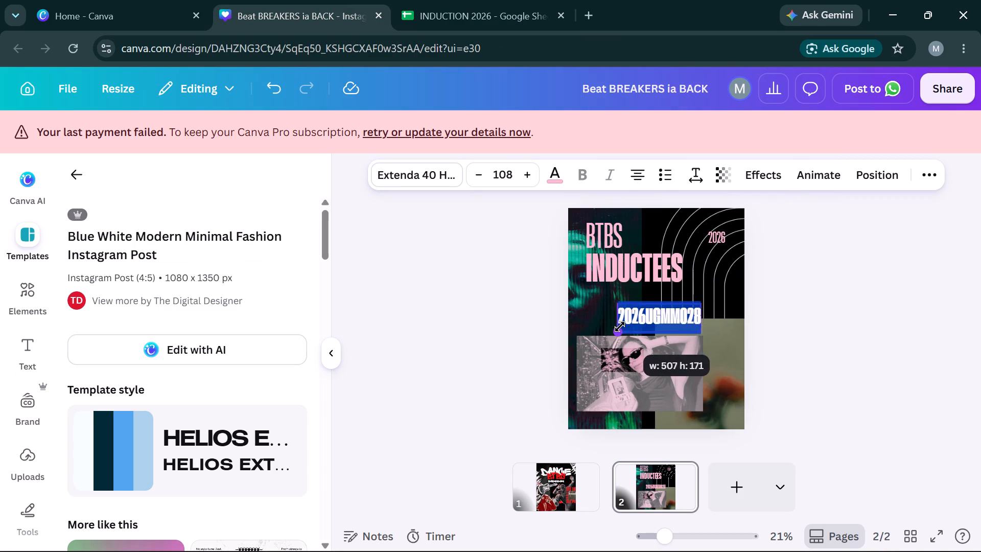
left_click_drag(620, 327, 650, 302)
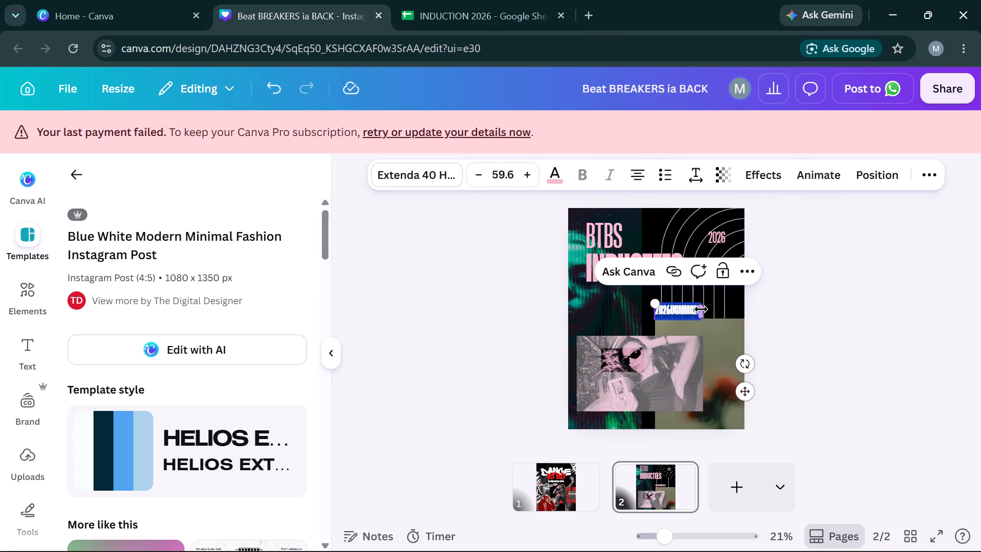
left_click_drag(701, 309, 716, 307)
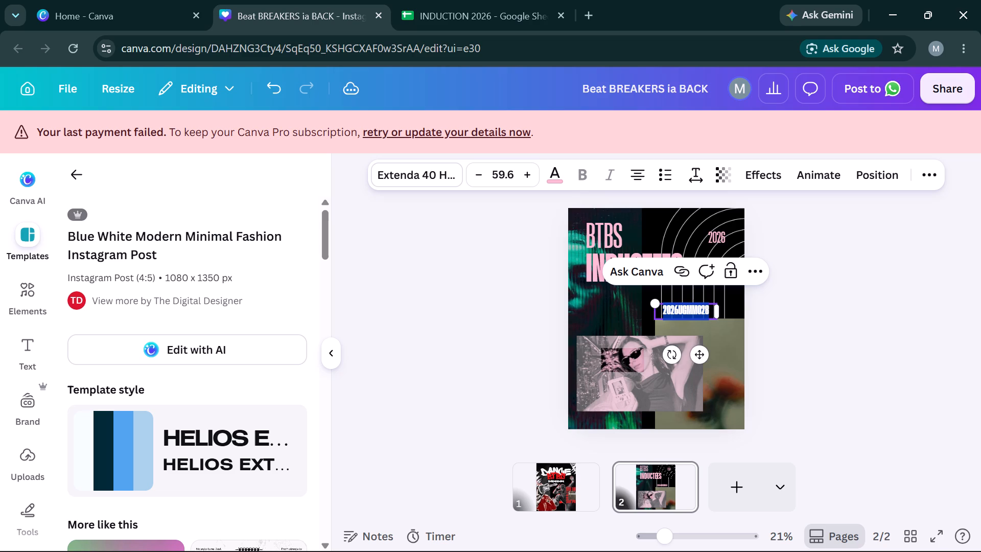
key("Up")
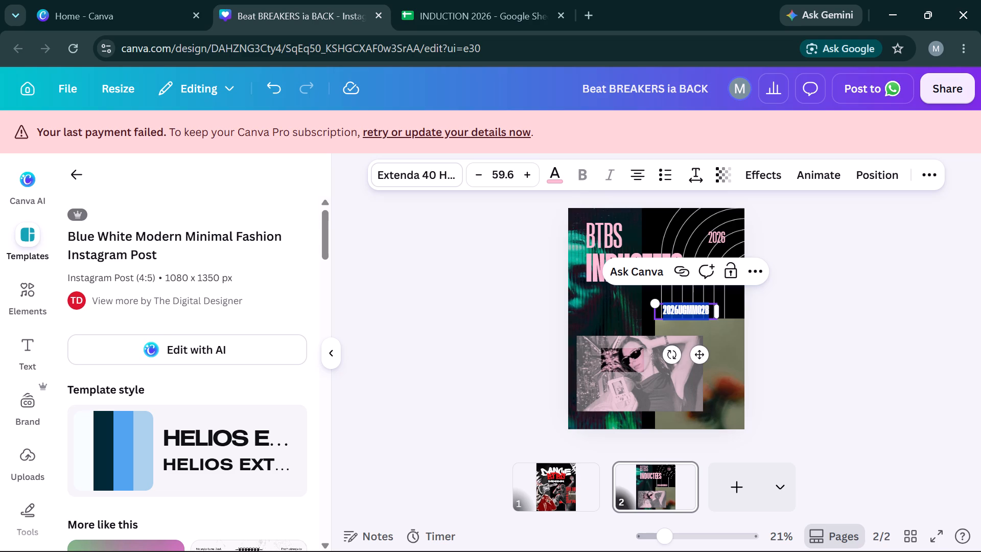
left_click(828, 361)
Move the registration number up and slightly right, placing it just below the end of the INDUCTEES title.
left_click(696, 306)
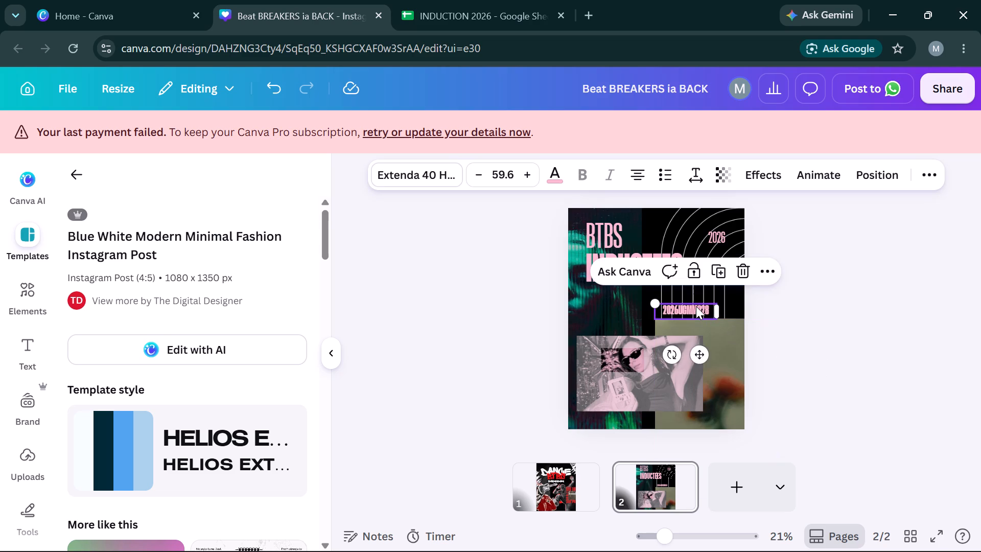
key("Up")
key("Up")
key("Up")
key("Up")
key("Up")
key("Up")
key("Up")
key("Up")
key("Up")
key("Up")
key("Up")
key("Up")
key("Up")
key("Up")
key("Up")
key("Up")
key("Up")
key("Up")
key("Up")
key("Up")
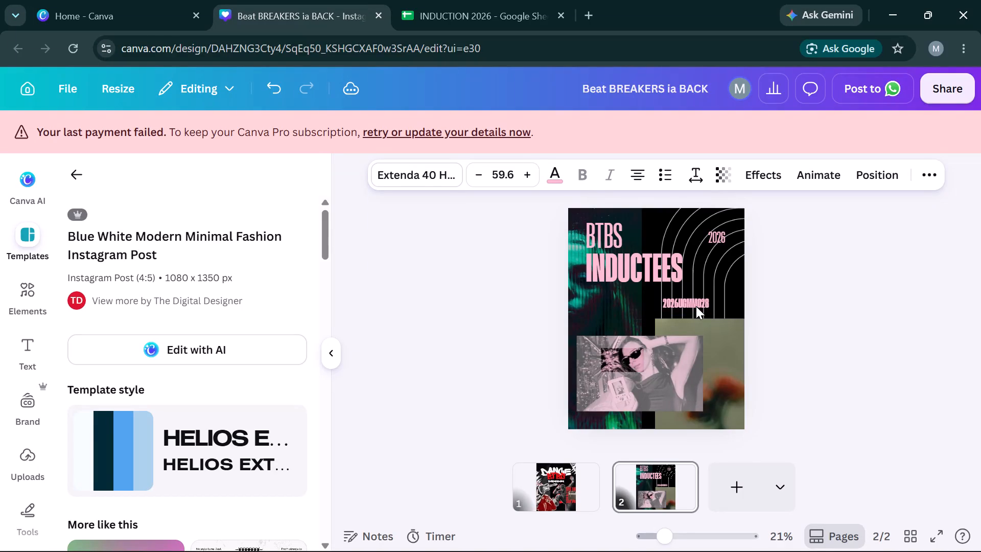
key("Right")
key("Right")
key("Right")
key("Right")
key("Right")
key("Right")
key("Right")
key("Right")
key("Right")
key("Right")
key("Right")
key("Right")
key("Right")
key("Right")
key("Right")
key("Right")
key("Right")
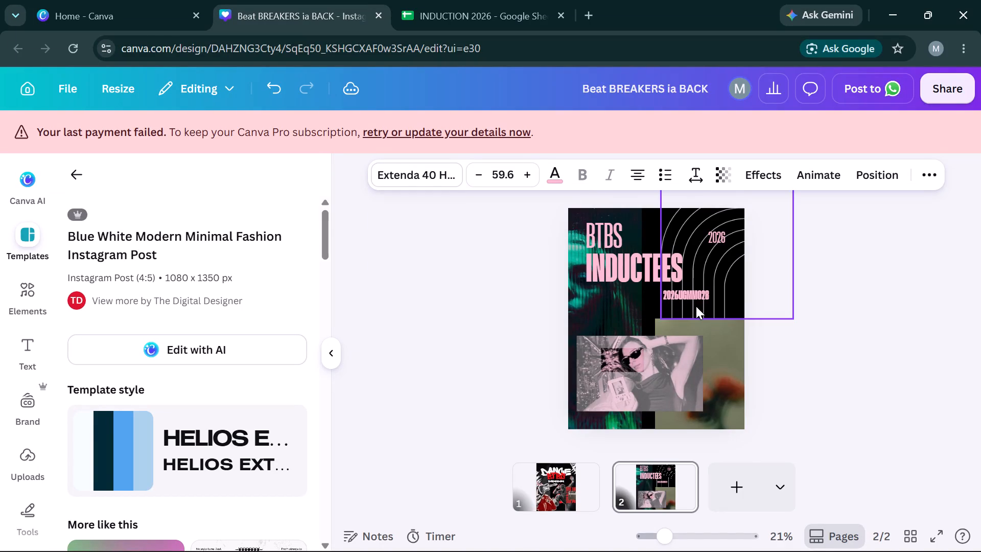
key("Right")
key("Up")
key("Up")
key("Up")
key("Up")
key("Up")
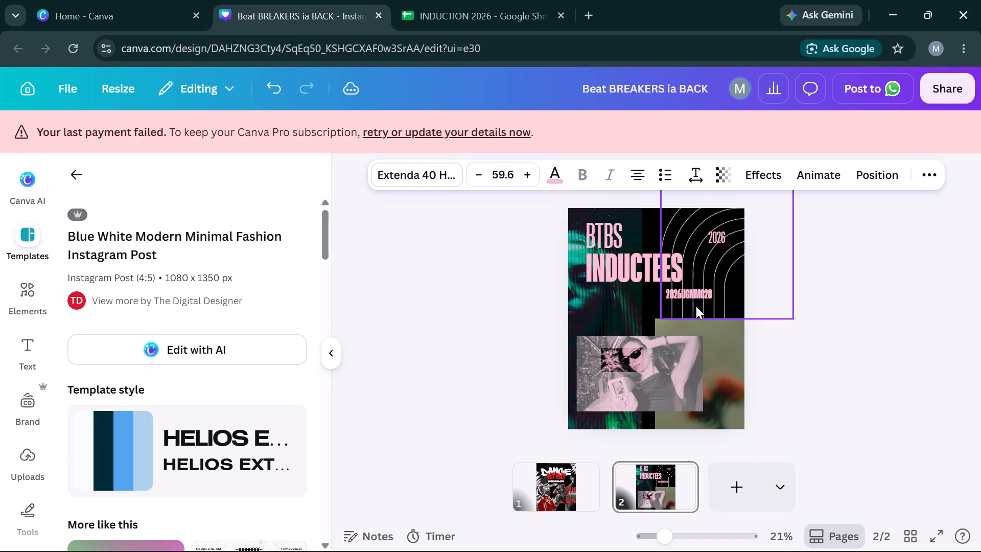
key("Up")
key("Up")
key("Up")
key("Right")
key("Right")
key("Right")
key("Right")
key("Right")
key("Right")
key("Right")
key("Right")
key("Right")
key("Right")
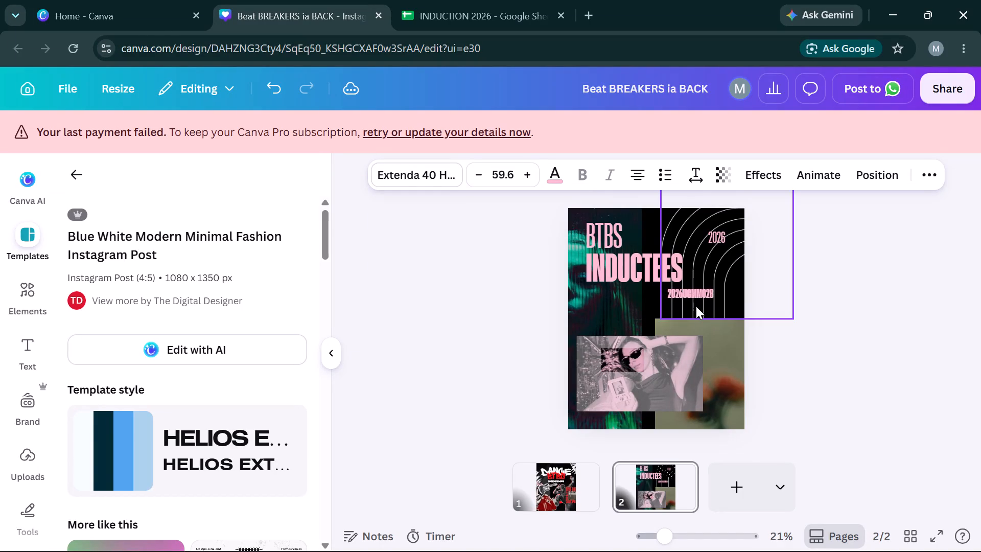
key("Right")
key("Right")
key("Up")
key("Up")
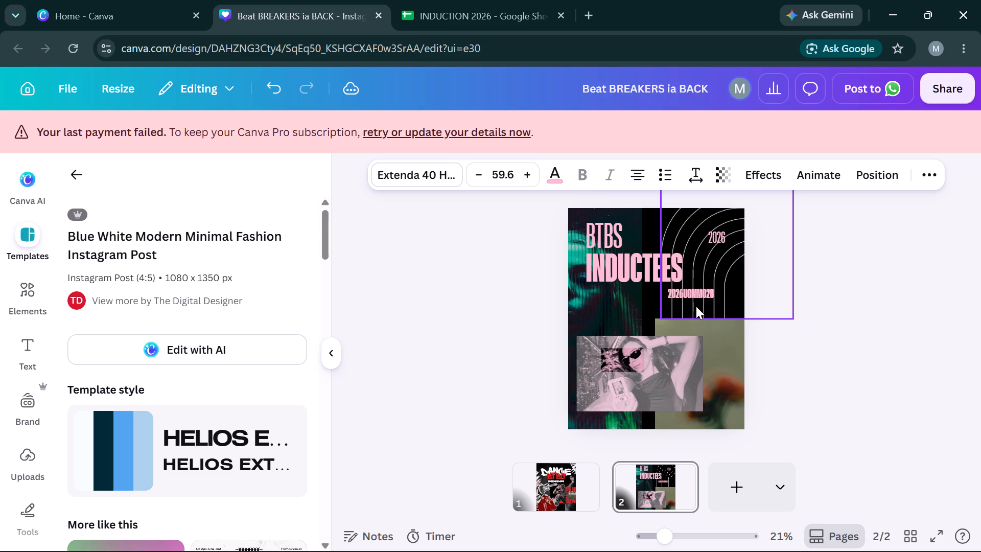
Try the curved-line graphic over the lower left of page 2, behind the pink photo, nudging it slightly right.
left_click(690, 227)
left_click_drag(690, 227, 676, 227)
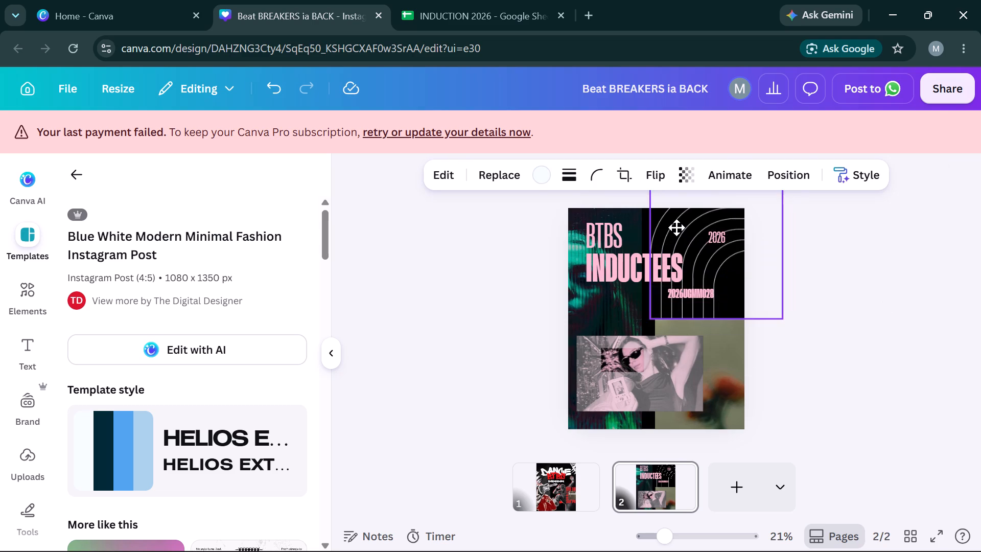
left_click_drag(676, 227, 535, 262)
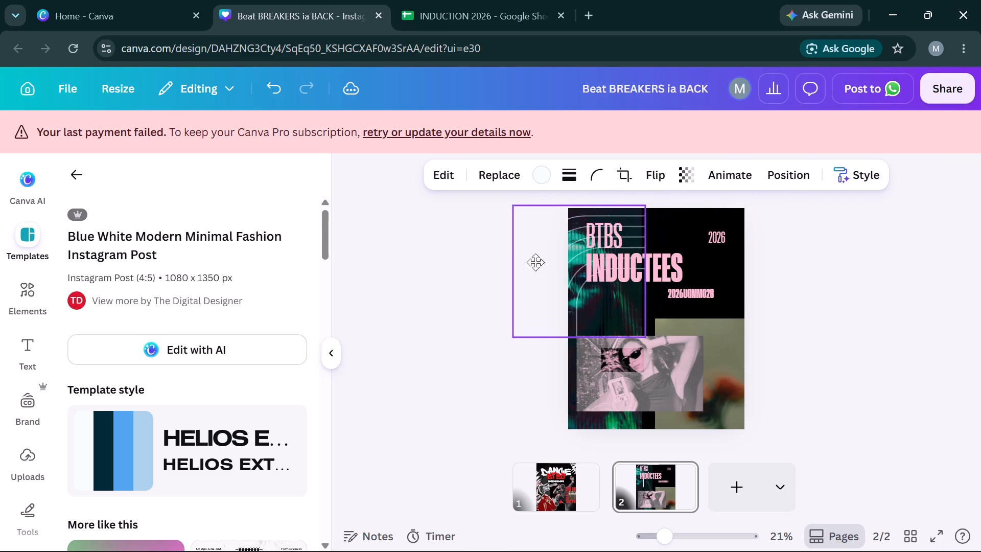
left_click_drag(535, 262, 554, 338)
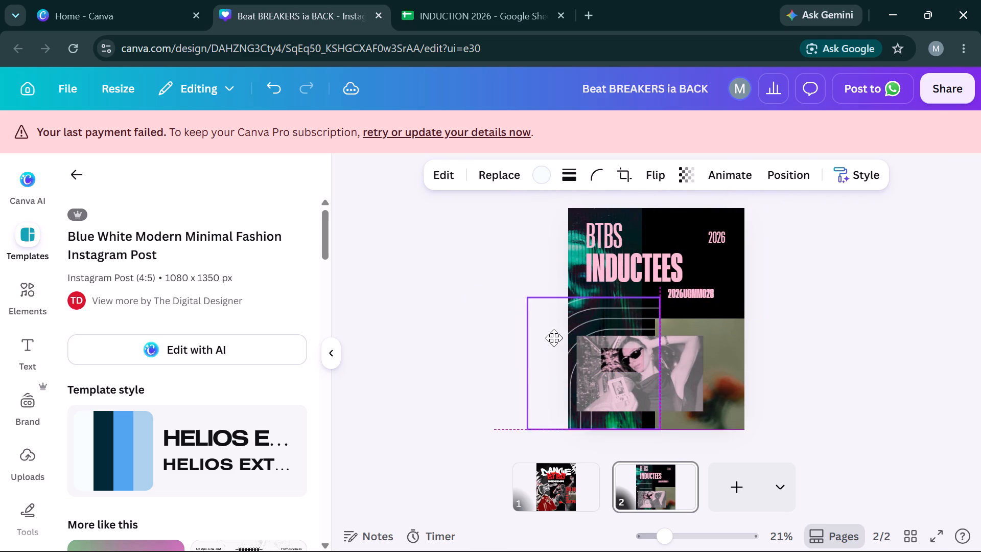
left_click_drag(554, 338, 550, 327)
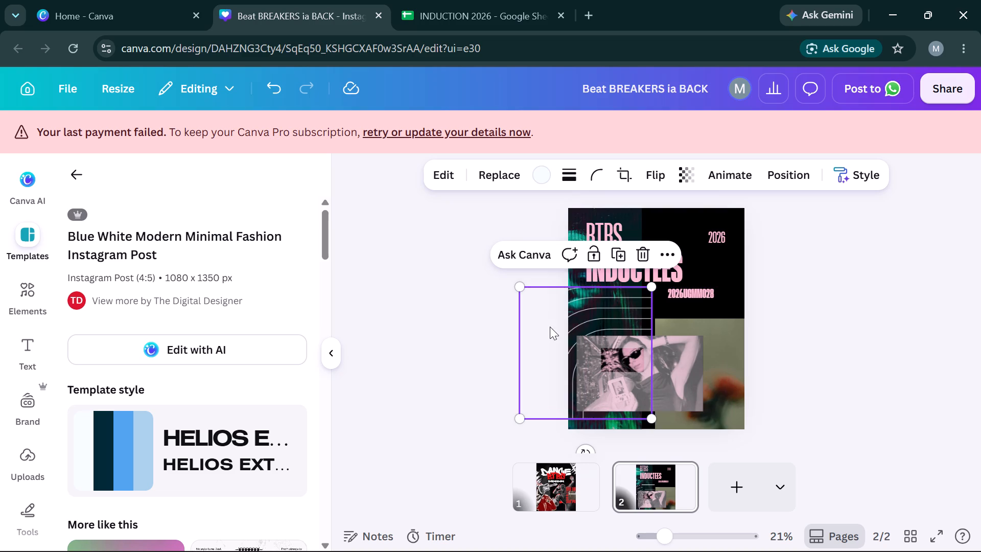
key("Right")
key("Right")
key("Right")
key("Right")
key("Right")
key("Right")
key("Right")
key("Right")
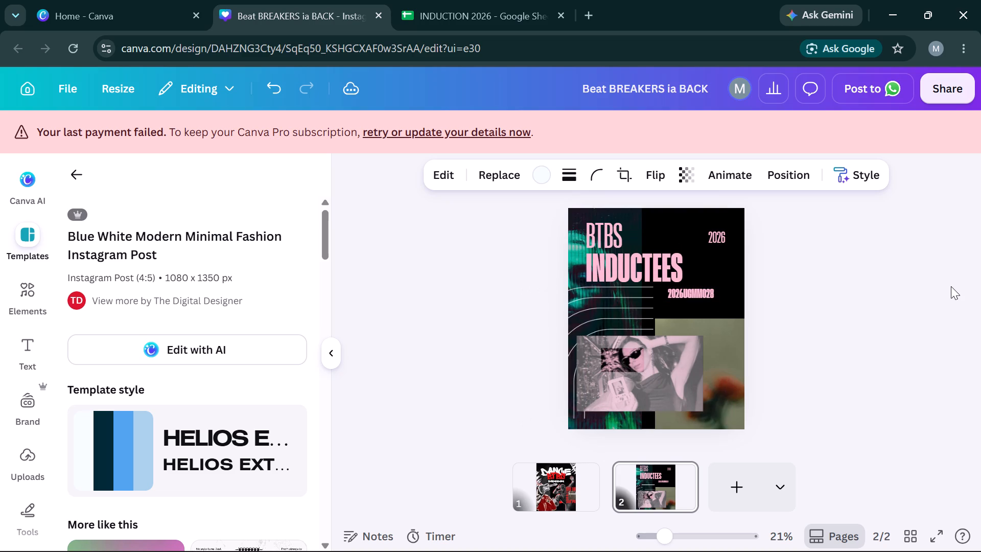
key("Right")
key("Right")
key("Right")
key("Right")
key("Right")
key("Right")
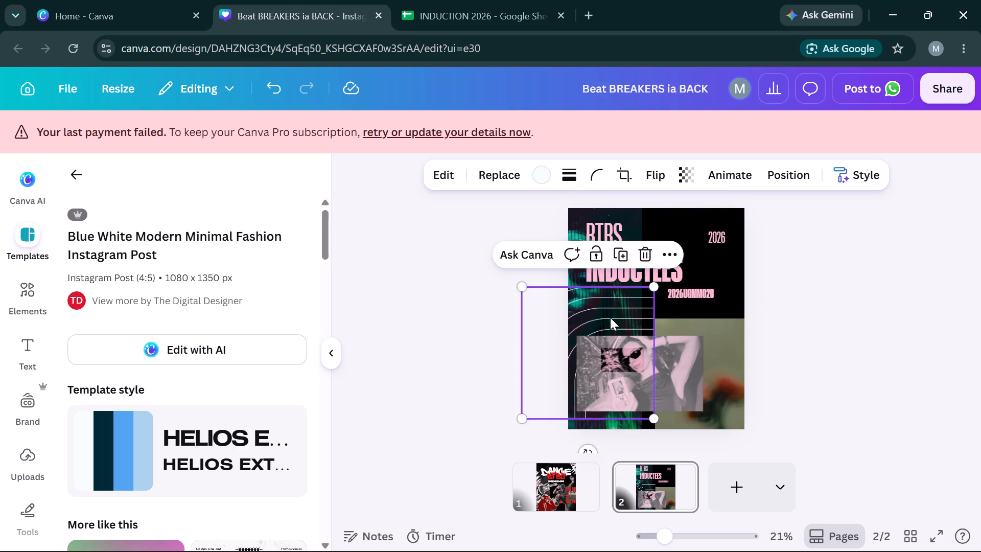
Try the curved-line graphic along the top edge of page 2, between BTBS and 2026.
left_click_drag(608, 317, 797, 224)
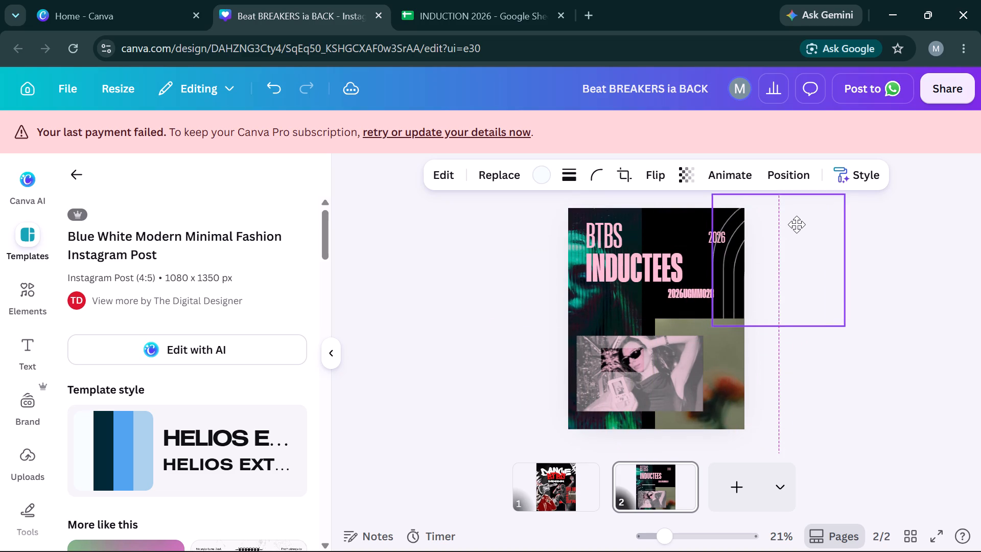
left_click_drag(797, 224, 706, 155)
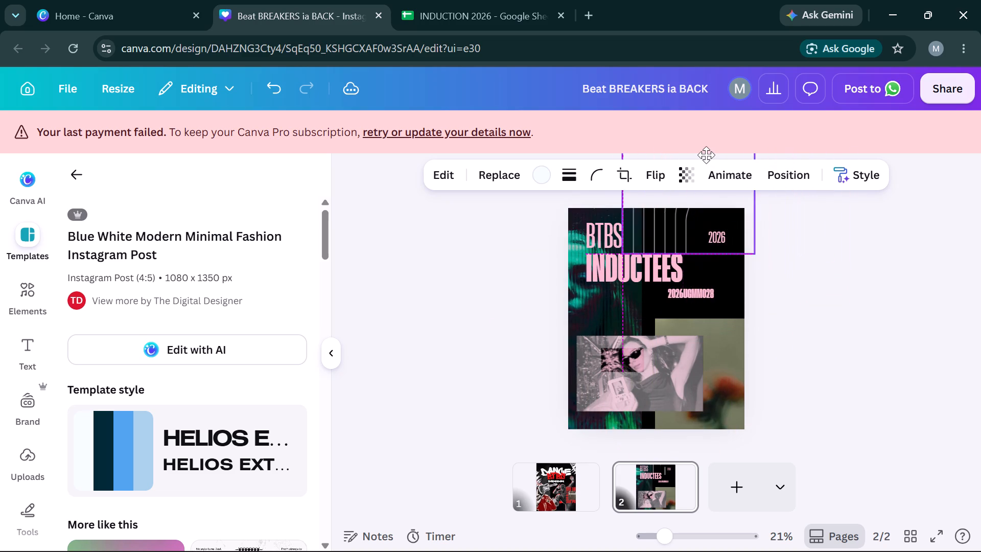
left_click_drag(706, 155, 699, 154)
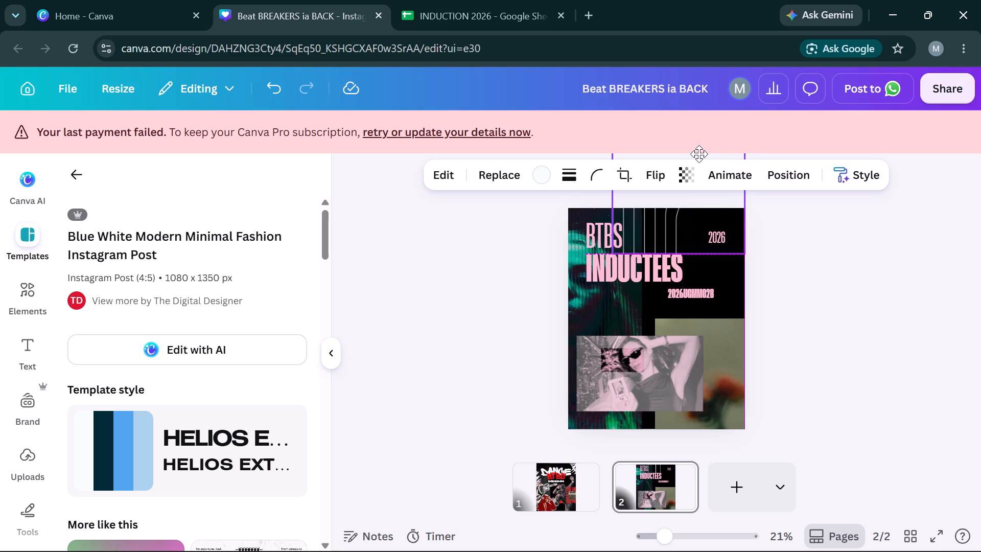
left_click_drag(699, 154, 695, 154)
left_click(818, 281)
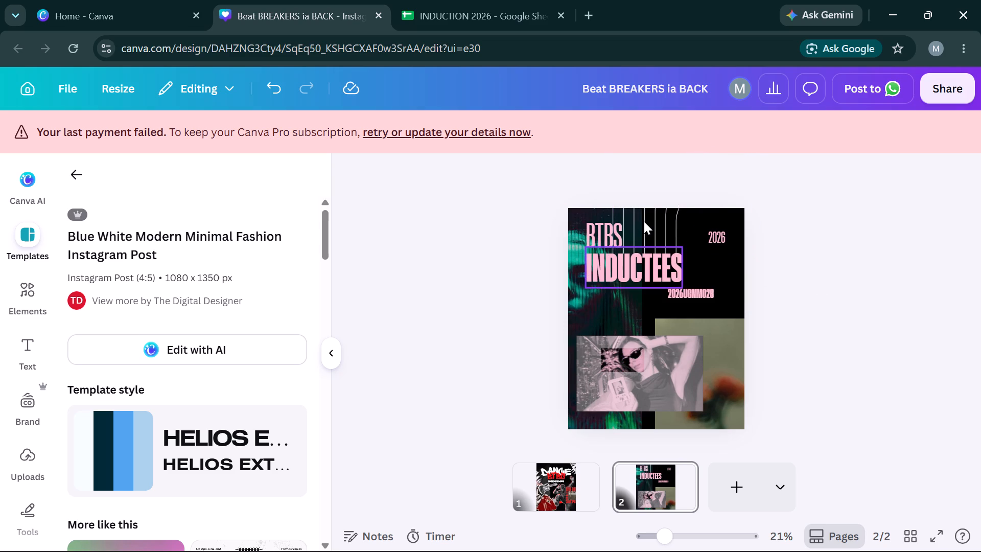
Place the curved-line graphic mostly off page 2's right edge, above the green photo and clear of the registration number.
left_click_drag(644, 221, 699, 286)
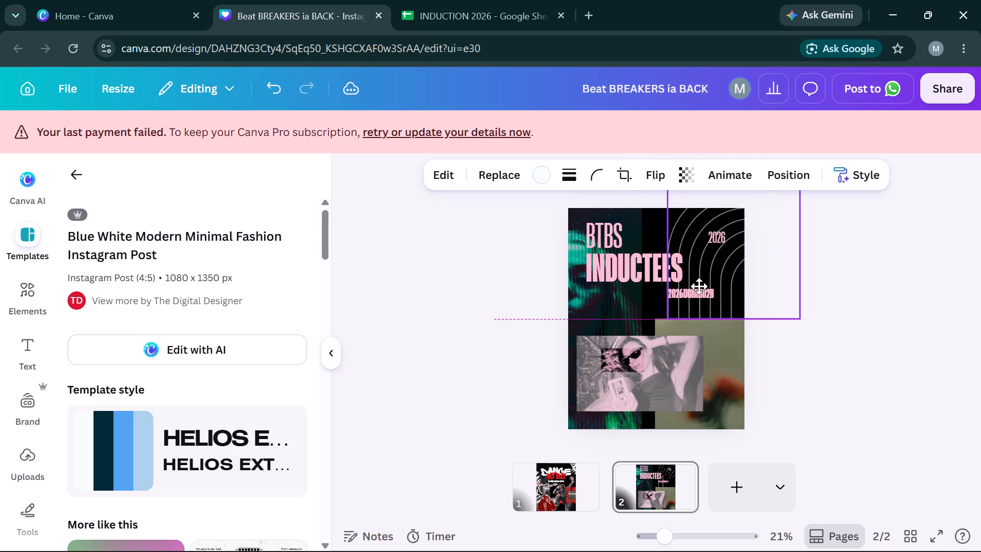
left_click_drag(699, 286, 738, 287)
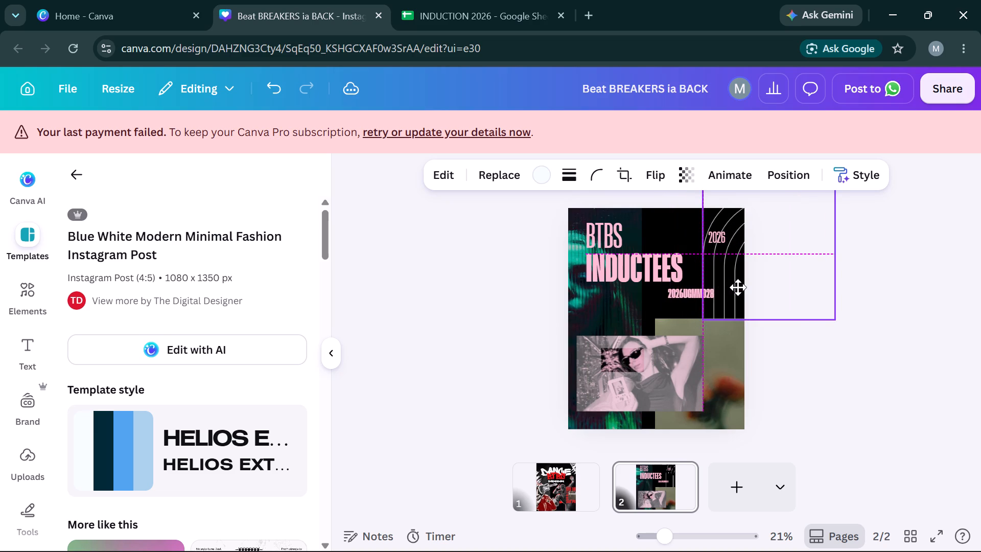
left_click_drag(738, 287, 748, 287)
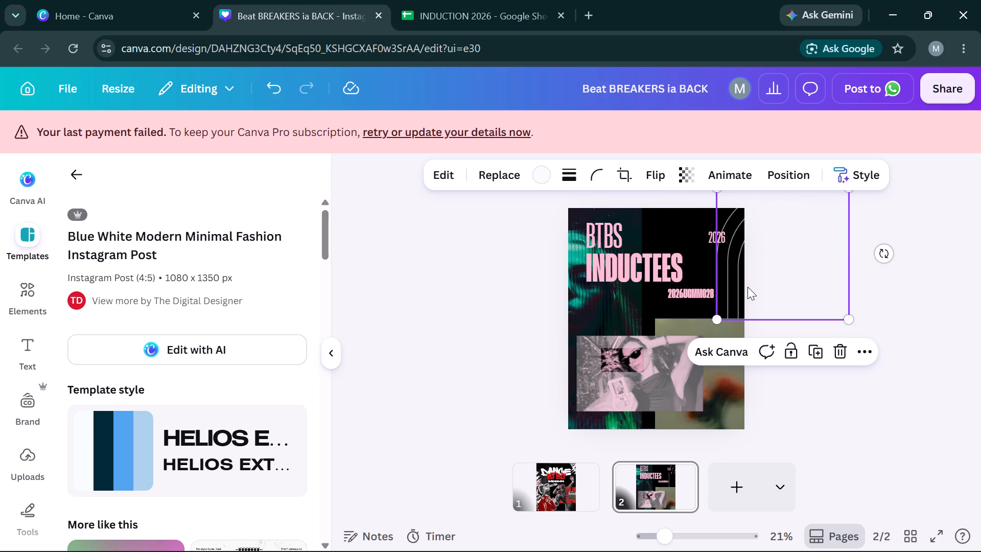
left_click(901, 413)
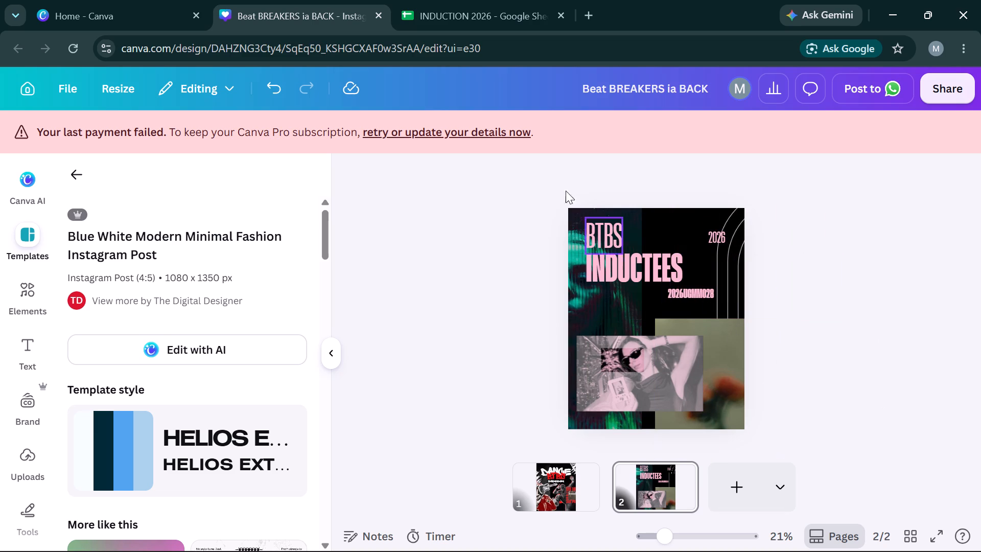
Duplicate the registration number text and place the copy under the start of INDUCTEES, level with the original.
left_click(486, 0)
left_click(305, 2)
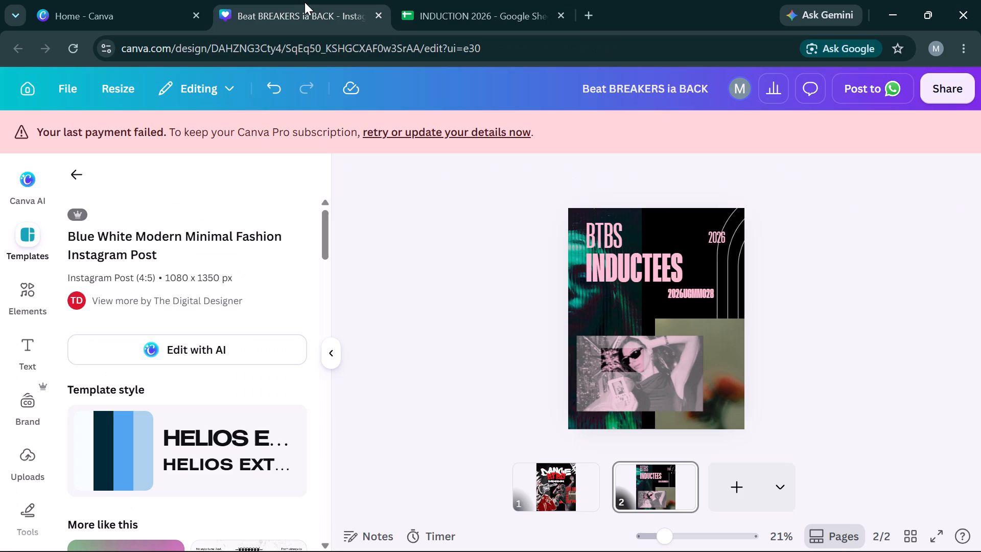
left_click(683, 290)
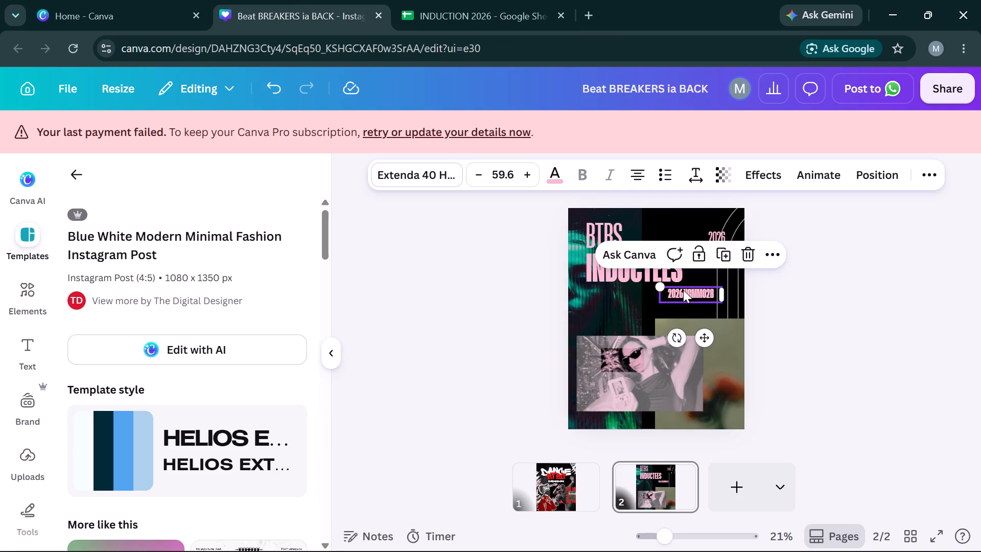
key("ctrl+c")
key("ctrl+v")
key("Up")
key("Up")
key("Up")
key("Up")
key("Up")
key("Up")
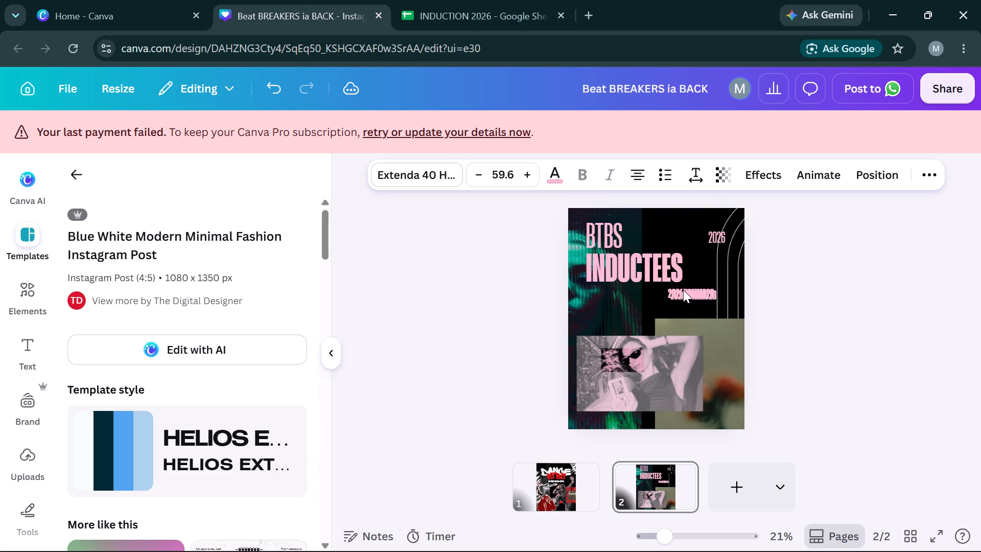
key("Up")
key("Up")
key("Up")
key("Up")
key("Up")
key("Up")
key("Up")
key("Up")
key("Up")
left_click_drag(705, 336, 624, 335)
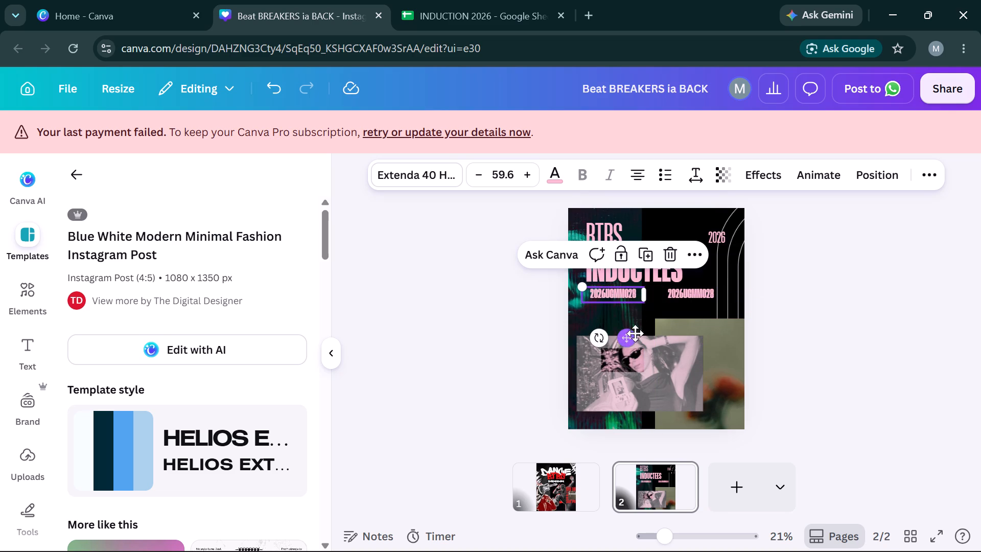
left_click(834, 312)
Replace the duplicated text under the start of INDUCTEES with the first inductee's name copied from the INDUCTION 2026 sheet.
left_click(429, 4)
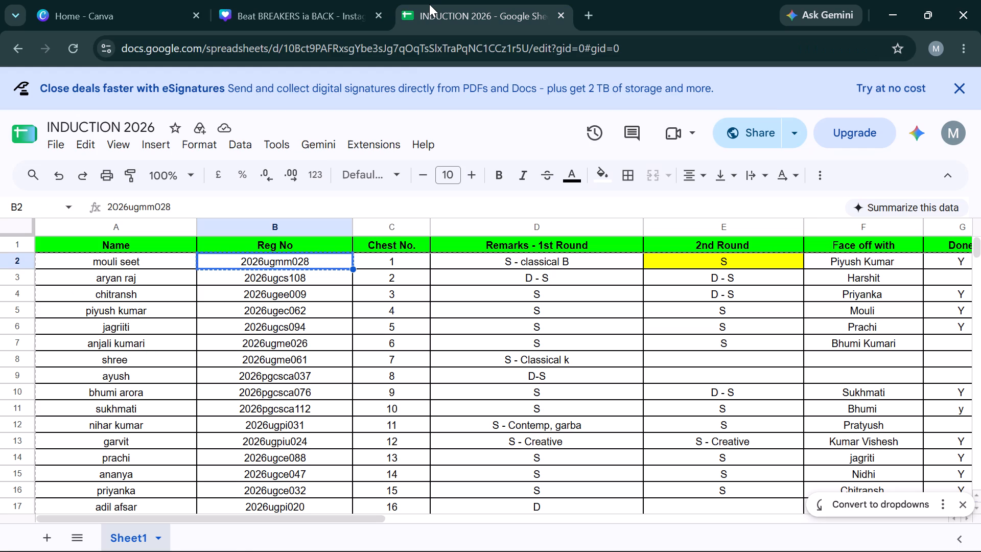
left_click(153, 259)
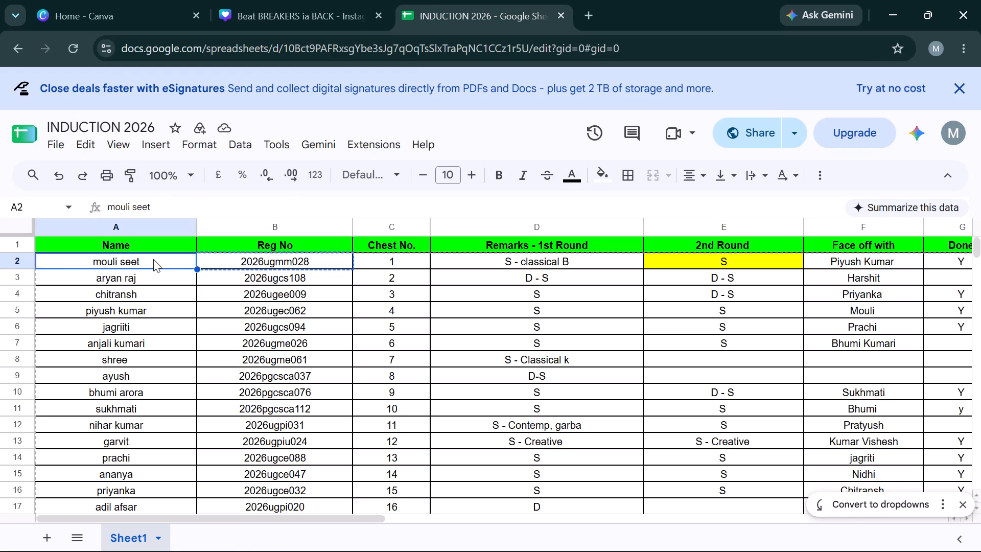
key("ctrl+c")
left_click(279, 0)
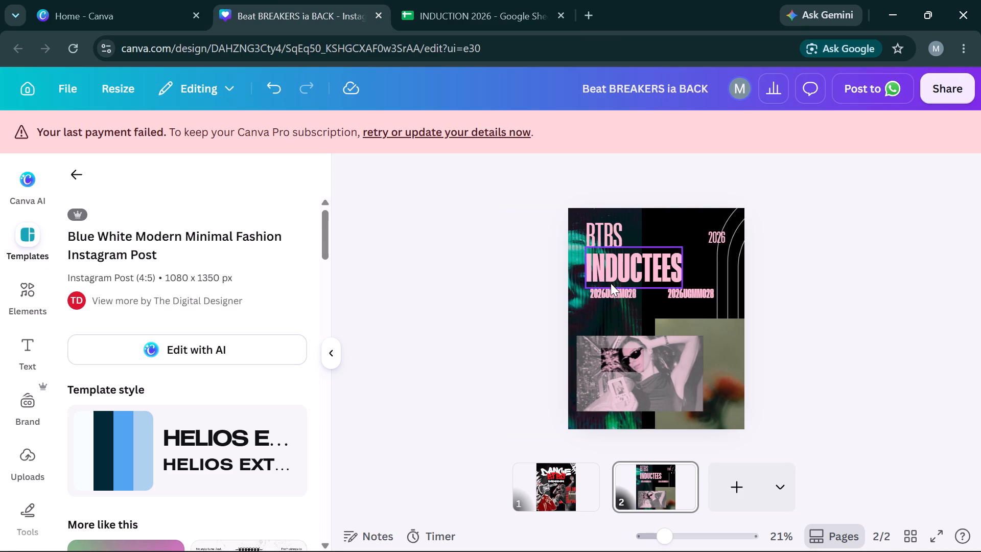
left_click(611, 291)
key("Return")
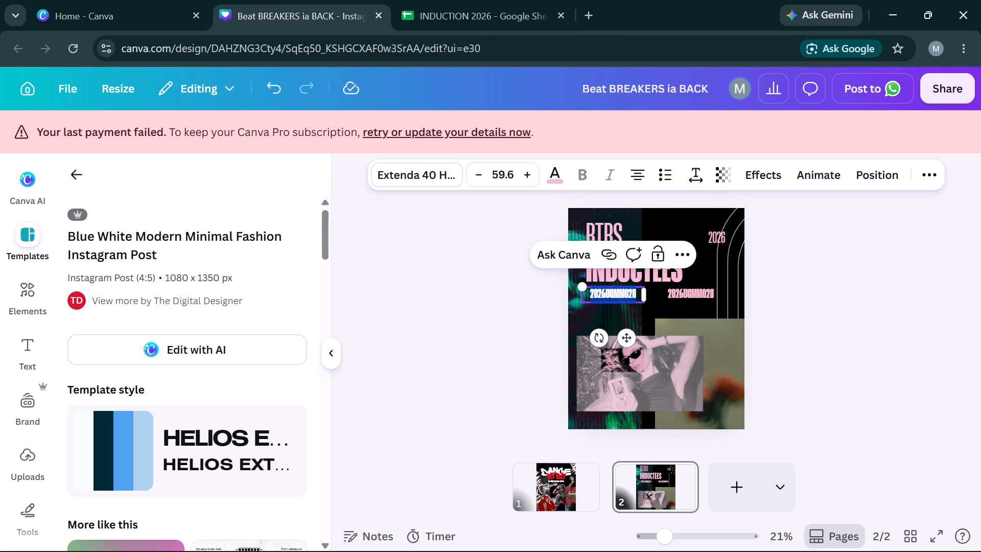
key("ctrl+v")
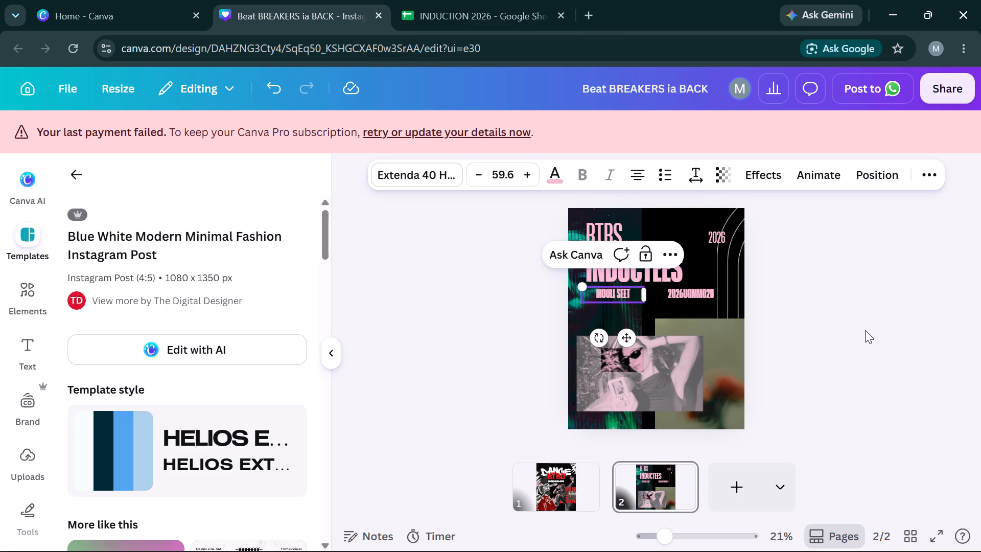
left_click(865, 330)
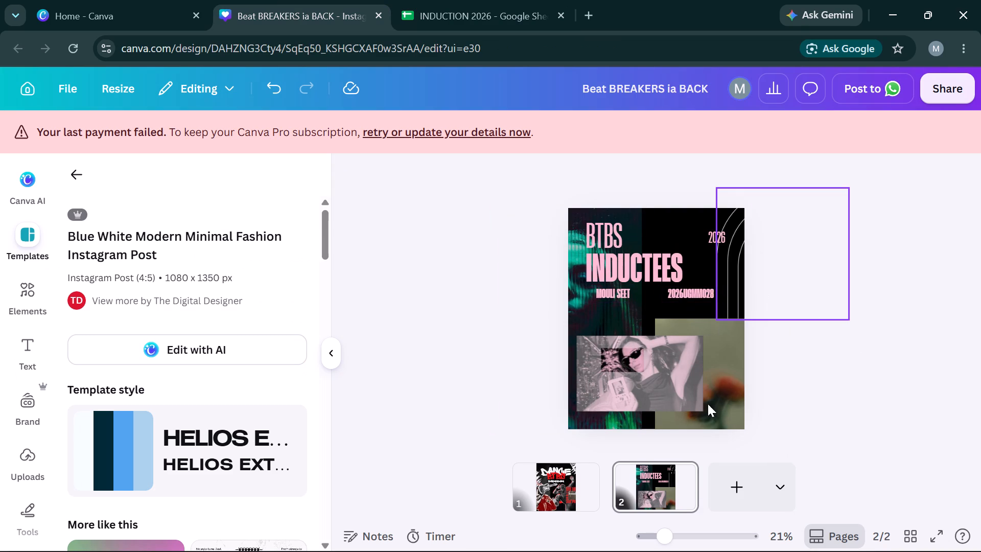
Duplicate page 2.
left_click(687, 476)
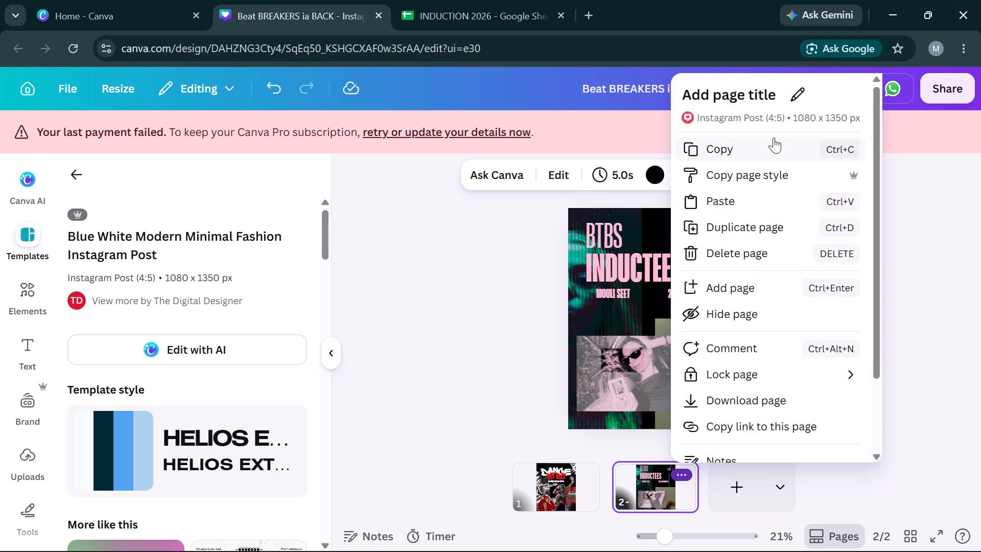
left_click(731, 218)
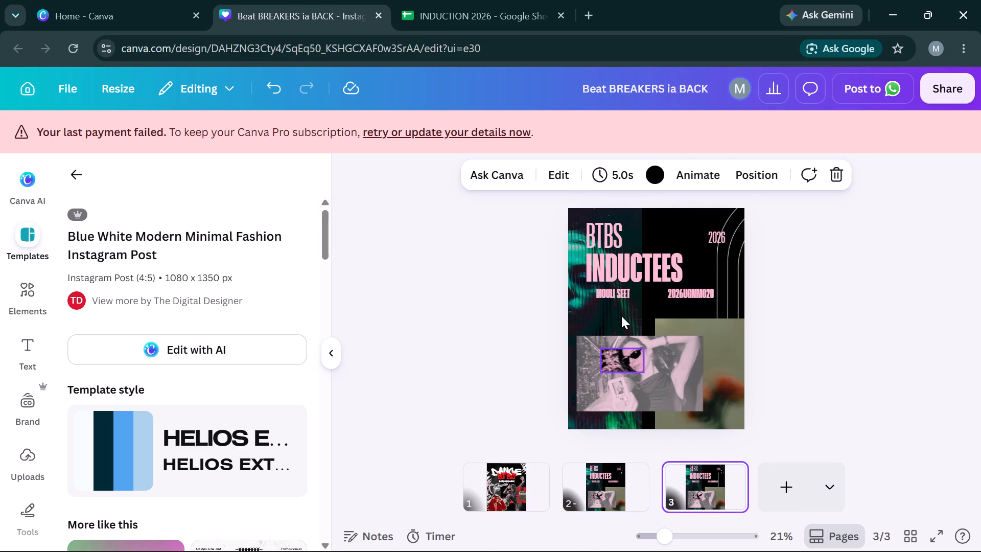
Duplicate the inductee's name text on page 3 and place the copy directly beneath the original, left-aligned with it.
left_click(620, 298)
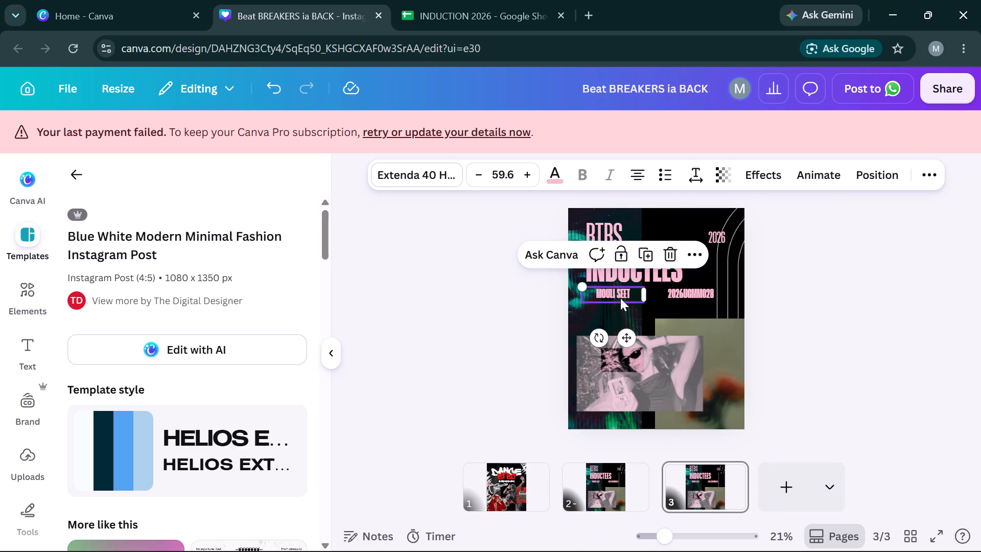
key("ctrl+c")
key("ctrl+v")
key("Left")
key("Left")
key("Left")
key("Left")
key("Left")
key("Left")
key("Left")
key("Left")
key("Left")
key("Left")
key("Left")
key("Left")
key("Left")
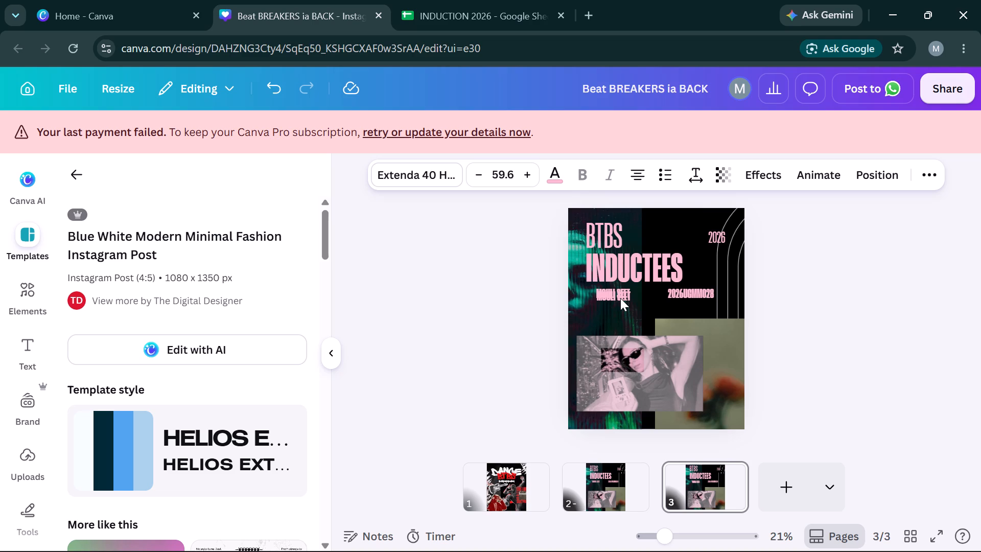
key("Left")
key("Left")
key("Left")
key("Left")
key("Left")
key("Left")
key("Left")
key("Left")
key("Down")
key("Right")
key("Right")
key("Right")
key("Right")
key("Right")
key("Down")
key("Down")
key("Down")
key("Down")
key("Down")
key("Down")
key("Down")
key("Down")
key("Down")
key("Down")
key("Down")
key("Down")
key("Down")
key("Down")
key("Down")
key("Down")
key("Down")
key("Down")
key("Down")
key("Down")
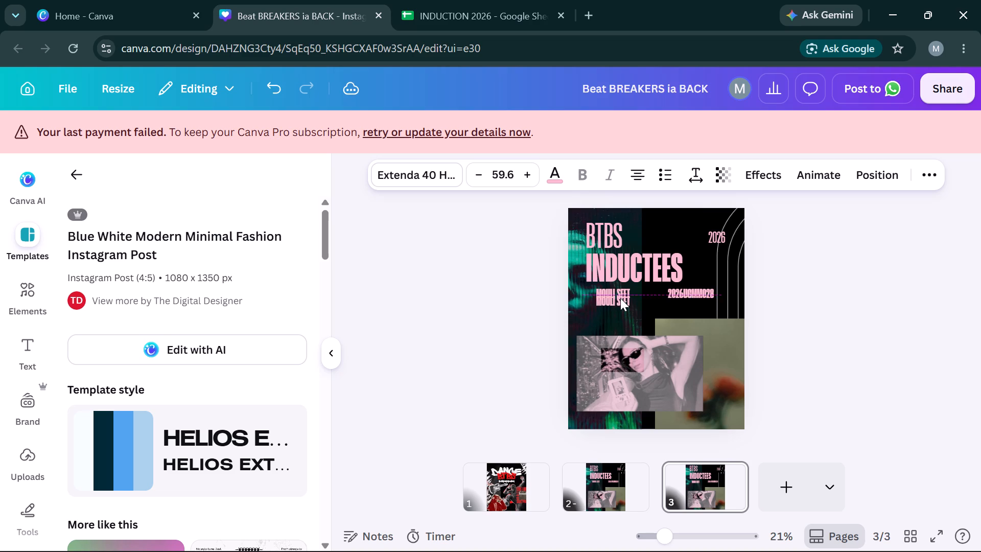
key("Down")
key("Down")
key("Down")
key("Down")
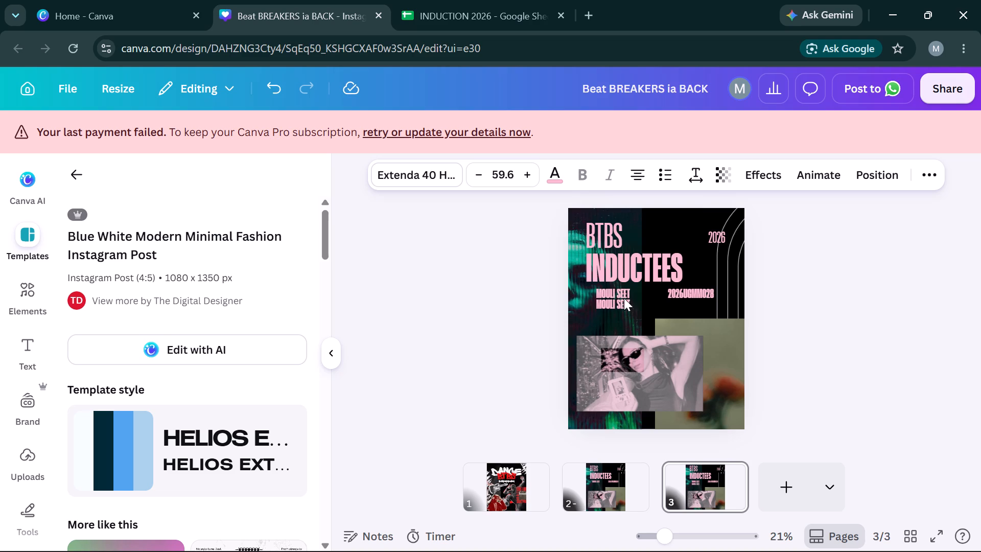
Duplicate the inductee's ID text on page 3 and place the copy directly beneath the original, aligned with it and level with the second name.
left_click(693, 294)
key("ctrl+c")
key("ctrl+v")
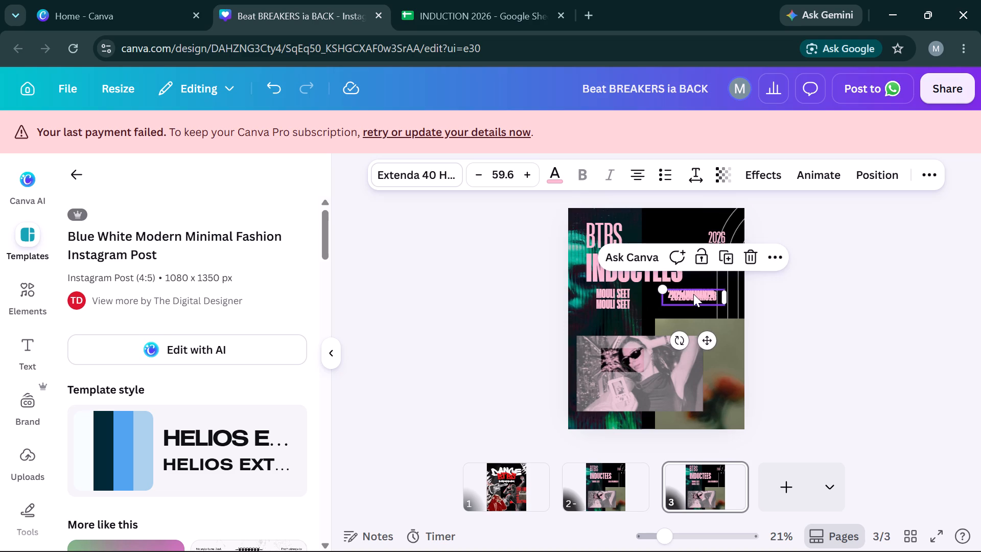
key("Left")
key("Left")
key("Left")
key("Left")
key("Left")
key("Left")
key("Left")
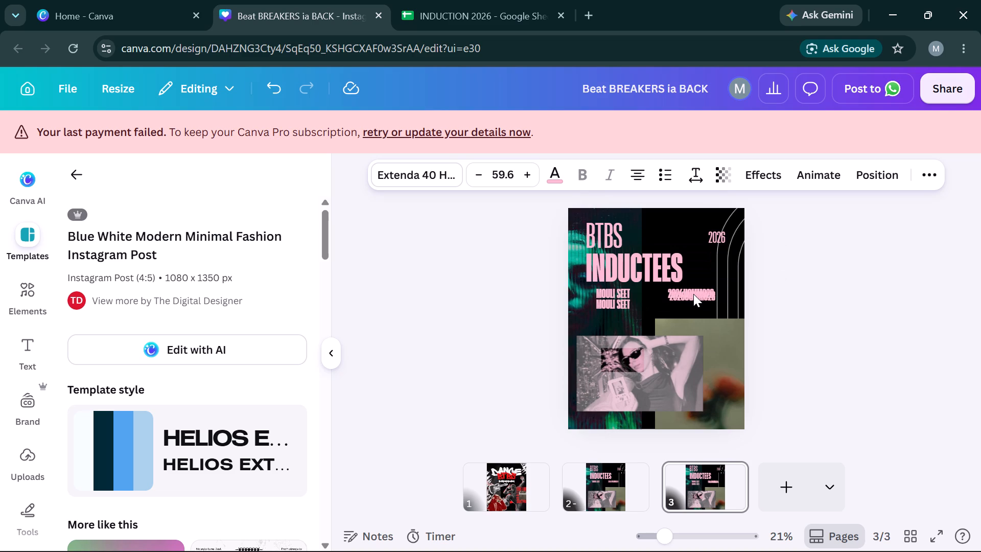
key("Left")
key("Left")
key("Left")
key("Left")
key("Left")
key("Left")
key("Left")
key("Left")
key("Left")
key("Down")
key("Down")
key("Down")
key("Down")
key("Down")
key("Down")
key("Down")
key("Down")
key("Down")
key("Down")
key("Down")
key("Down")
key("Down")
key("Down")
key("Down")
key("Down")
key("Down")
key("Down")
key("Down")
key("Down")
key("Down")
key("Down")
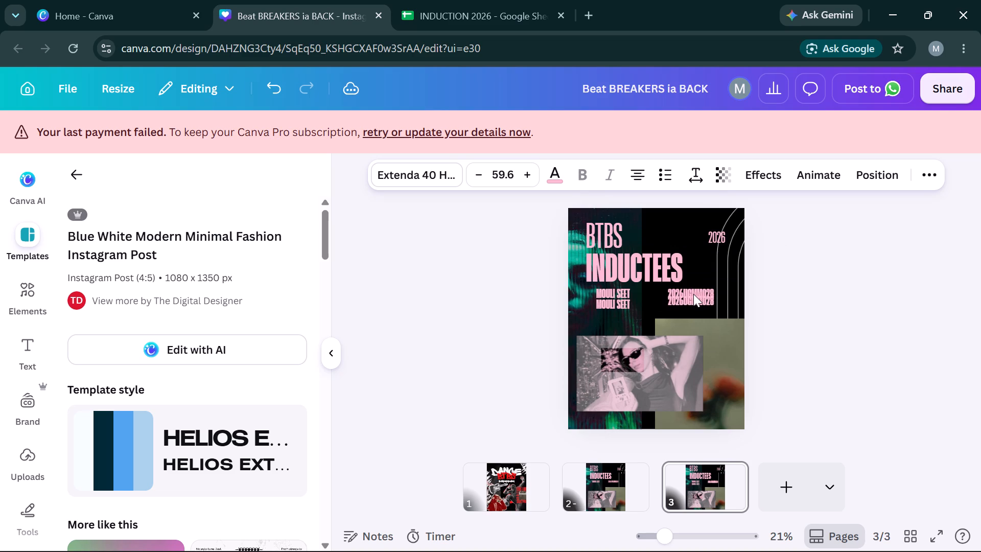
key("Down")
key("Down")
key("Down")
key("Down")
key("Down")
key("Down")
key("Down")
key("Down")
key("Down")
key("Down")
key("Down")
key("Down")
key("Down")
key("Down")
key("Down")
key("Down")
key("Down")
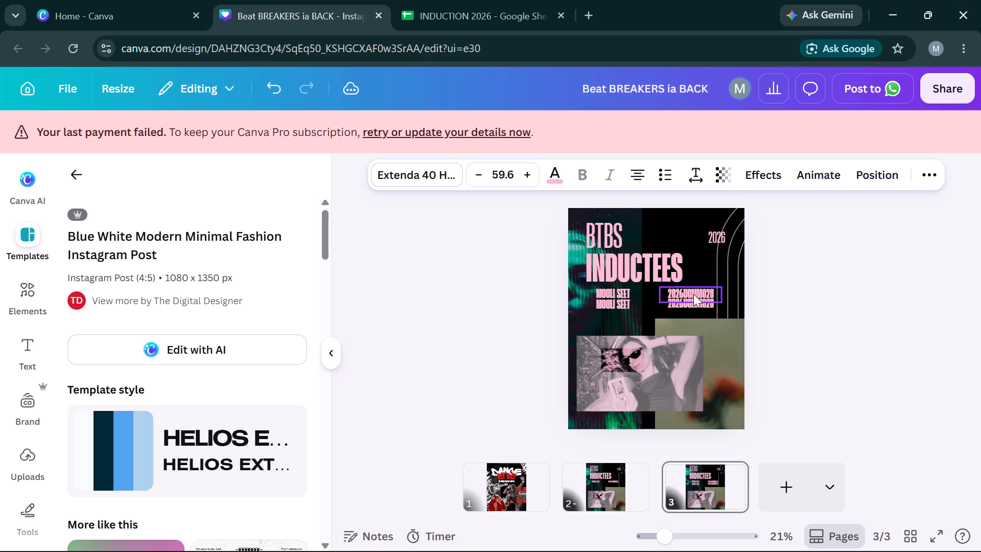
key("Down")
key("Down")
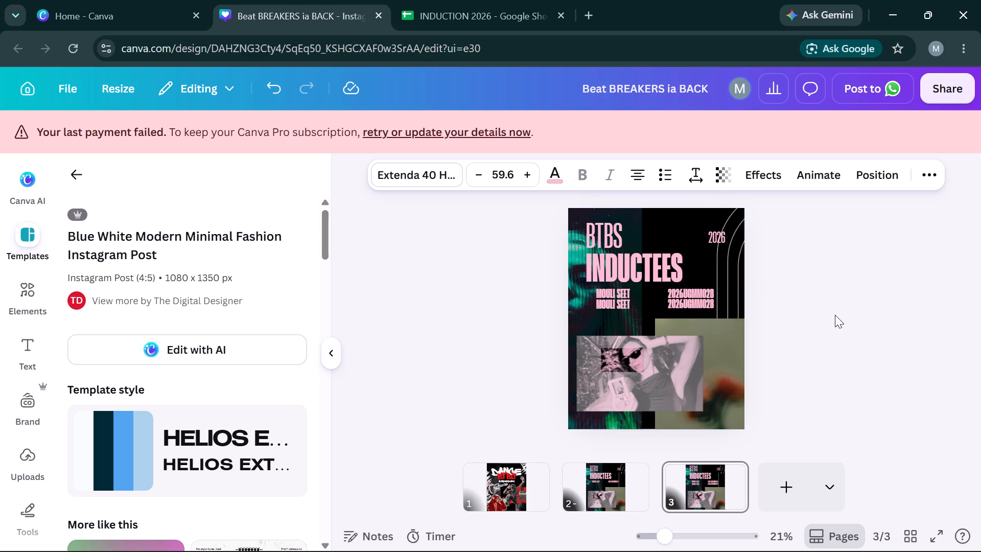
key("Down")
key("Down")
key("Up")
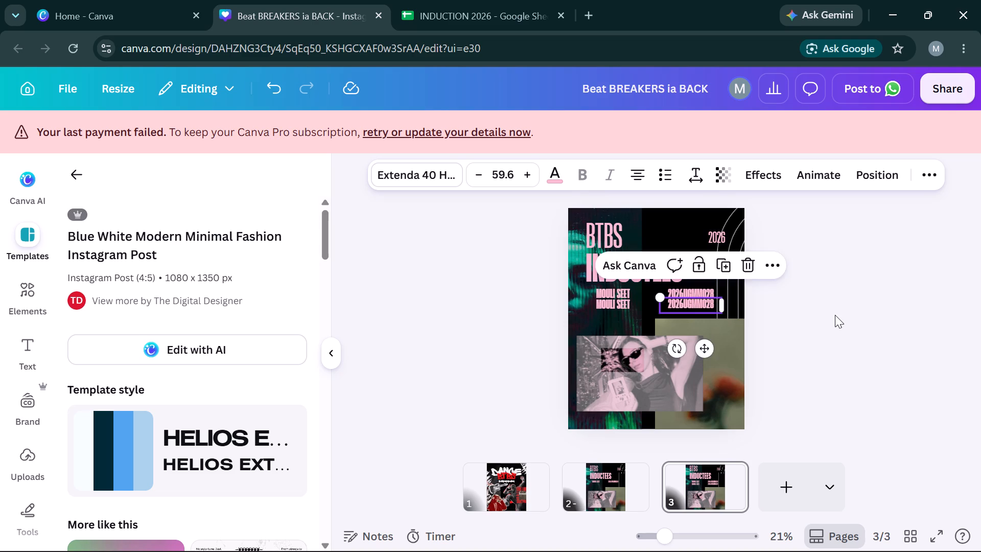
key("Down")
key("Down")
key("Down")
left_click(835, 315)
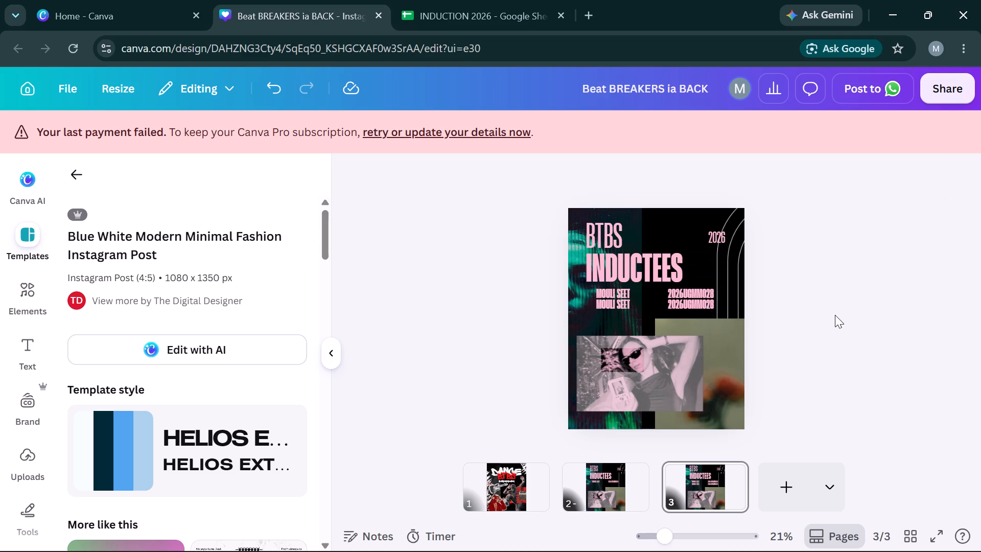
Duplicate both name-and-ID rows on page 3 together and place the copies directly beneath, aligned and evenly spaced to form four rows.
left_click(701, 292)
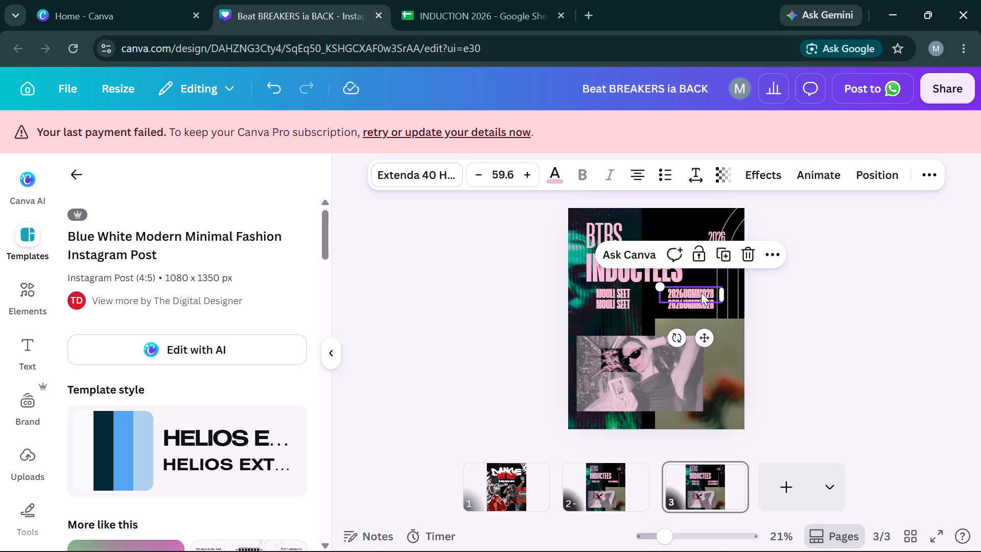
left_click(879, 180)
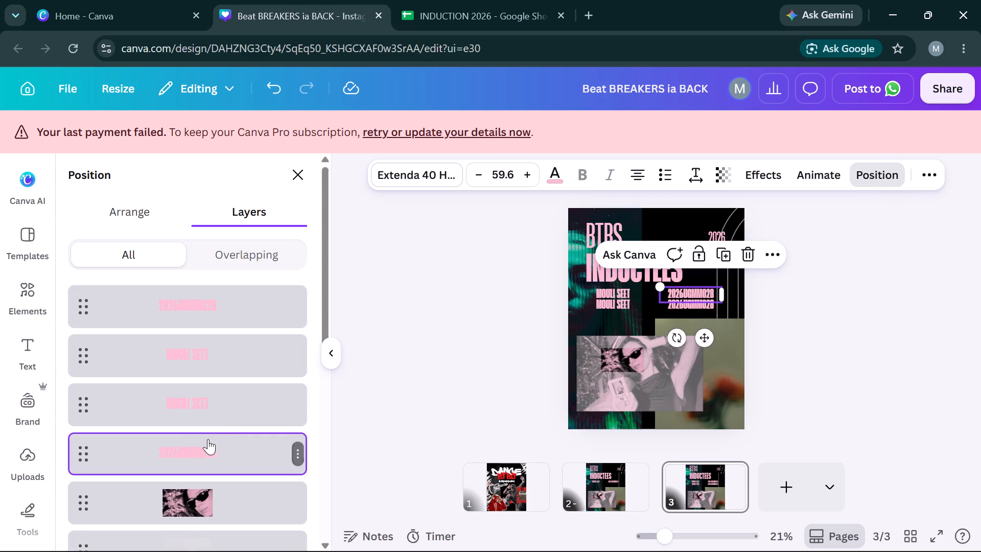
left_click(222, 421, "ctrl")
left_click(241, 337, "ctrl")
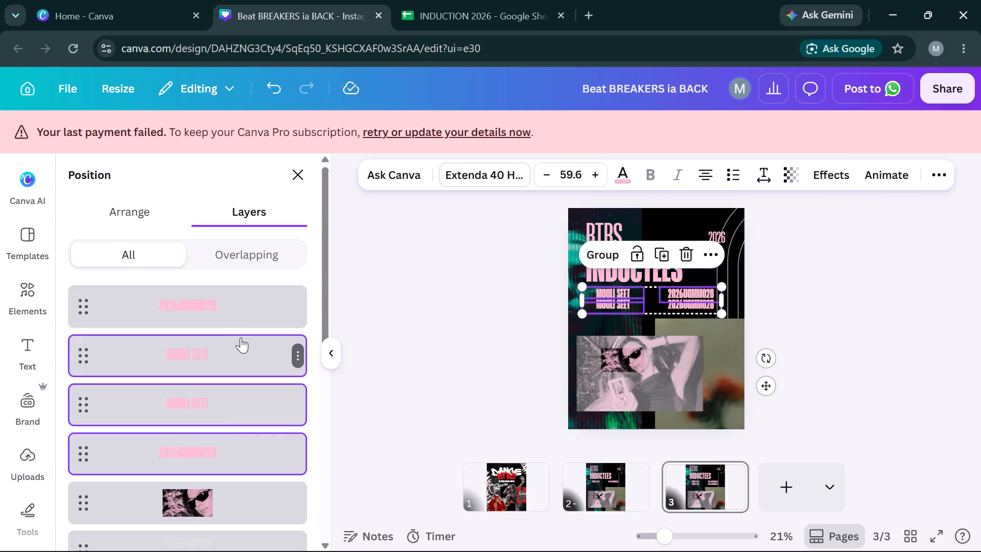
left_click(236, 315, "ctrl")
key("ctrl+c")
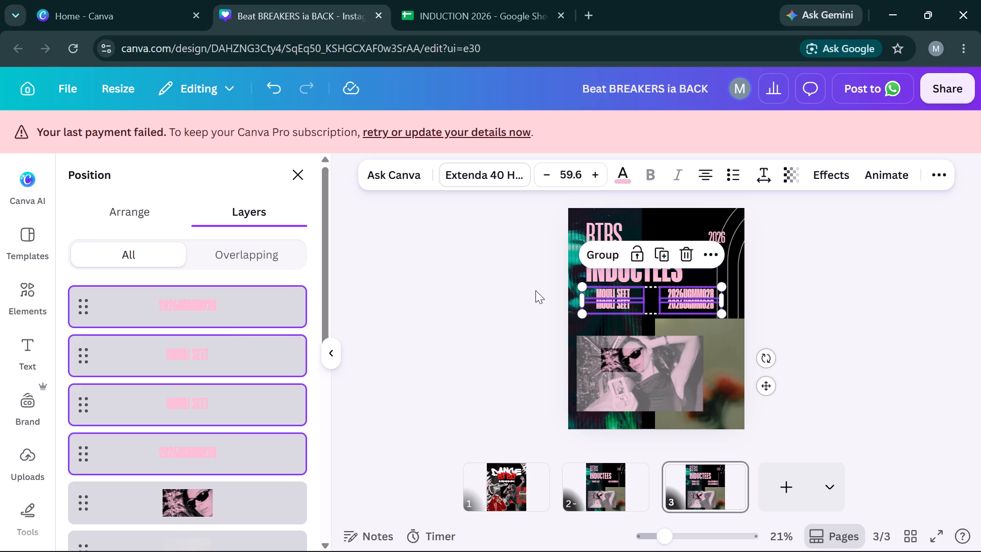
key("ctrl+v")
key("Left")
key("Left")
key("Left")
key("Left")
key("Left")
key("Left")
key("Left")
key("Left")
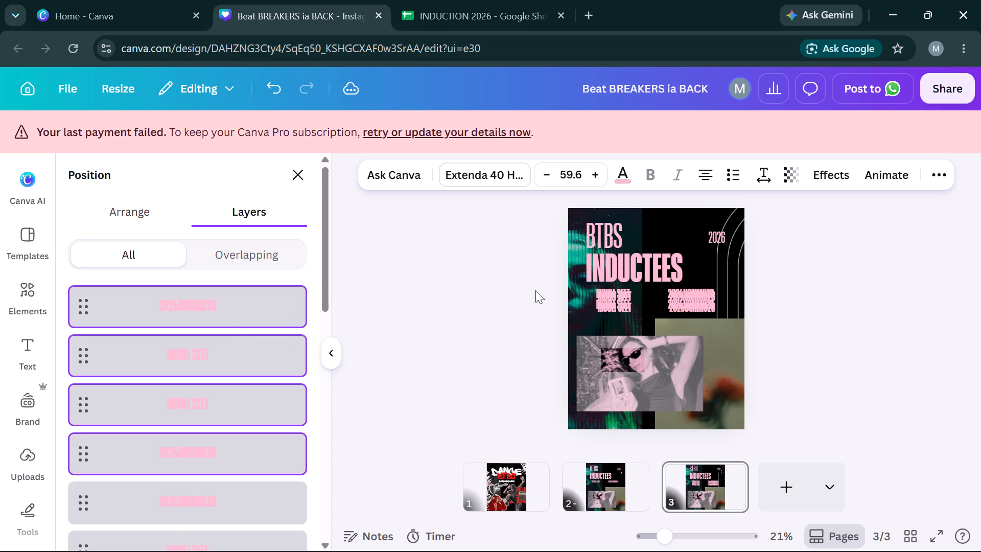
key("Left")
key("Left")
key("Left")
key("Left")
key("Left")
key("Left")
key("Left")
key("Left")
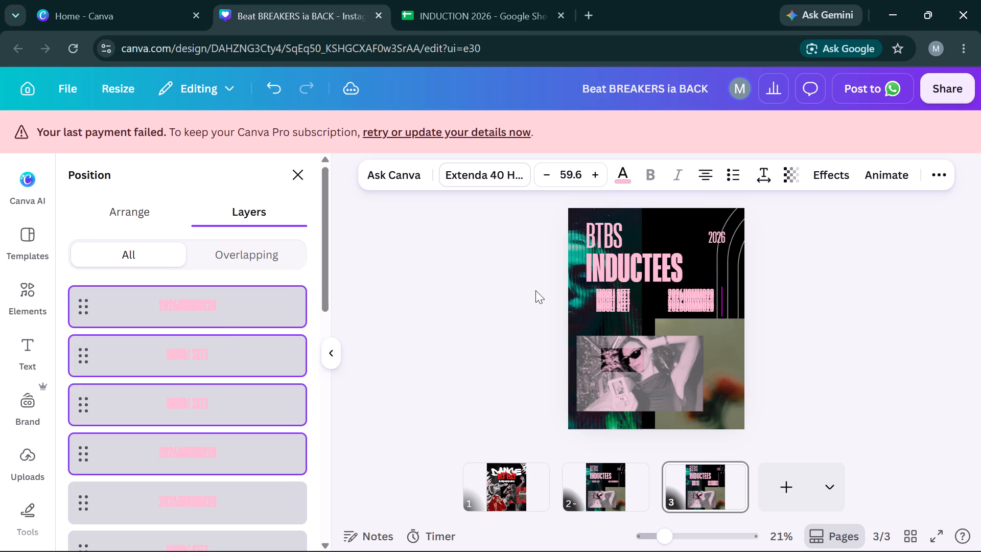
key("Left")
key("Right")
key("Down")
key("Down")
key("Down")
key("Down")
key("Down")
key("Down")
key("Down")
key("Down")
key("Down")
key("Down")
key("Down")
key("Down")
key("Down")
key("Down")
key("Down")
key("Down")
key("Down")
key("Down")
key("Down")
key("Down")
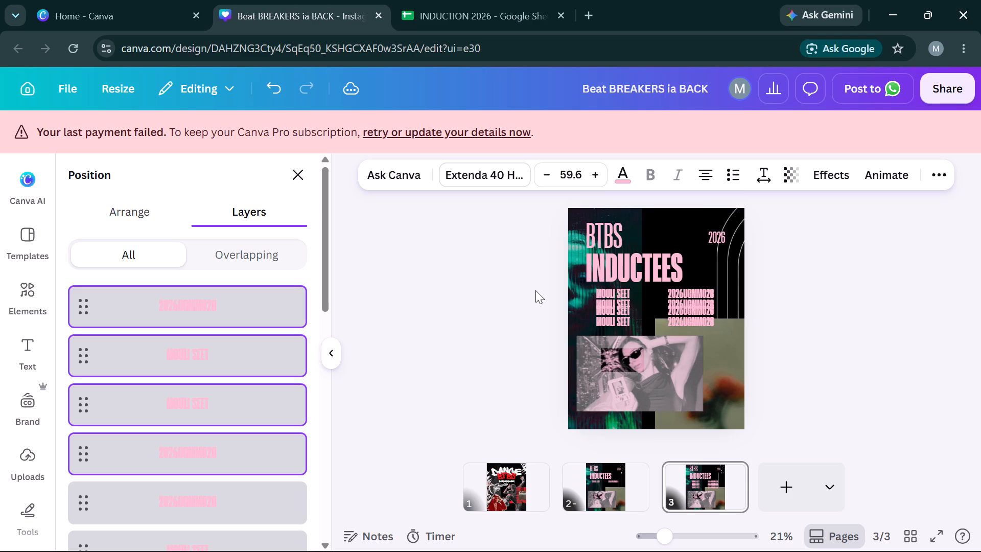
key("Down")
key("Down")
key("Down")
key("Down")
key("Down")
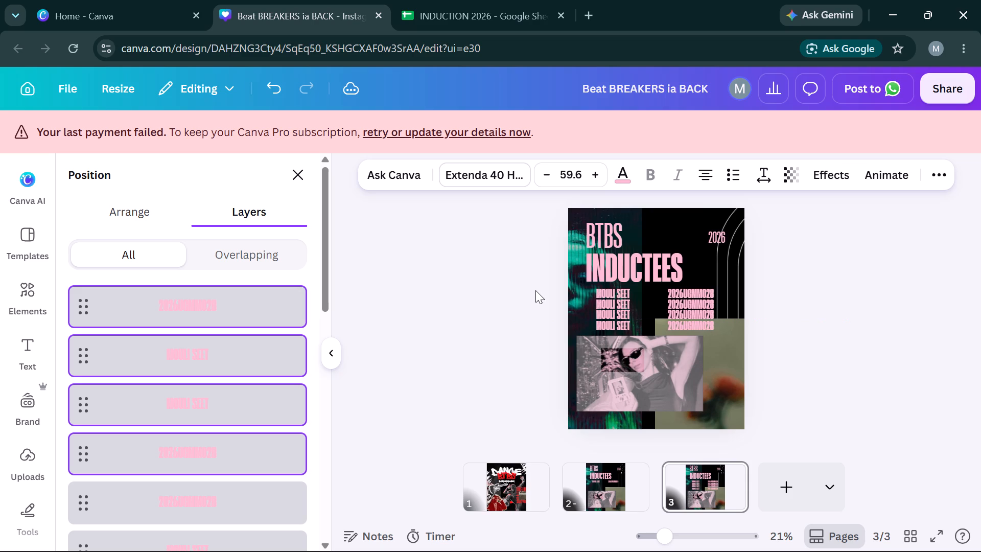
key("Down")
key("Down")
key("Down")
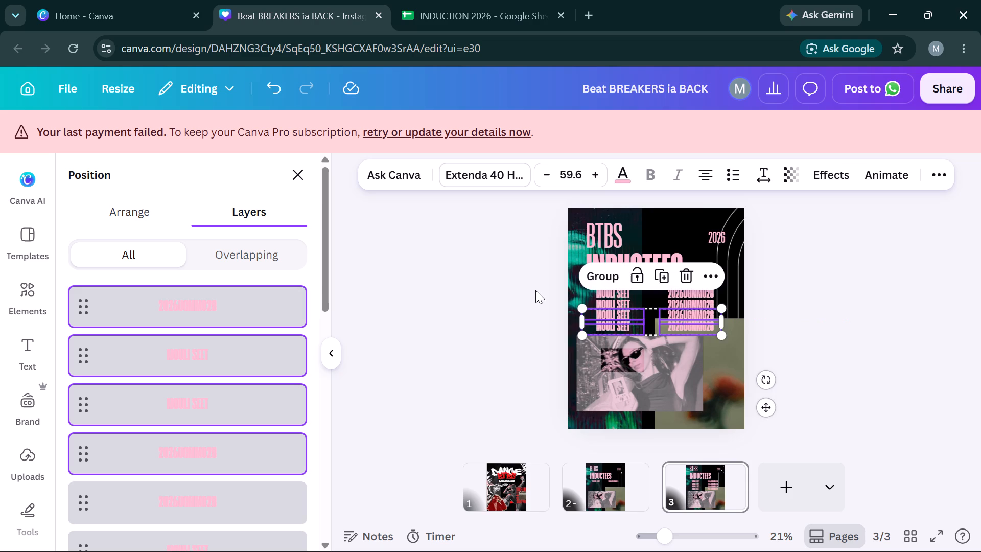
key("Down")
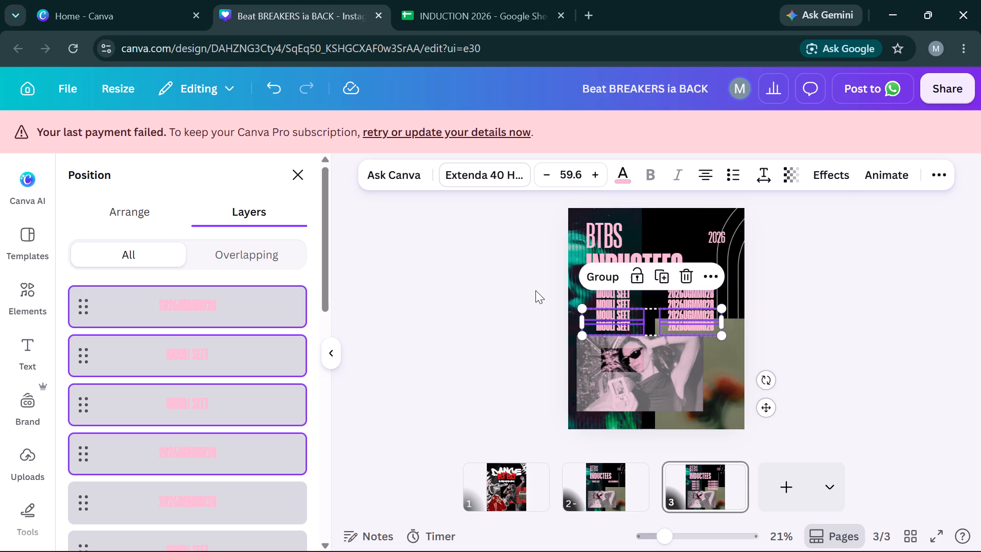
key("Down")
key("Down")
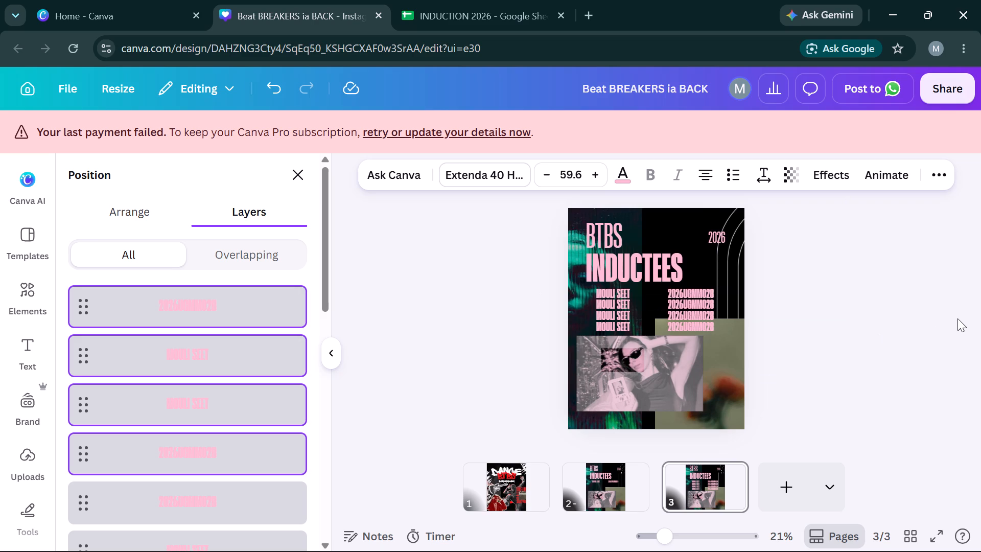
left_click(957, 318)
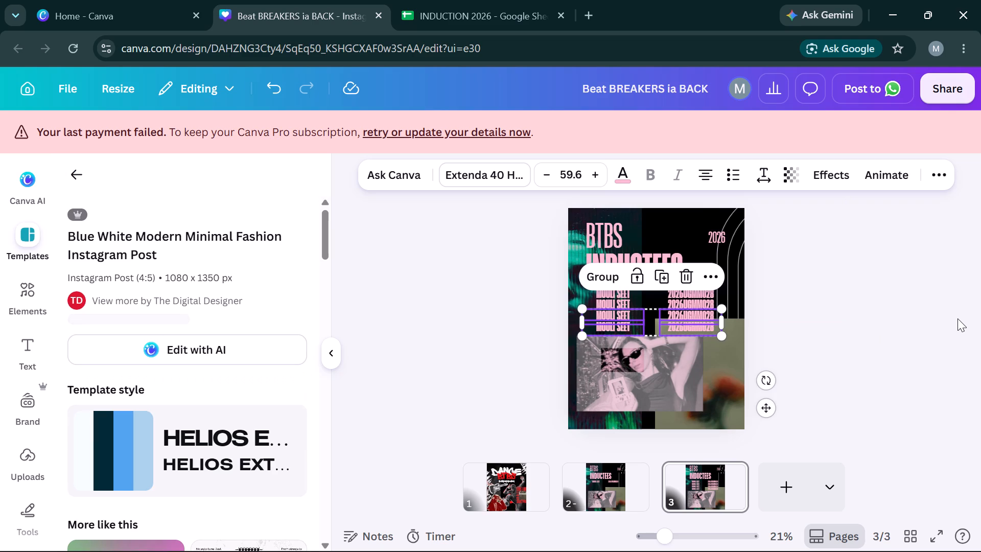
Group all eight name and ID texts of the four rows on page 3.
left_click(944, 186)
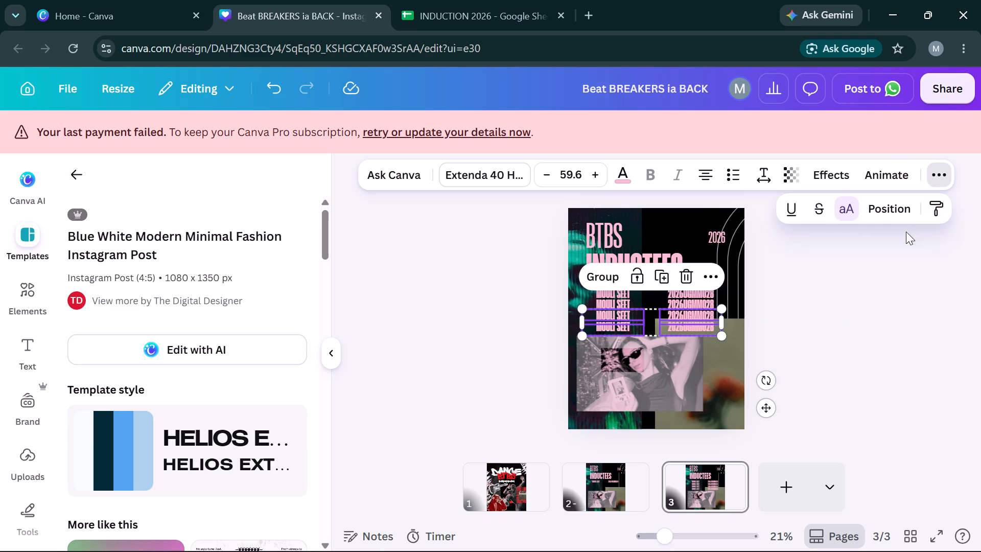
left_click(900, 219)
scroll(185, 395, "down", 2)
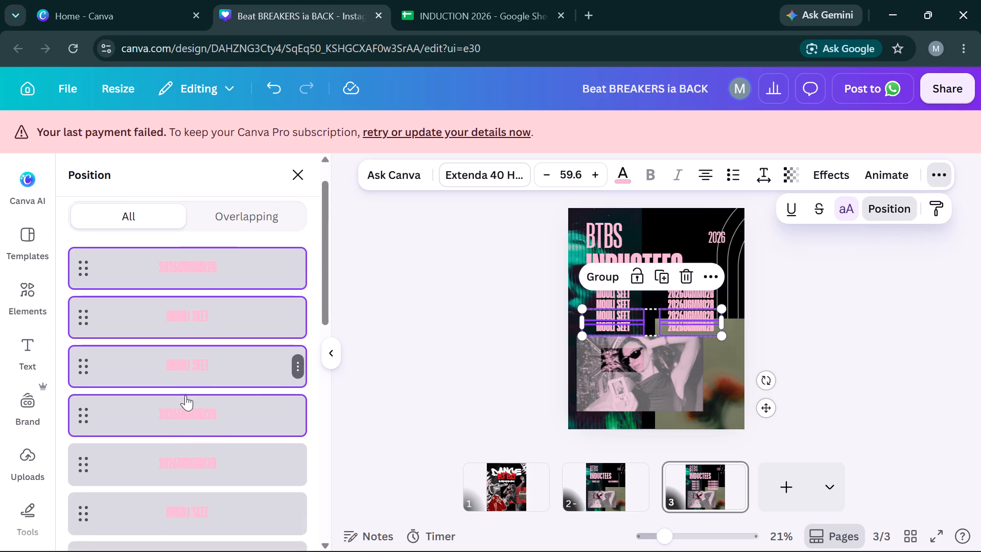
scroll(185, 395, "down", 3)
left_click(211, 381, "ctrl")
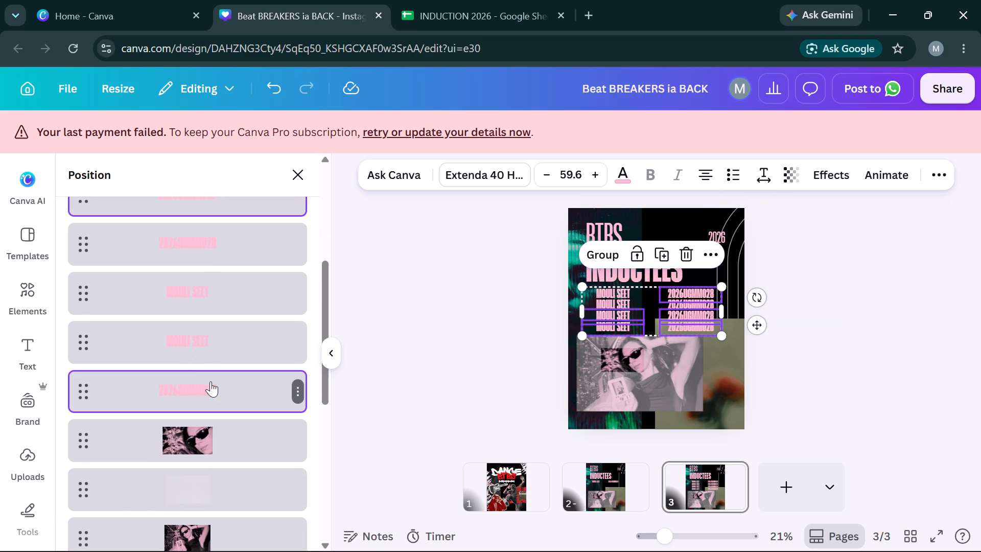
left_click(212, 357, "ctrl")
left_click(228, 309, "ctrl")
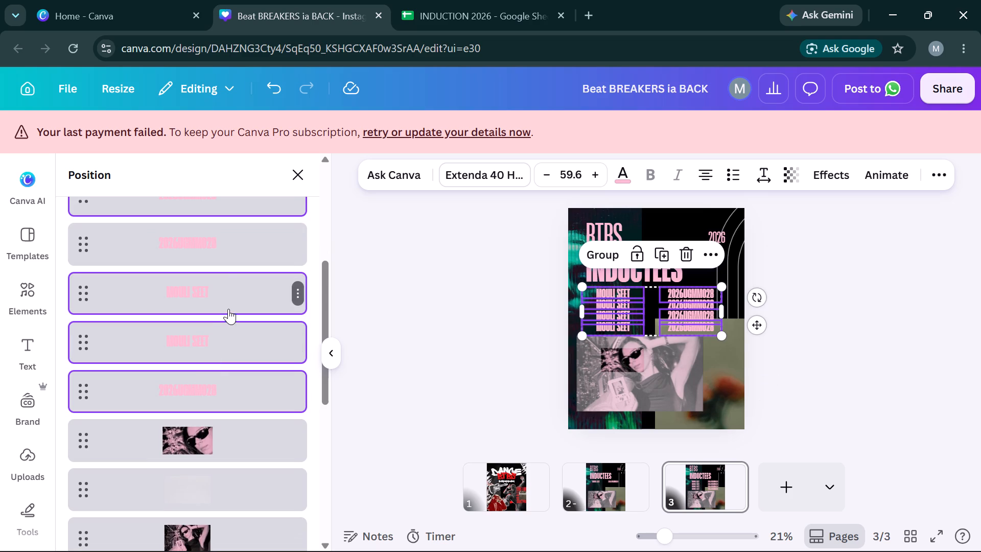
left_click(228, 245, "ctrl")
key("ctrl+g")
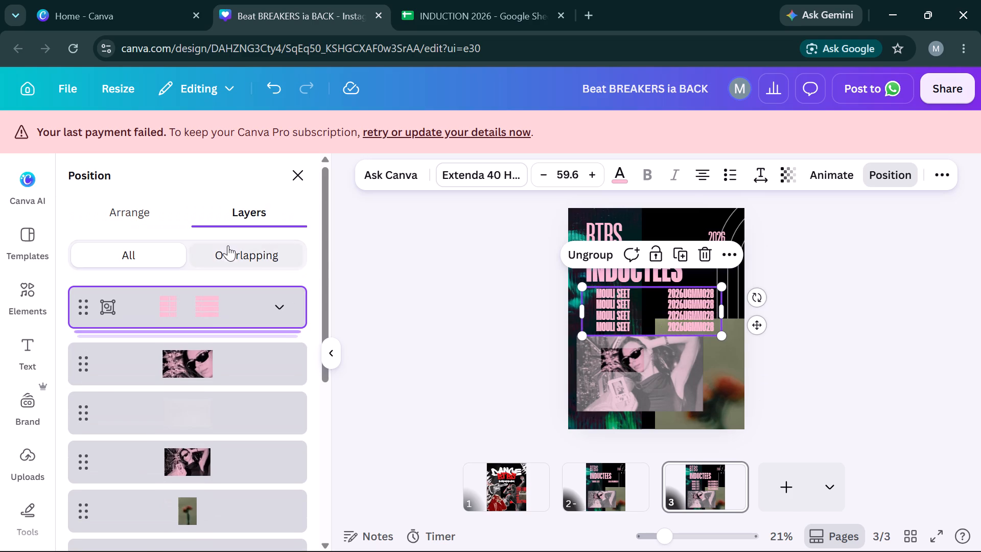
Duplicate the grouped four name-and-ID rows on page 3 and place the copy directly beneath, left-aligned and evenly spaced to form eight rows.
key("ctrl+c")
key("ctrl+v")
key("Left")
key("Left")
key("Left")
key("Left")
key("Left")
key("Left")
key("Left")
key("Left")
key("Left")
key("Left")
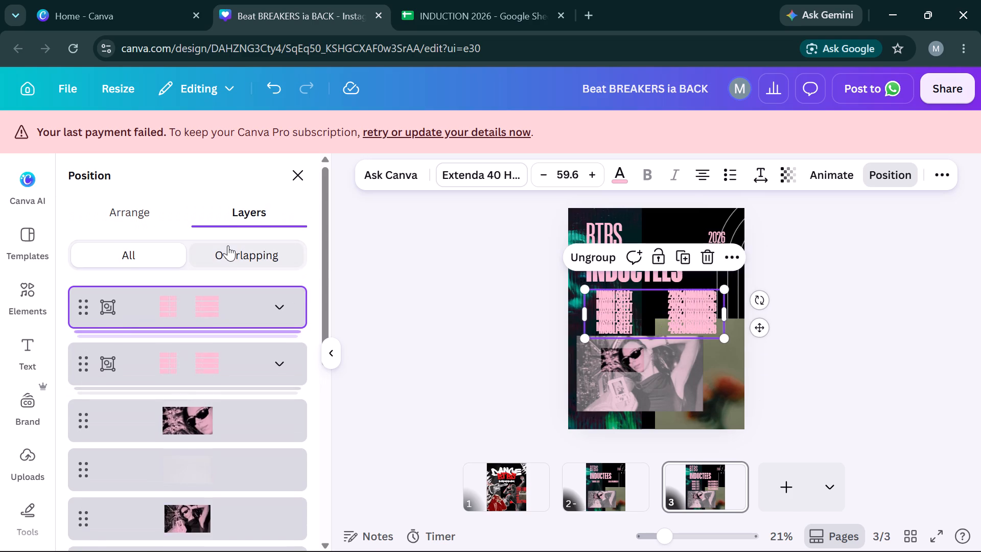
key("Left")
key("Left")
key("Left")
key("Left")
key("Left")
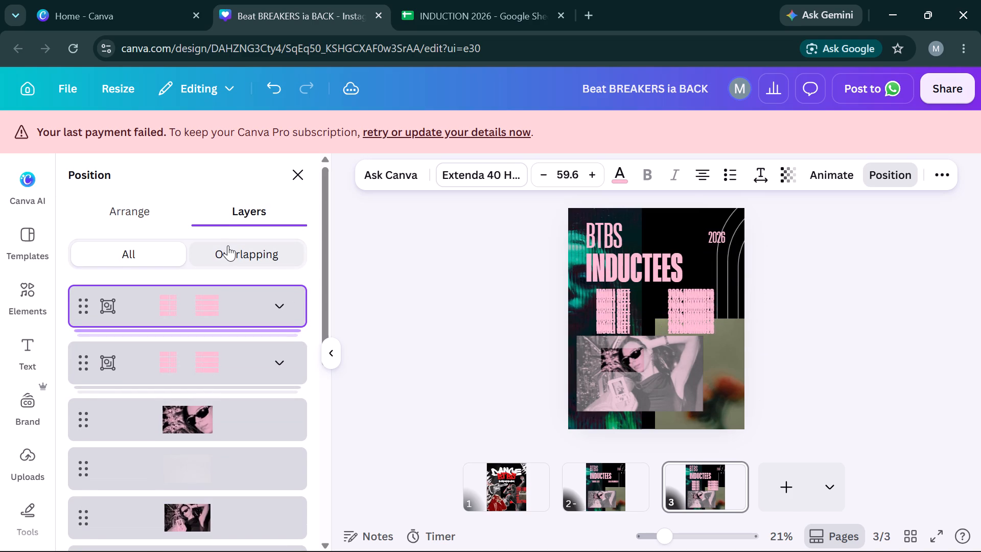
key("Left")
key("Down")
key("Down")
key("Down")
key("Down")
key("Down")
key("Down")
key("Down")
key("Down")
key("Down")
key("Down")
key("Down")
key("Down")
key("Down")
key("Down")
key("Down")
key("Down")
key("Down")
key("Down")
key("Down")
key("Down")
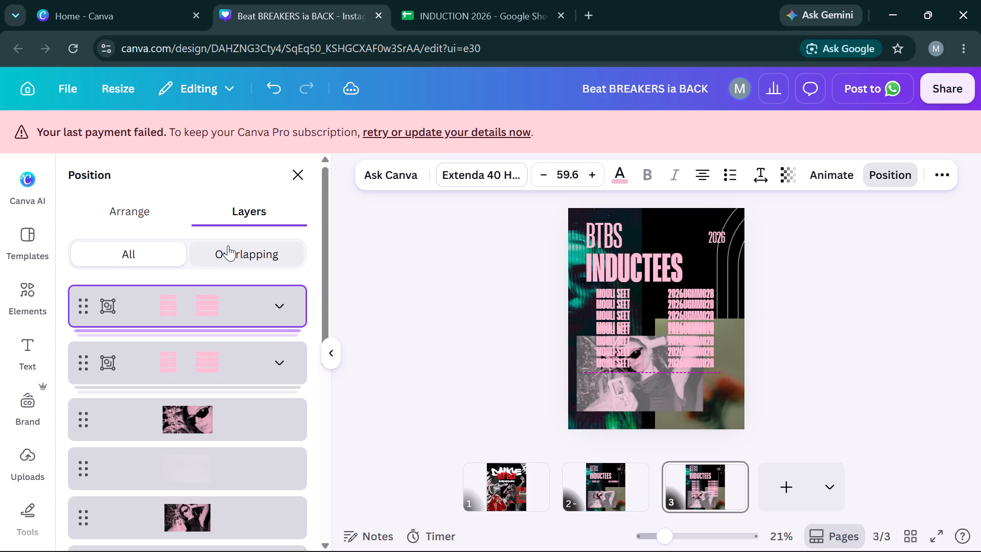
key("Up")
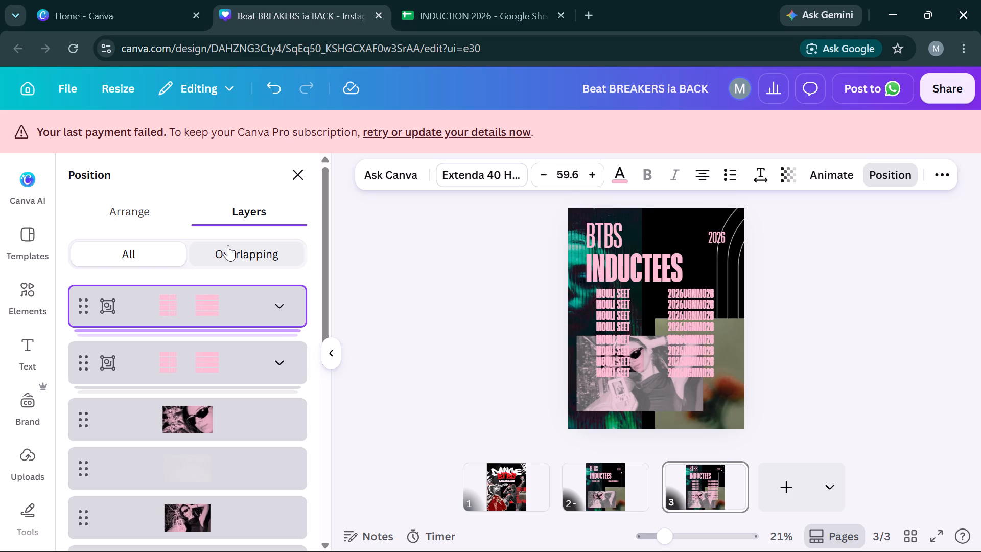
key("Up")
key("Up")
key("Up")
key("Up")
key("Up")
key("Up")
key("Up")
key("Up")
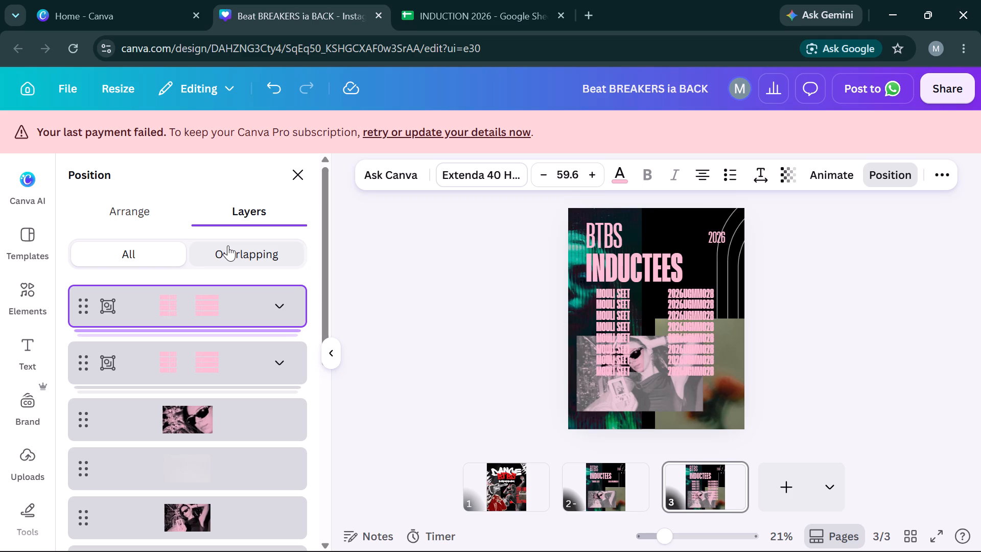
key("Up")
key("Up")
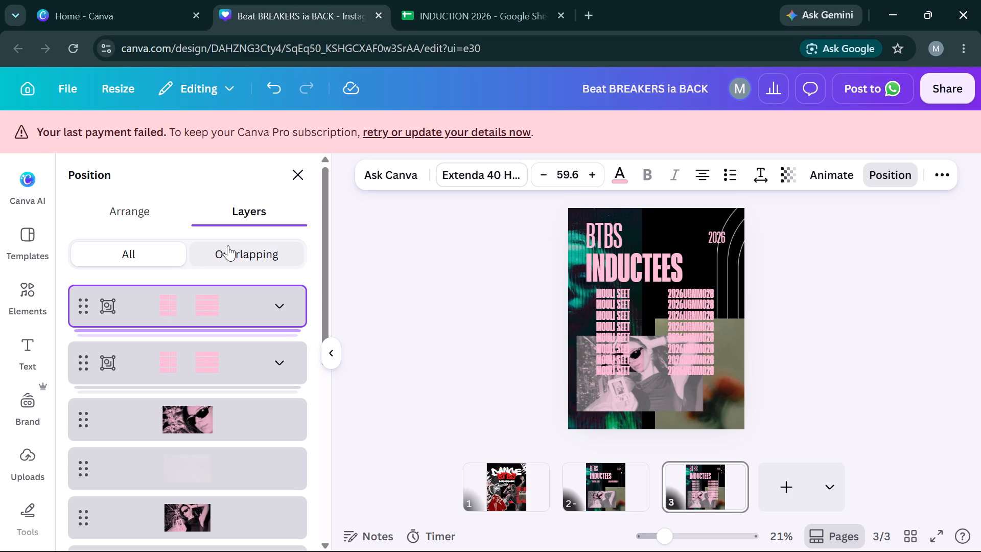
key("Down")
key("Down")
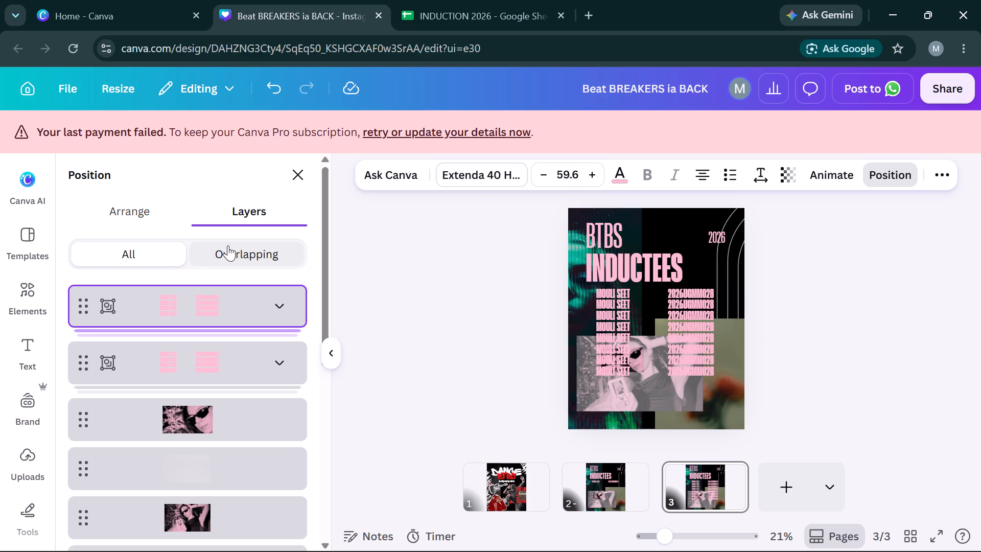
key("Up")
key("Up")
key("Down")
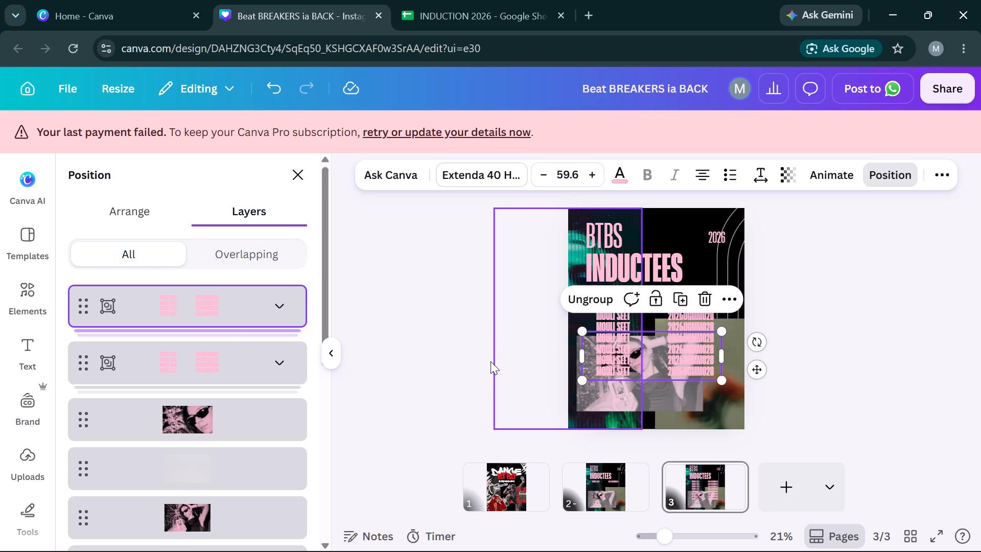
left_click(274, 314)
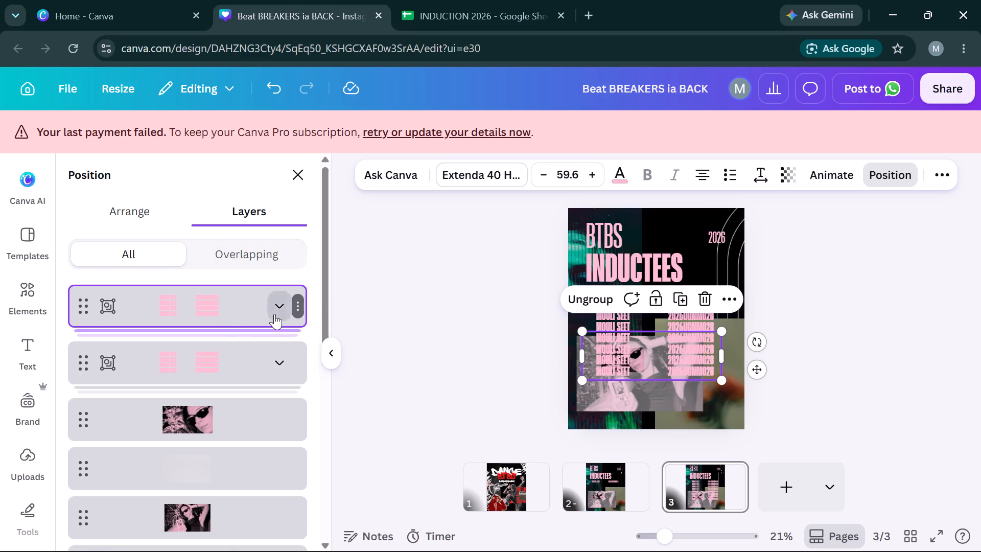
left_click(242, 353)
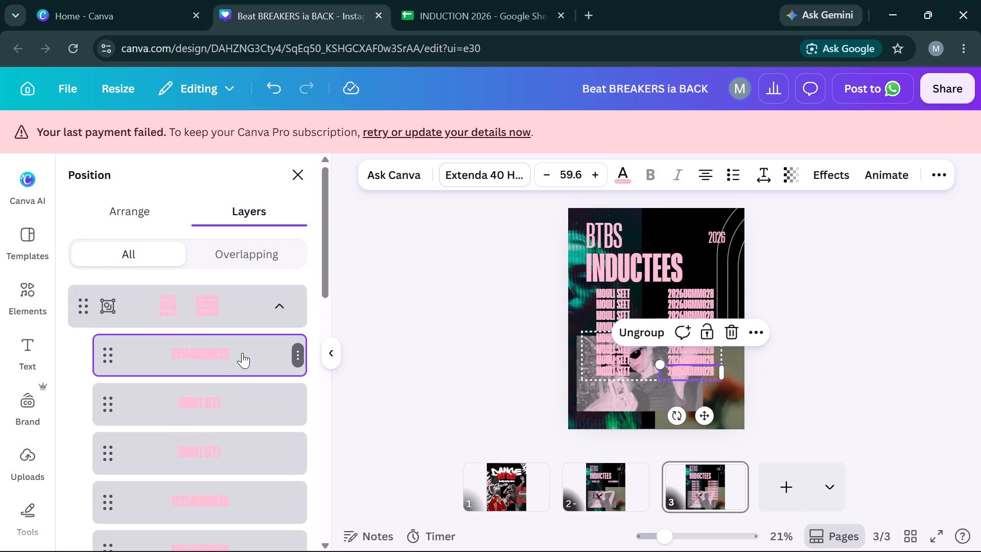
Ungroup the lower block of four name-and-ID rows on page 3.
left_click(228, 402, "ctrl")
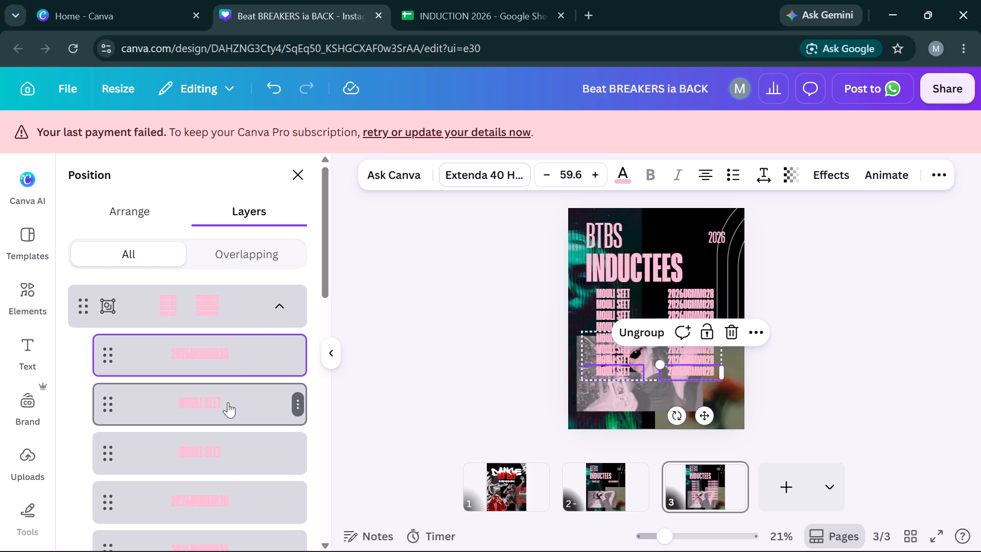
left_click(228, 402, "ctrl")
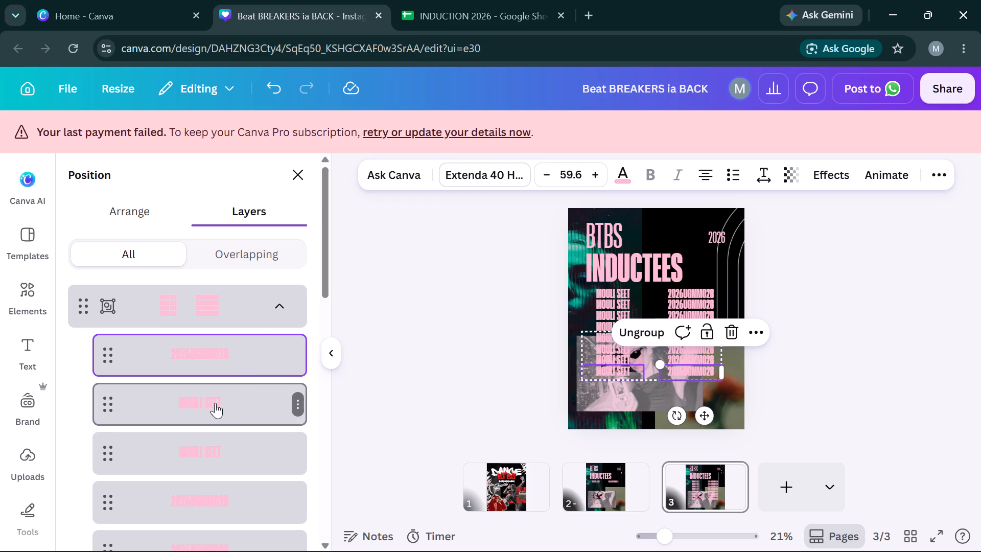
left_click(215, 403, "ctrl")
double_click(215, 403, "ctrl")
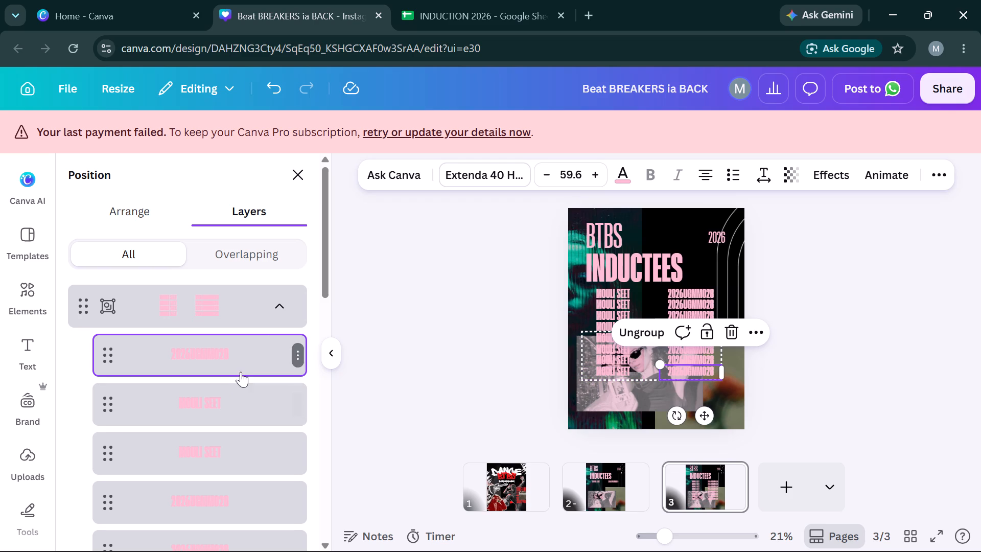
left_click(221, 394, "ctrl")
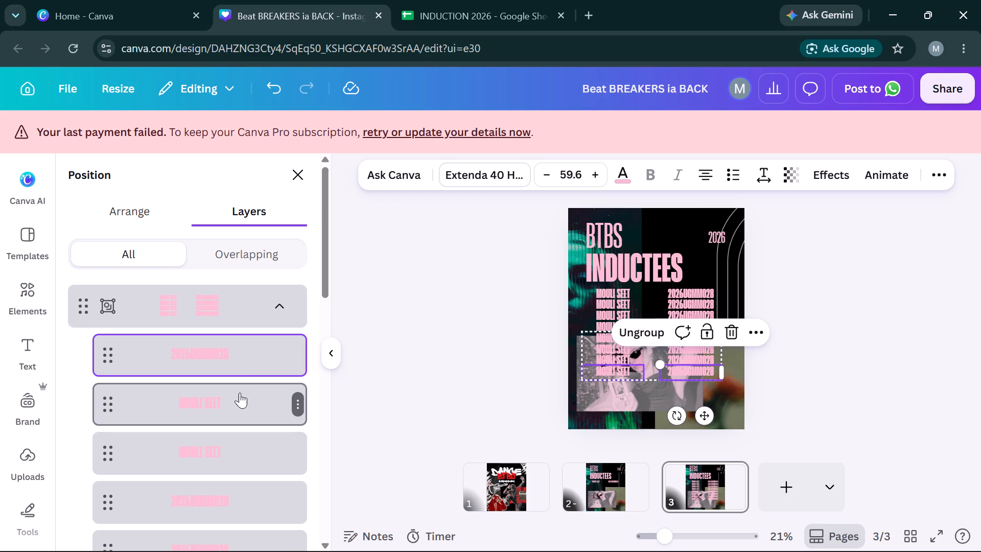
left_click(240, 393, "ctrl+shift")
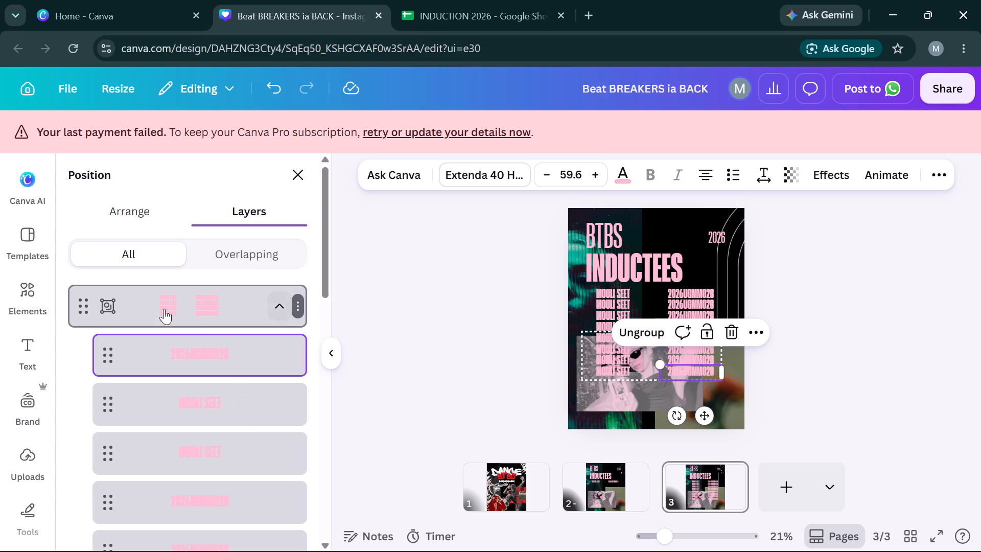
left_click(109, 298)
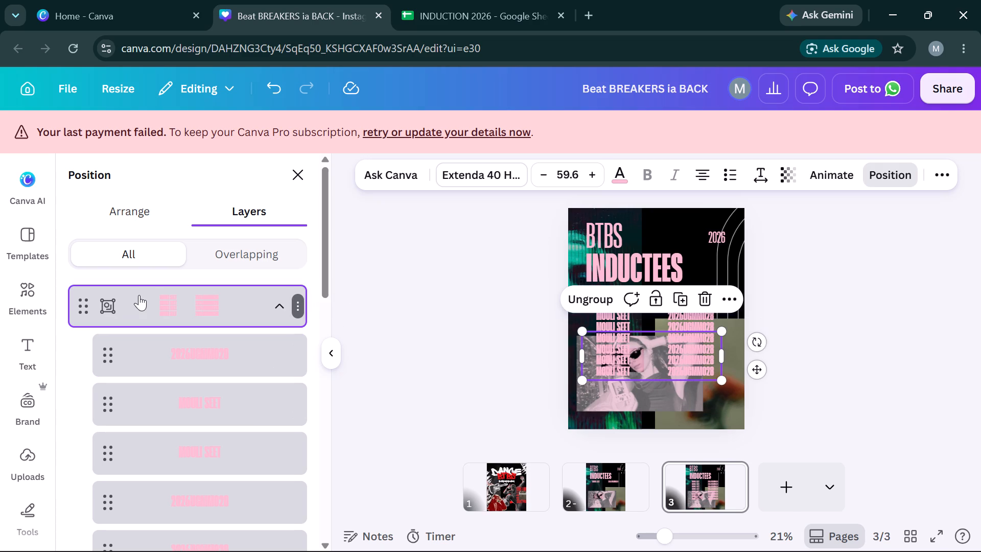
key("ctrl+shift+g")
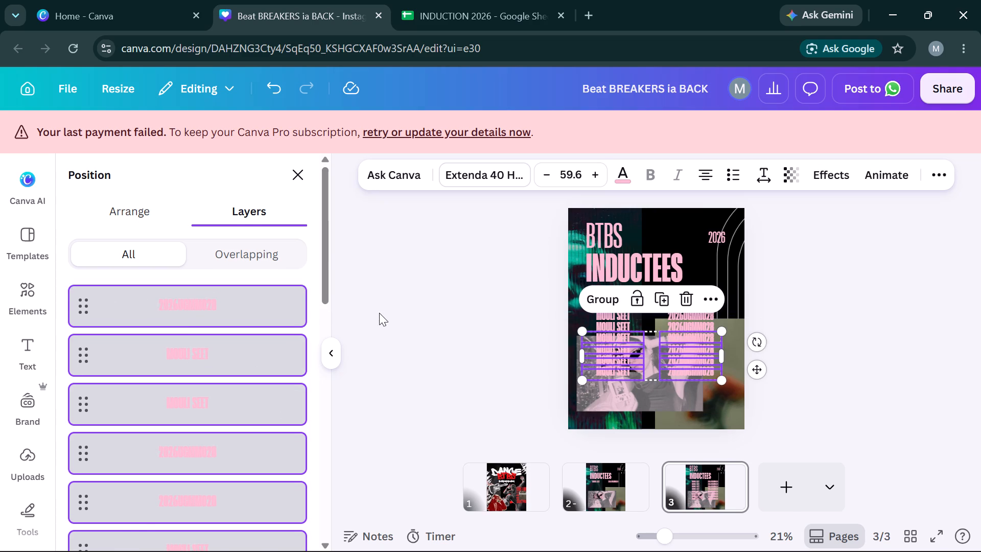
left_click(379, 313)
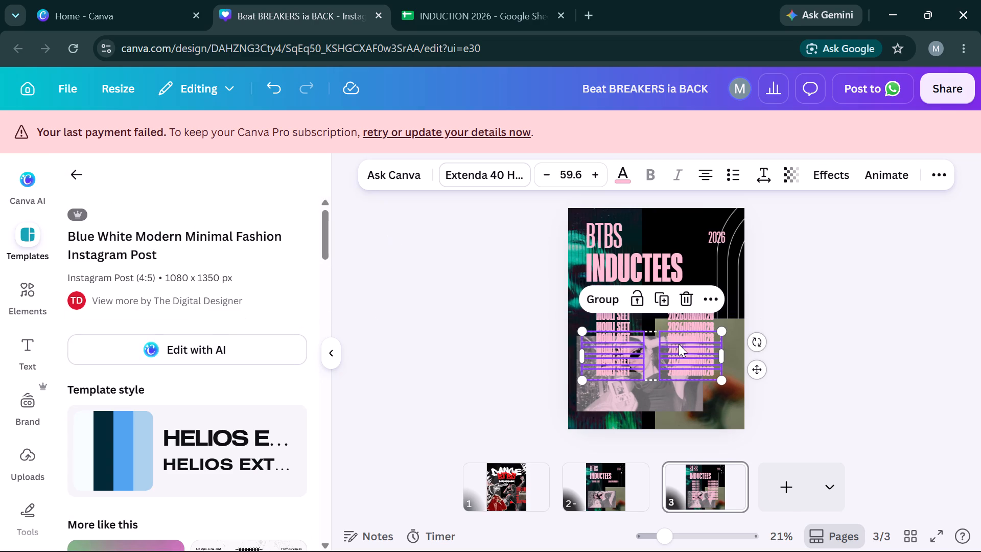
left_click(685, 371)
left_click(685, 371)
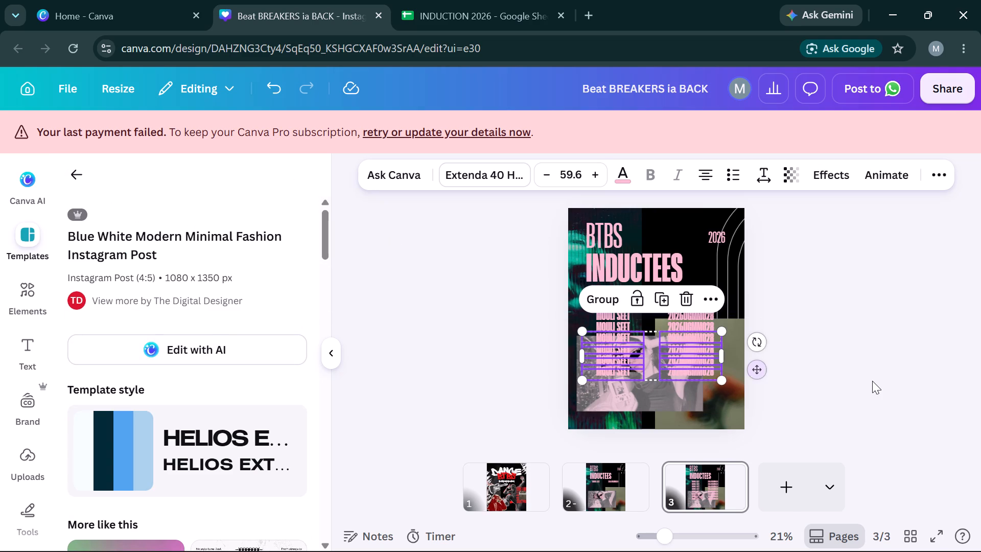
left_click(872, 382)
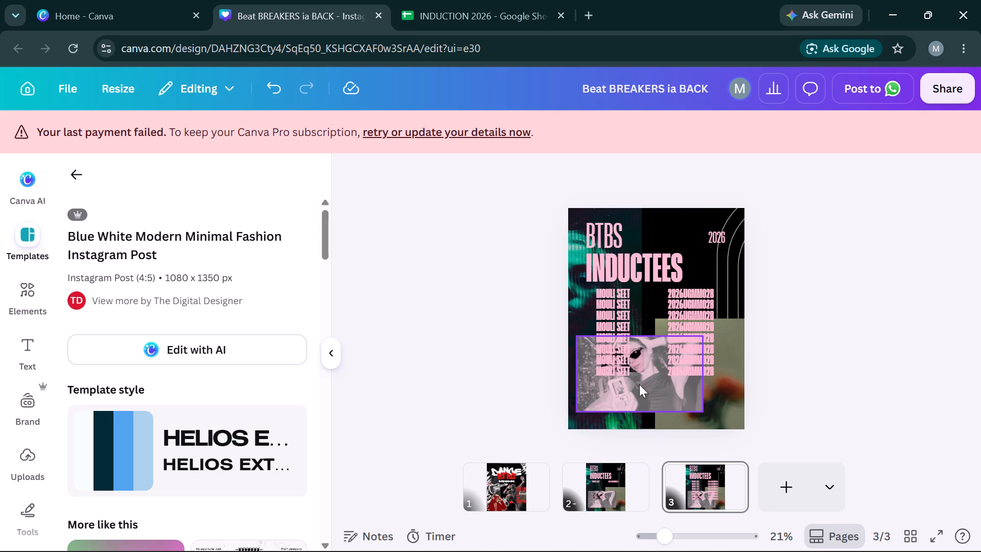
Delete the pale overlay and the woman's photo behind the lower name-and-ID rows on page 3.
left_click(639, 384)
left_click_drag(639, 384, 634, 396)
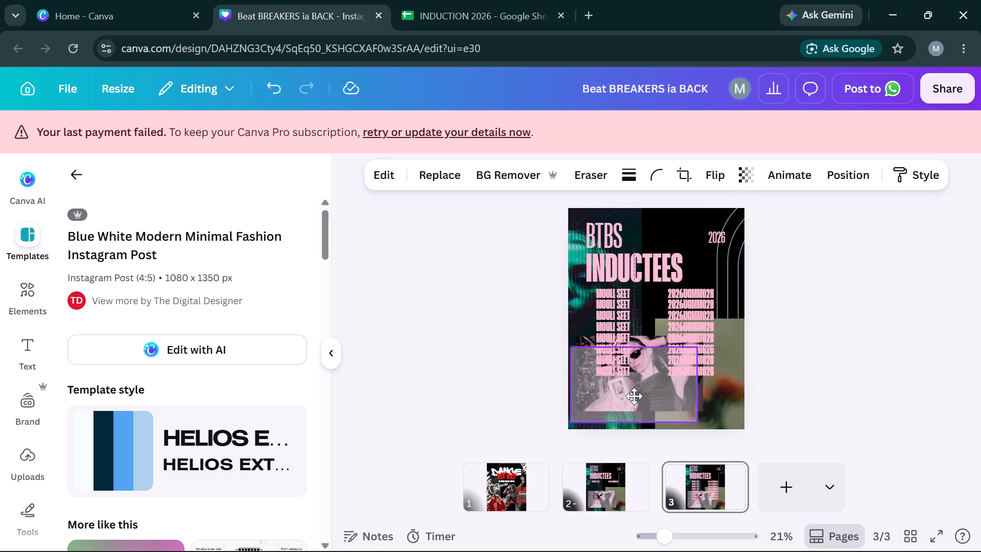
left_click_drag(634, 396, 637, 399)
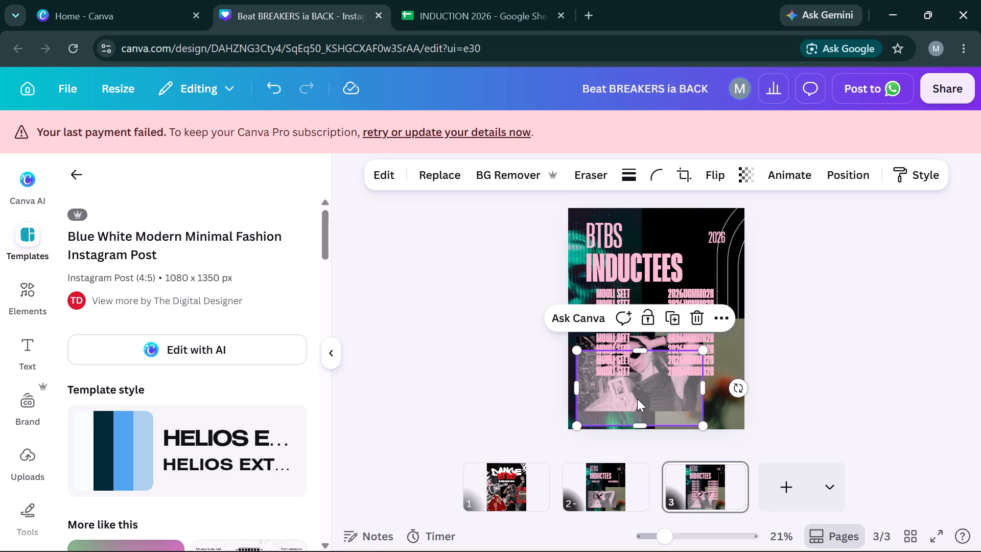
key("Delete")
left_click(639, 387)
left_click_drag(639, 387, 641, 390)
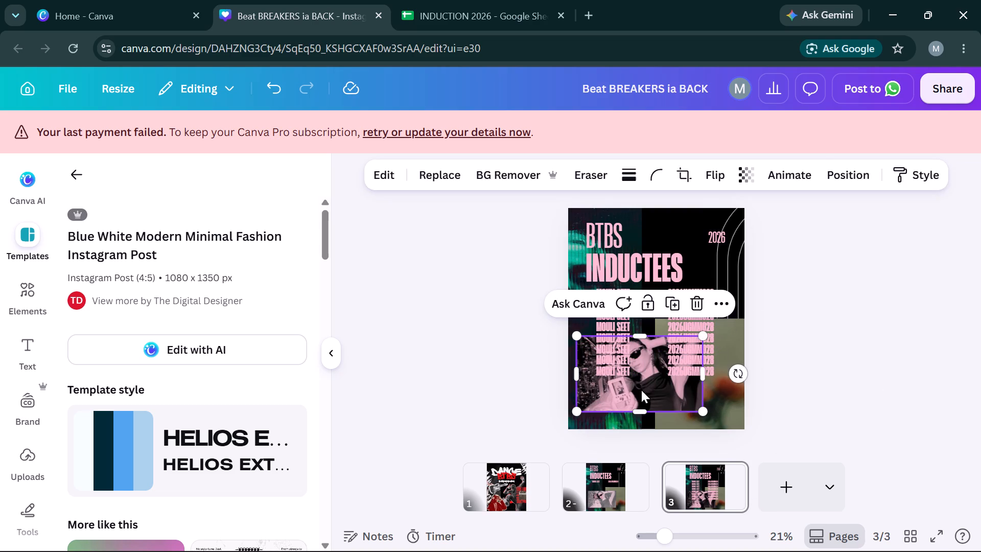
left_click_drag(641, 390, 633, 454)
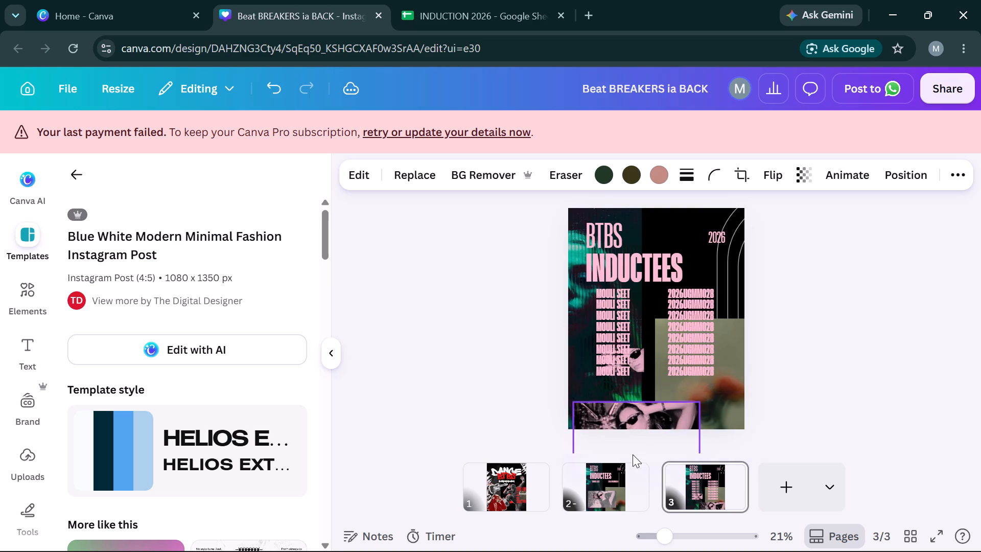
left_click_drag(633, 454, 622, 449)
key("Delete")
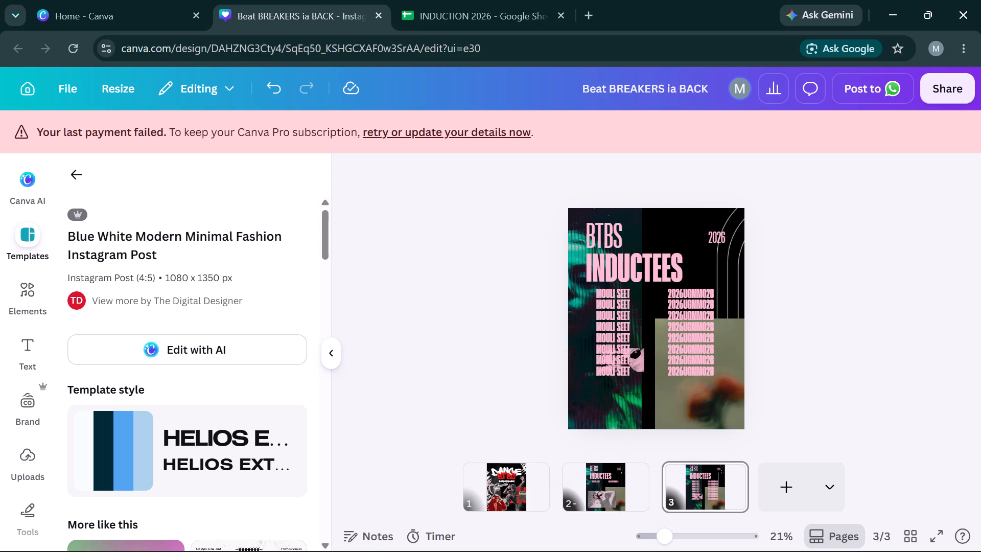
Add a new blank page after page 3.
left_click(784, 483)
Browse the similar templates for a page 4 design and examine the black-and-white Dance Class carousel's pages.
scroll(206, 395, "down", 2)
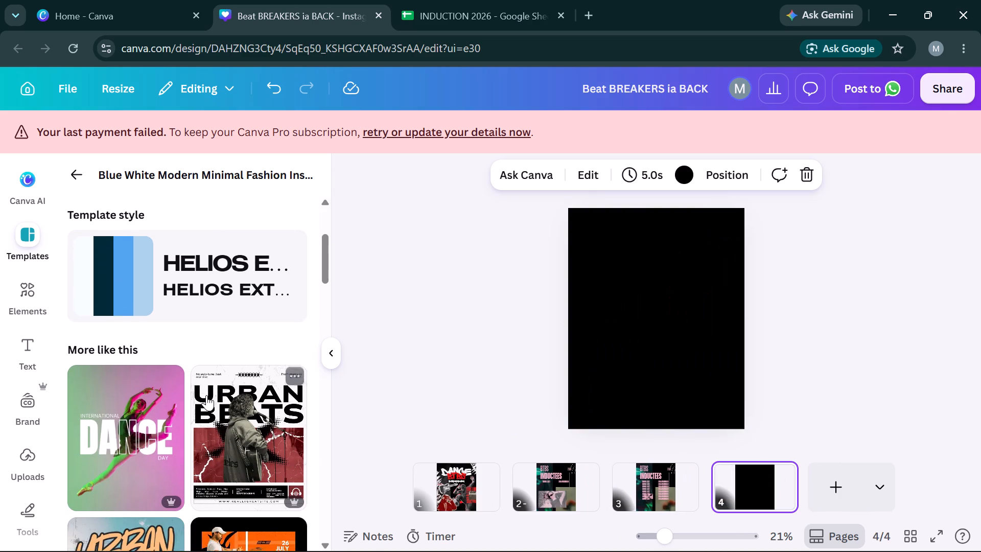
scroll(206, 395, "down", 2)
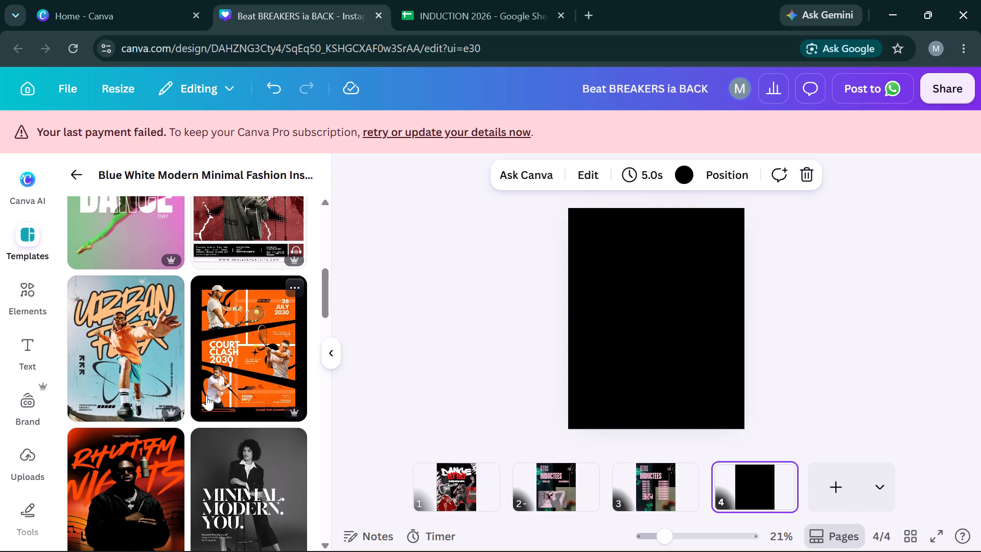
scroll(206, 395, "down", 2)
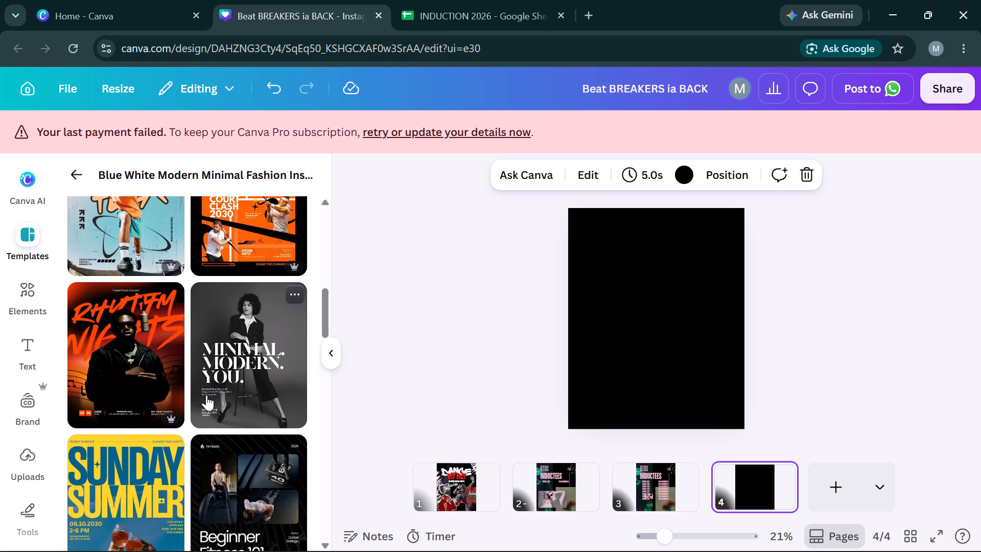
scroll(206, 395, "down", 4)
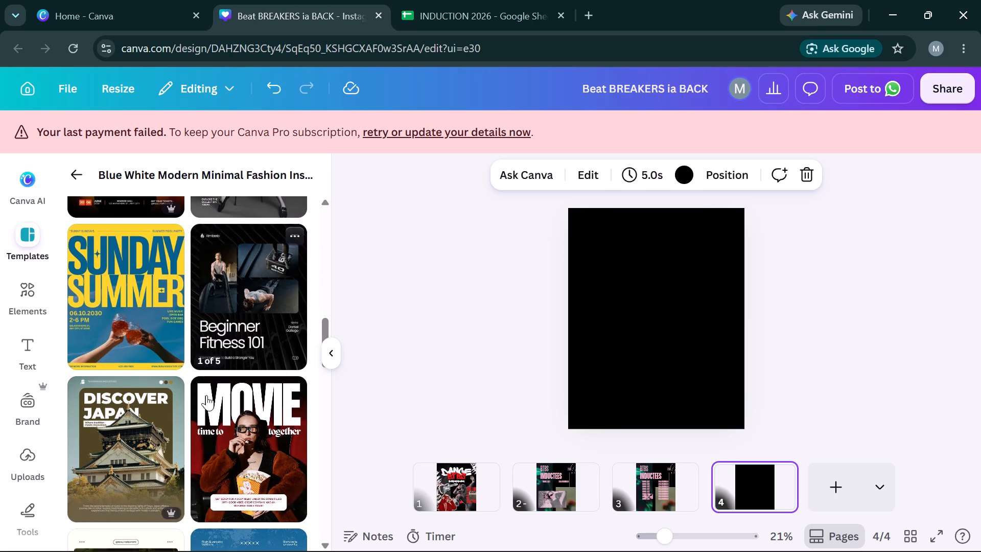
scroll(206, 395, "down", 3)
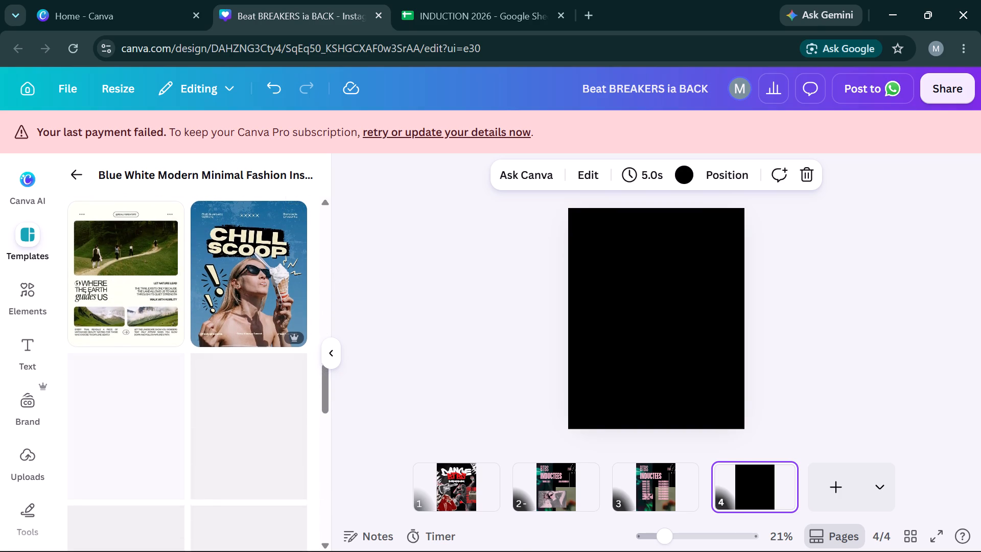
scroll(169, 409, "down", 1)
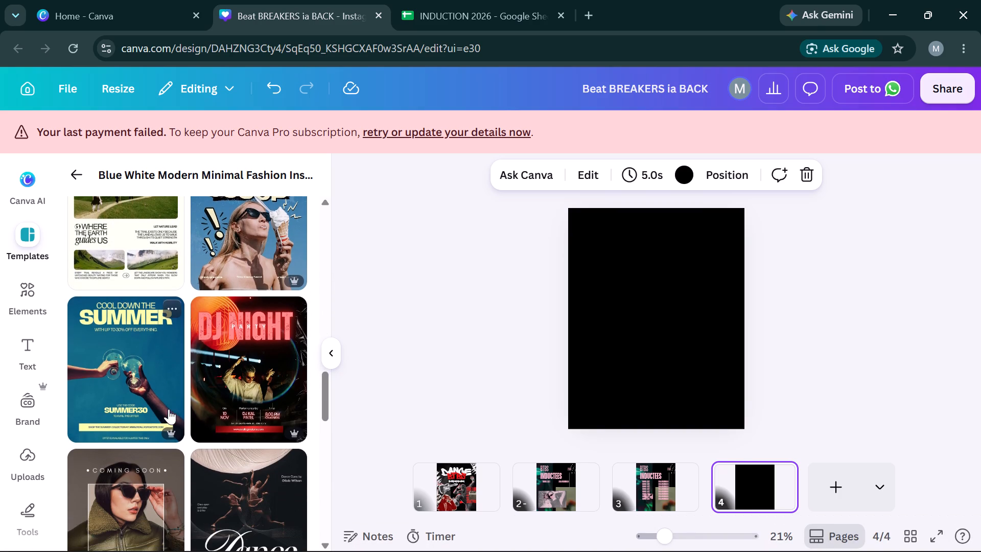
scroll(169, 409, "down", 1)
left_click(250, 404)
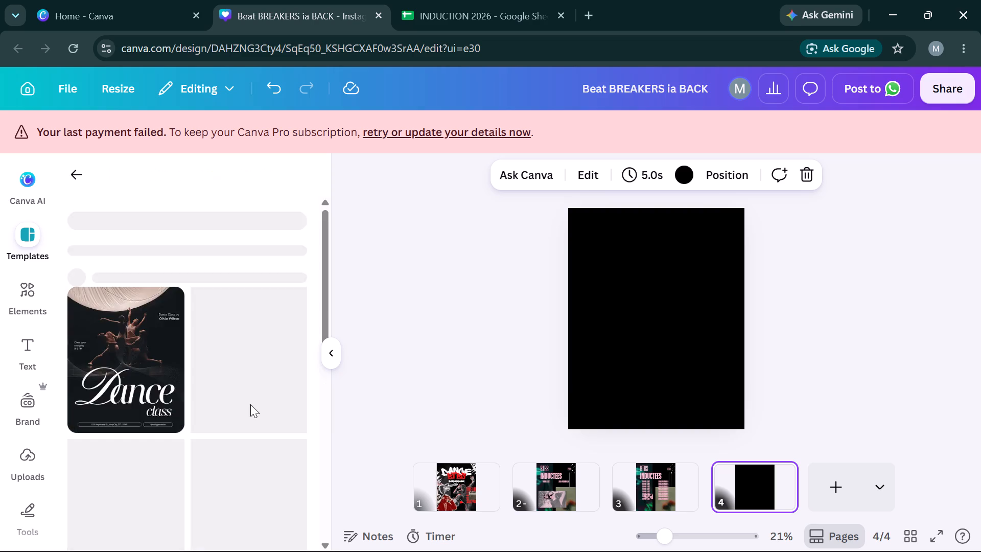
scroll(200, 456, "down", 1)
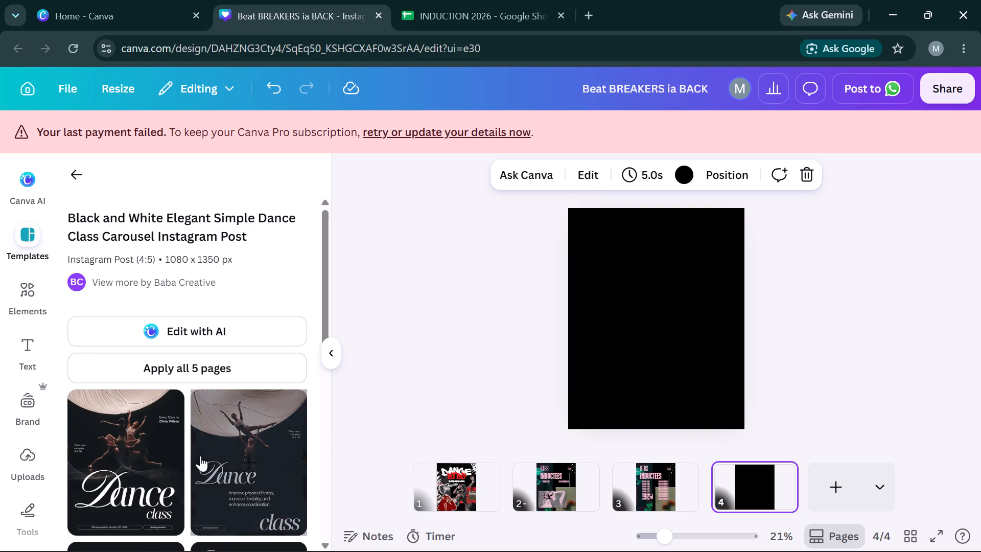
scroll(200, 456, "down", 2)
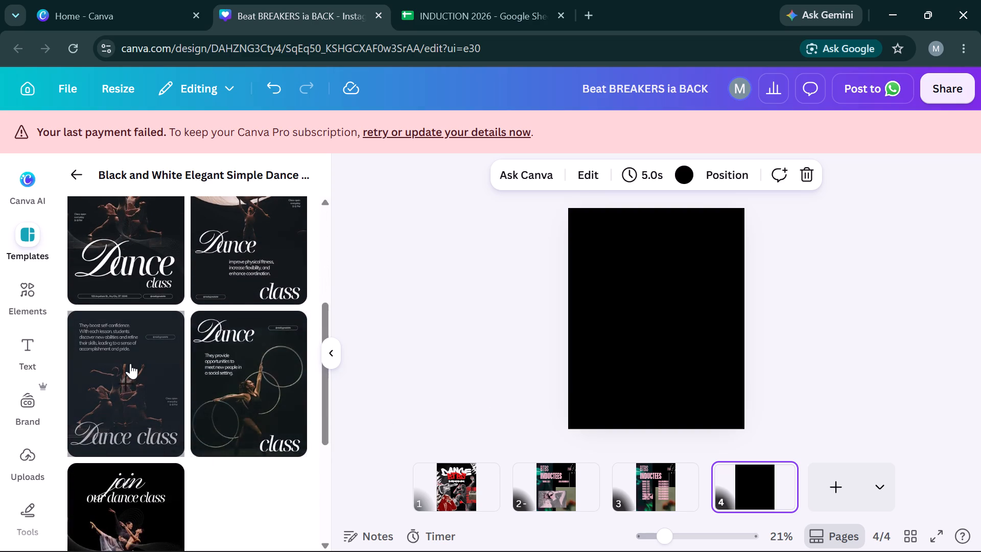
scroll(130, 363, "up", 1)
scroll(251, 386, "up", 3)
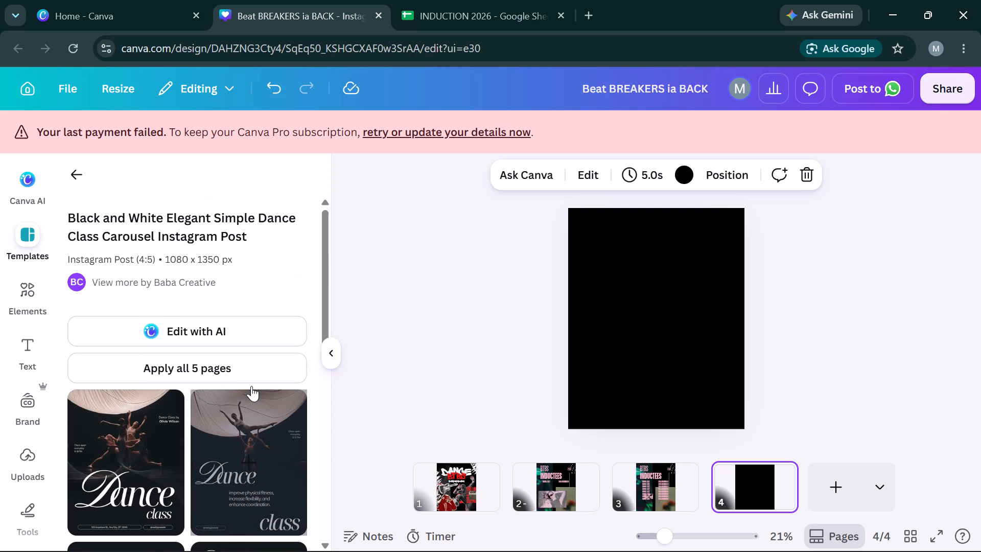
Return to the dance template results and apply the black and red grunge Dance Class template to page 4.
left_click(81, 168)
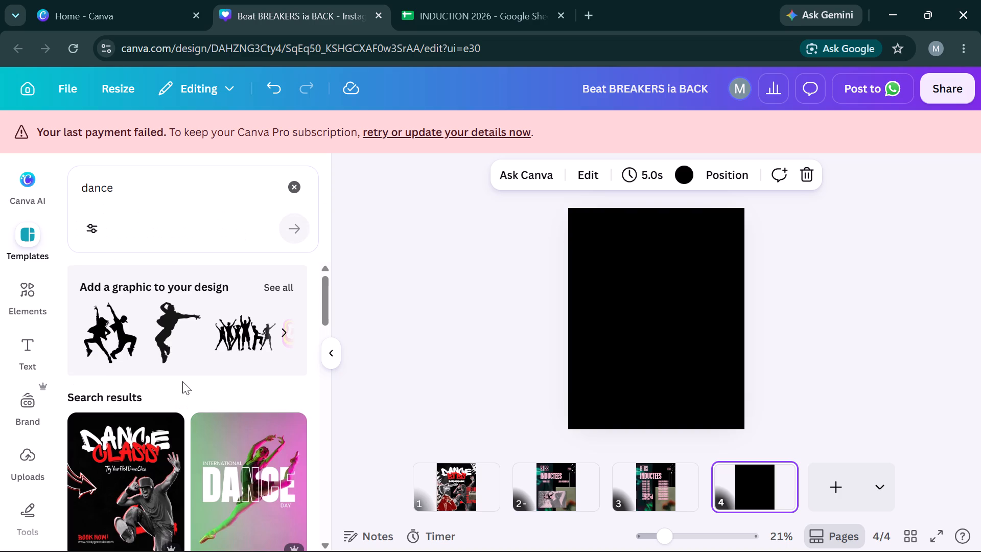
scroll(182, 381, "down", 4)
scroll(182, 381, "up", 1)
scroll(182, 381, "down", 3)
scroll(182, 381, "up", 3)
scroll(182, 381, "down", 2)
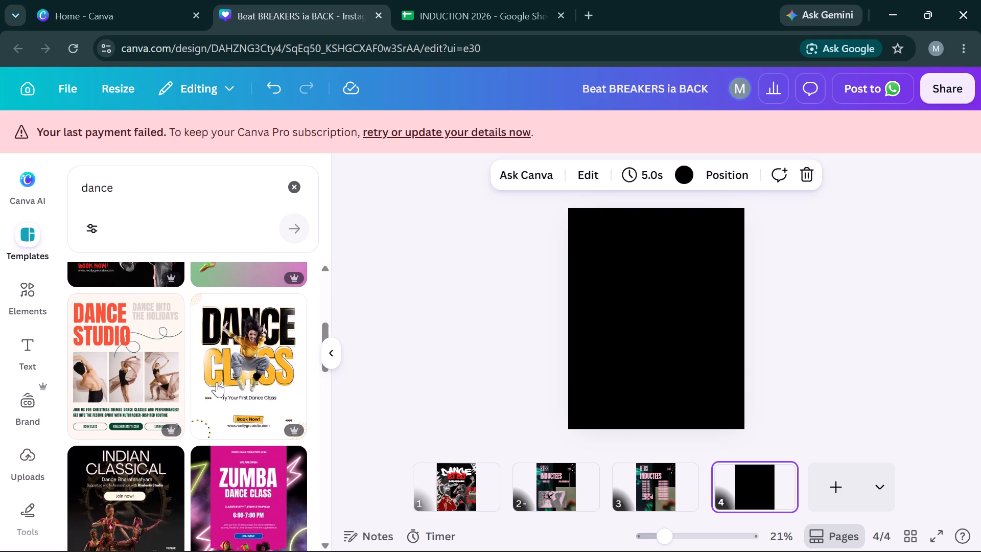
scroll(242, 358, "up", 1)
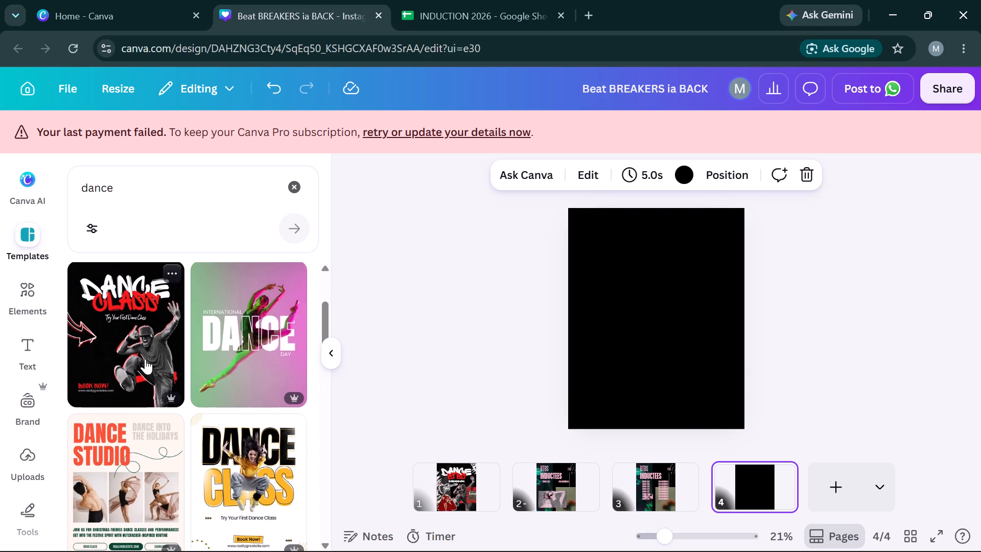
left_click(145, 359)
Apply the Neon Rush dance party template to page 4 from the designs similar to the grunge Dance Class template.
scroll(270, 378, "down", 4)
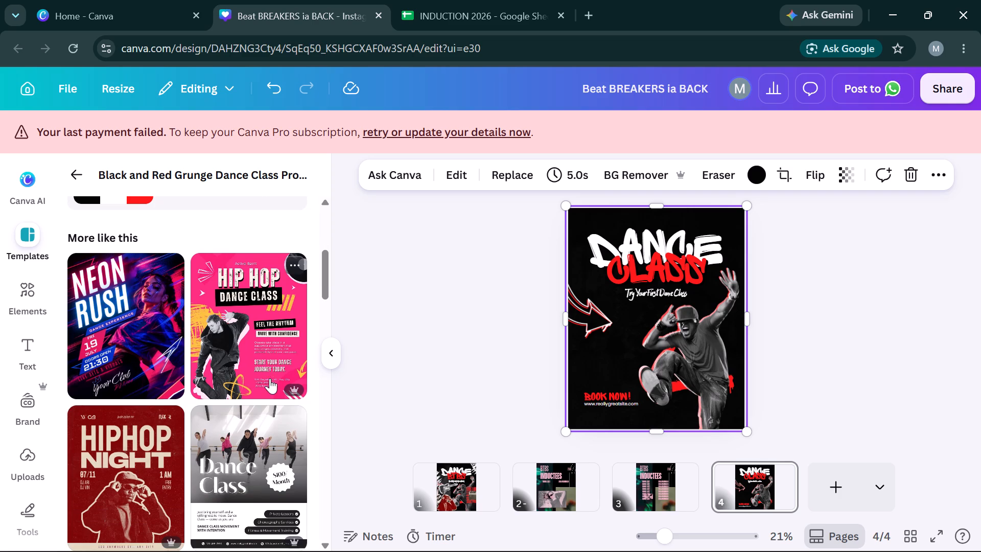
scroll(270, 378, "down", 1)
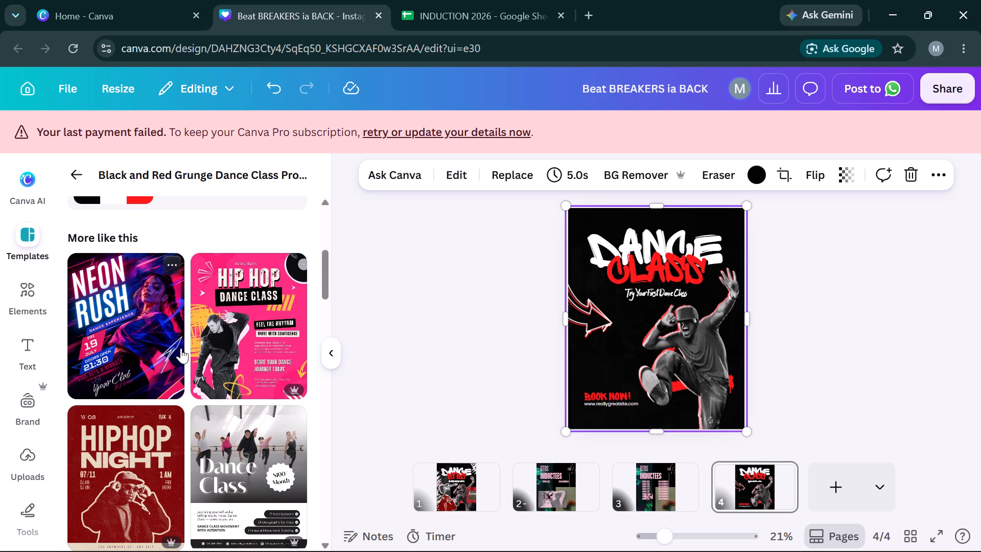
left_click(168, 349)
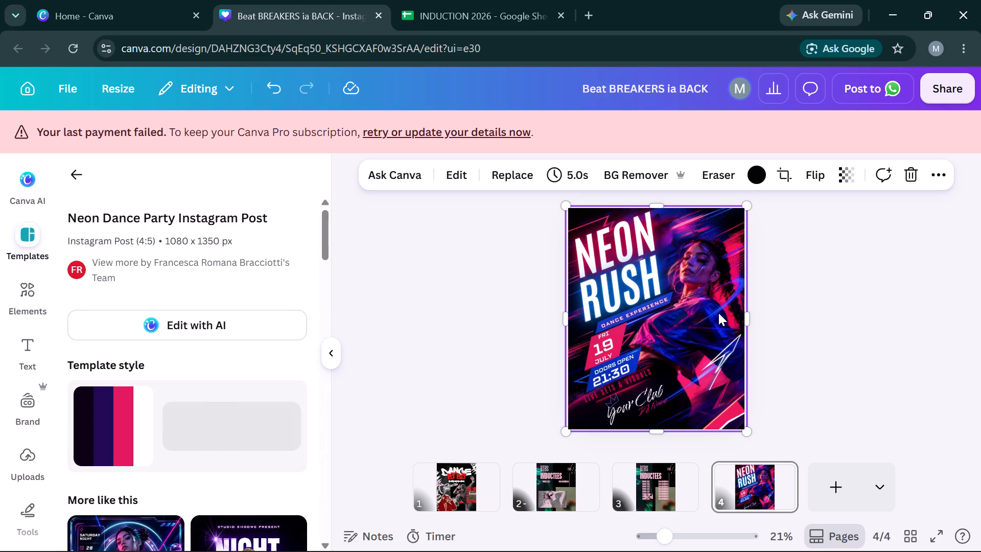
Look through the templates similar to the Neon Dance Party Instagram Post.
scroll(232, 479, "down", 3)
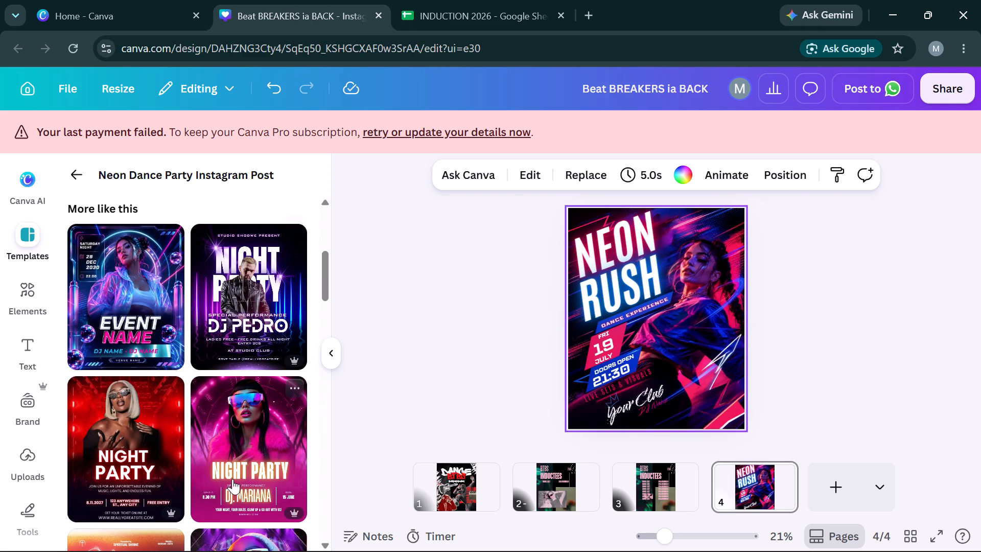
scroll(232, 479, "down", 2)
scroll(232, 479, "right", 2)
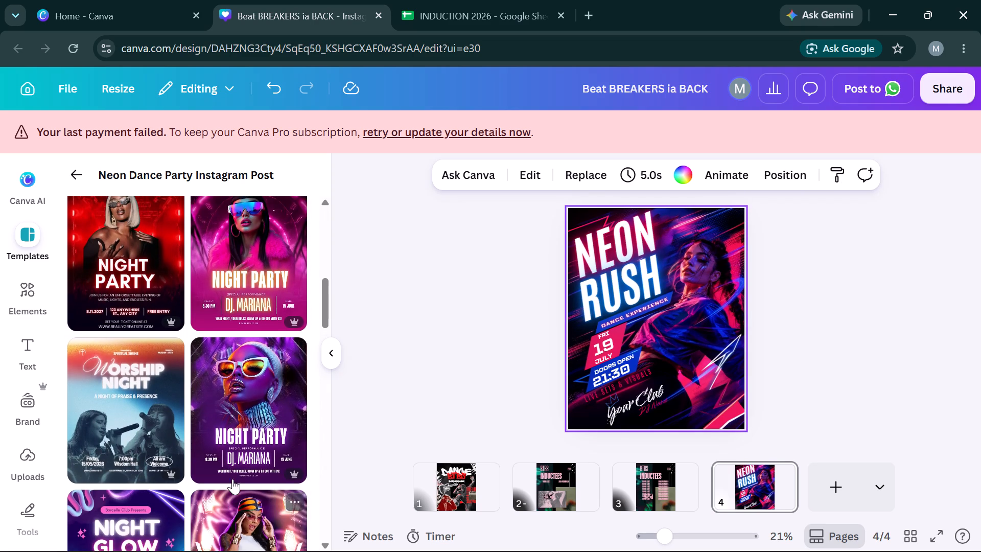
scroll(232, 479, "right", 1)
scroll(232, 479, "down", 2)
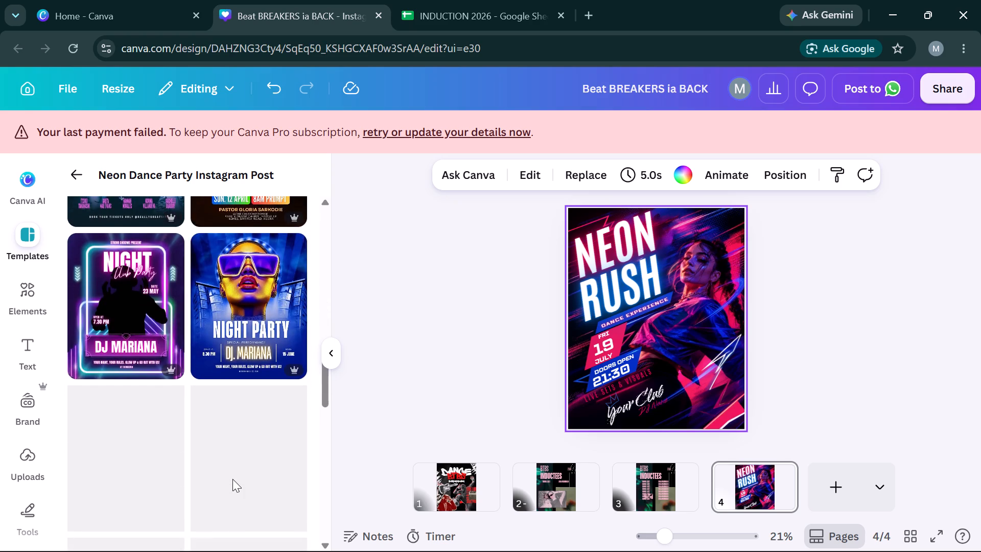
scroll(232, 479, "up", 9)
Delete the dancer cutout from the Neon Rush design on page 4 using the layers list.
left_click(794, 172)
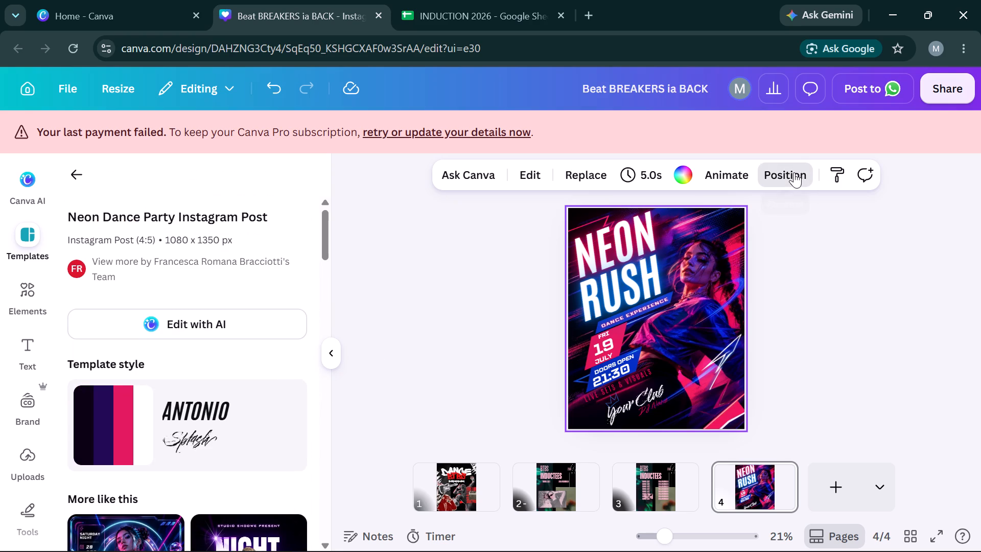
scroll(206, 411, "down", 1)
left_click(196, 392)
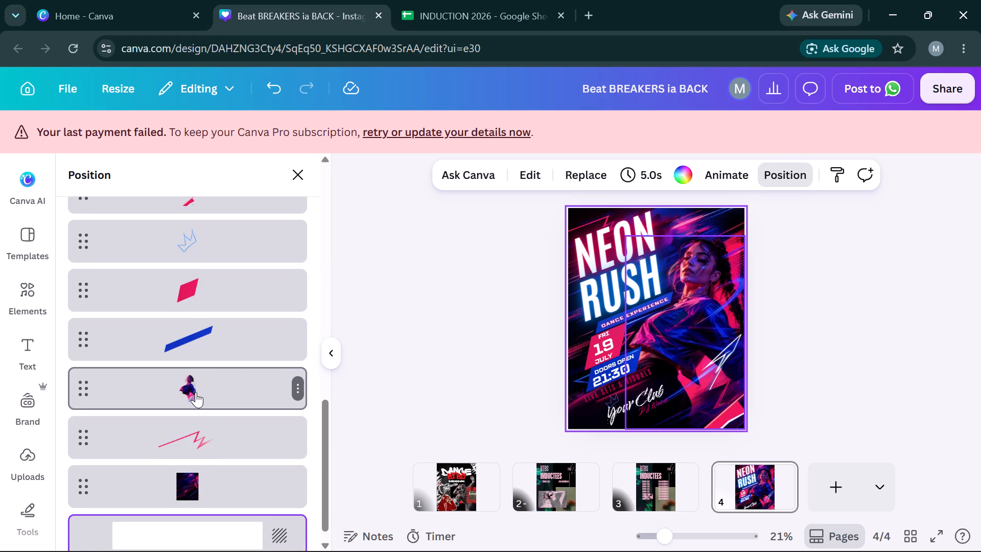
key("Delete")
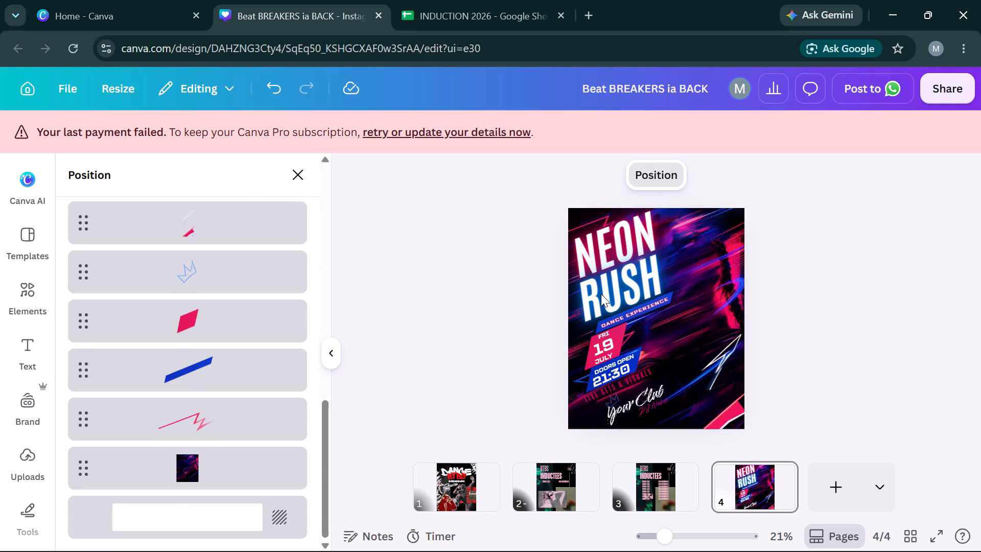
Delete the NEON and RUSH titles and the blue shapes behind DANCE EXPERIENCE and DOORS OPEN 21:30 from page 4.
left_click(651, 242)
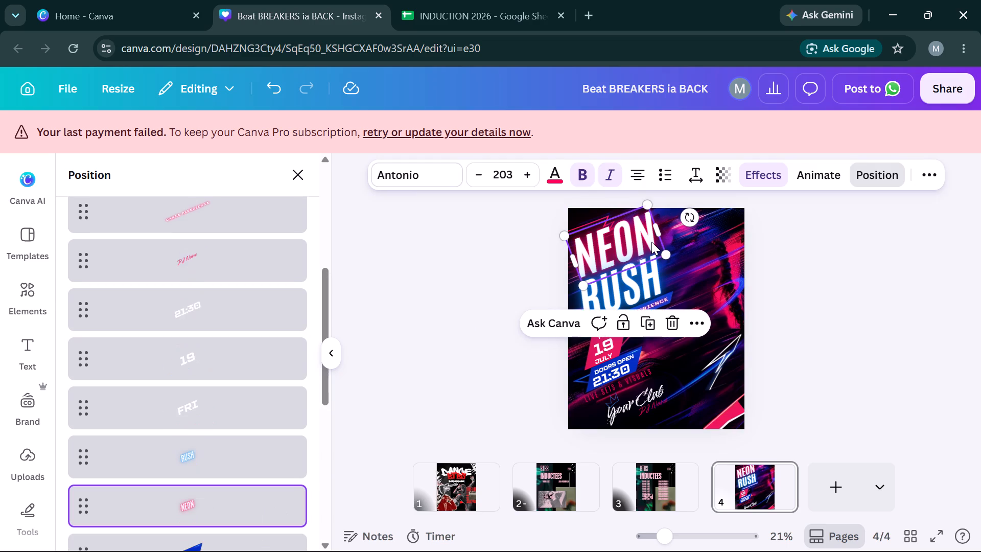
key("Delete")
left_click(641, 269)
key("Delete")
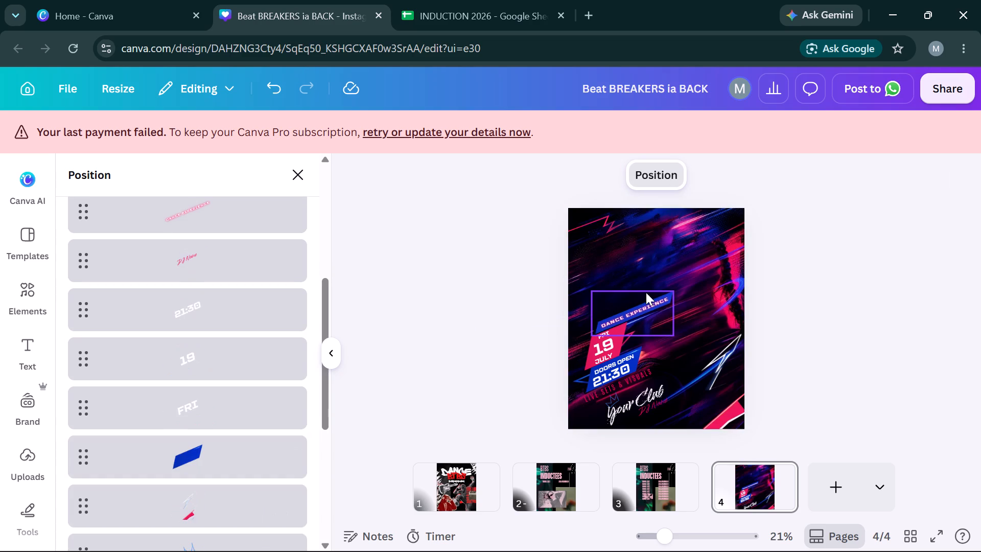
left_click(647, 296)
key("Delete")
left_click(621, 344)
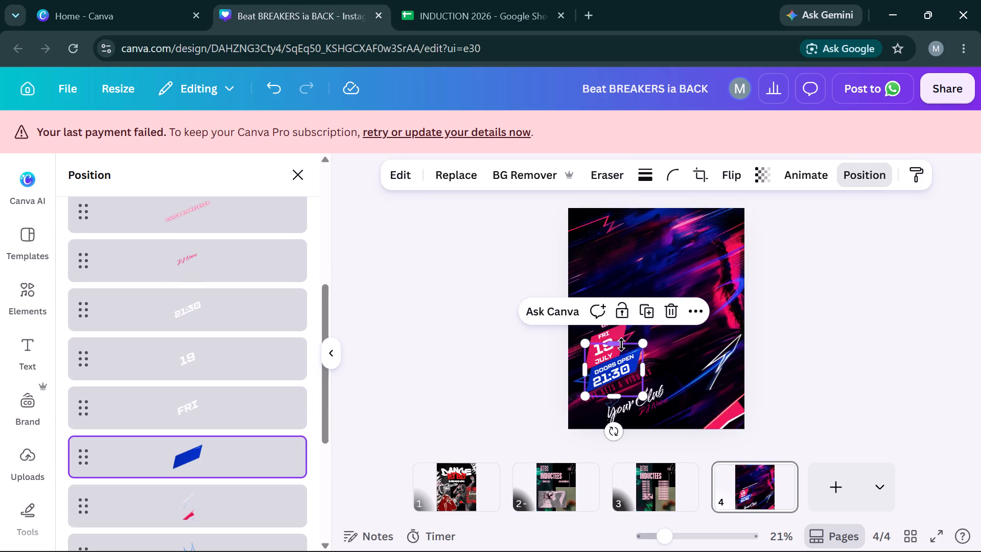
key("Delete")
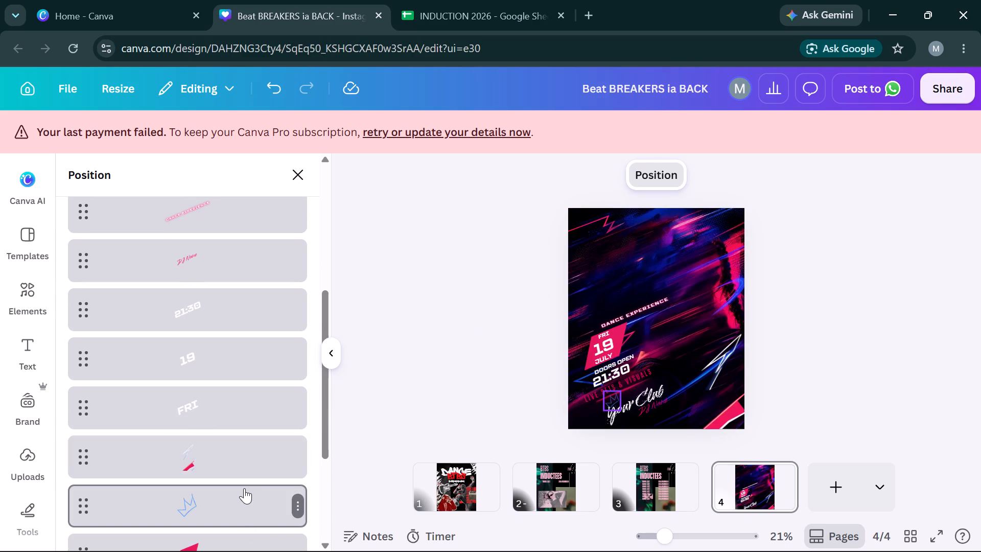
Copy the dark neon-streak background image from page 4 and paste it onto page 3.
scroll(244, 465, "down", 4)
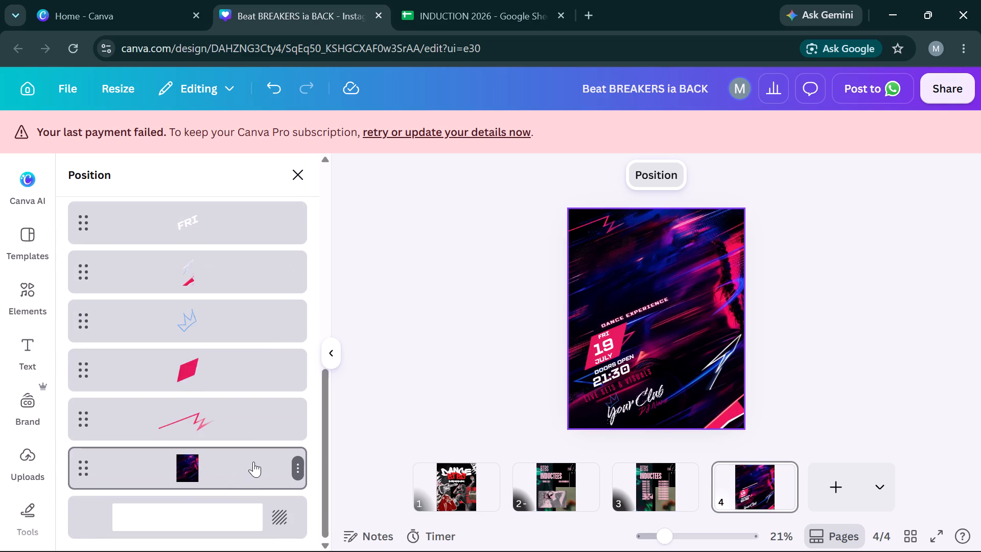
left_click(253, 461)
key("ctrl+c")
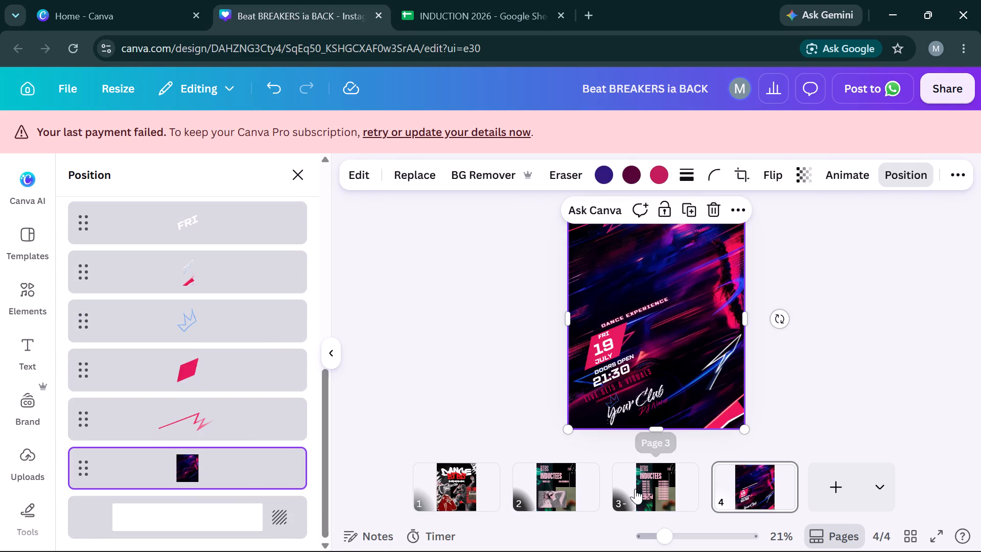
left_click(635, 489)
key("ctrl+v")
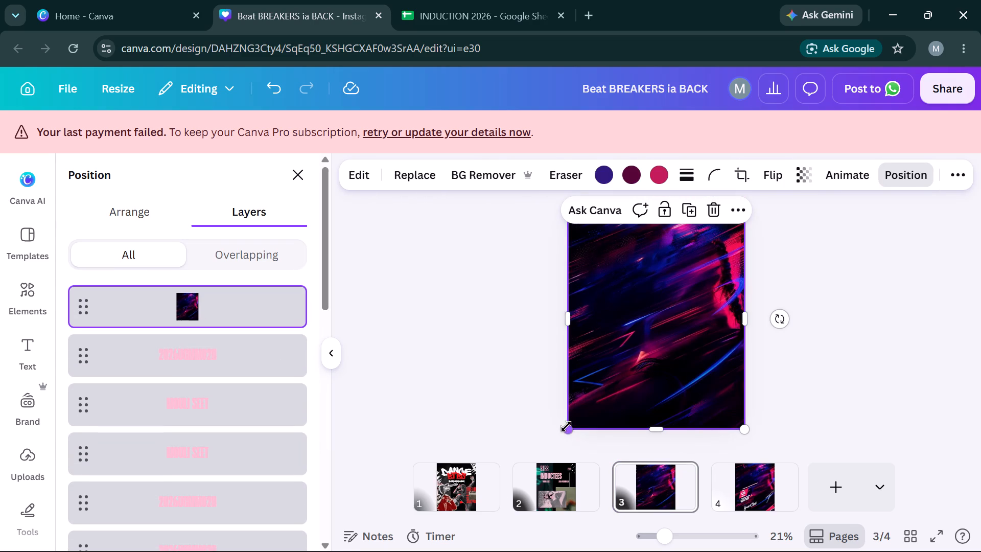
Shrink the pasted neon-streak image to about half the page width and position it over the lower part of page 3.
left_click_drag(566, 426, 676, 331)
left_click_drag(713, 256, 658, 404)
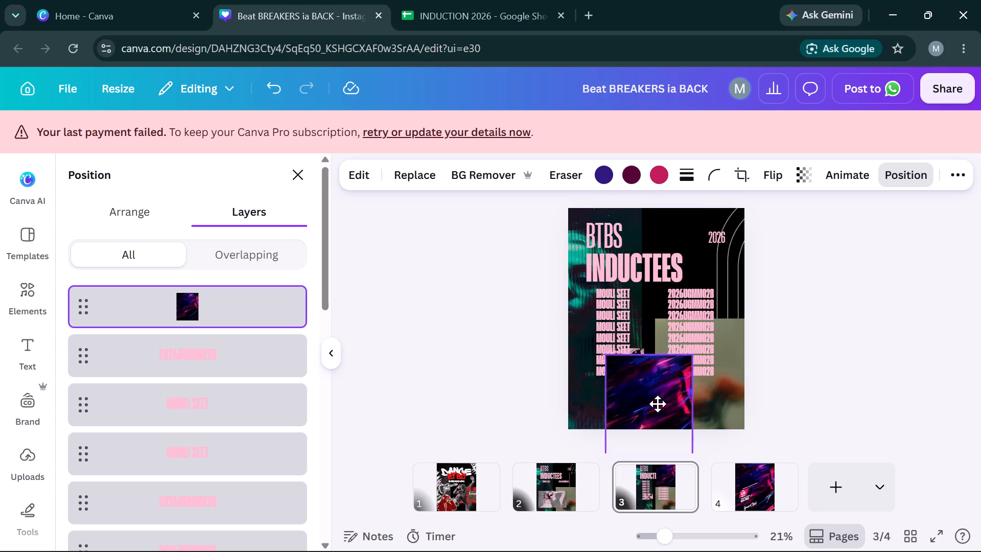
left_click_drag(658, 404, 636, 416)
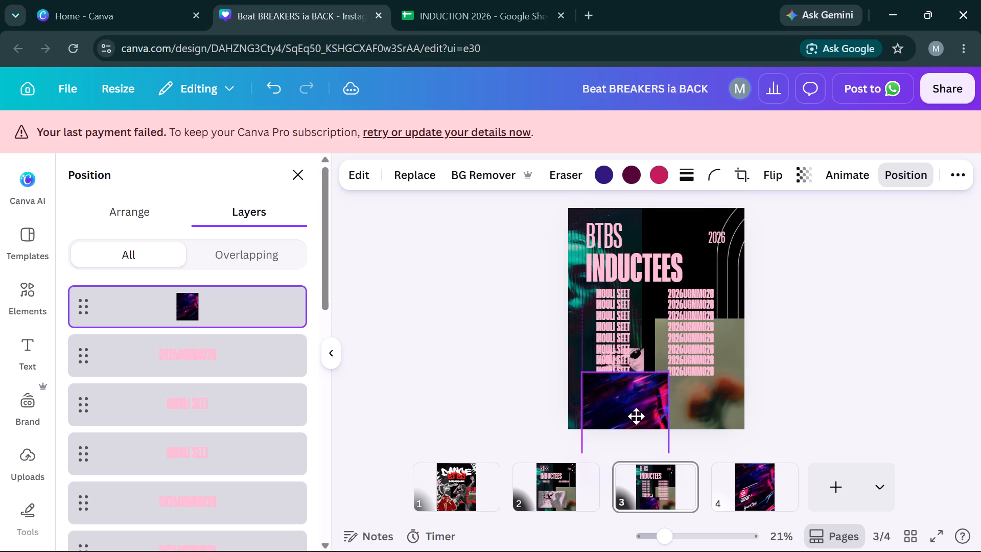
left_click_drag(636, 416, 642, 378)
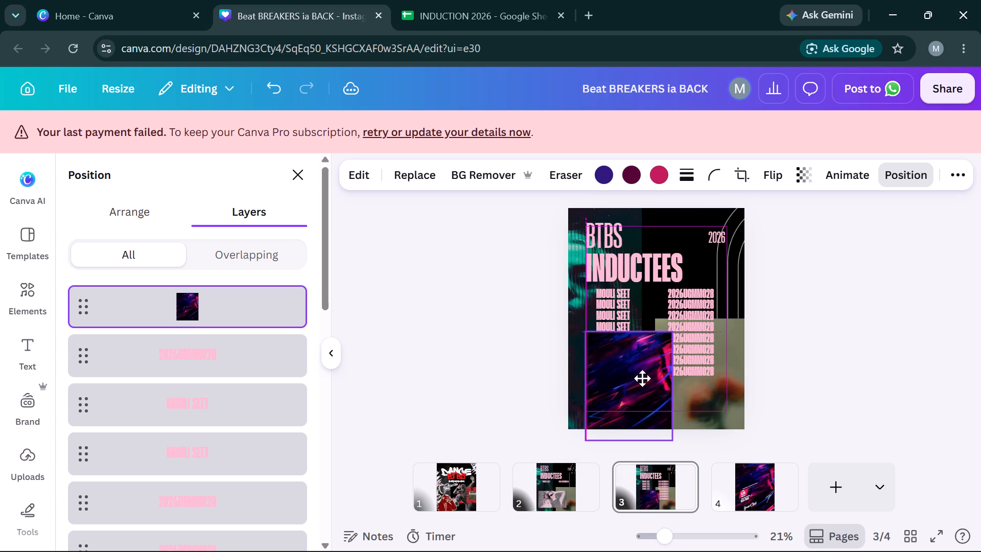
left_click_drag(642, 378, 644, 383)
left_click_drag(675, 394, 692, 393)
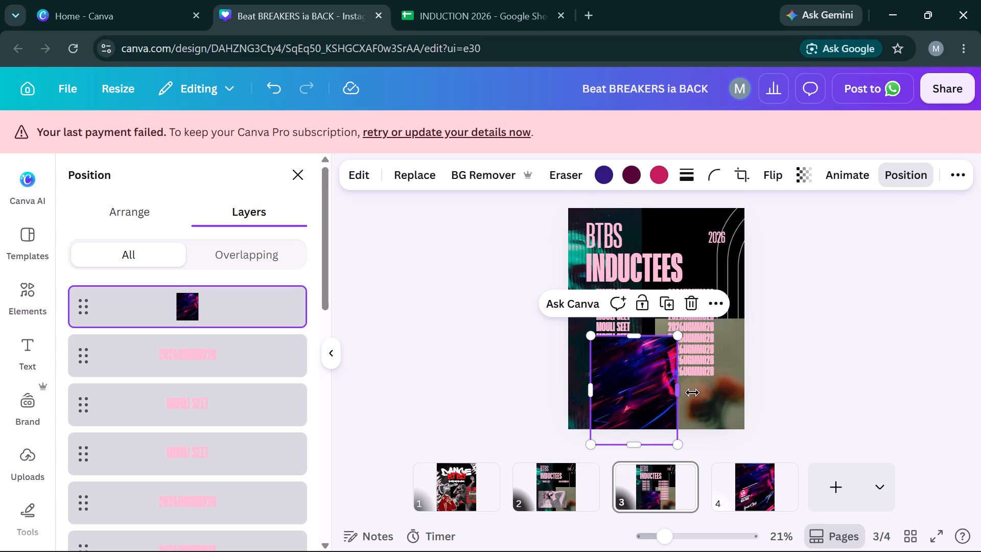
Widen the dark neon-streak image on page 3 to about 771 px and place it over the lower part of the page.
left_click_drag(692, 393, 716, 393)
left_click_drag(671, 393, 666, 406)
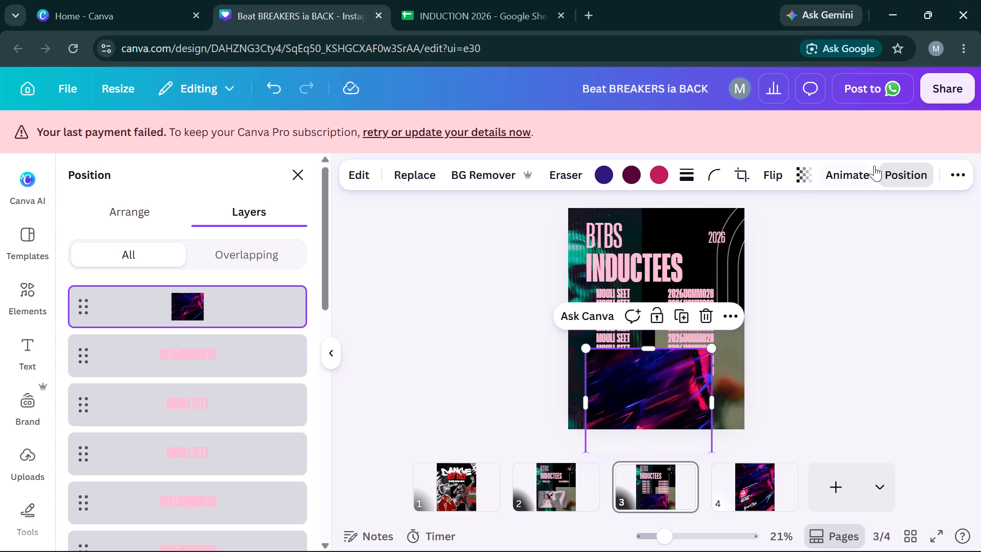
key("Right")
key("Right")
key("Right")
key("Right")
key("Right")
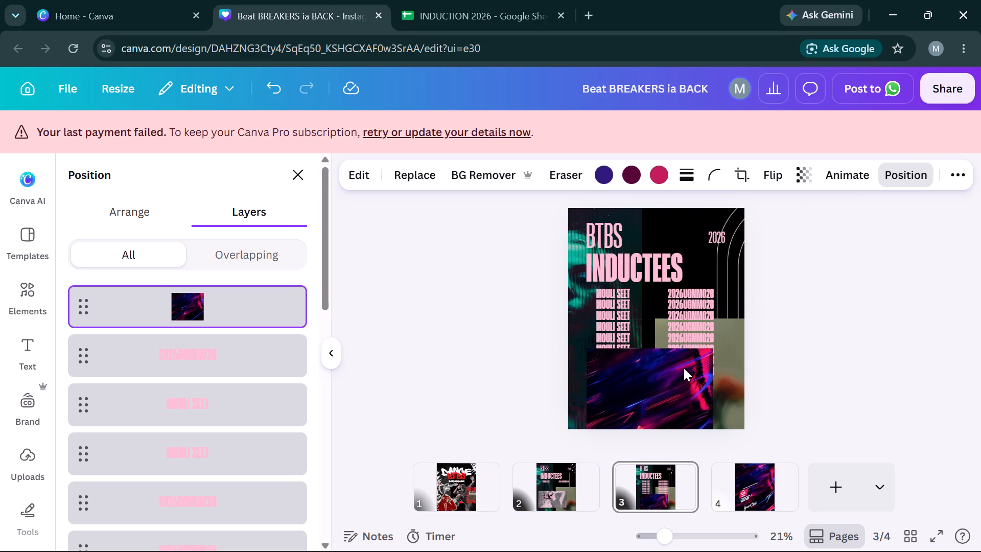
key("Right")
key("Right")
key("Right")
key("Right")
key("Right")
key("Right")
key("Right")
key("Right")
key("Right")
key("Right")
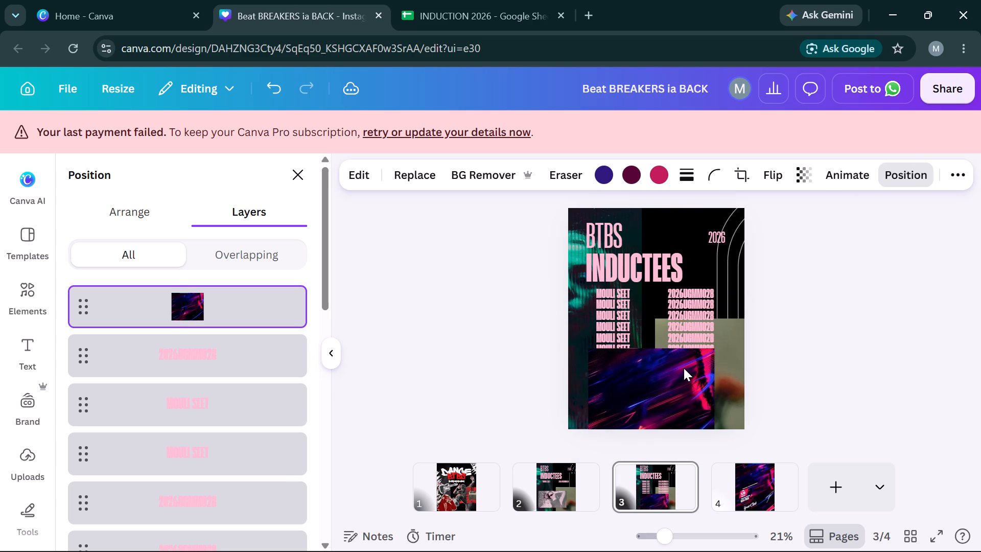
Reorder the neon-streak image so it sits behind the name and ID texts but just above the flower photo.
left_click(165, 222)
left_click(207, 277)
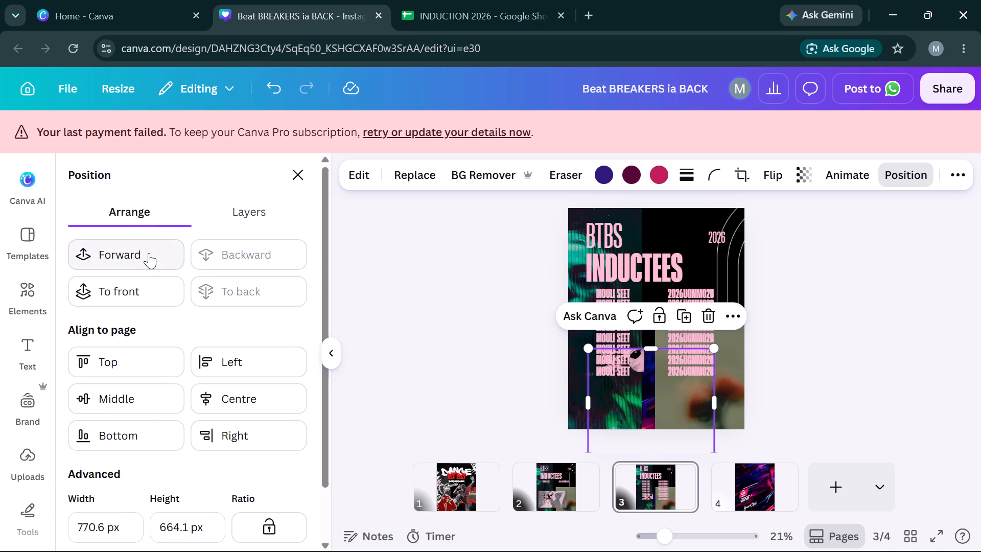
left_click(149, 253)
left_click(149, 253)
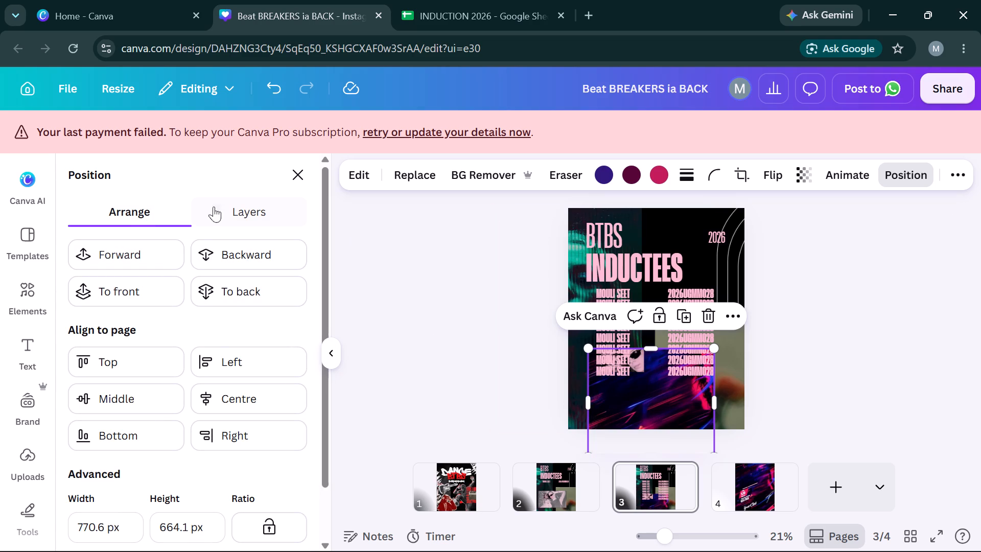
Delete the small pink-tinted photo of the woman in sunglasses from page 3.
left_click(233, 213)
scroll(126, 544, "down", 5)
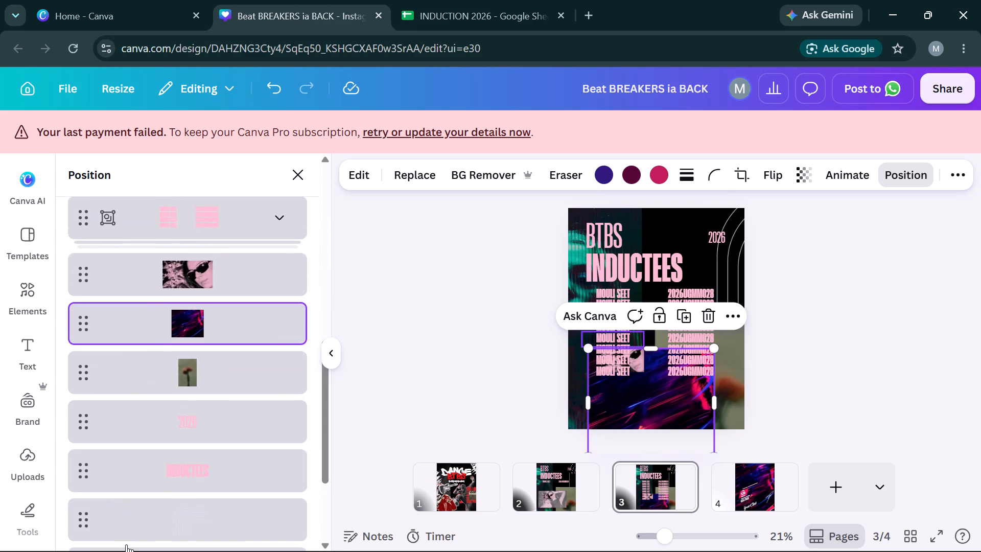
left_click(248, 239)
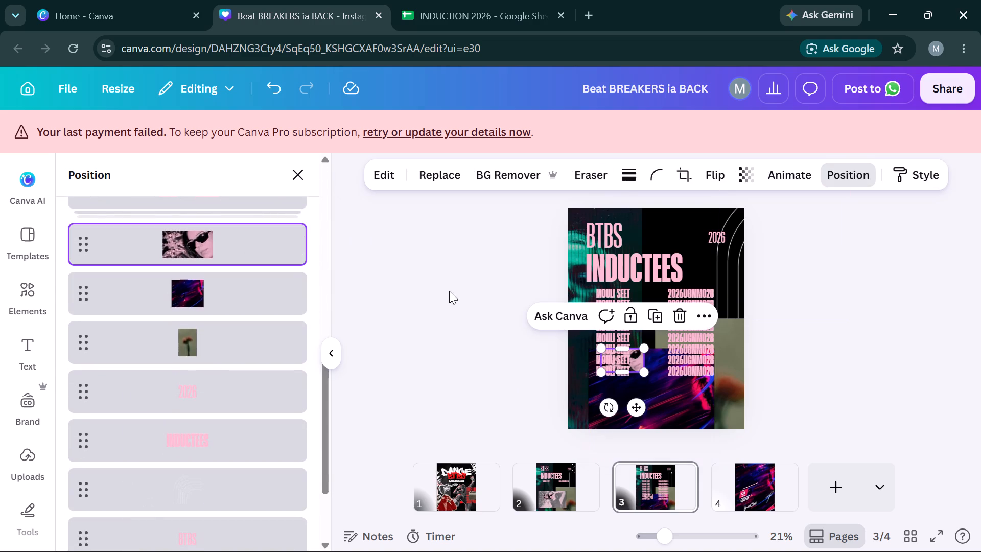
key("Right")
left_click_drag(638, 406, 638, 411)
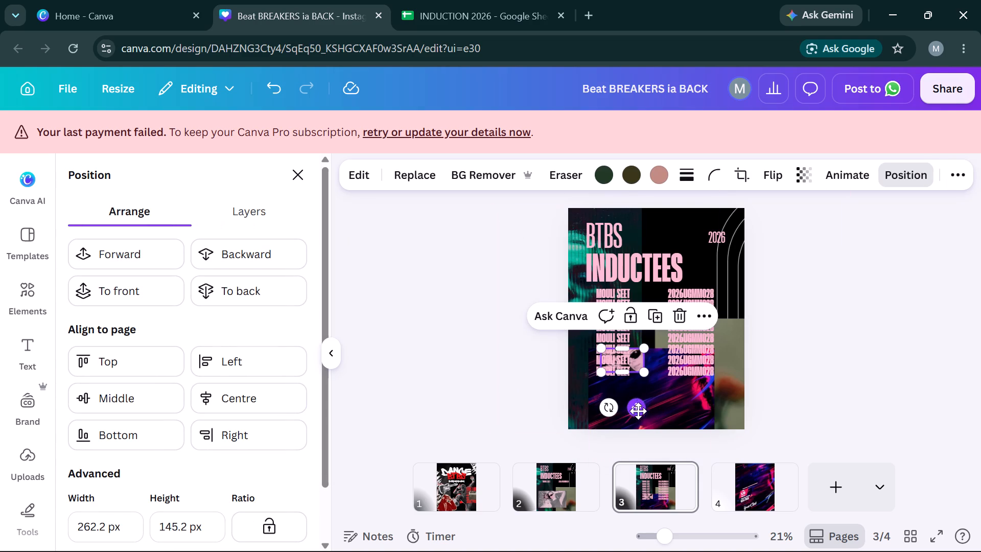
left_click_drag(638, 411, 705, 463)
key("Delete")
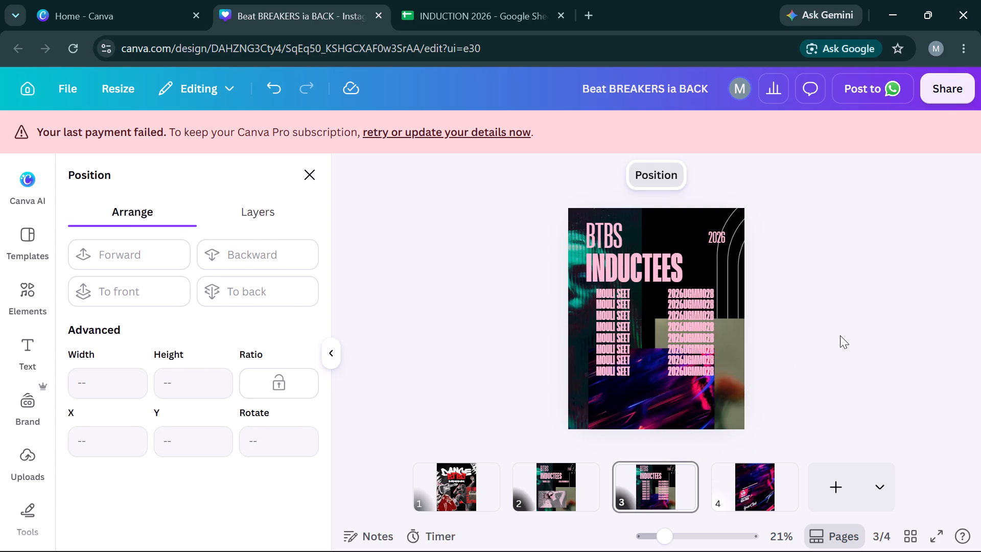
Move the neon-streak image on page 3 to about X 145 px, Y 822 px.
left_click(684, 407)
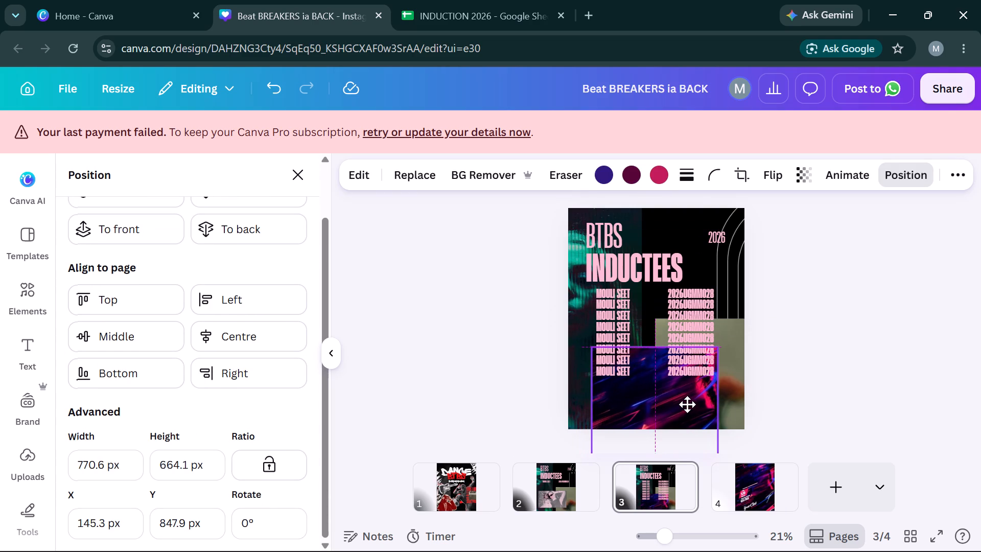
left_click(787, 363)
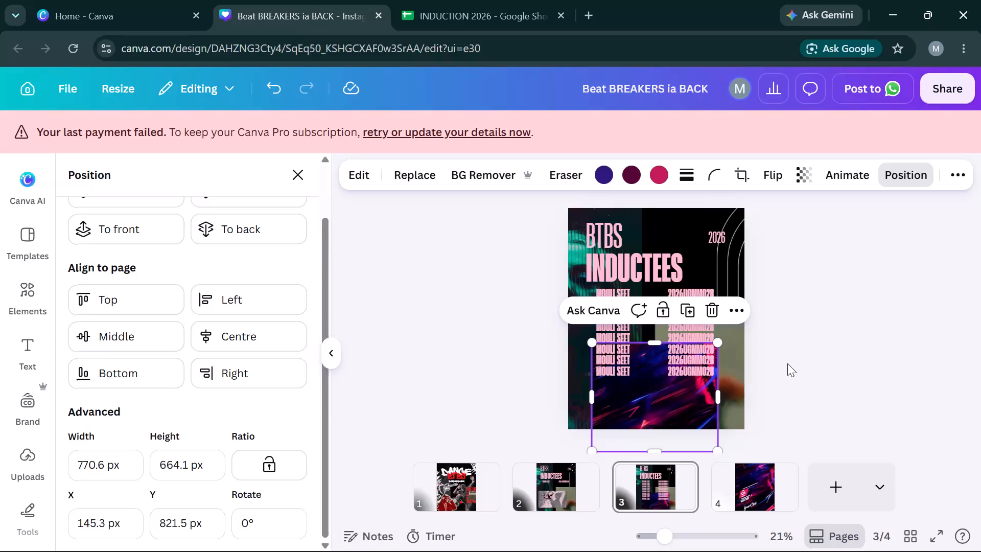
left_click(787, 363)
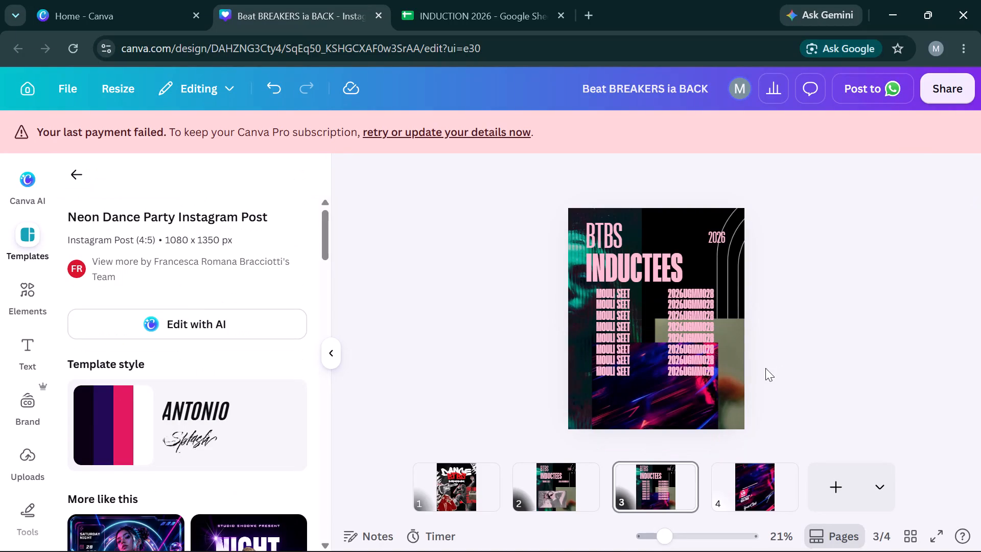
Select the four texts of the bottom two name-and-ID rows on page 3 and copy them.
left_click(702, 370)
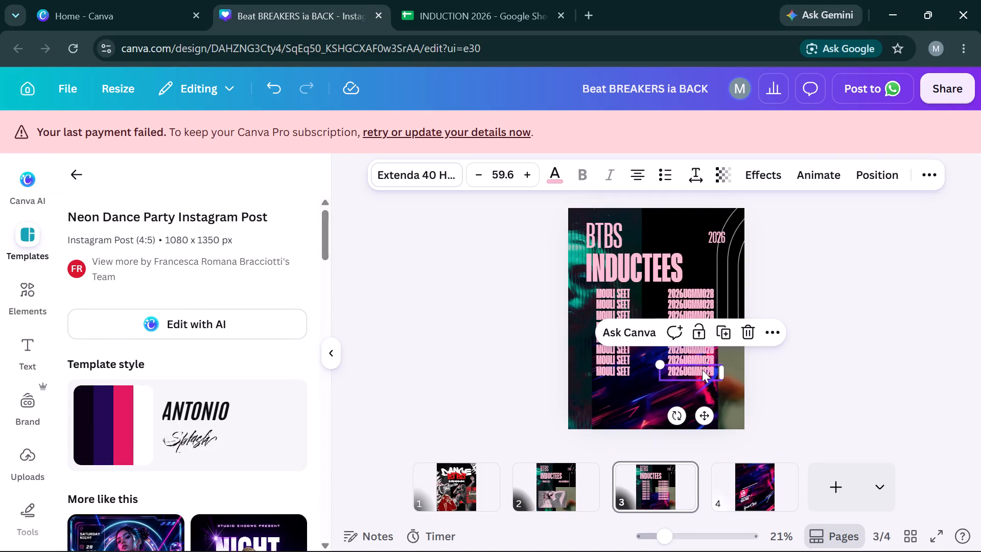
left_click(638, 371, "ctrl+shift")
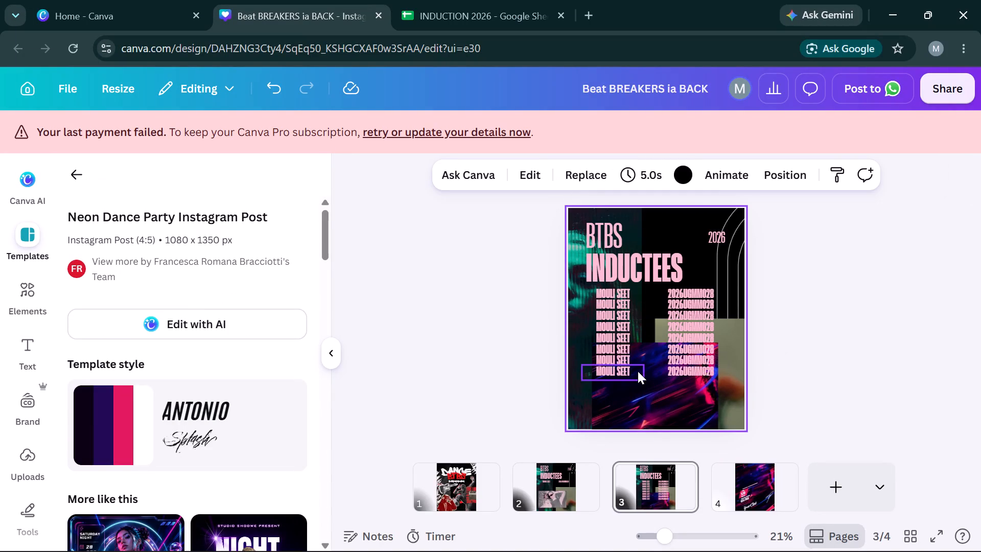
left_click(836, 344)
left_click(701, 368)
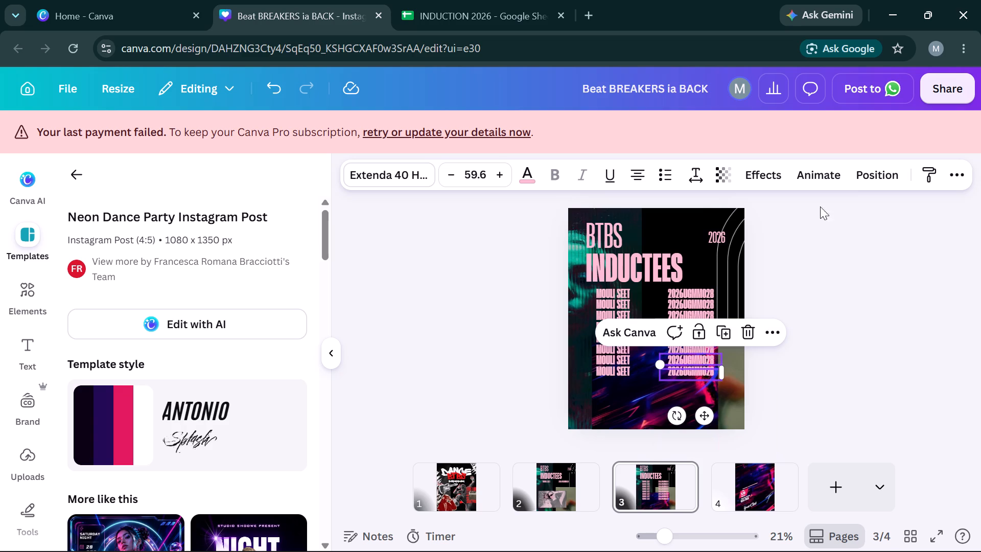
left_click(877, 170)
scroll(207, 353, "down", 1)
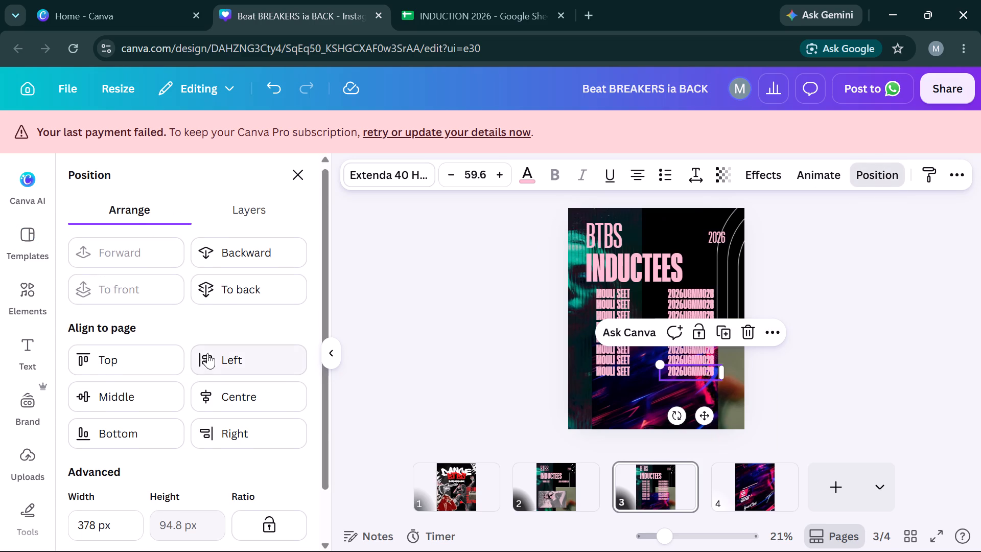
scroll(207, 353, "down", 1)
scroll(207, 353, "up", 1)
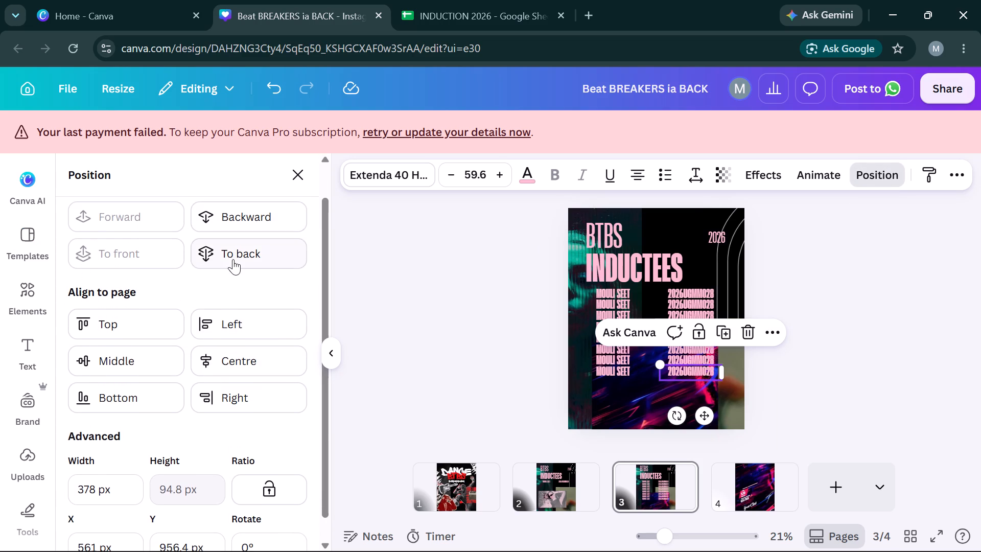
scroll(232, 262, "up", 1)
left_click(247, 225)
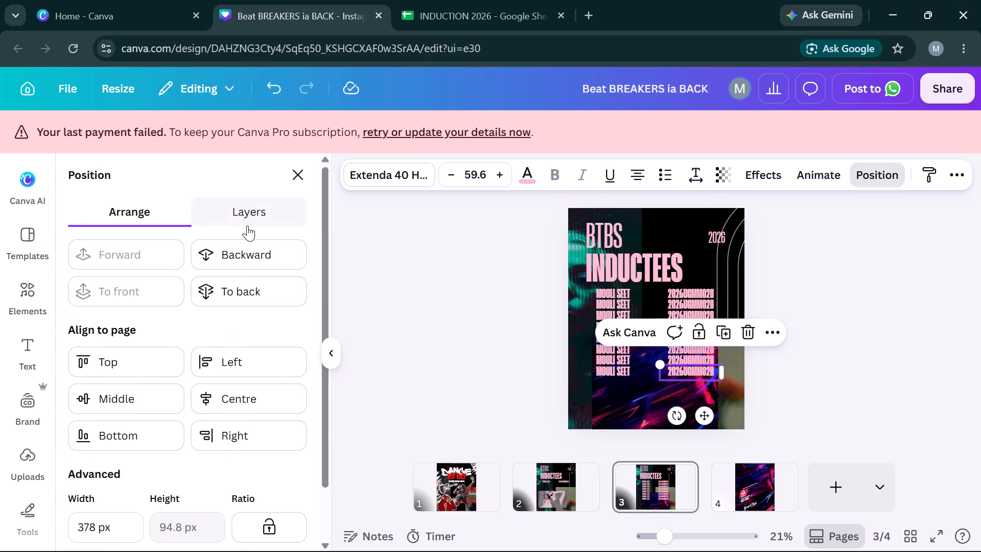
left_click(196, 346, "ctrl")
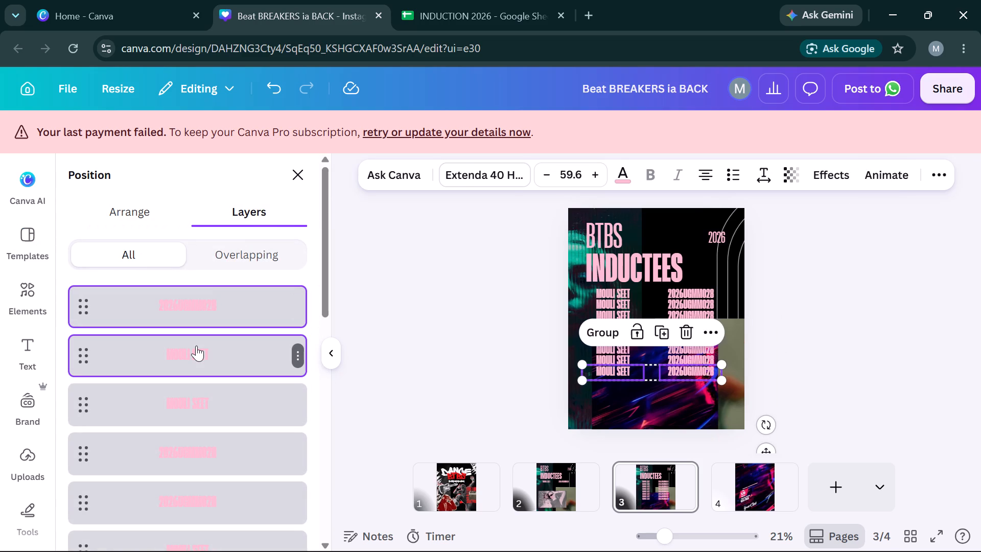
left_click(205, 398, "ctrl")
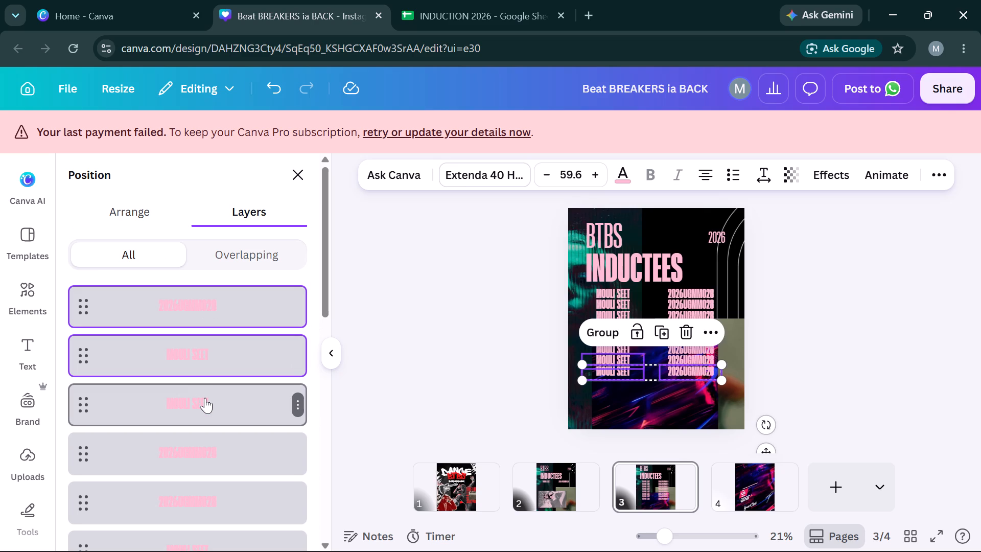
left_click(203, 444, "ctrl")
key("ctrl+c")
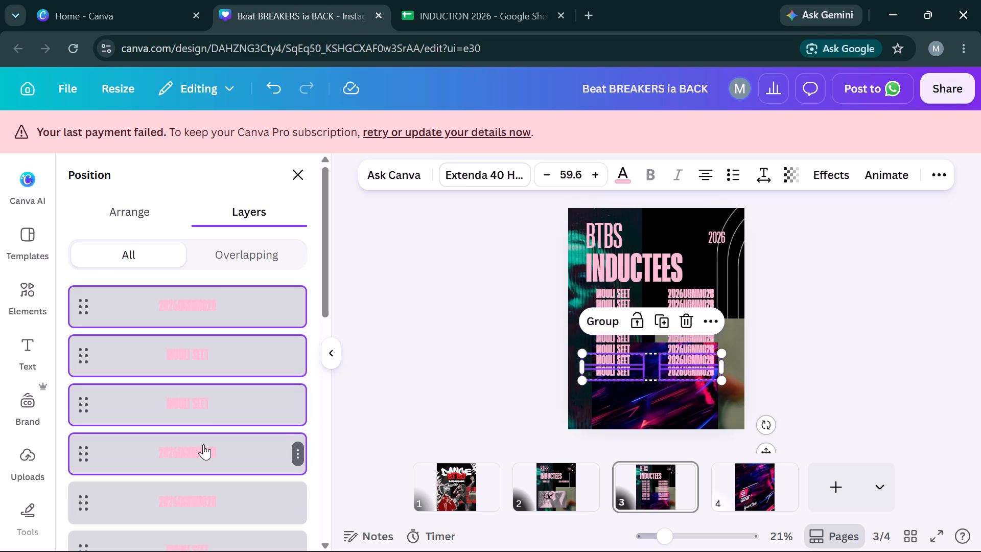
Paste the copied two name-and-ID rows on page 3 and shift them sideways until they line up with the existing columns.
key("ctrl+v")
key("Left")
key("Left")
key("Left")
key("Left")
key("Left")
key("Left")
key("Left")
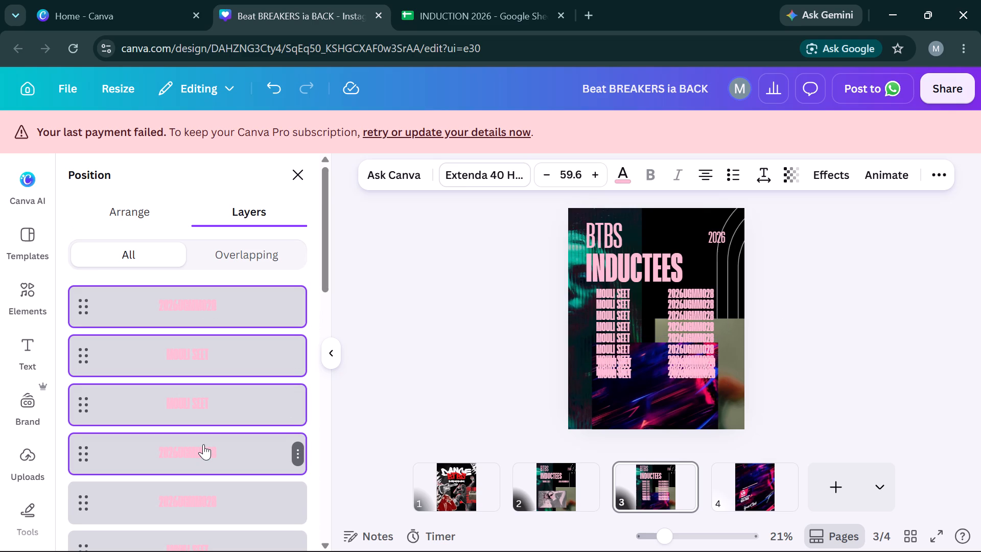
key("Left")
key("Left")
key("Left")
key("Left")
key("Left")
key("Left")
key("Left")
key("Left")
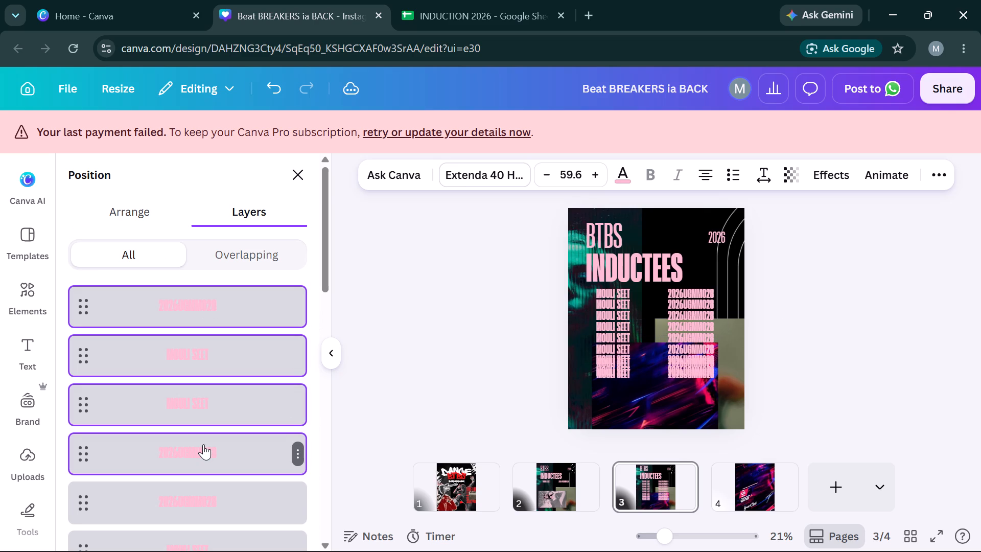
key("Left")
Move the pasted two rows down below the last row of the list, matching the spacing of the rows above, and deselect them.
key("Down")
key("Down")
key("Down")
key("Down")
key("Down")
key("Down")
key("Down")
key("Down")
key("Down")
key("Down")
key("Down")
key("Down")
key("Down")
key("Down")
key("Down")
key("Down")
key("Down")
key("Down")
key("Down")
key("Down")
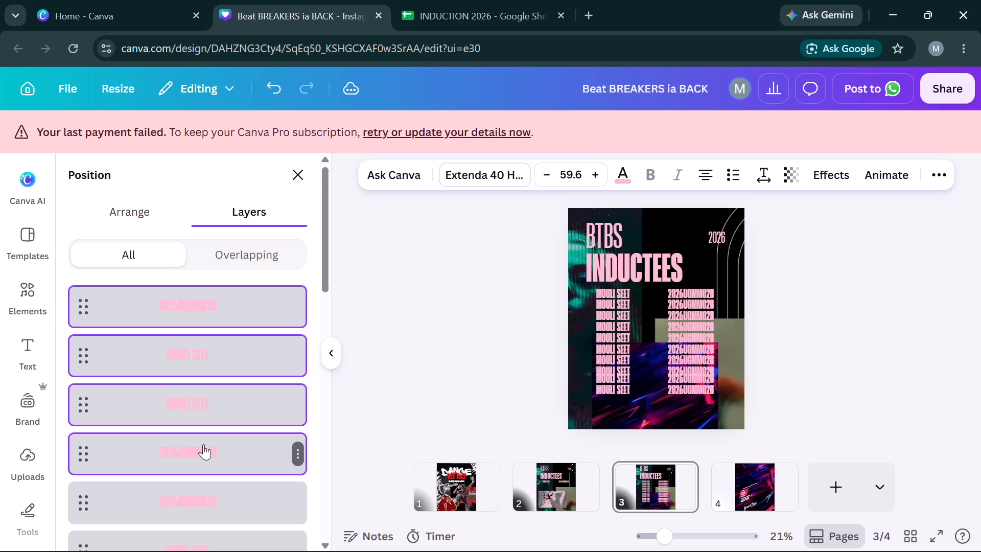
key("Down")
key("Down")
key("Down")
key("Down")
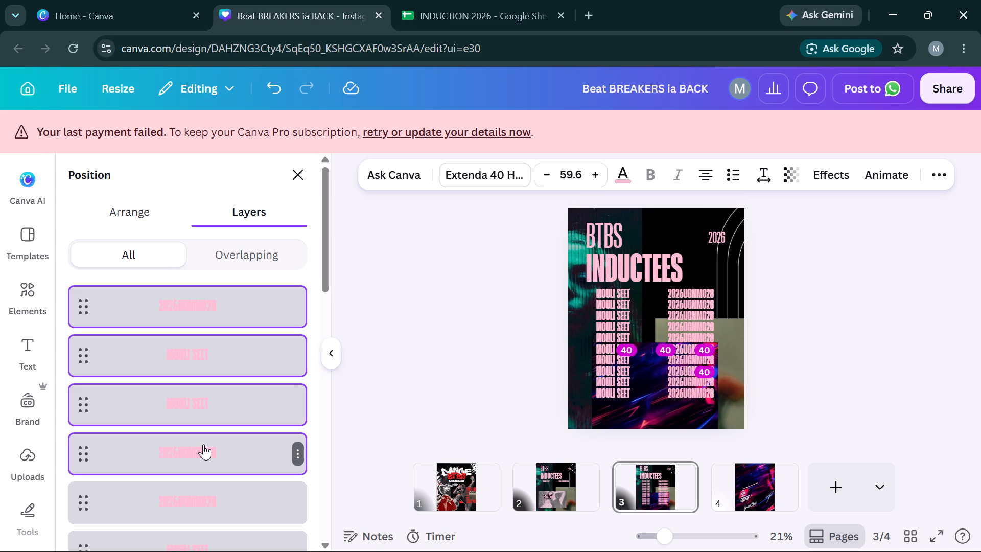
key("Down")
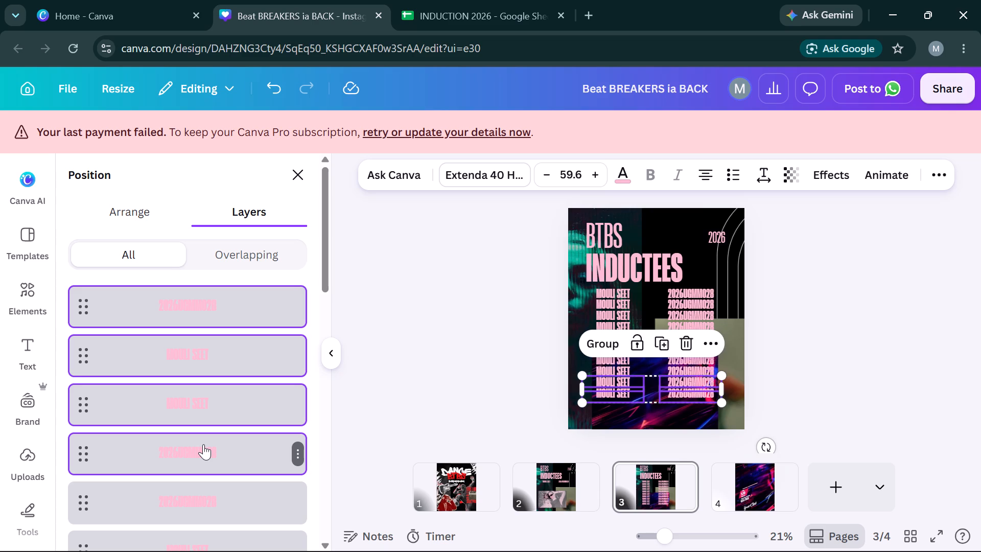
key("Down")
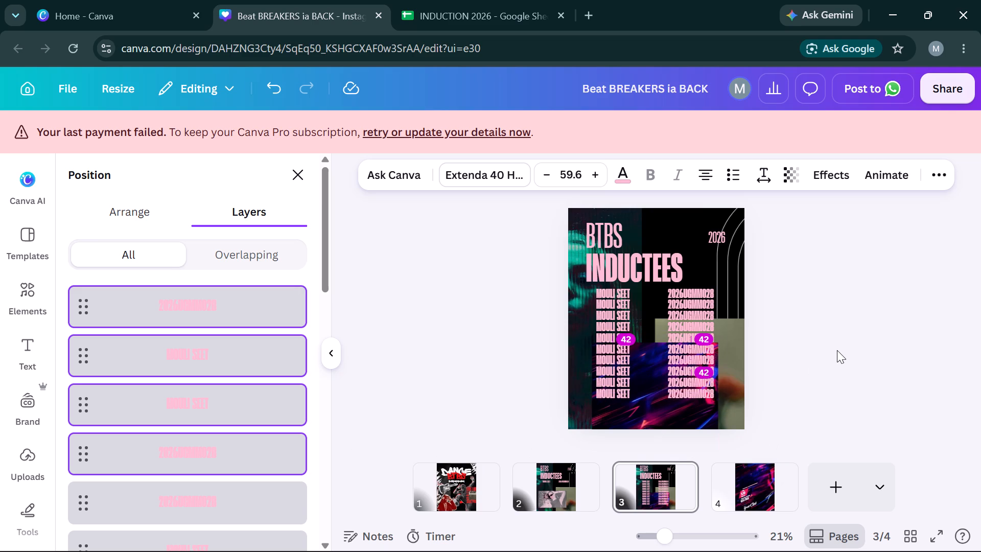
key("Down")
key("Up")
left_click(837, 350)
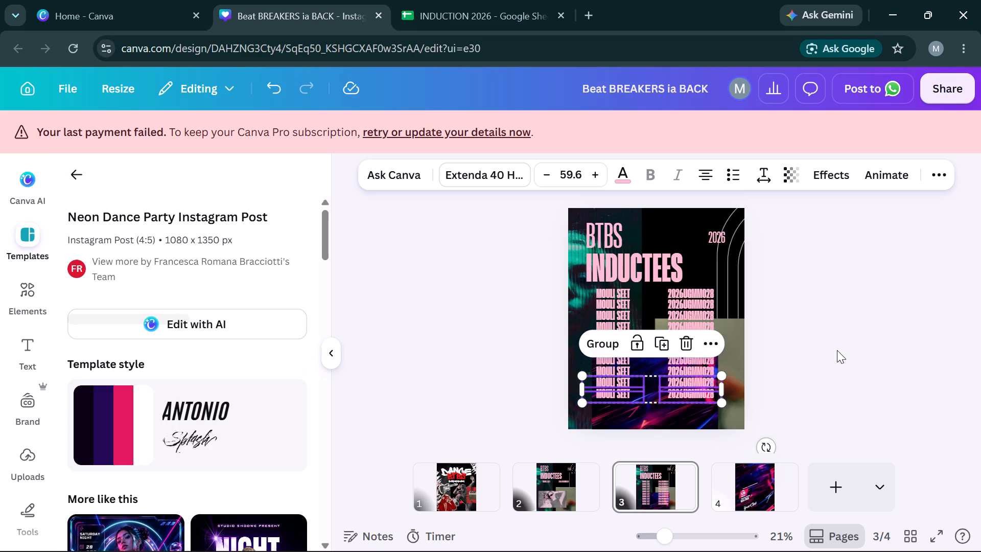
left_click(837, 350)
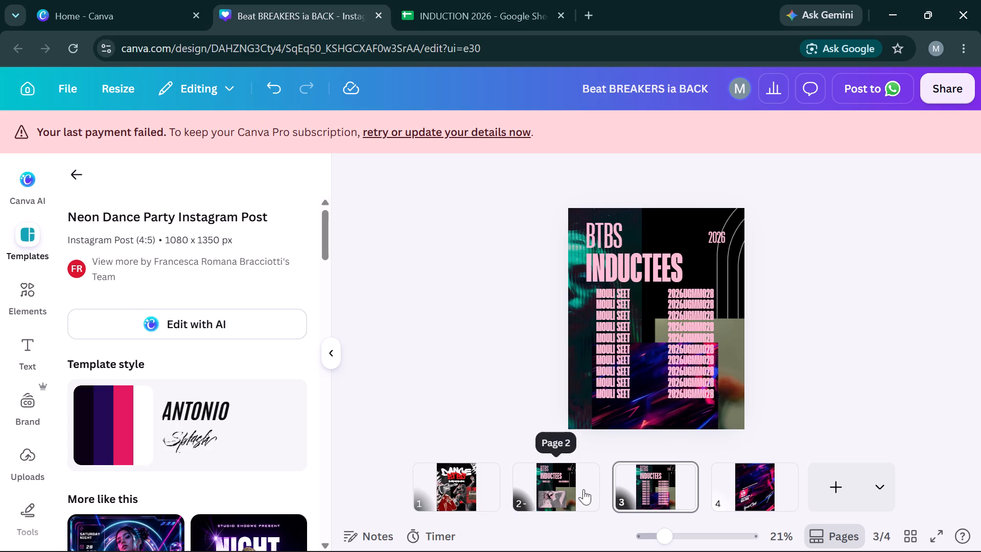
Delete page 2, the earlier inductees version with a single name row and the sunglasses photo.
left_click(583, 489)
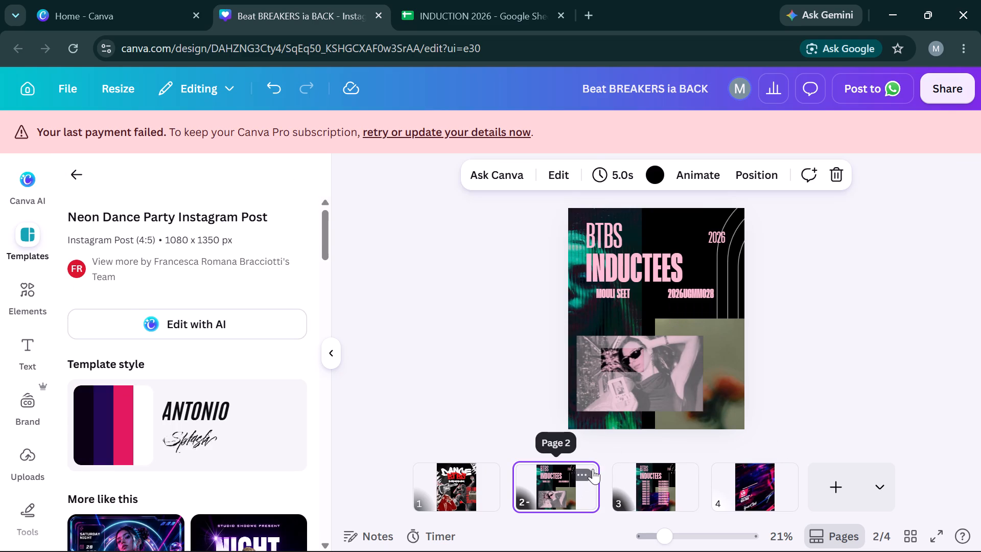
key("Delete")
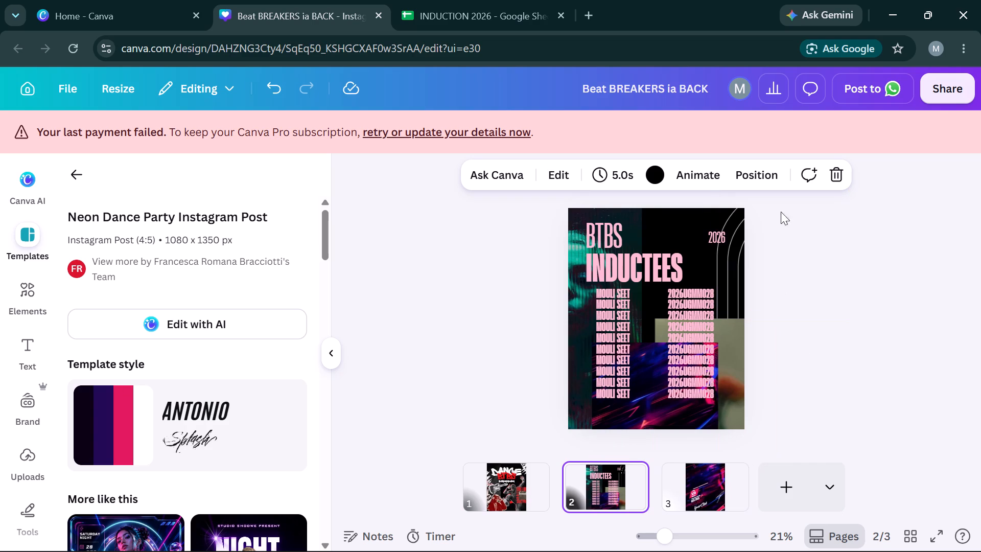
Delete the last page, which holds the neon dance party template artwork.
left_click(734, 478)
key("Delete")
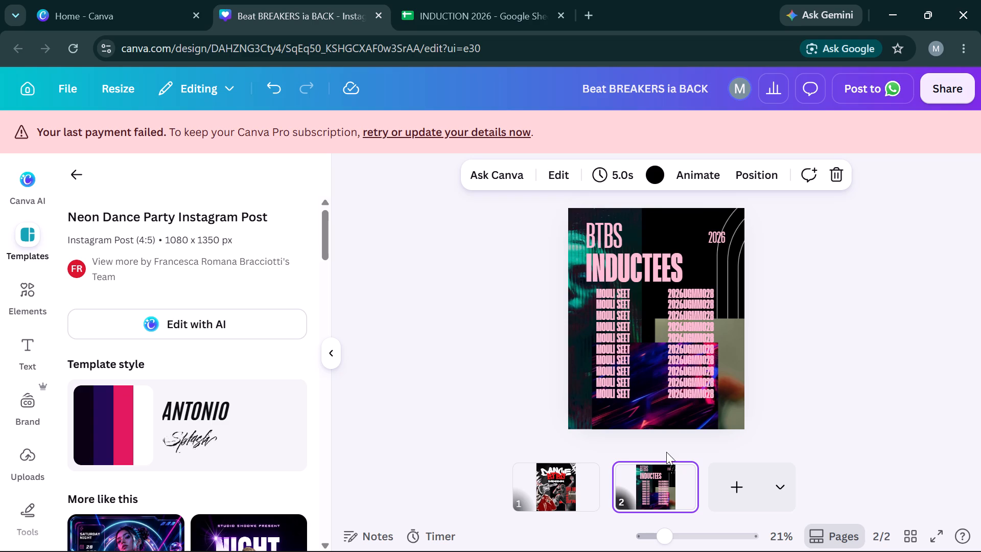
Open the page options for the inductees list page and look through the available page actions.
left_click(682, 471)
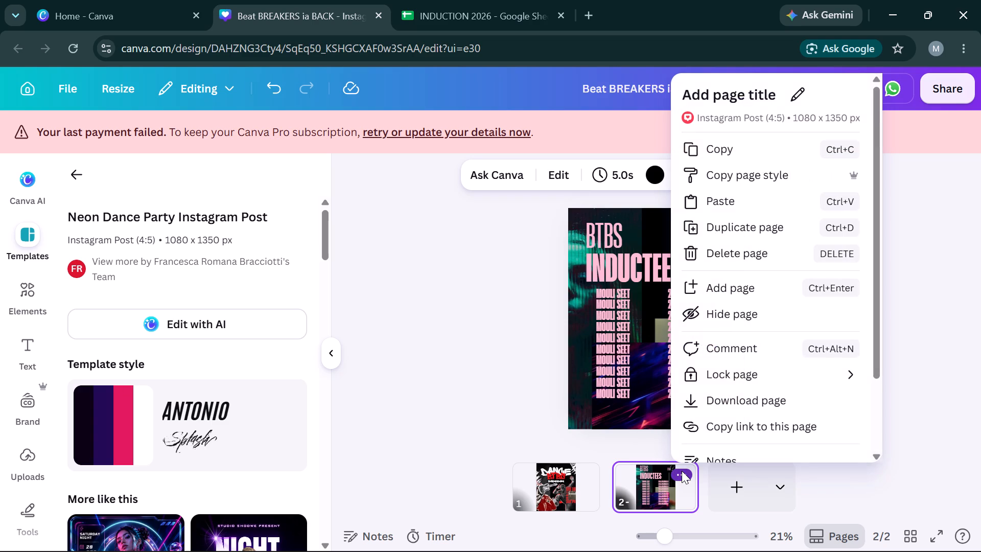
scroll(760, 372, "down", 2)
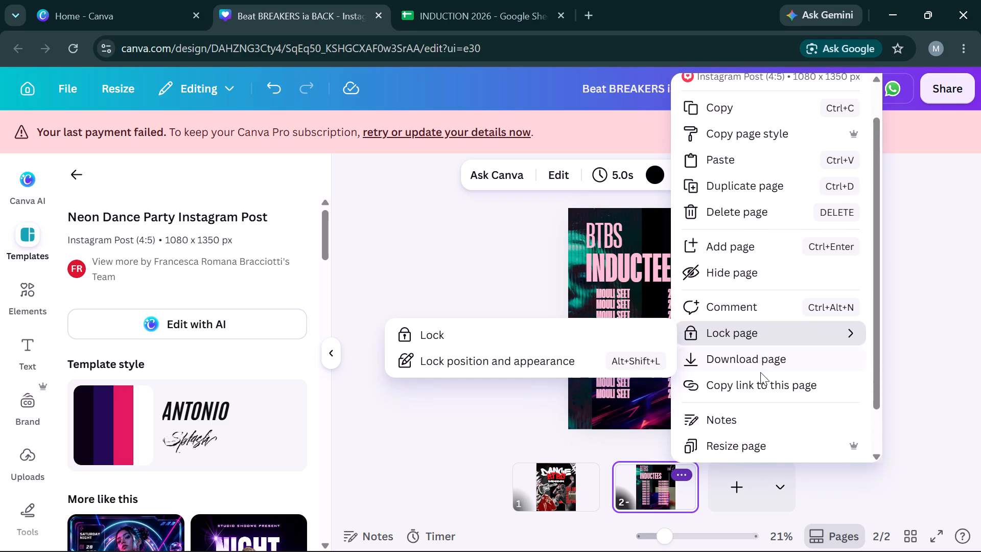
Duplicate the ten-row inductees page three times to create pages 3, 4 and 5.
left_click(790, 193)
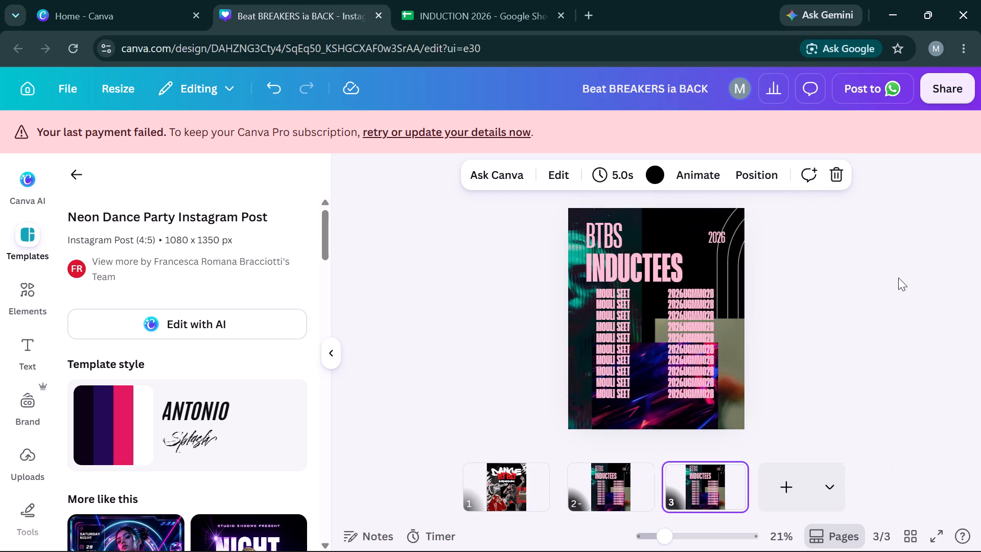
key("ctrl+d")
key("ctrl+d")
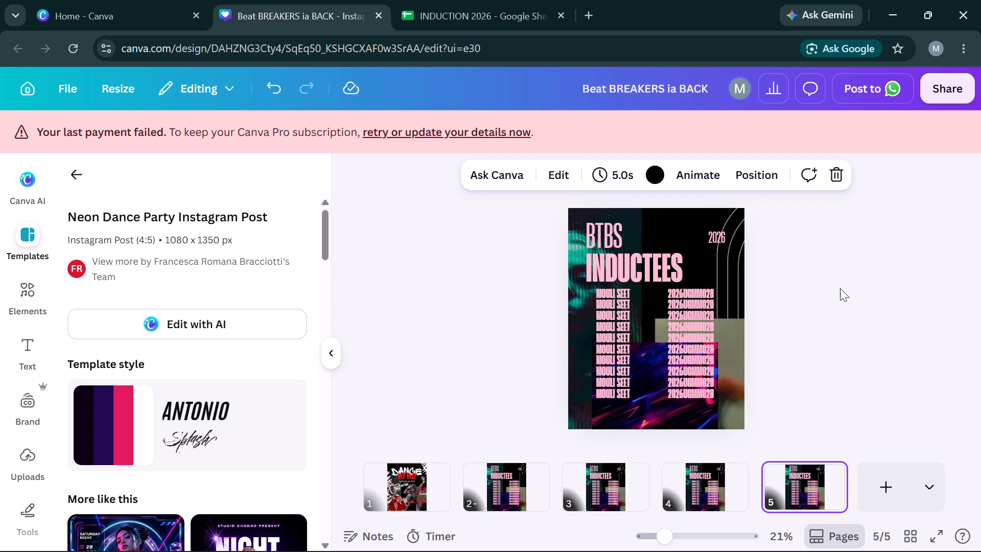
Go to page 2, copy the registration number in cell B3 of the INDUCTION 2026 spreadsheet, and return to the design.
left_click(499, 491)
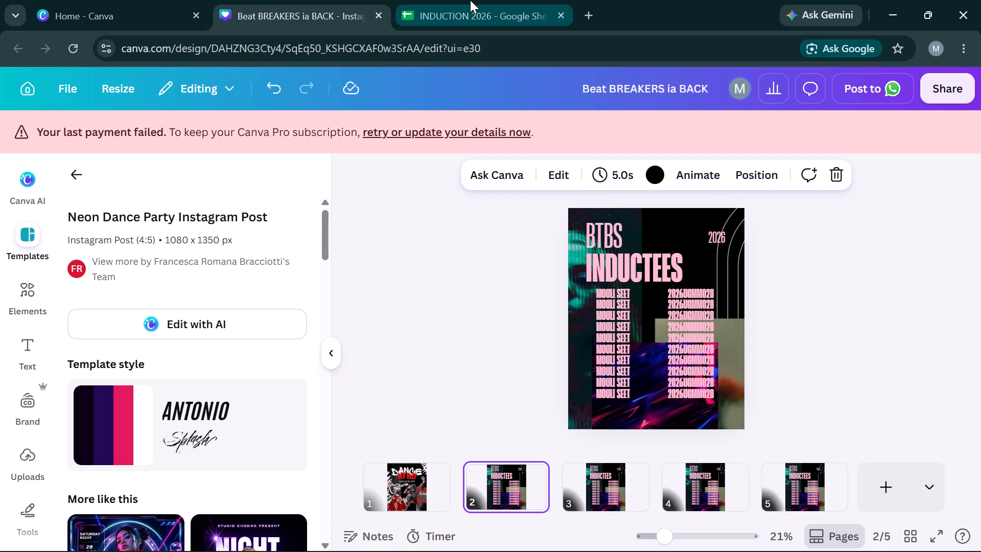
left_click(470, 0)
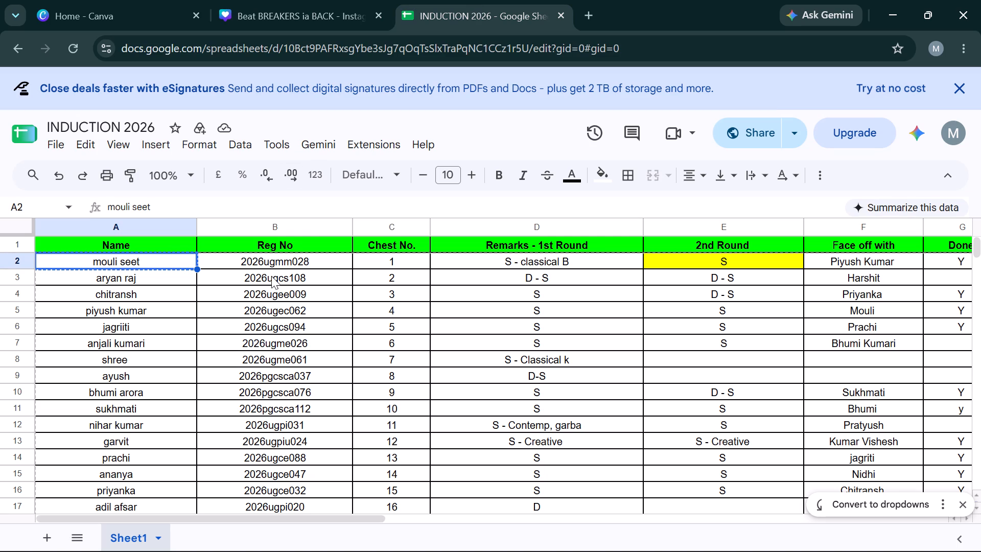
left_click(271, 276)
key("ctrl+c")
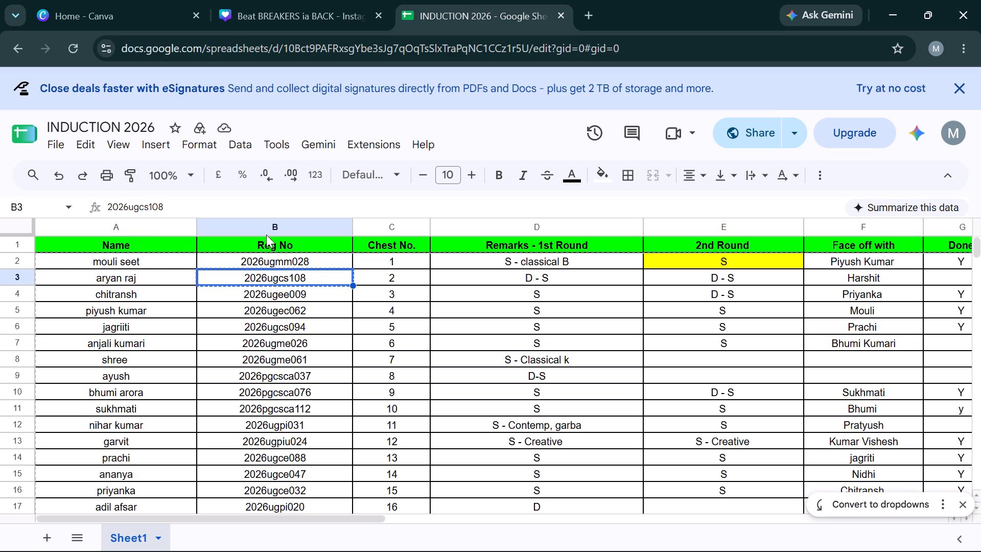
key("ctrl+c")
left_click(311, 0)
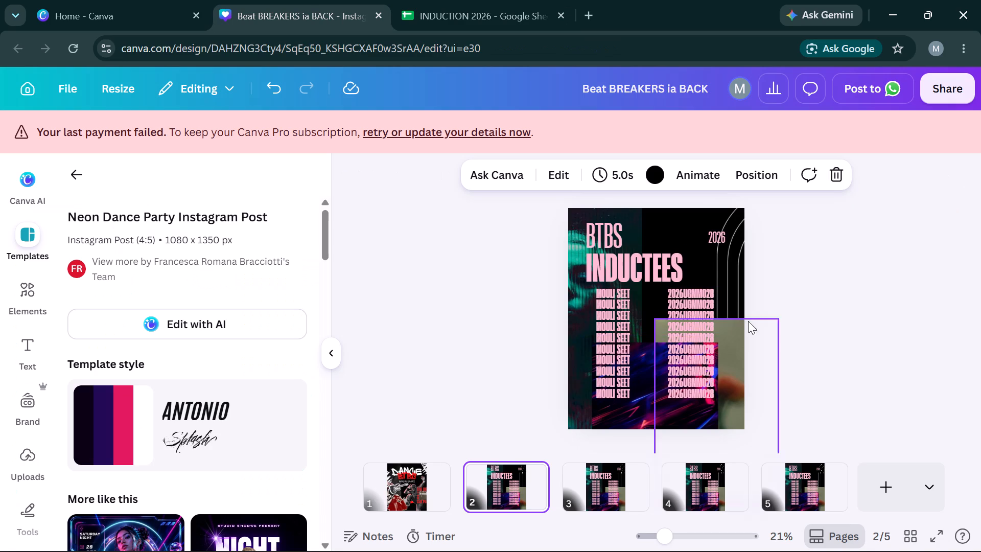
Ungroup the grouped name-and-ID rows at the top of the list on page 2.
left_click(688, 304)
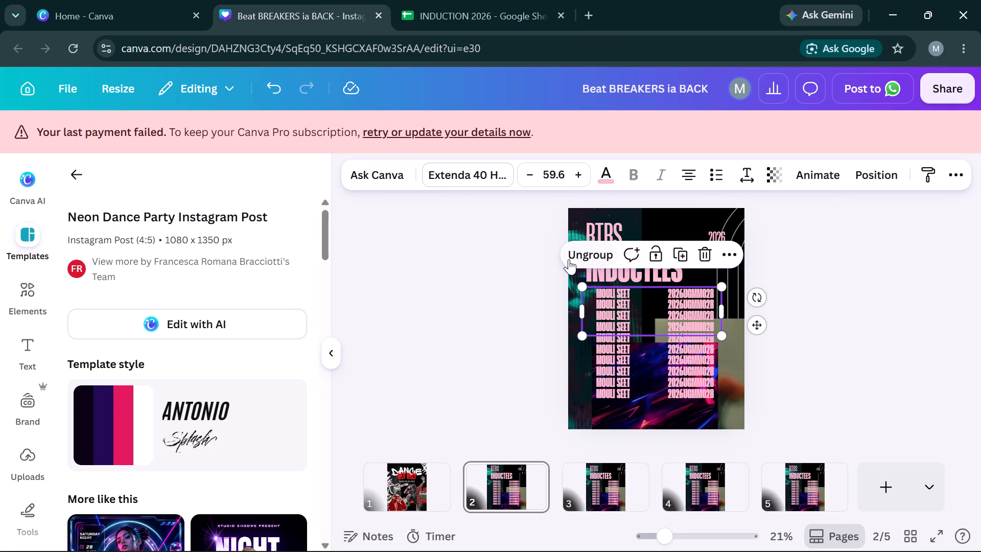
left_click(575, 256)
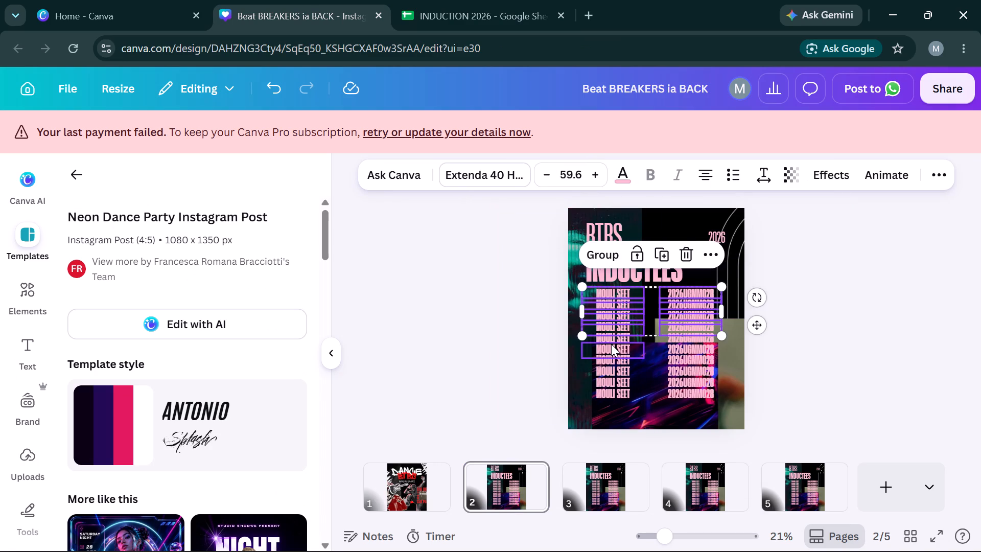
Delete the three duplicated inductees pages 3, 4 and 5.
left_click(635, 471)
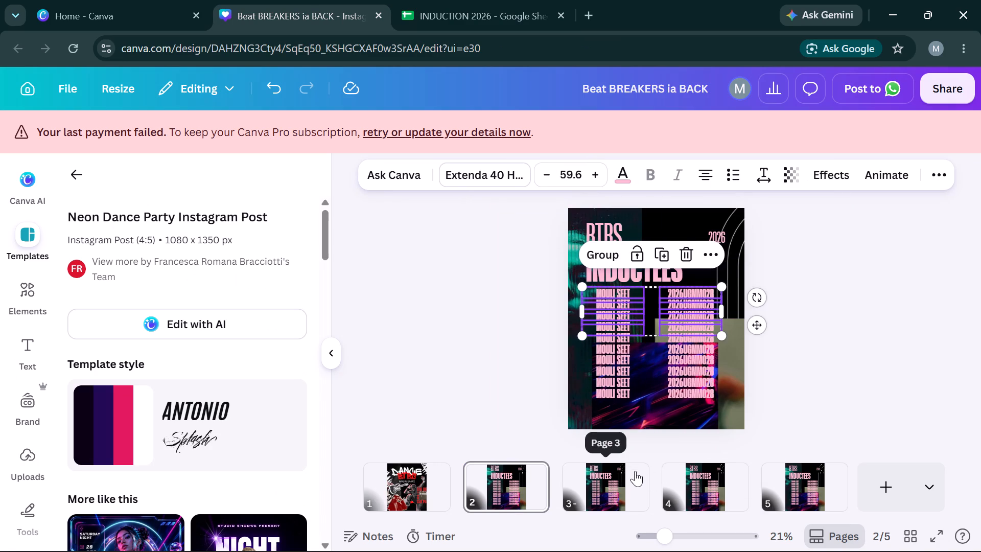
key("Delete")
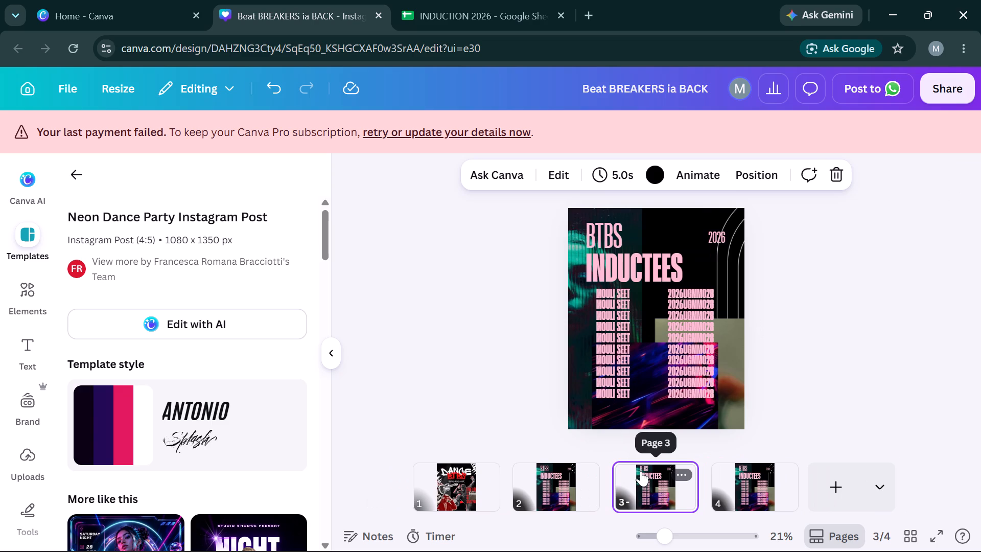
key("Delete")
key("Delete")
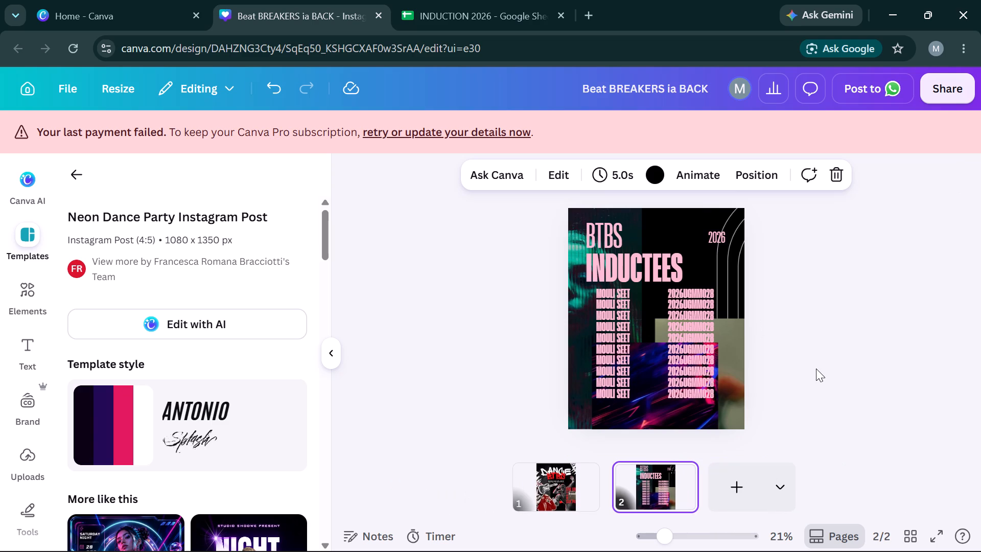
Duplicate the ungrouped inductees page four times to make pages 3 to 6, and return to page 2.
key("ctrl+d")
key("ctrl+d")
key("ctrl+d")
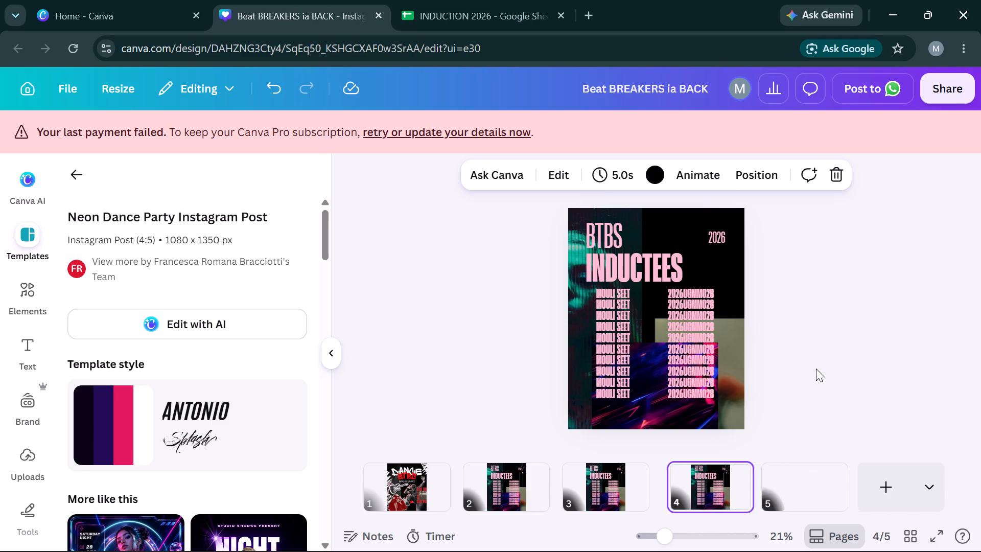
key("ctrl+d")
key("Left")
key("Left")
key("Left")
key("Left")
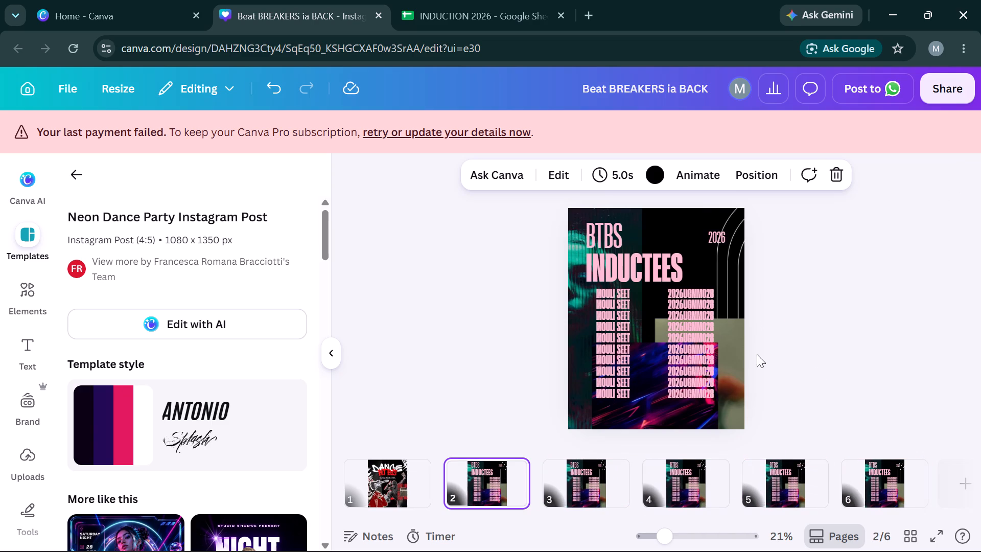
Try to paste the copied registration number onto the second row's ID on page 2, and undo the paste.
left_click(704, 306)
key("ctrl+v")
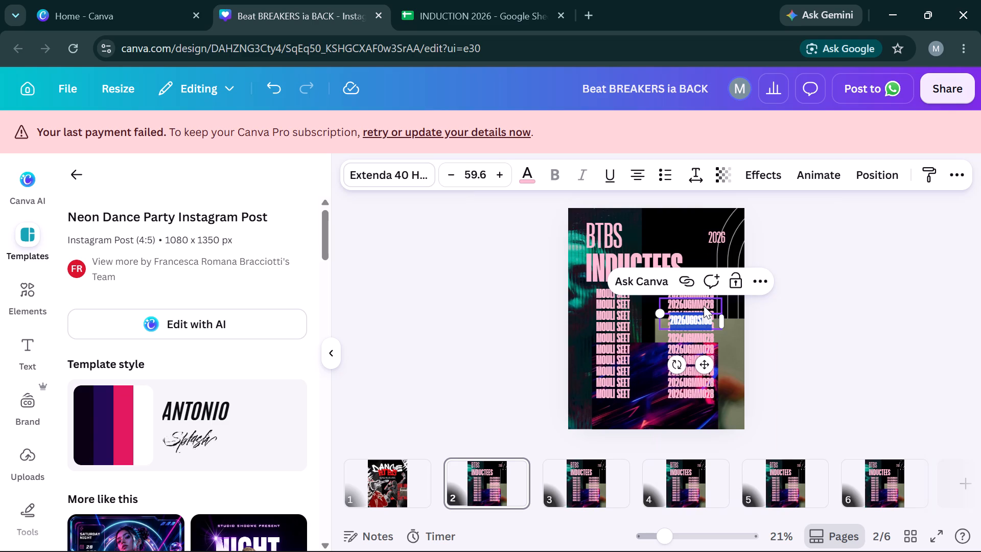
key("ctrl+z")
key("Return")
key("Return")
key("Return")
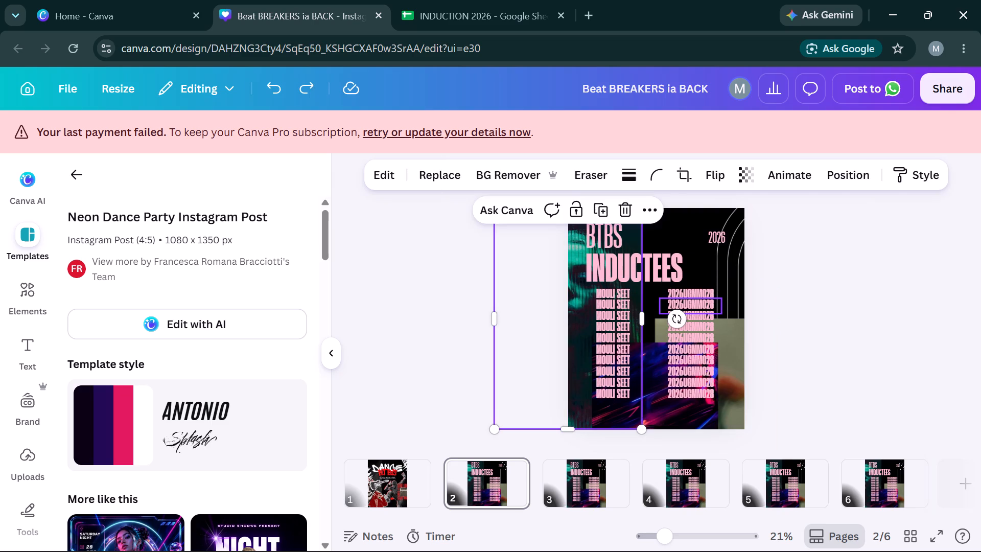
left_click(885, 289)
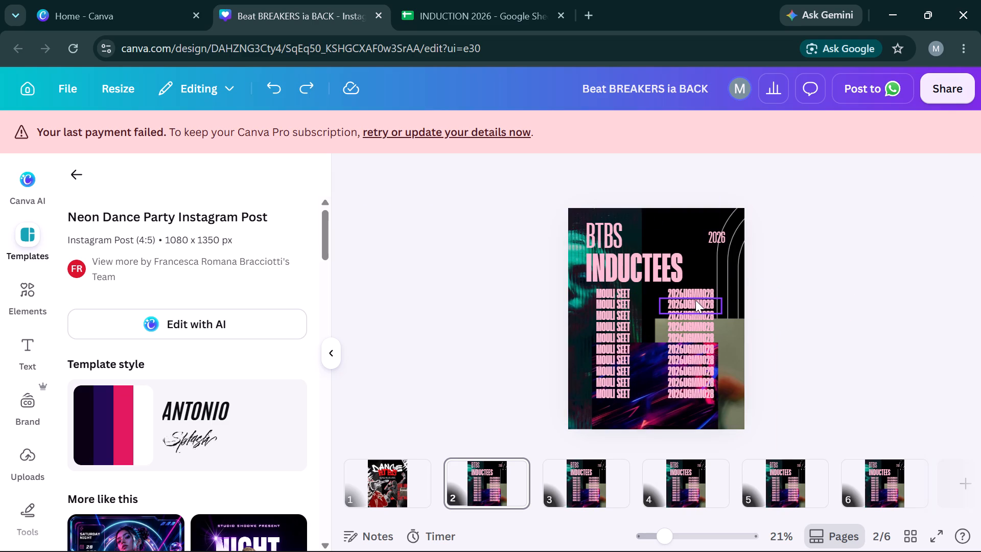
Replace the second row's ID text on page 2 with the registration number copied from cell B3.
left_click(695, 300)
key("Return")
key("ctrl+v")
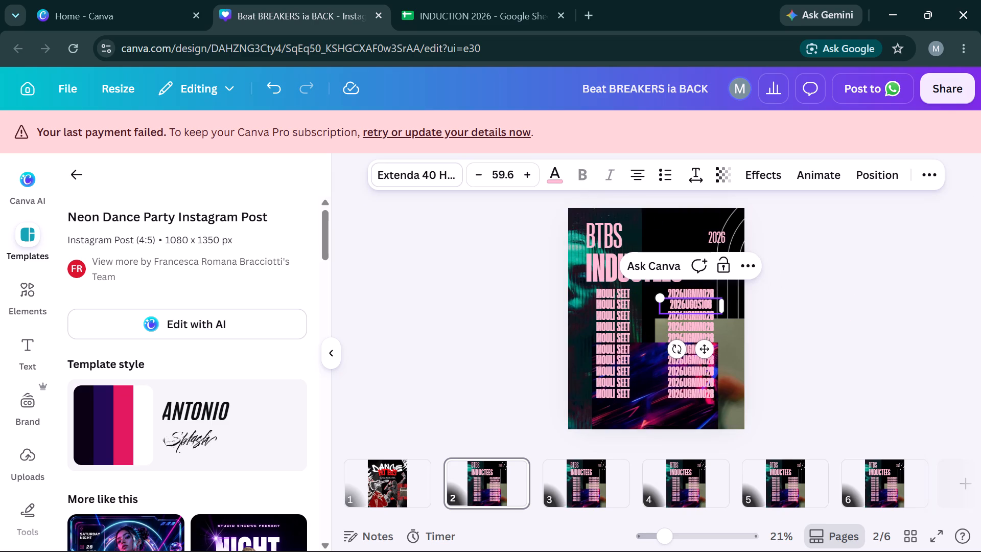
Replace the second row's name on page 2 with the name from cell A3 of the spreadsheet.
left_click(616, 304)
left_click(468, 5)
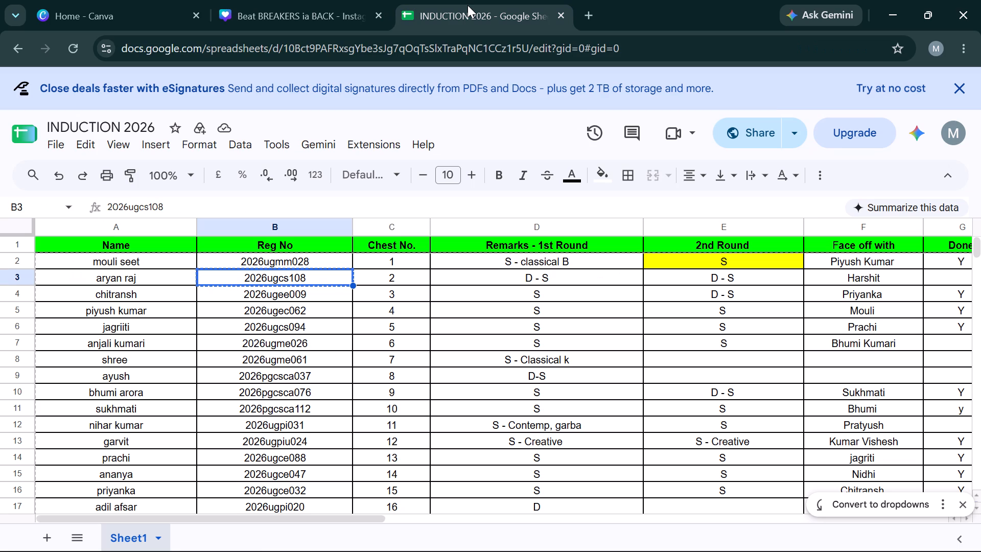
key("Left")
key("ctrl+c")
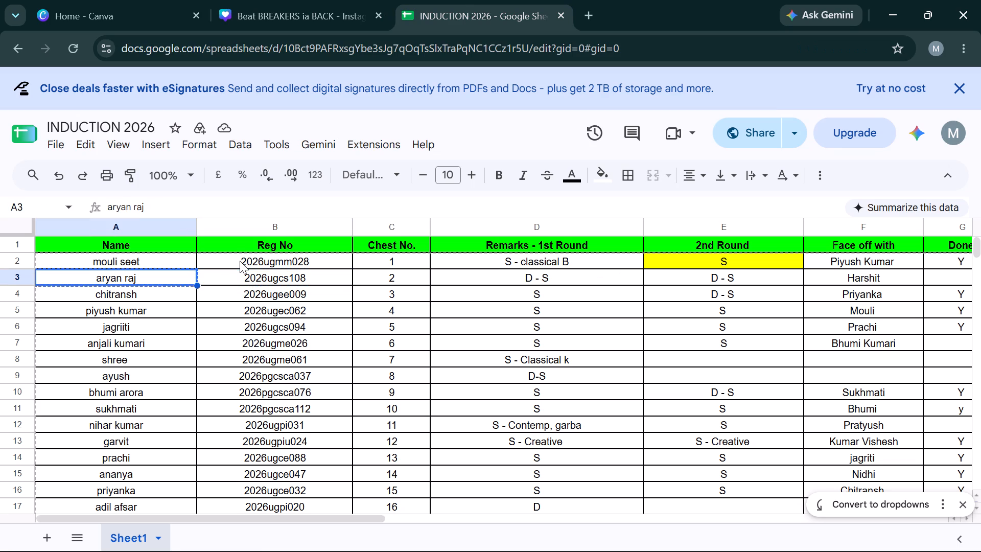
left_click(336, 0)
key("Return")
key("ctrl+v")
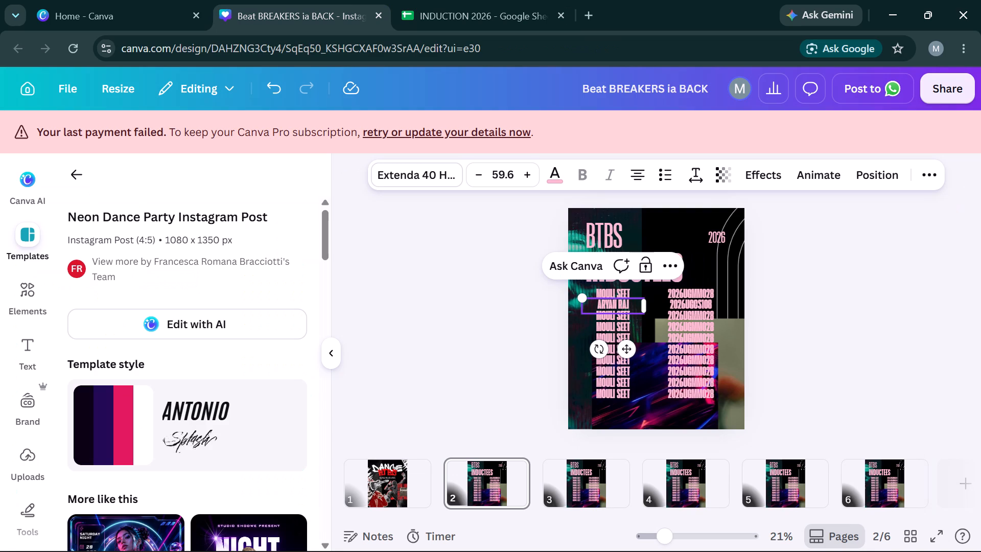
Replace the third row's ID on page 2 with the registration number from cell B4 of the spreadsheet.
key("Right")
key("Down")
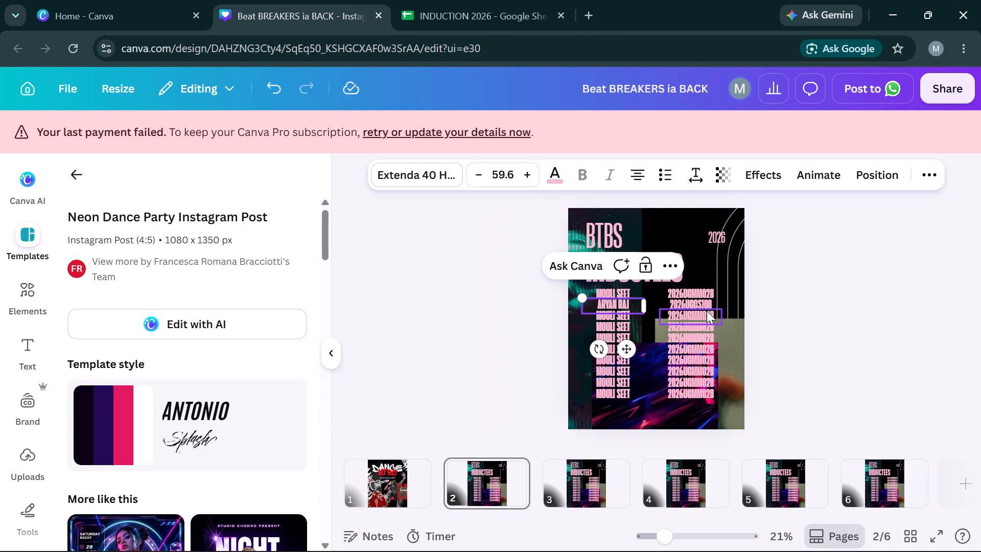
left_click(705, 318)
left_click(454, 10)
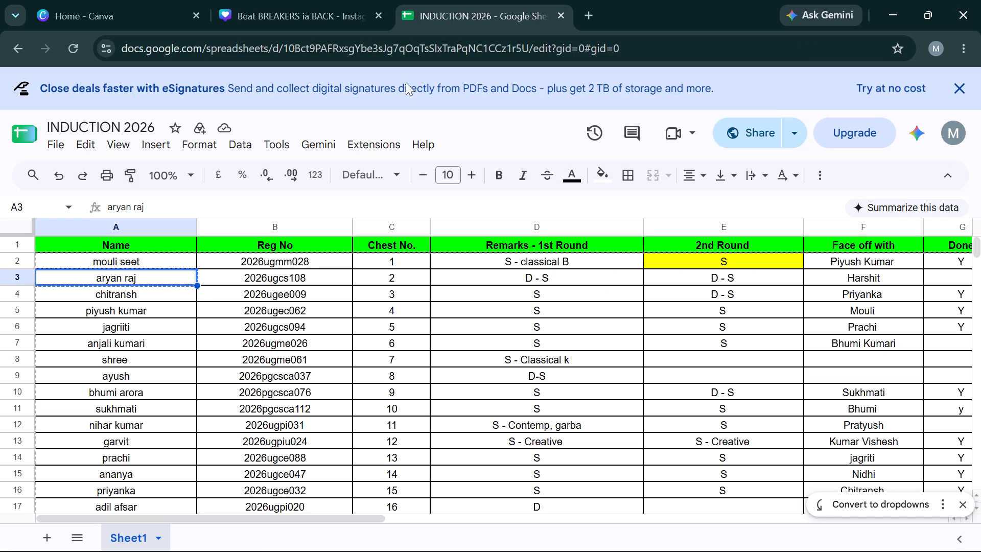
key("Down")
key("Right")
key("ctrl+c")
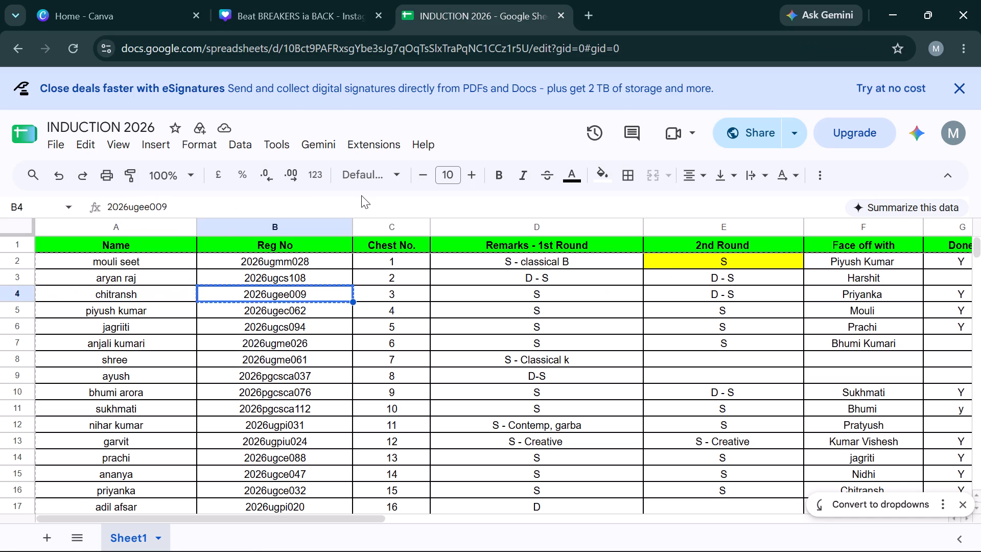
left_click(259, 1)
key("Return")
key("ctrl+v")
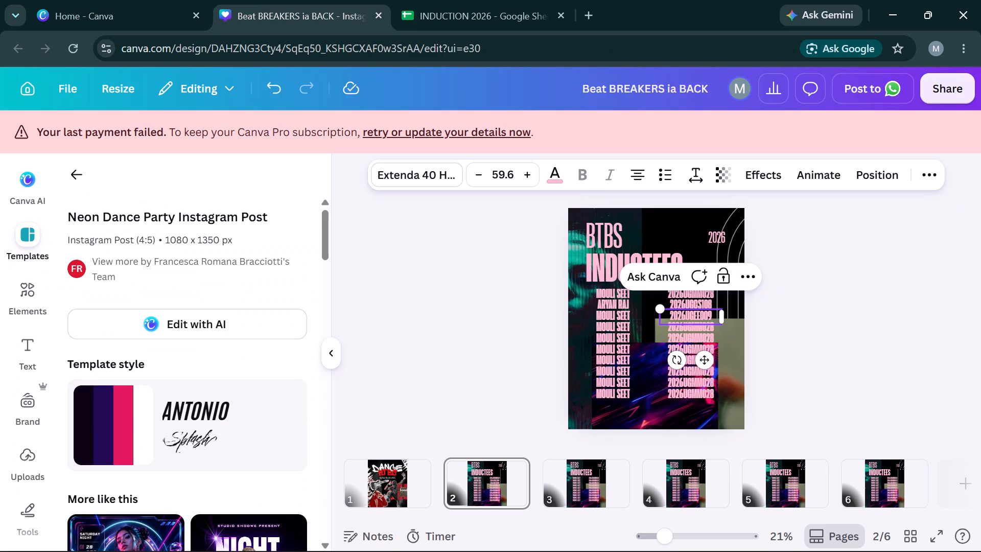
Replace the third row's name on page 2 with the name from cell A4 of the spreadsheet.
key("Left")
left_click(621, 315)
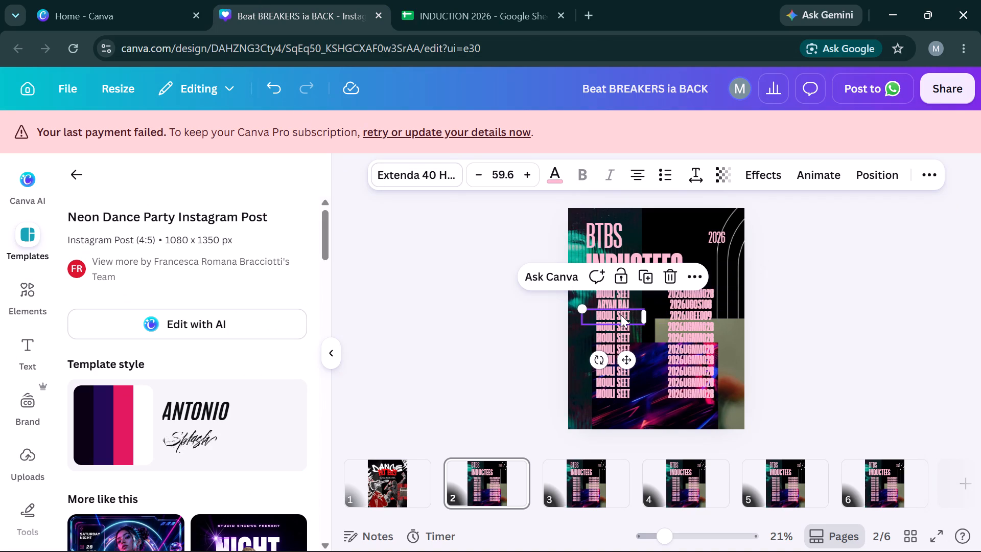
key("Return")
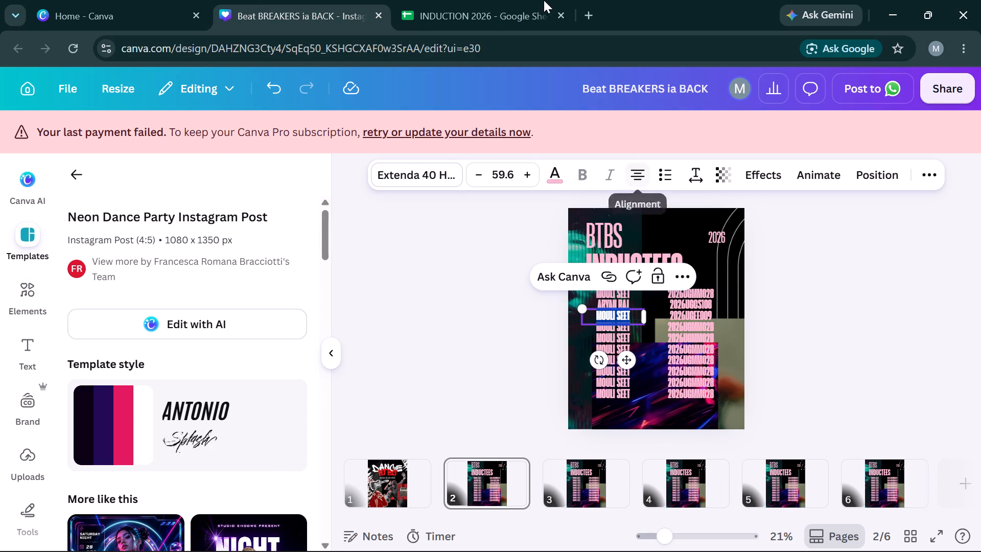
left_click(538, 0)
key("Left")
key("ctrl+c")
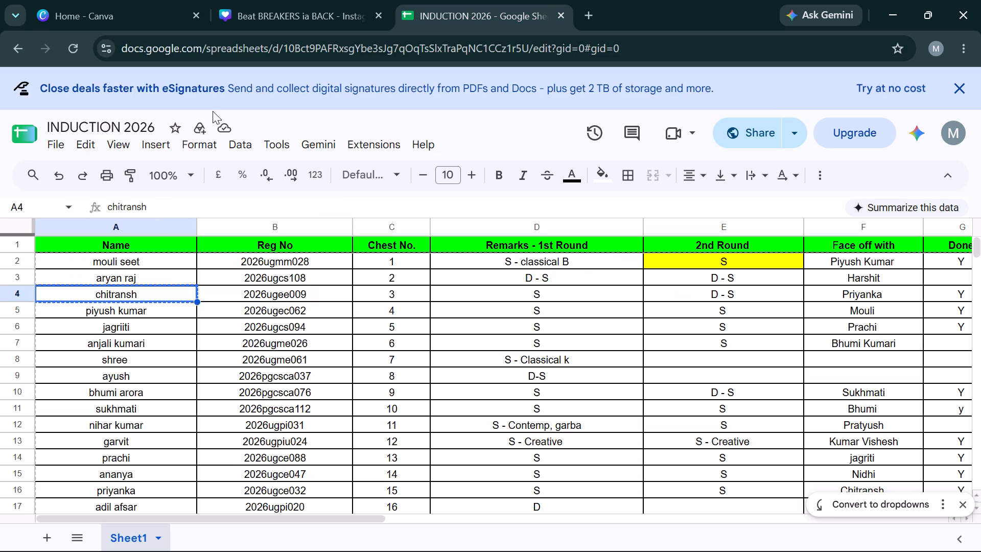
left_click(339, 0)
key("ctrl+v")
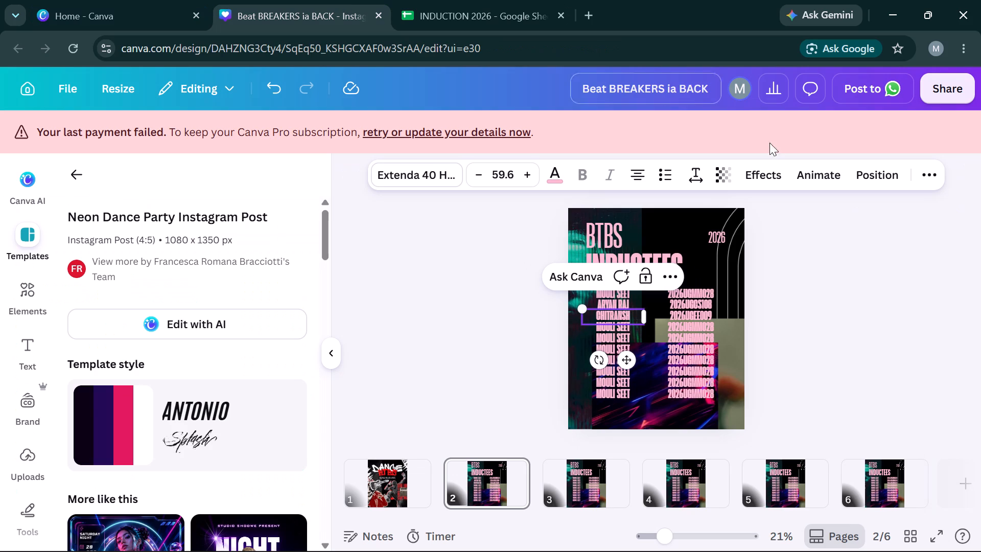
Replace the fourth row's name on page 2 with the name from cell A5 of the spreadsheet.
left_click(695, 325)
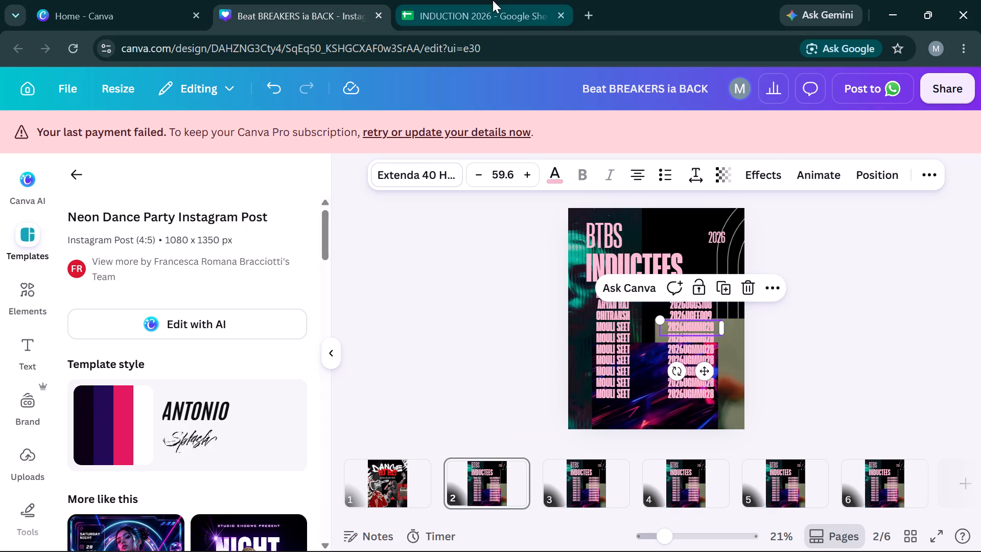
left_click(612, 329)
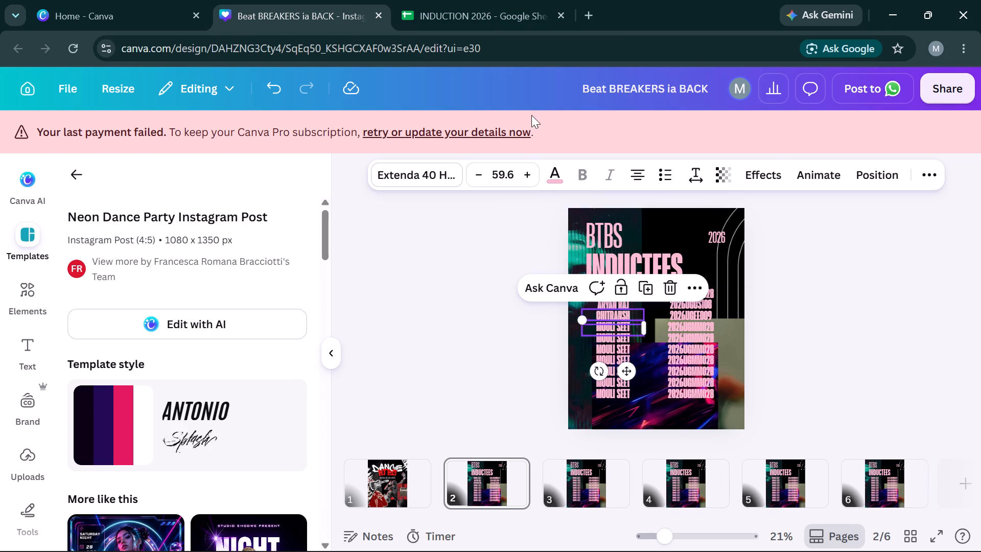
left_click(488, 0)
key("Down")
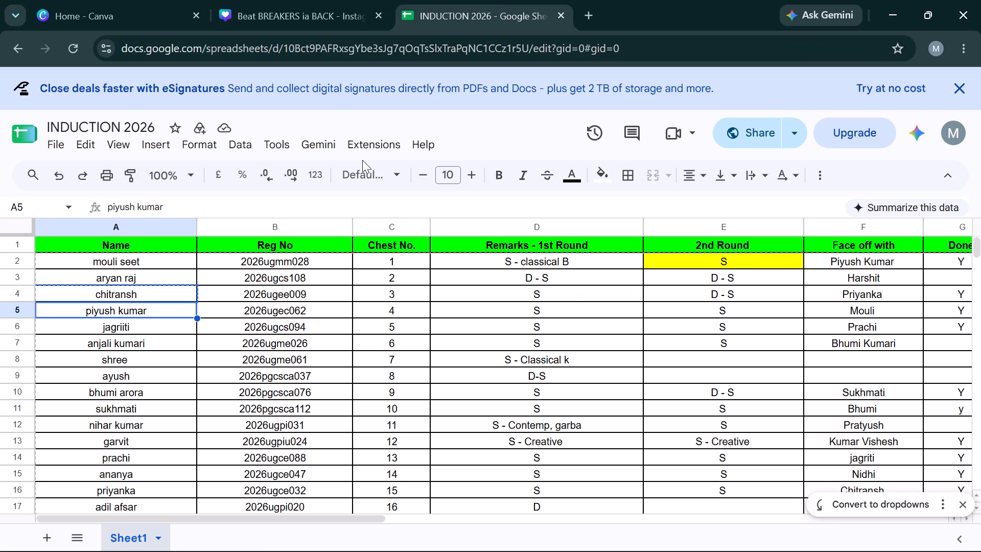
key("ctrl+c")
left_click(294, 0)
key("Return")
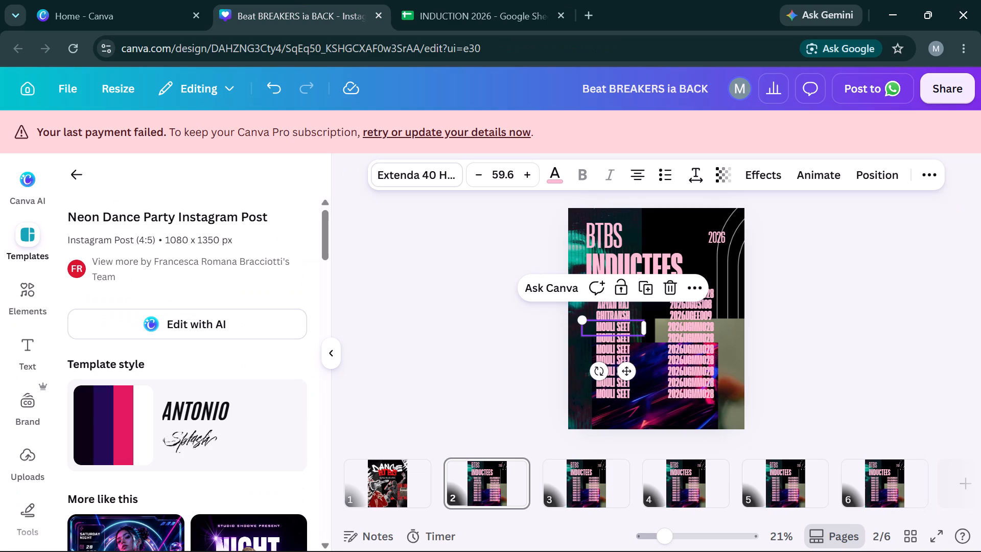
key("ctrl+v")
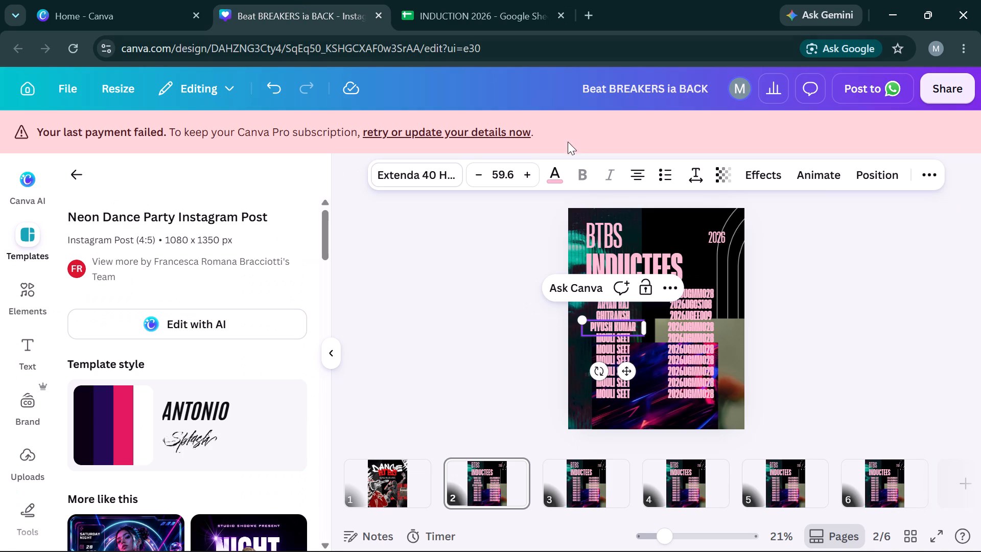
Replace the fourth row's ID on page 2 with the registration number from cell B5 of the spreadsheet.
left_click(695, 324)
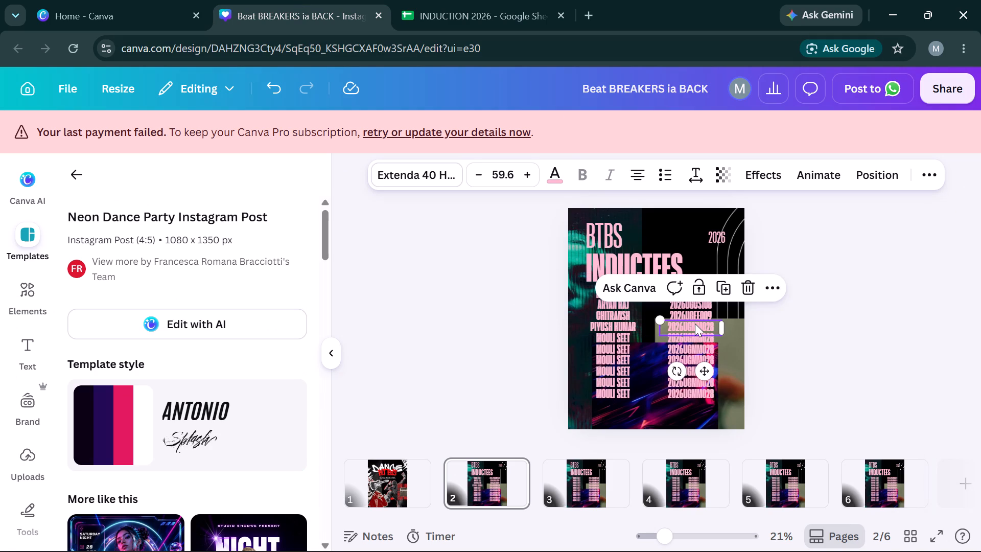
left_click(426, 0)
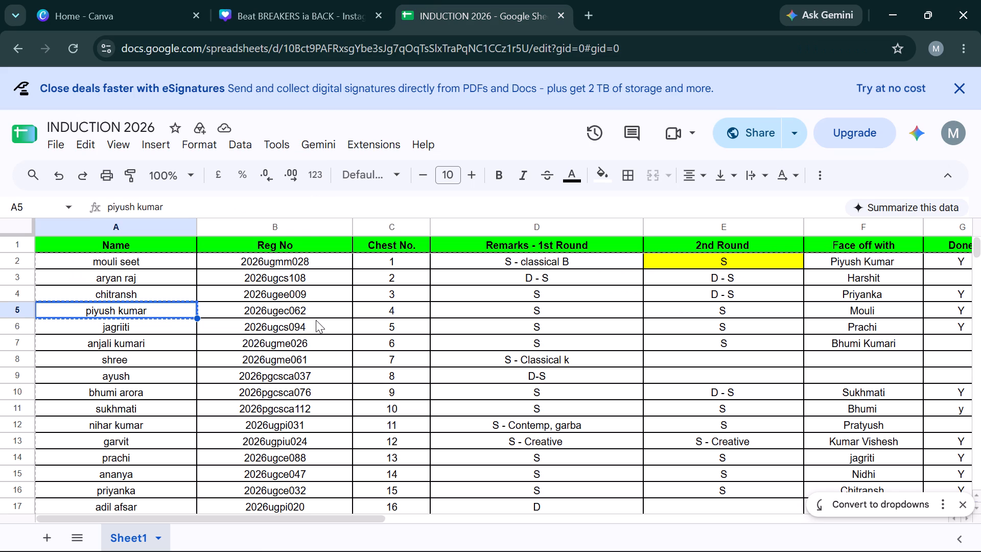
key("Right")
key("ctrl+c")
left_click(251, 0)
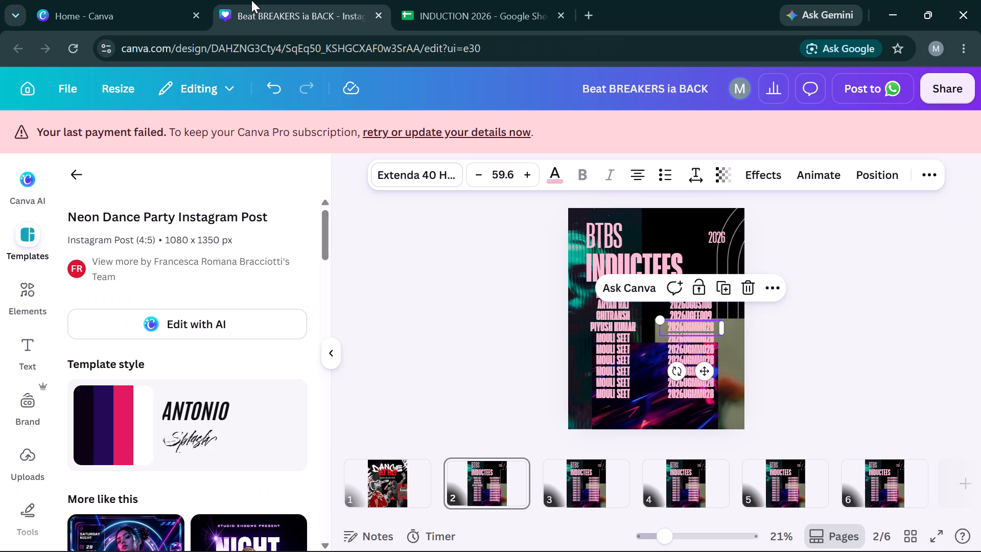
key("Return")
key("ctrl+v")
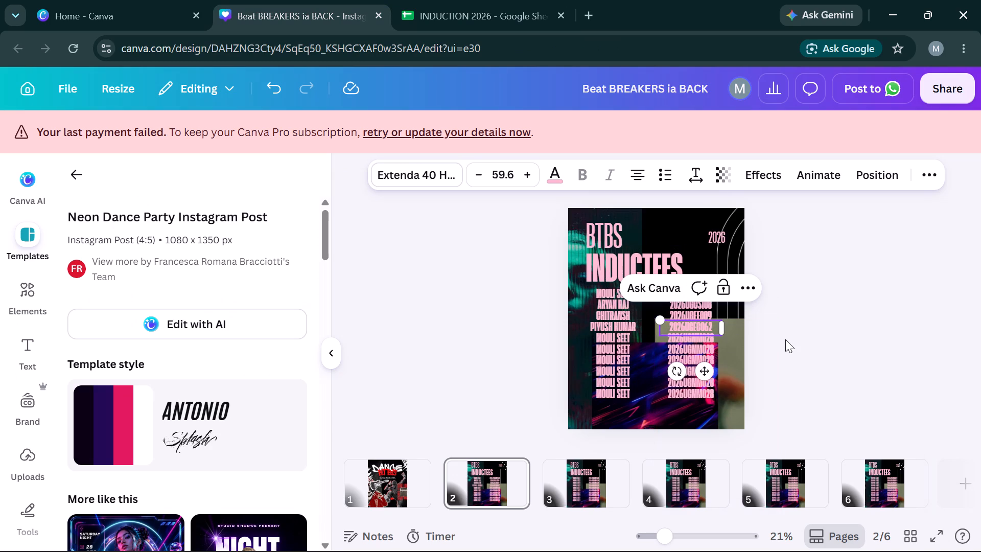
Replace the fifth row's name on page 2 with the name from cell A6 of the spreadsheet.
left_click(613, 336)
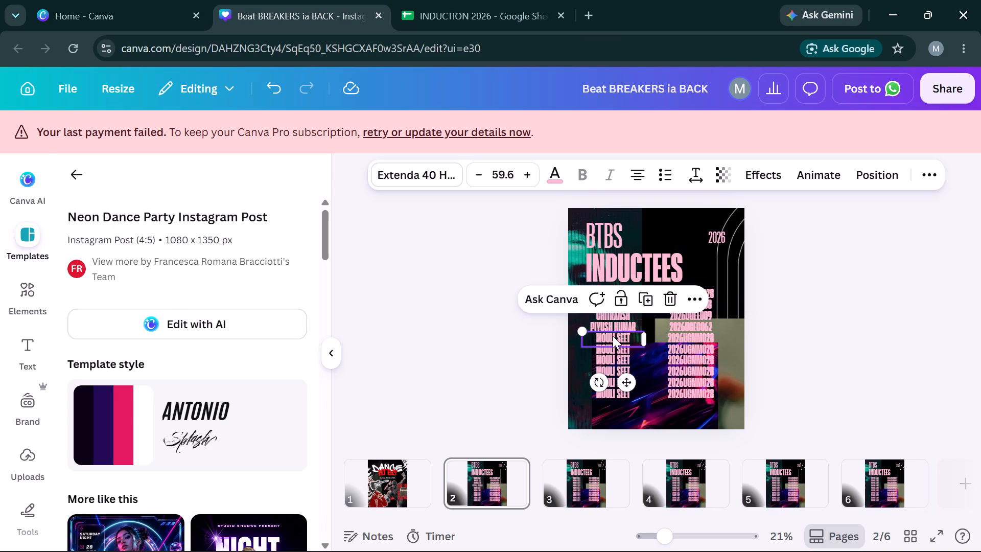
left_click(489, 0)
key("Left")
key("Down")
key("ctrl+c")
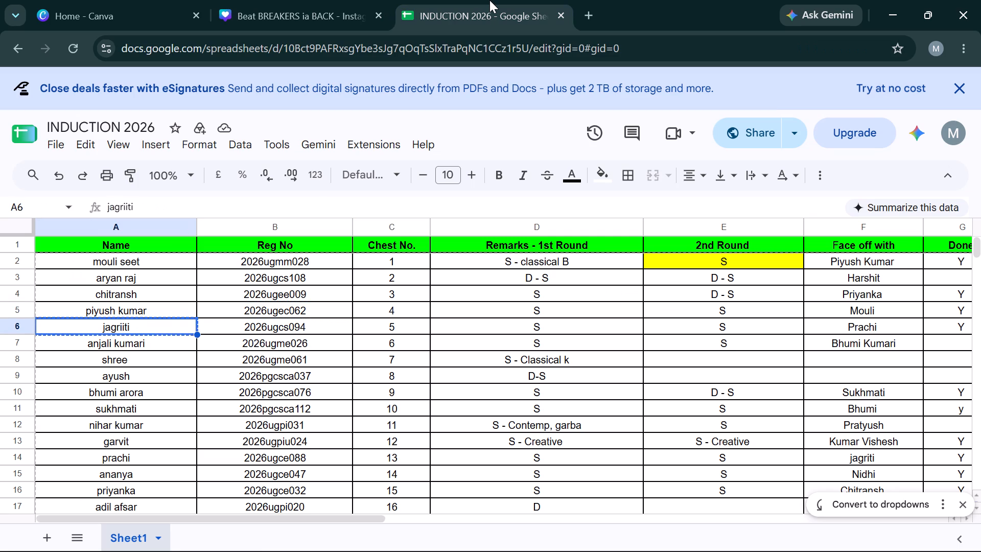
left_click(345, 10)
key("Return")
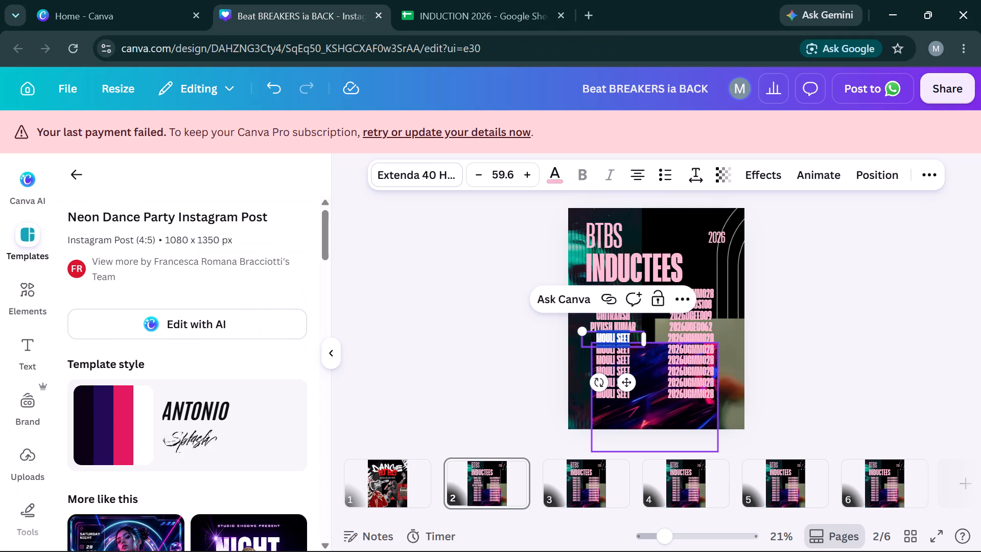
key("ctrl+v")
Replace the fifth row's ID on page 2 with the registration number from cell B6 of the spreadsheet.
left_click(521, 0)
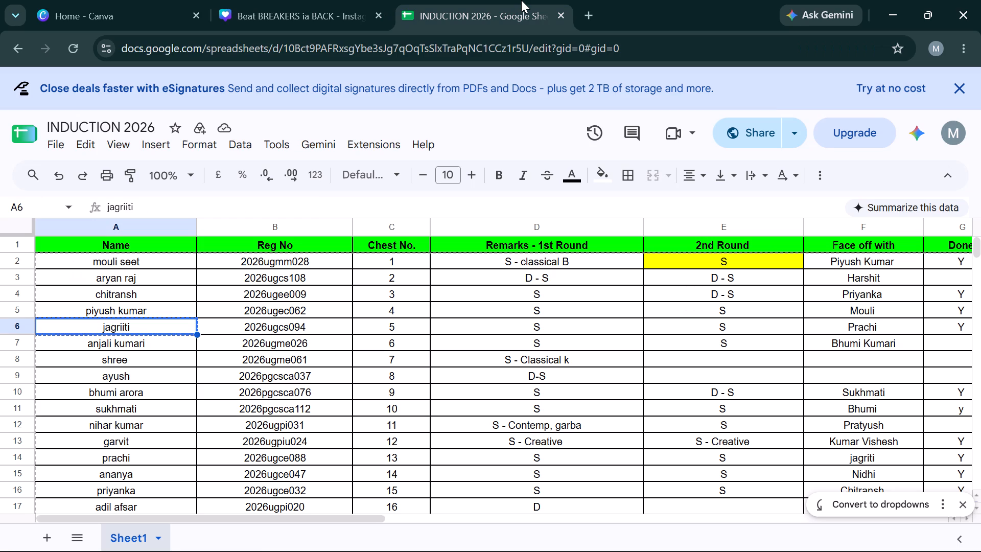
key("Right")
key("ctrl+c")
left_click(227, 2)
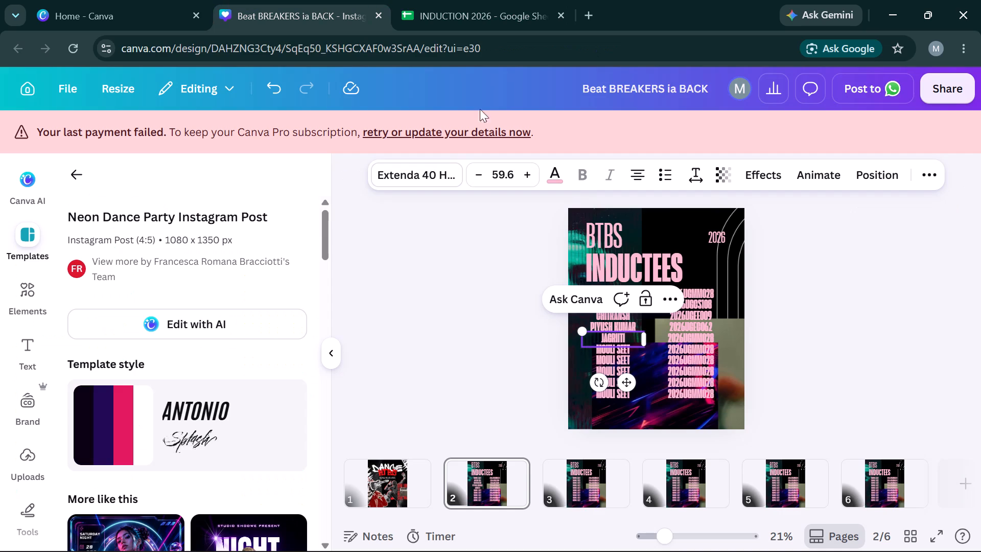
left_click(685, 340)
key("Return")
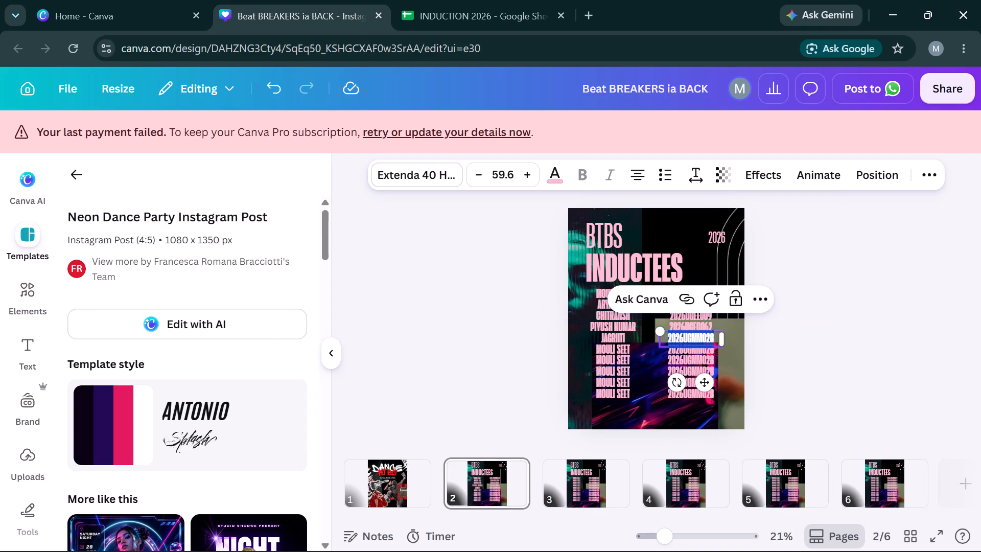
key("ctrl+v")
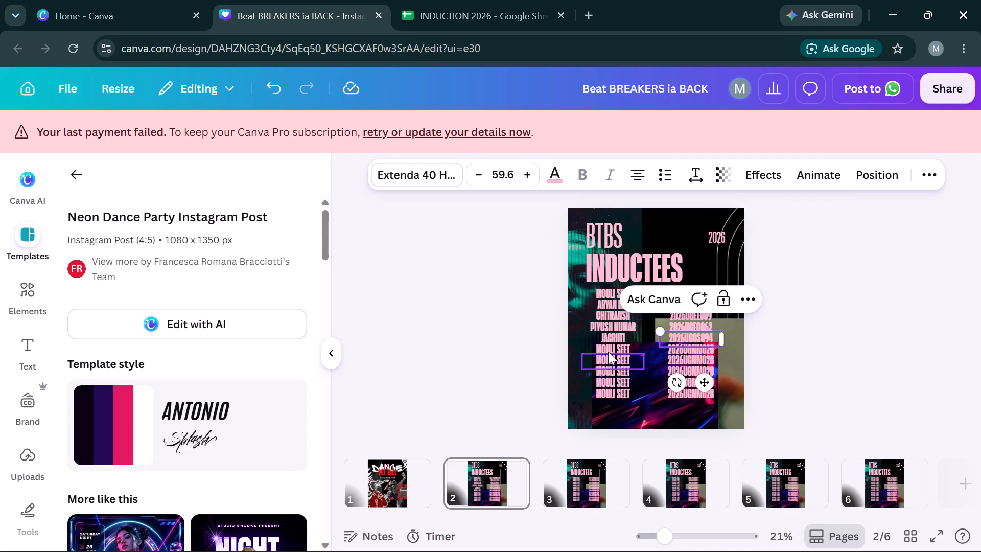
Replace the sixth row's name on page 2 with the name from cell A7 of the spreadsheet.
left_click(610, 349)
key("Return")
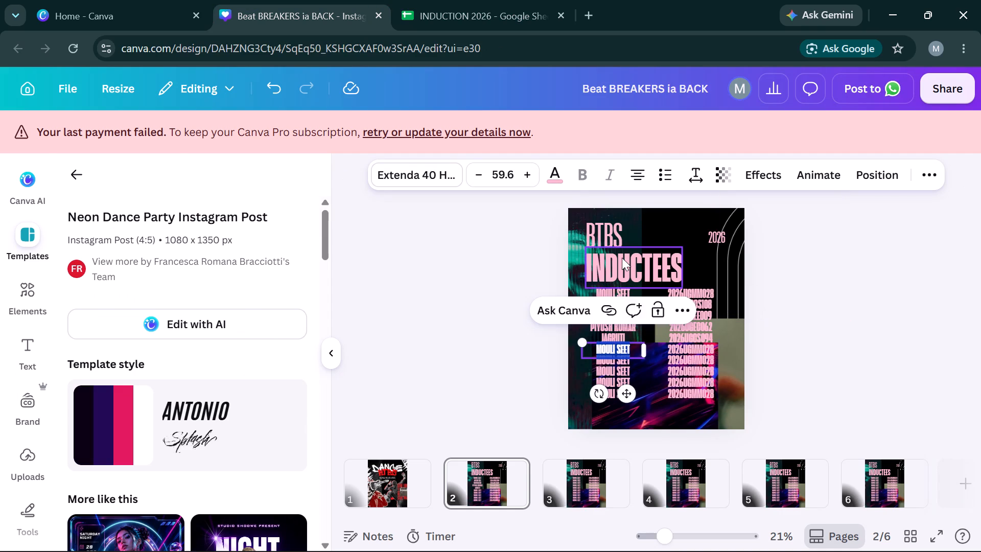
left_click(548, 0)
left_click(110, 343)
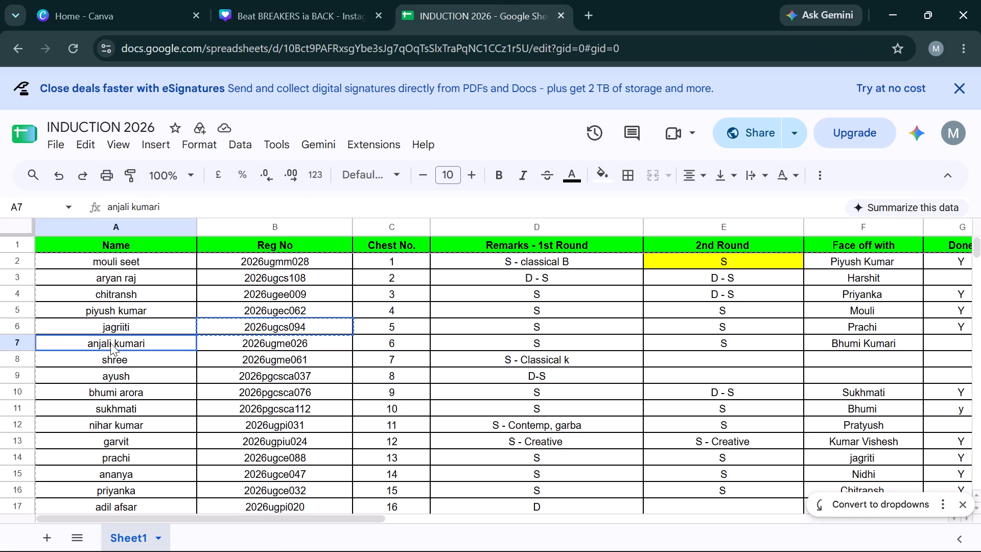
key("ctrl+c")
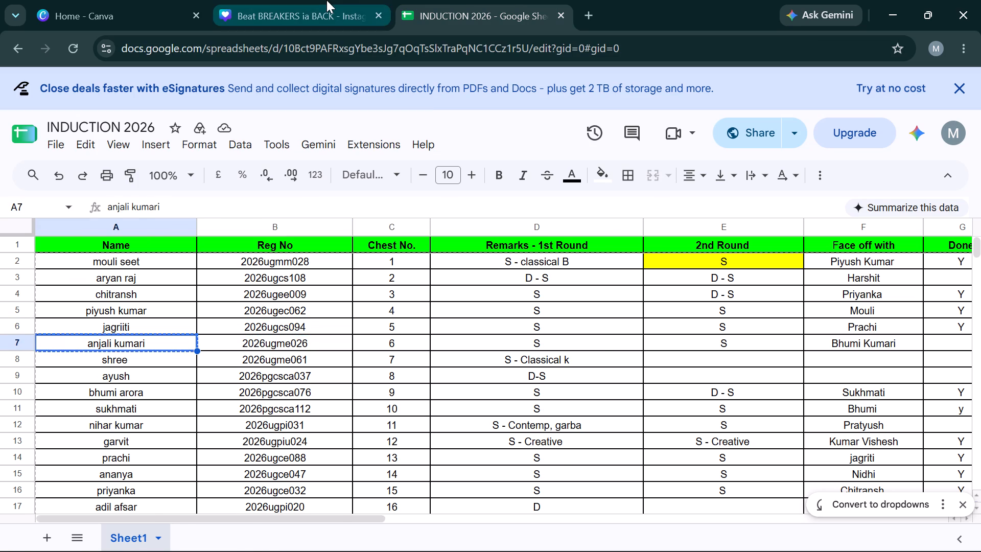
left_click(326, 0)
key("ctrl+v")
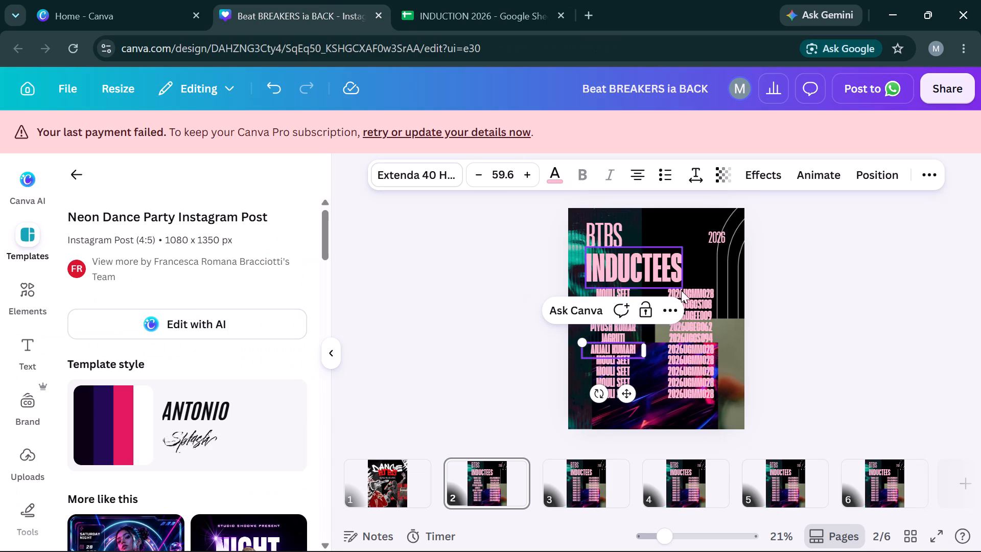
Replace the sixth row's ID on page 2 with the registration number from cell B7 of the spreadsheet.
left_click(689, 346)
left_click(420, 0)
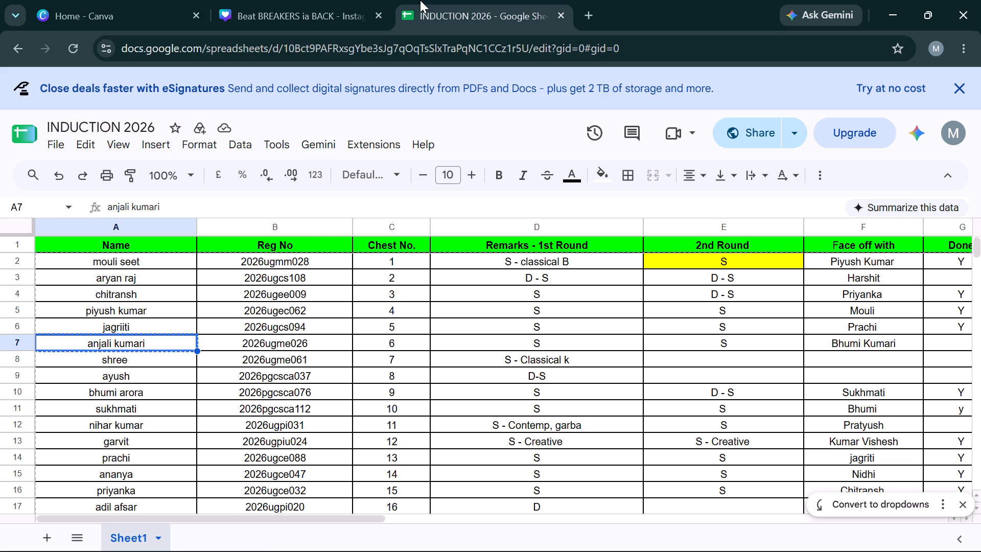
key("Right")
key("ctrl+c")
left_click(317, 0)
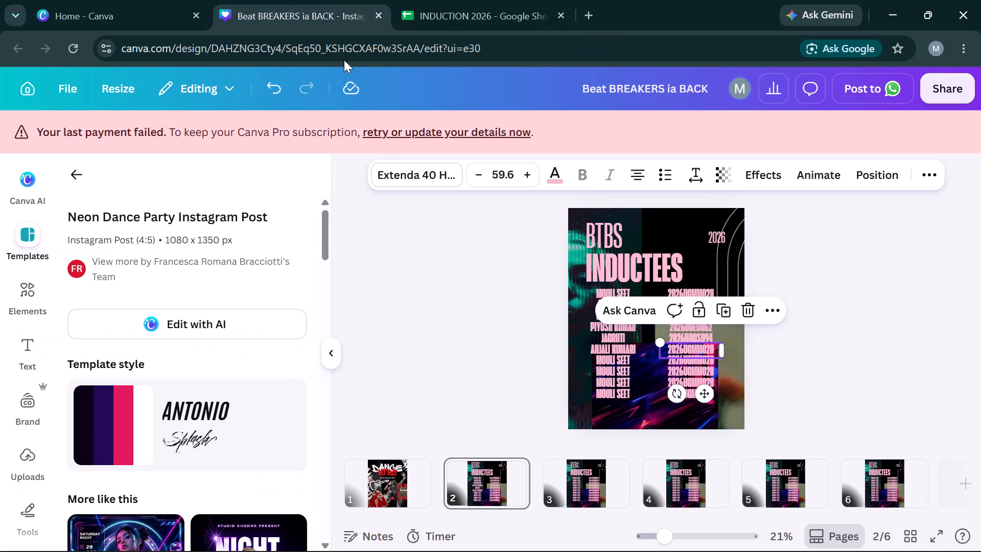
key("Return")
key("ctrl+v")
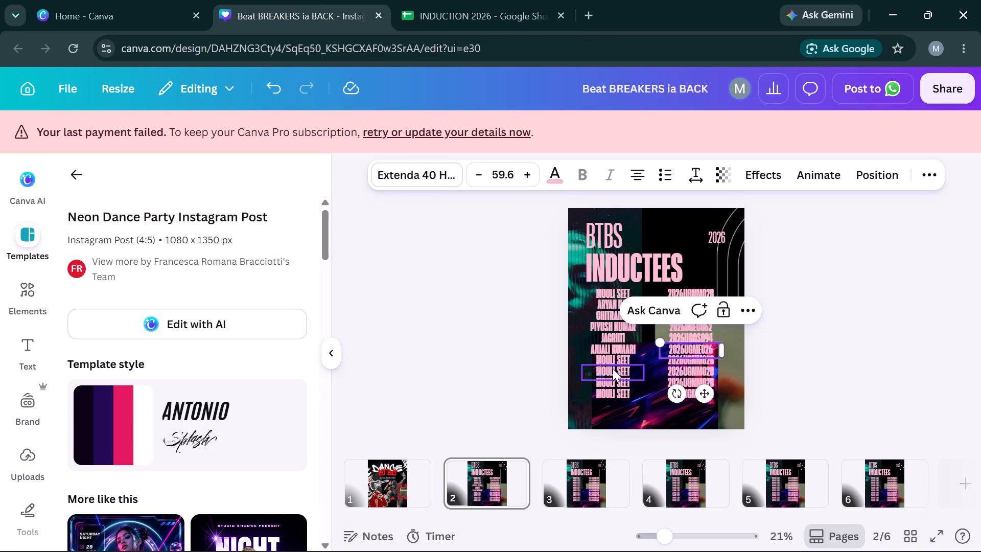
Replace the seventh row's name on page 2 with the name from cell A8 of the spreadsheet.
left_click(620, 359)
left_click(506, 0)
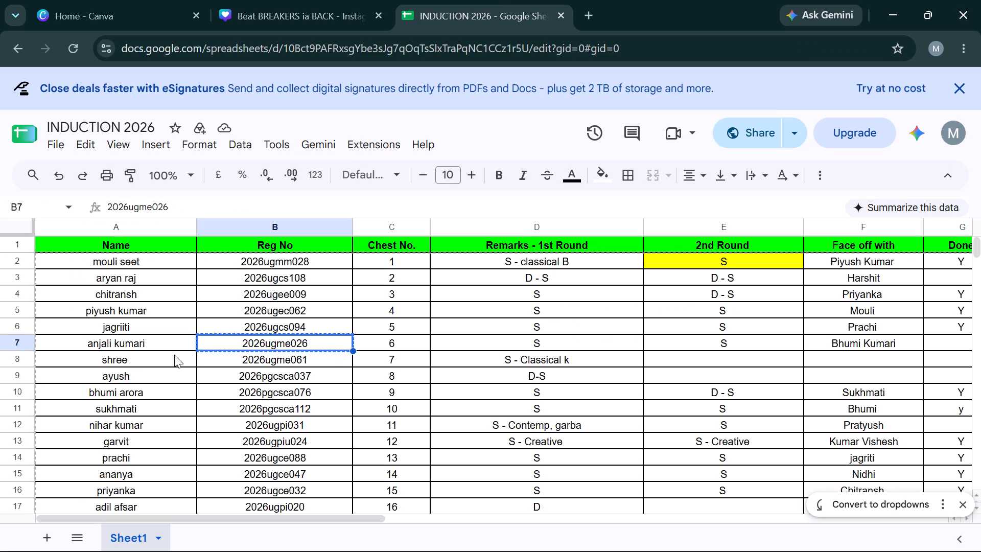
left_click(150, 366)
key("ctrl+c")
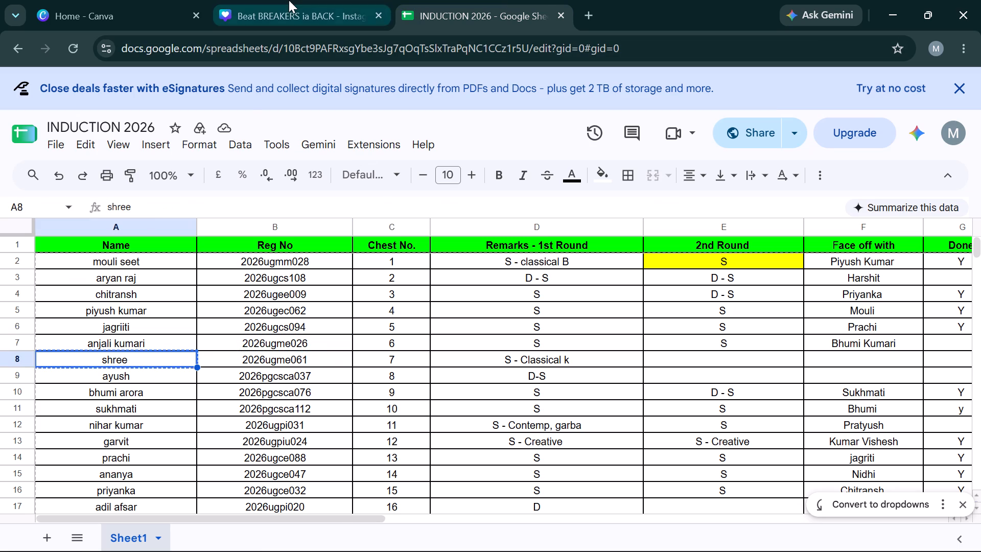
left_click(289, 0)
key("Return")
key("ctrl+v")
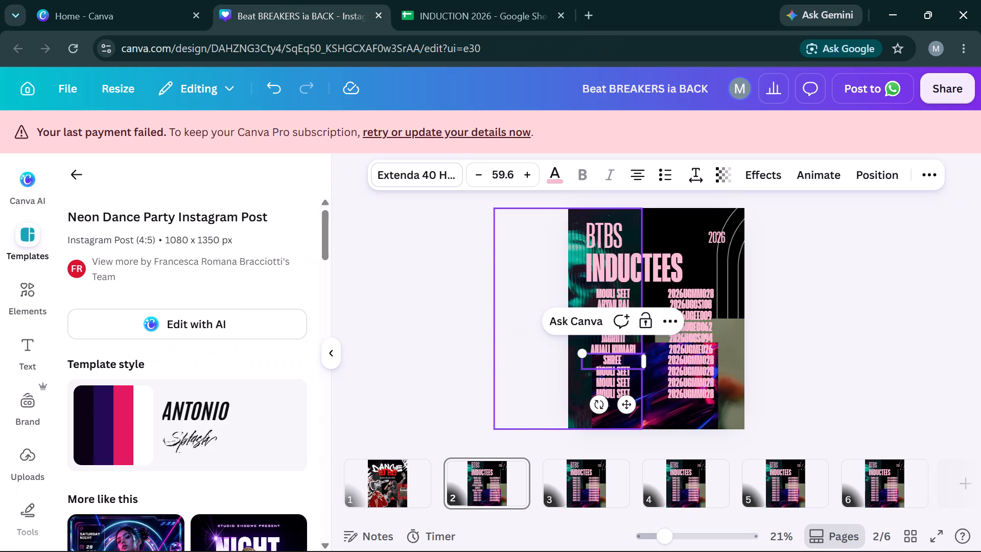
Replace the seventh row's ID on page 2 with the registration number from cell B8 of the spreadsheet.
left_click(696, 359)
left_click(430, 0)
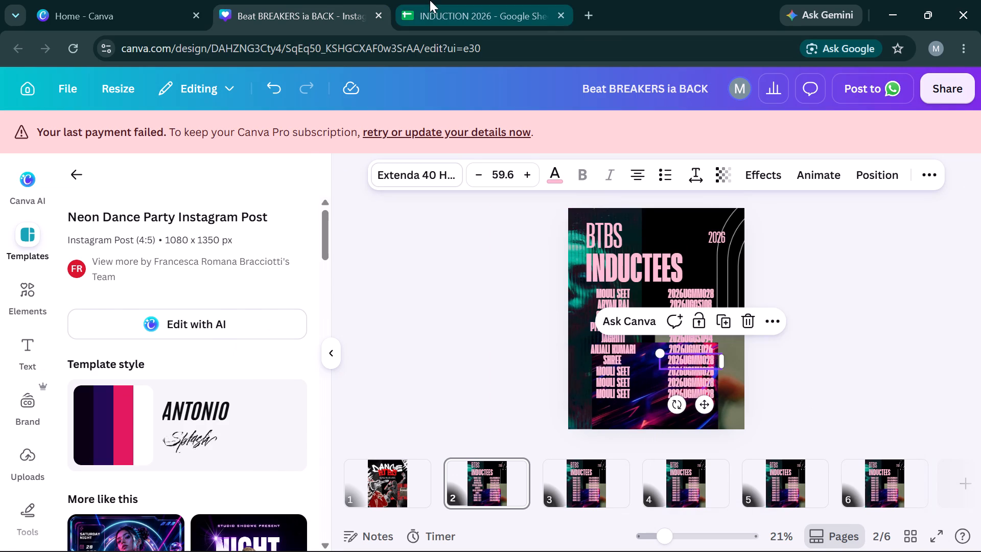
key("Right")
key("ctrl+c")
left_click(239, 0)
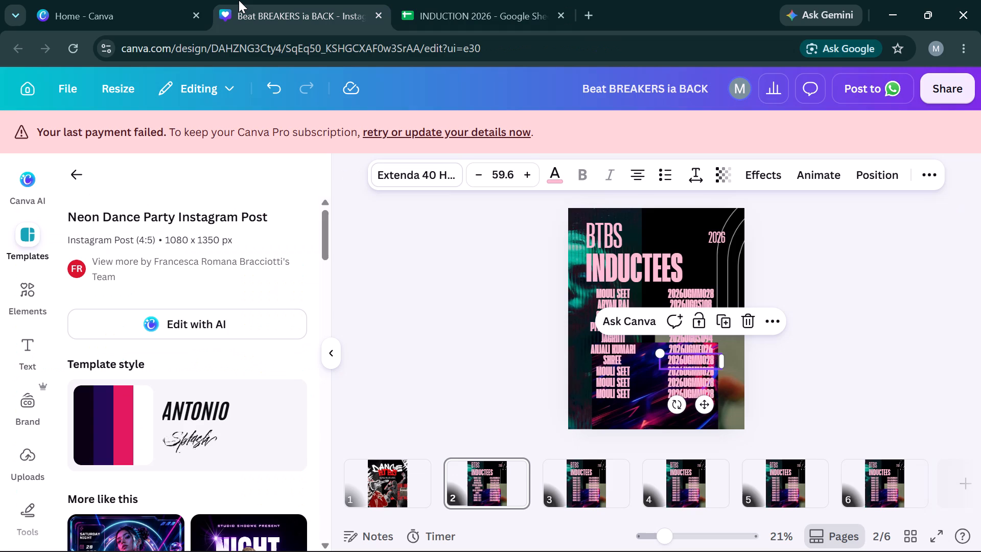
key("Return")
key("ctrl+v")
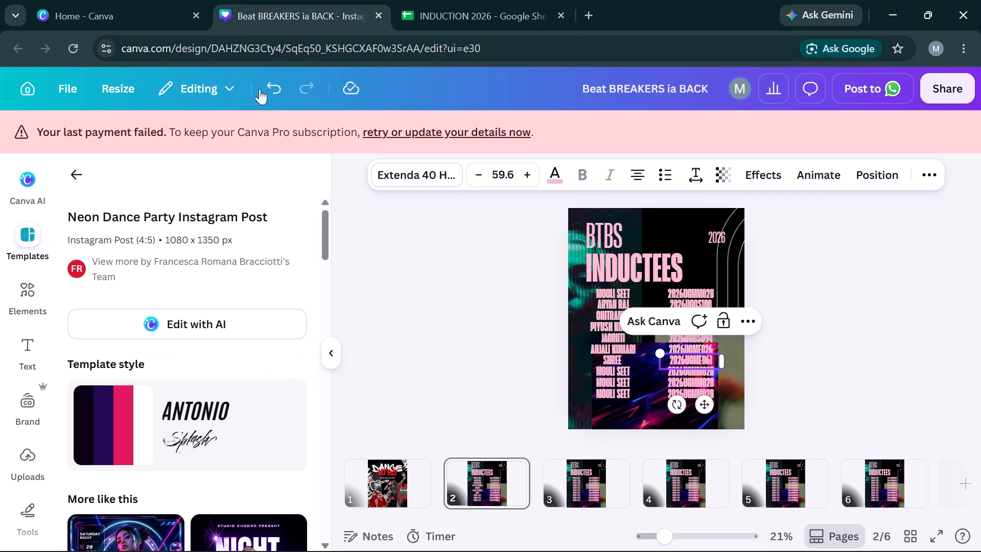
Replace the eighth row's name on page 2 with the name from cell A9 of the spreadsheet.
left_click(618, 373)
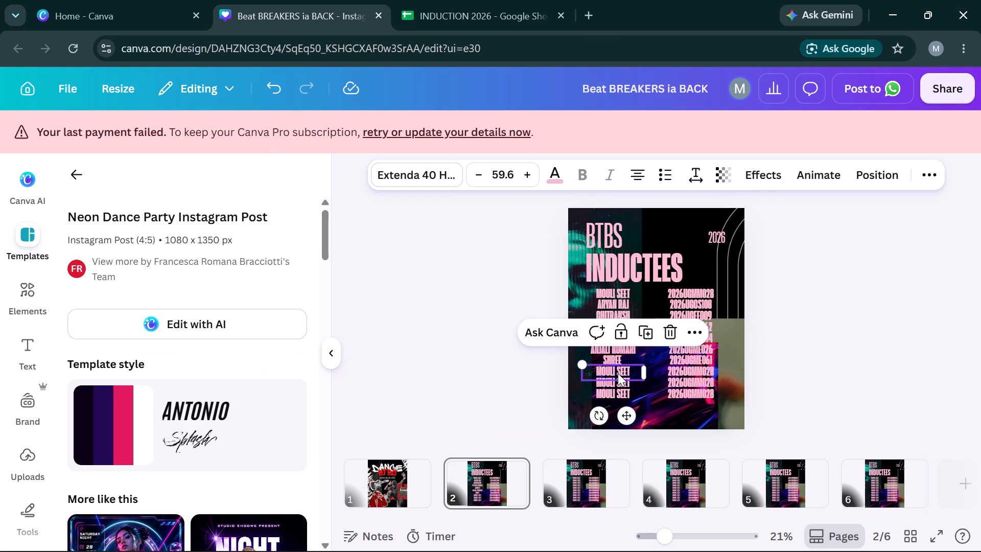
key("Return")
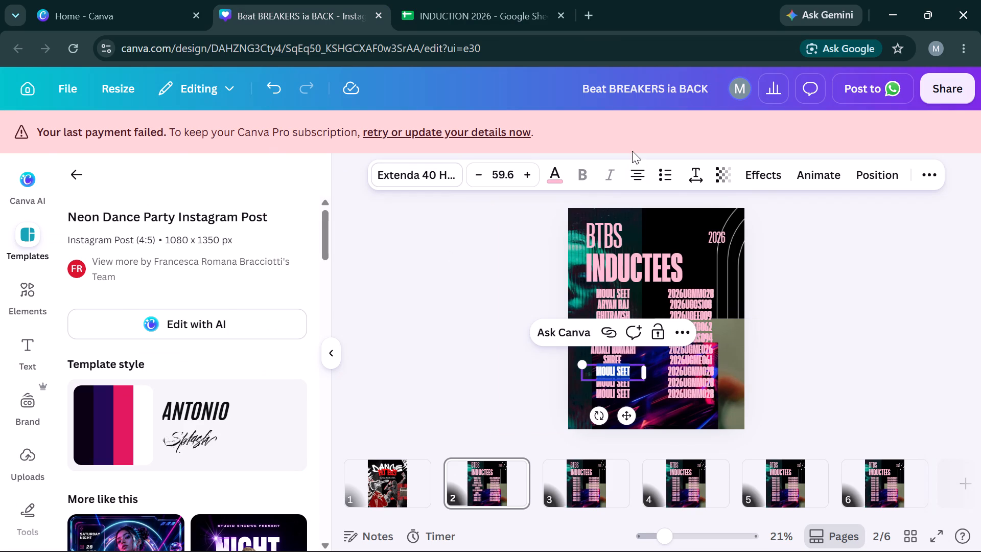
left_click(547, 25)
key("Left")
key("Down")
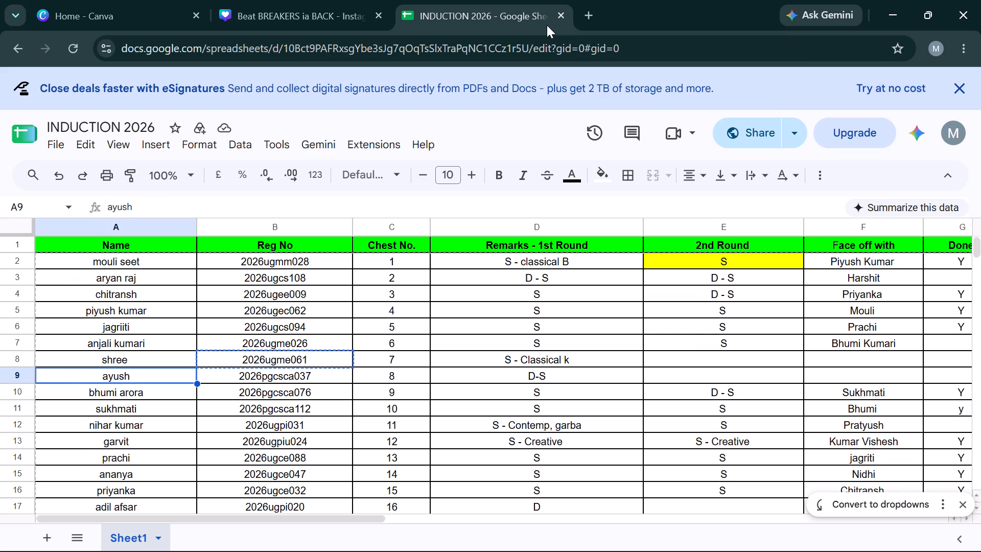
key("ctrl+c")
left_click(355, 0)
key("ctrl+v")
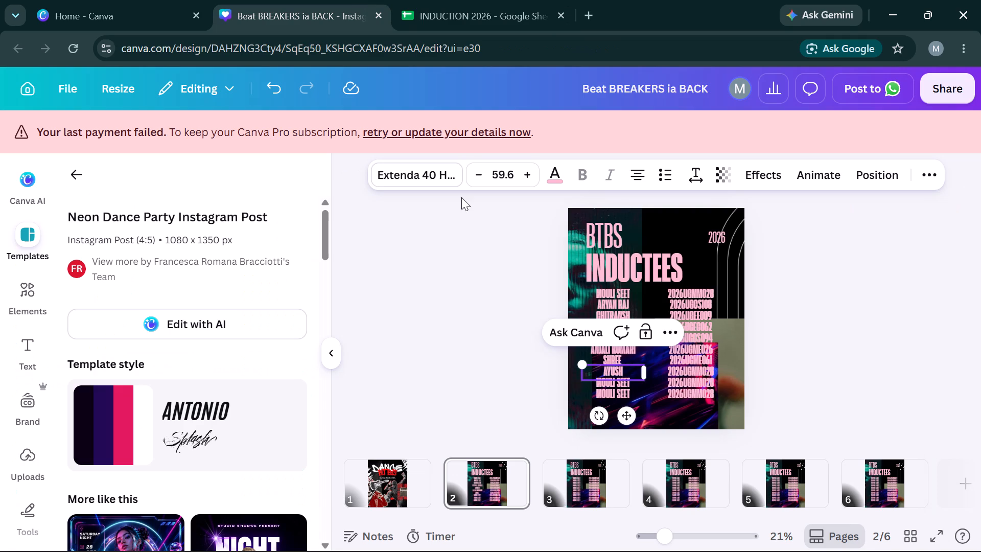
Replace the eighth row's ID on page 2 with the registration number from cell B9 of the spreadsheet.
left_click(704, 371)
key("Return")
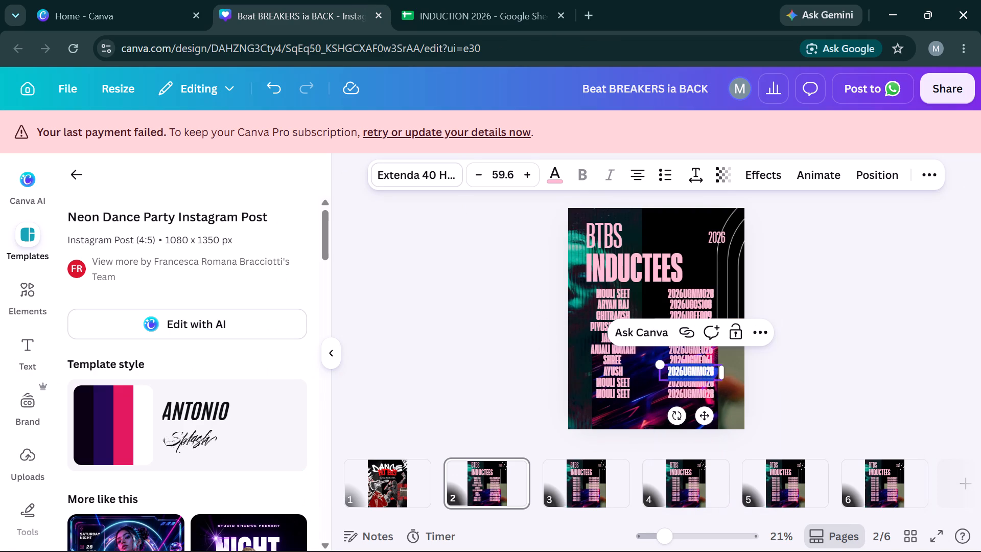
left_click(478, 0)
key("Right")
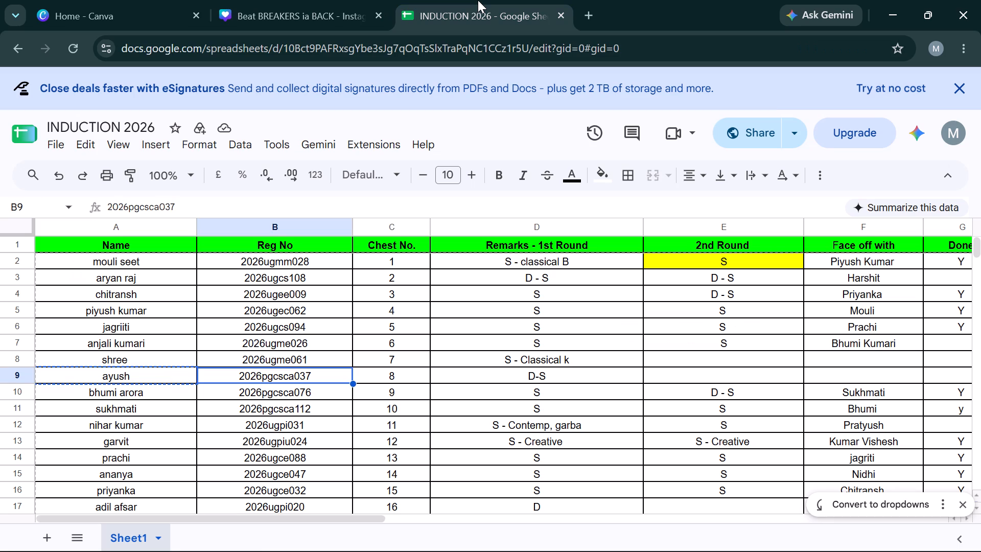
key("ctrl+c")
left_click(354, 8)
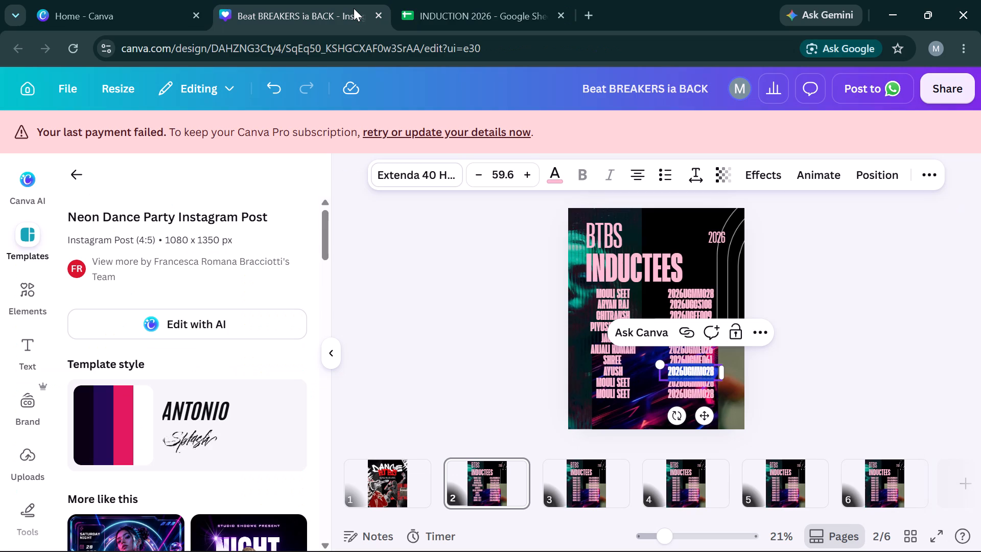
key("ctrl+v")
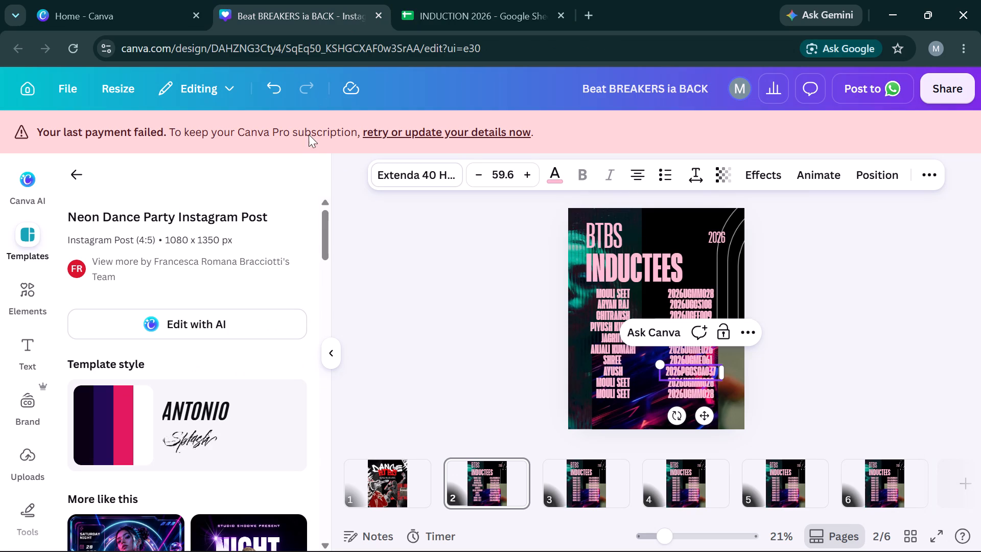
Replace the ninth row's name on page 2 with the name from cell A10 of the spreadsheet.
left_click(618, 382)
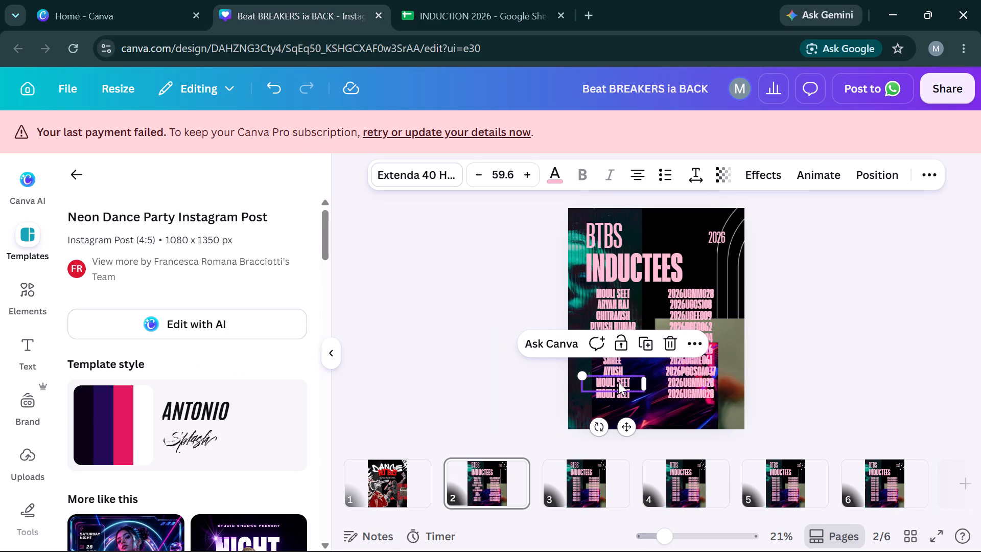
key("Return")
left_click(418, 0)
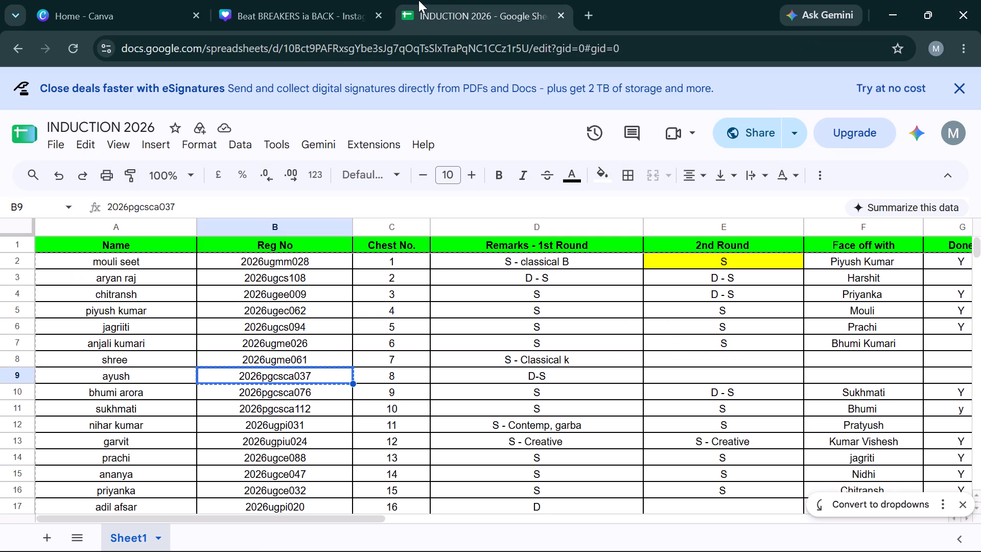
key("Left")
key("Down")
key("ctrl+c")
left_click(297, 4)
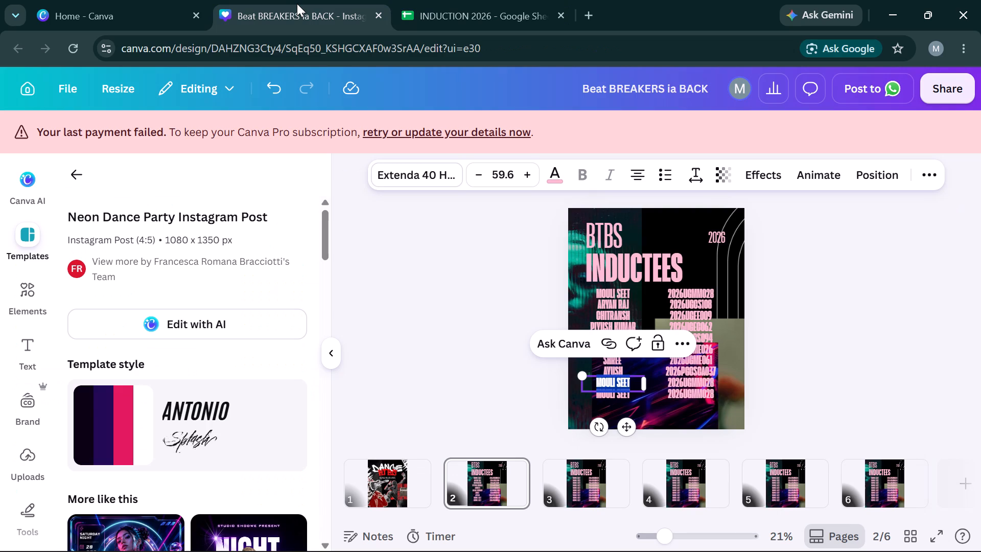
key("ctrl+v")
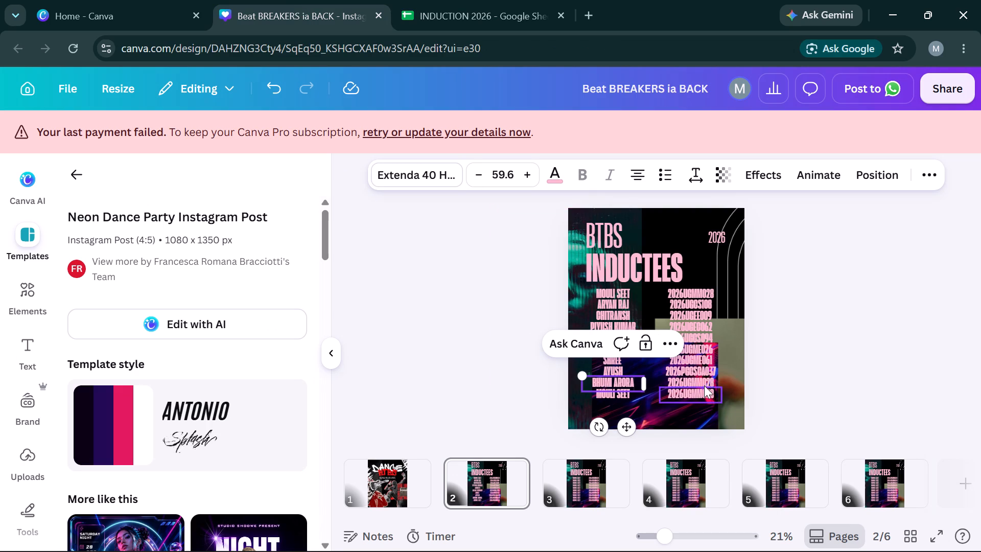
Replace the ninth row's ID on page 2 with the registration number from cell B10 of the spreadsheet.
left_click(704, 382)
left_click(475, 3)
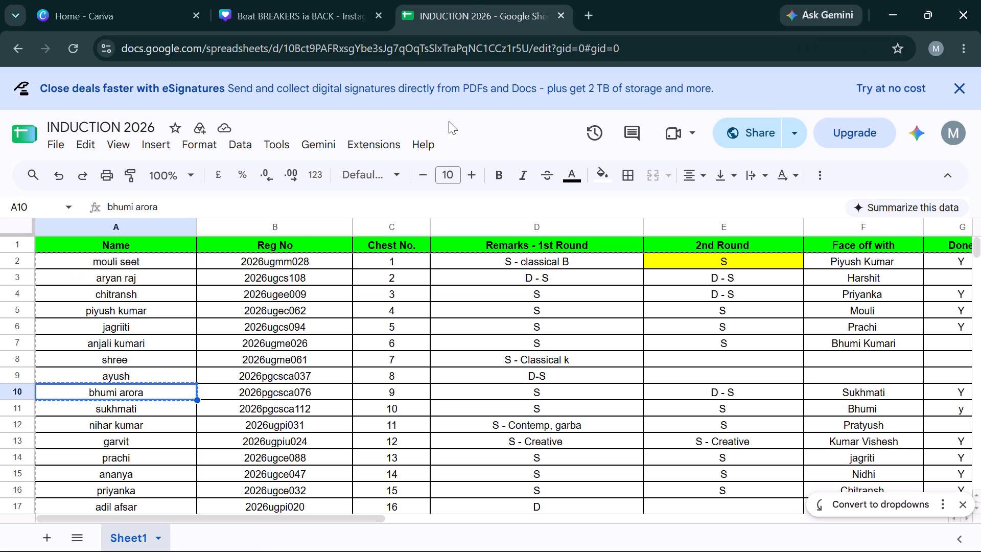
key("Right")
key("ctrl+c")
left_click(273, 9)
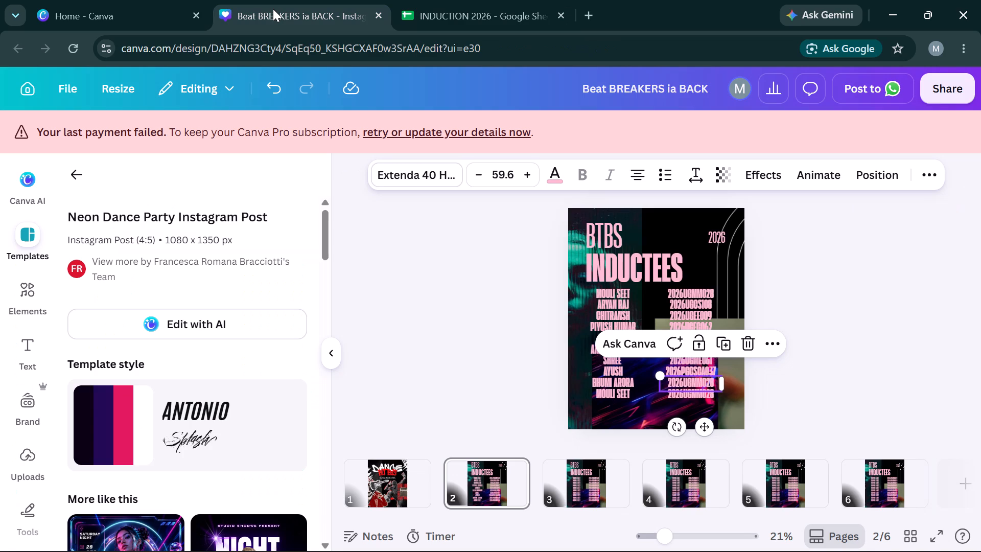
key("Return")
key("ctrl+v")
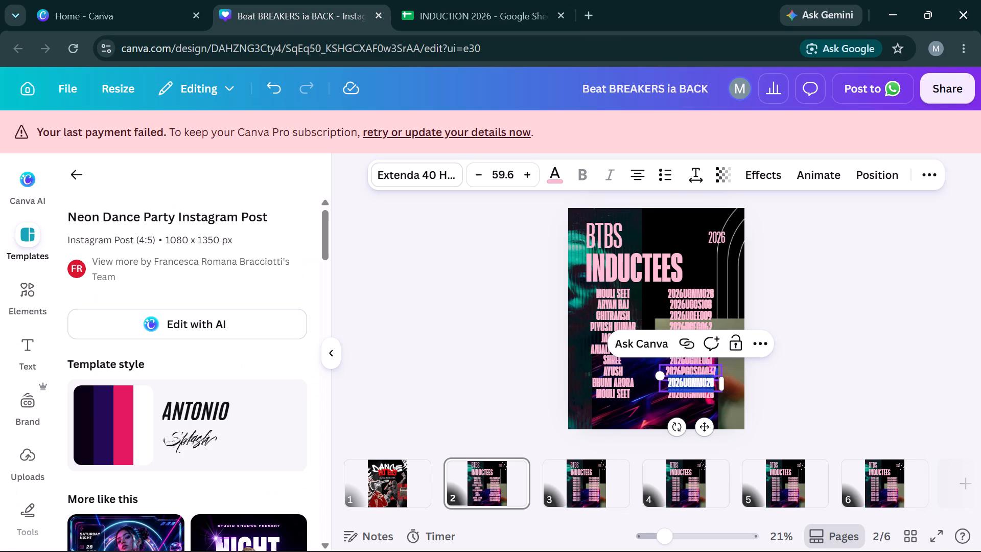
Replace the tenth row's name on page 2 with the name from cell A11 of the spreadsheet.
left_click(608, 389)
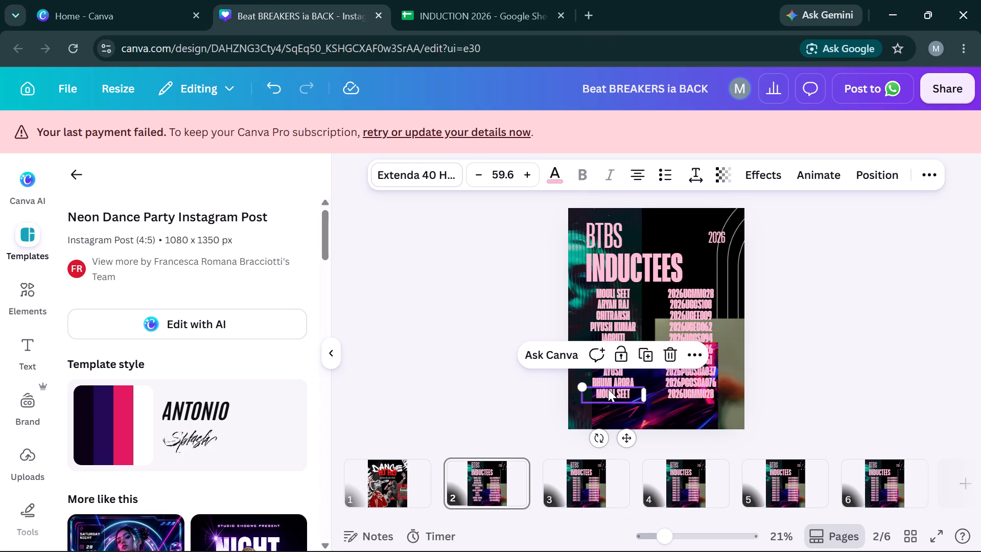
key("Return")
left_click(512, 0)
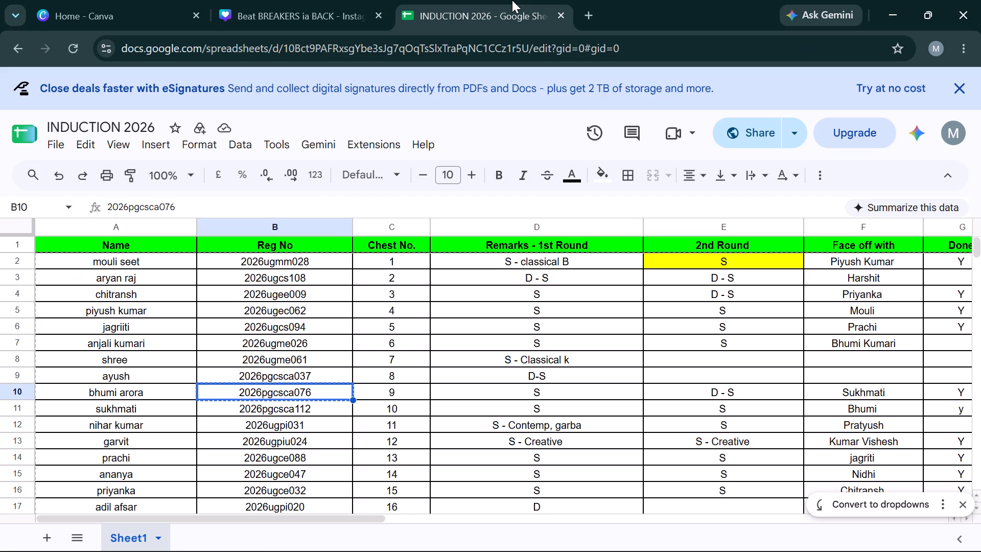
key("Down")
key("Left")
key("ctrl+c")
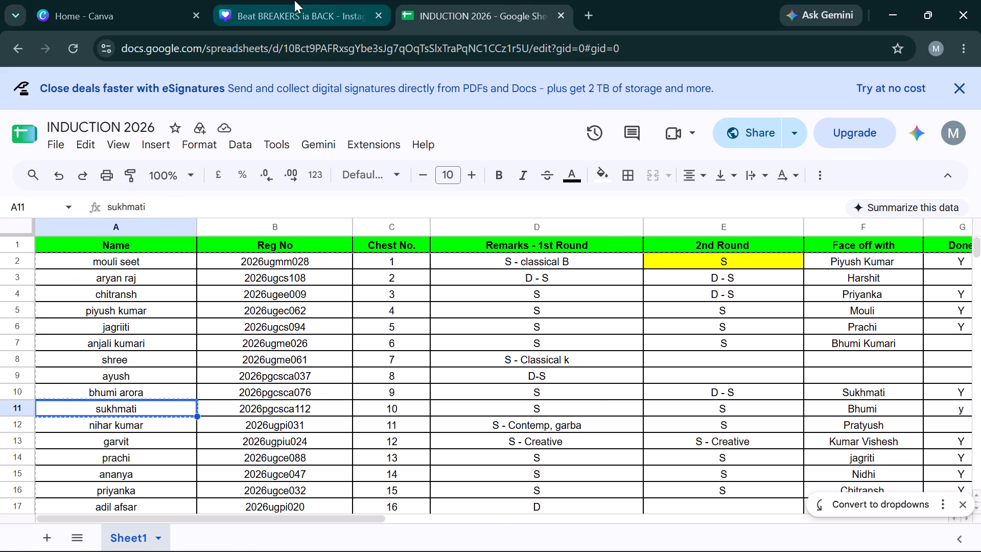
left_click(294, 0)
key("ctrl+v")
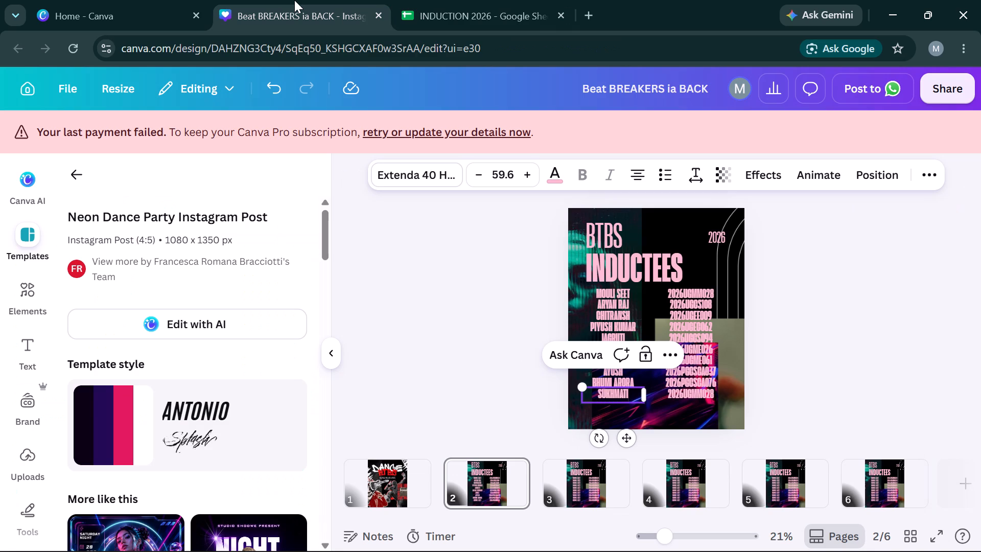
Replace the tenth row's ID on page 2 with the registration number from cell B11 of the spreadsheet.
left_click(426, 0)
key("Right")
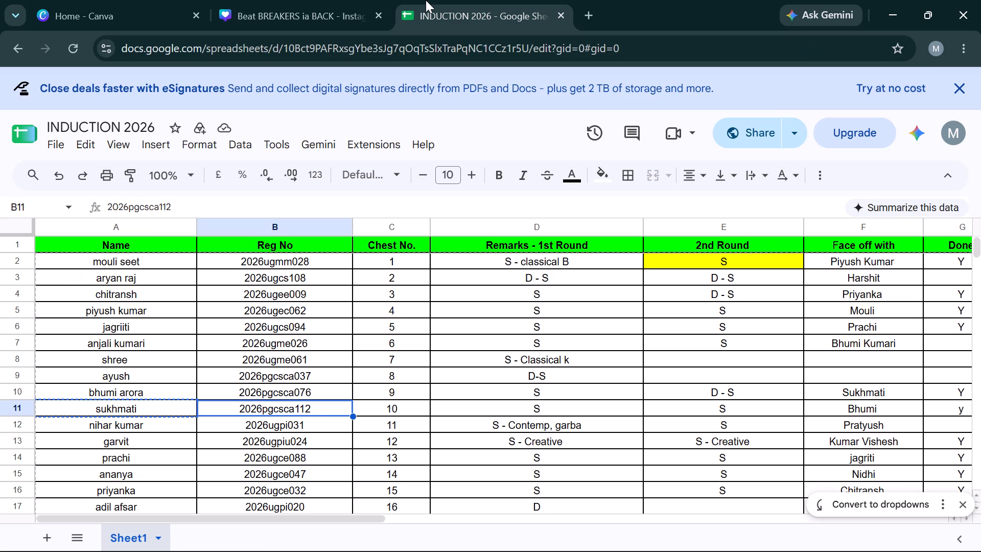
key("ctrl+c")
left_click(337, 3)
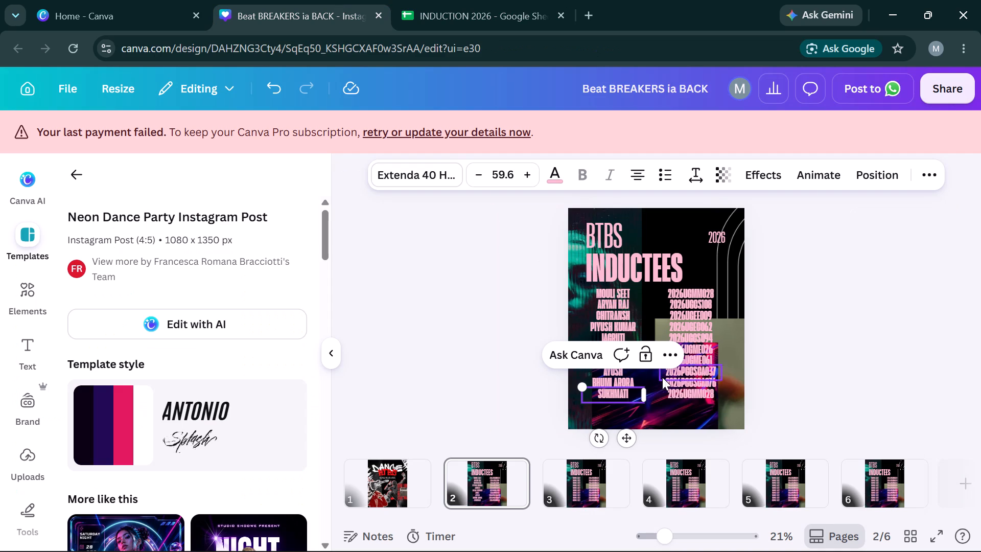
left_click(684, 392)
key("Return")
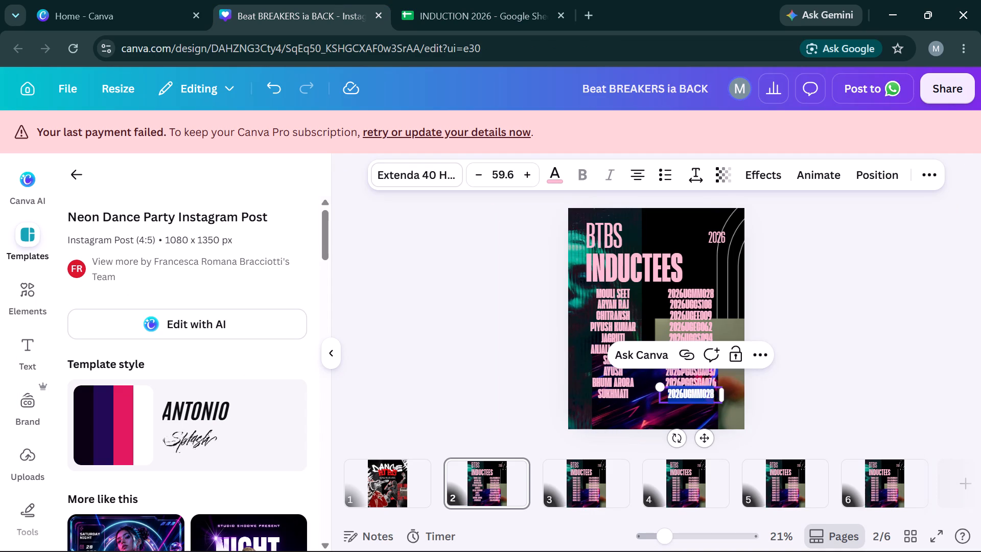
key("ctrl+v")
left_click(933, 405)
left_click(933, 405)
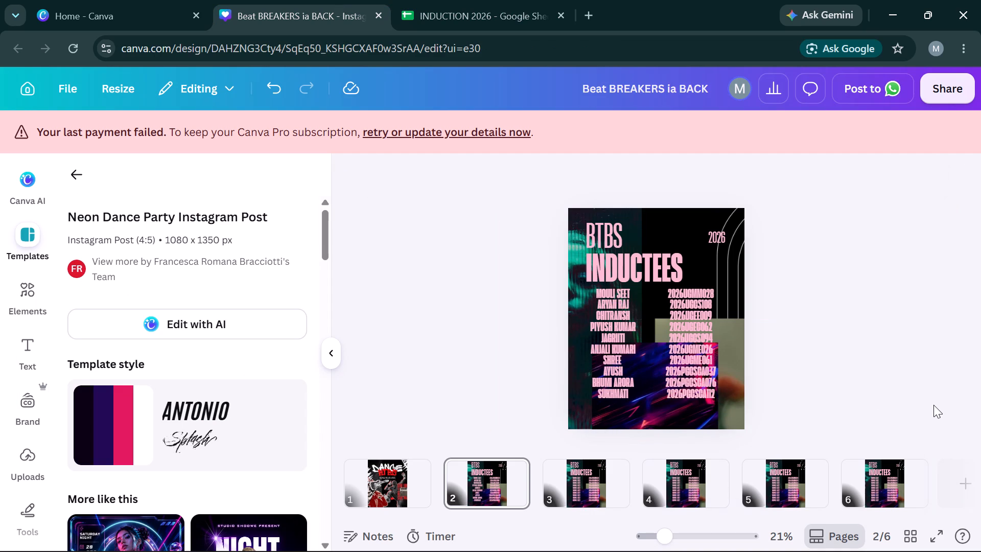
Narrow the olive-toned photo on page 2 and move it up along the page's right edge, behind the ends of the IDs.
left_click_drag(735, 374, 814, 375)
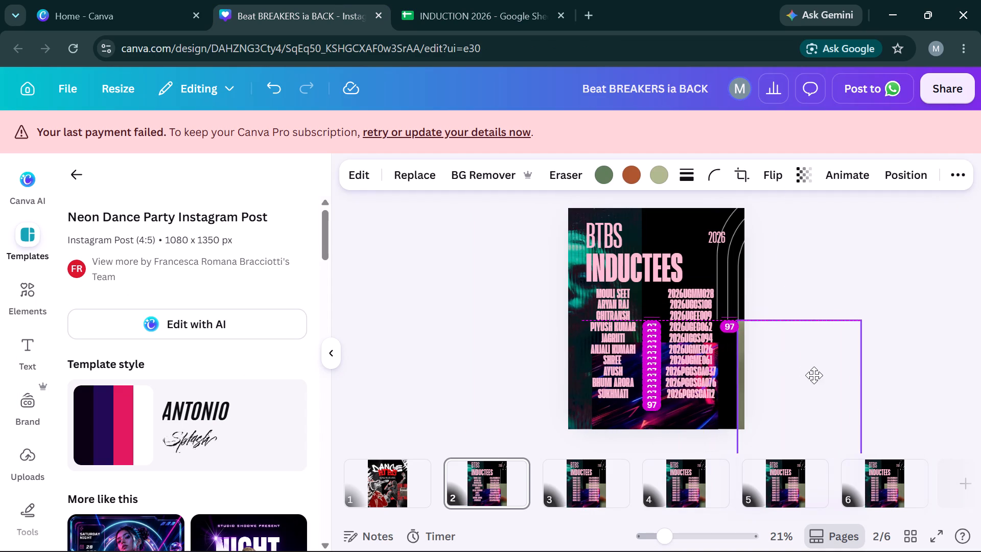
left_click_drag(814, 375, 796, 330)
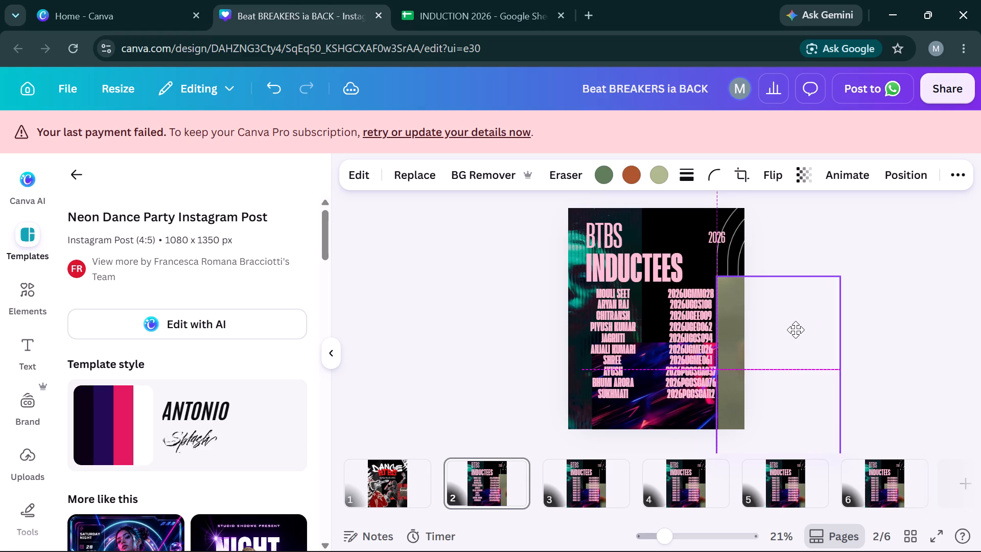
left_click_drag(796, 330, 776, 305)
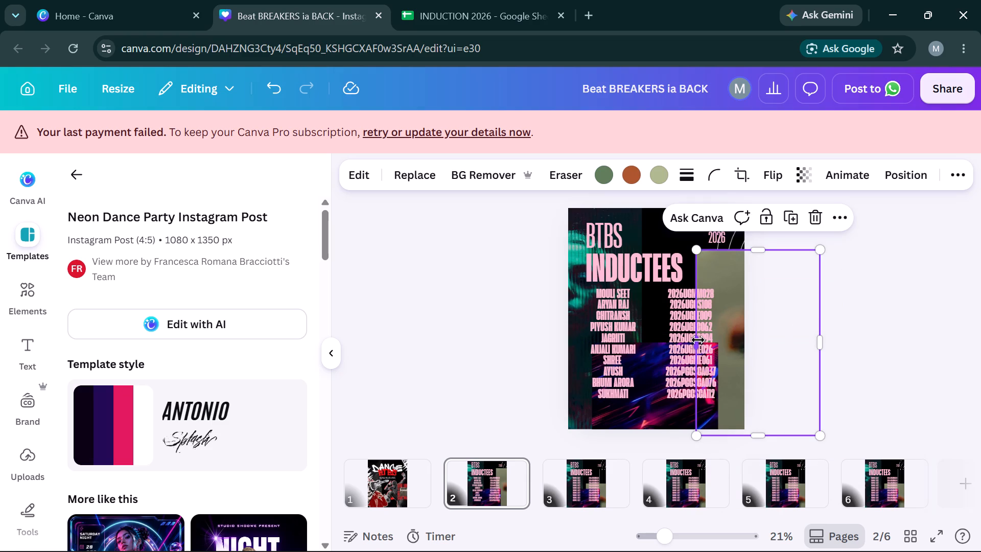
left_click_drag(698, 340, 732, 342)
left_click_drag(773, 353, 758, 353)
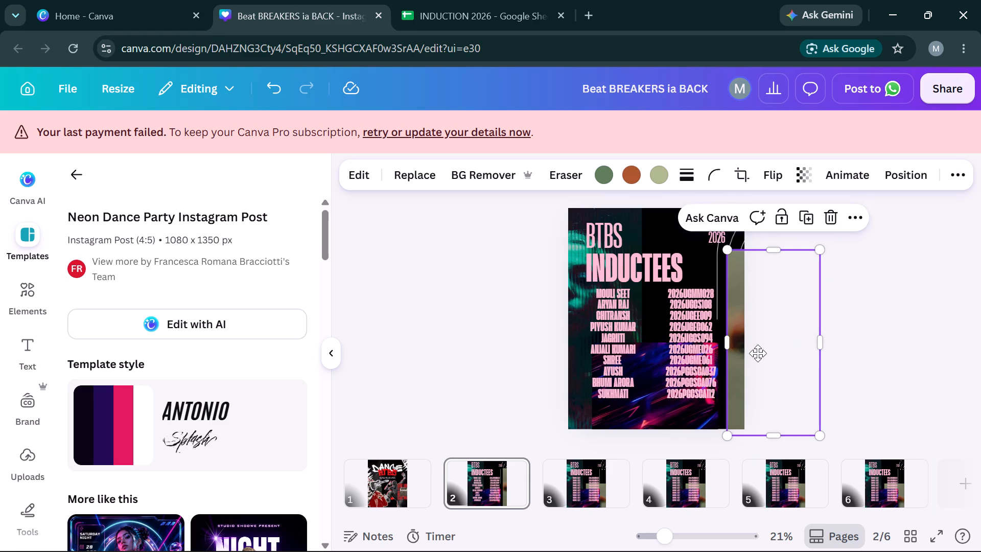
left_click_drag(758, 353, 738, 331)
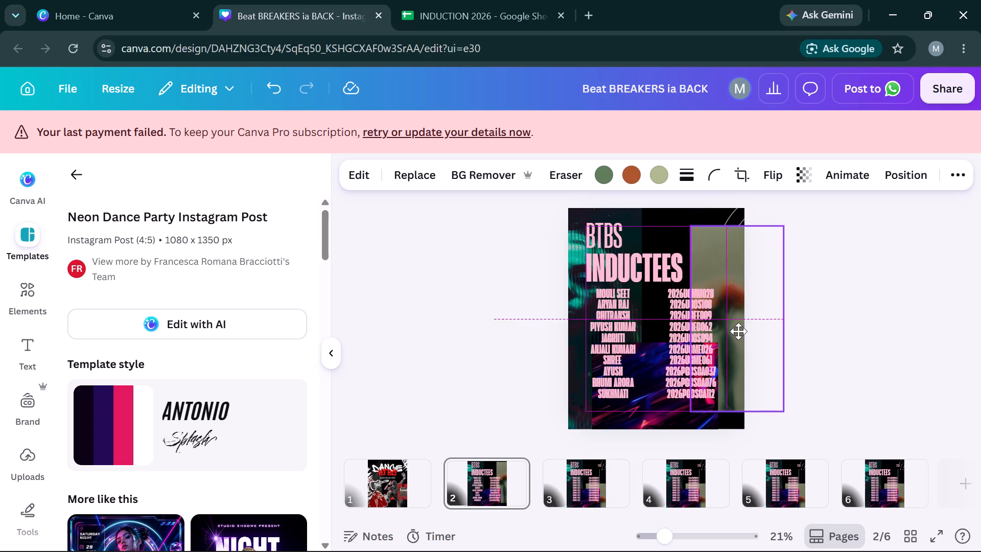
left_click_drag(738, 331, 741, 352)
left_click(913, 324)
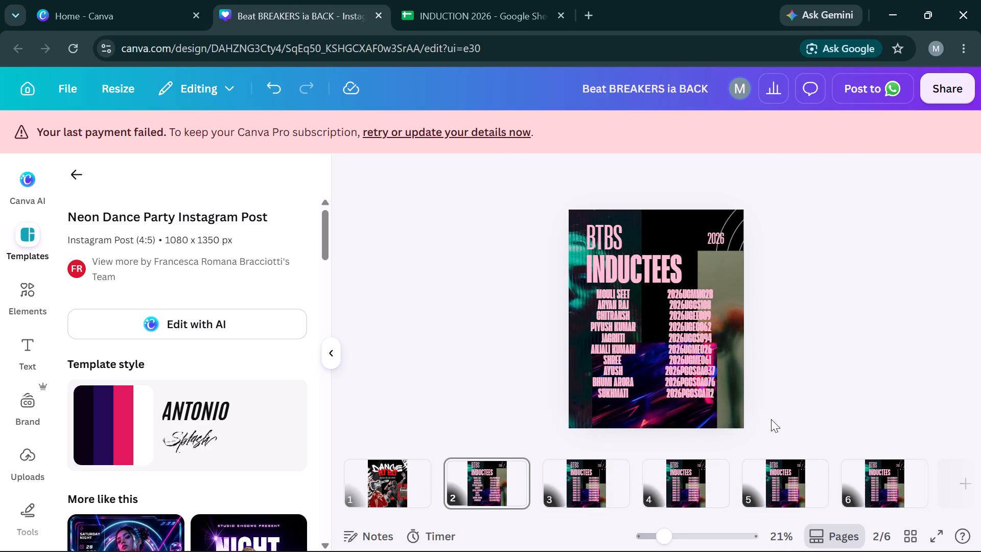
Copy the name from cell A12 of the INDUCTION 2026 spreadsheet and return to the Canva design.
left_click(609, 466)
left_click(405, 0)
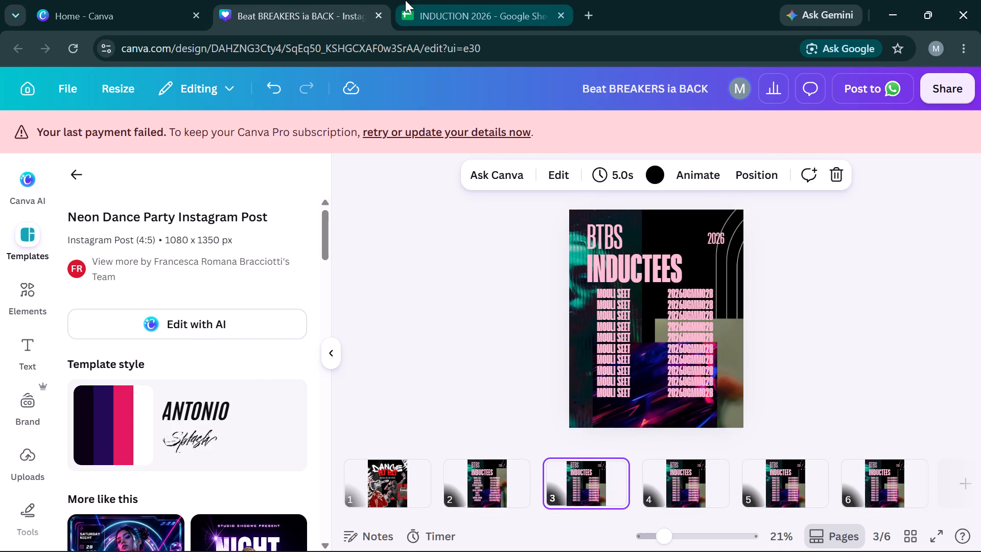
key("Down")
key("Left")
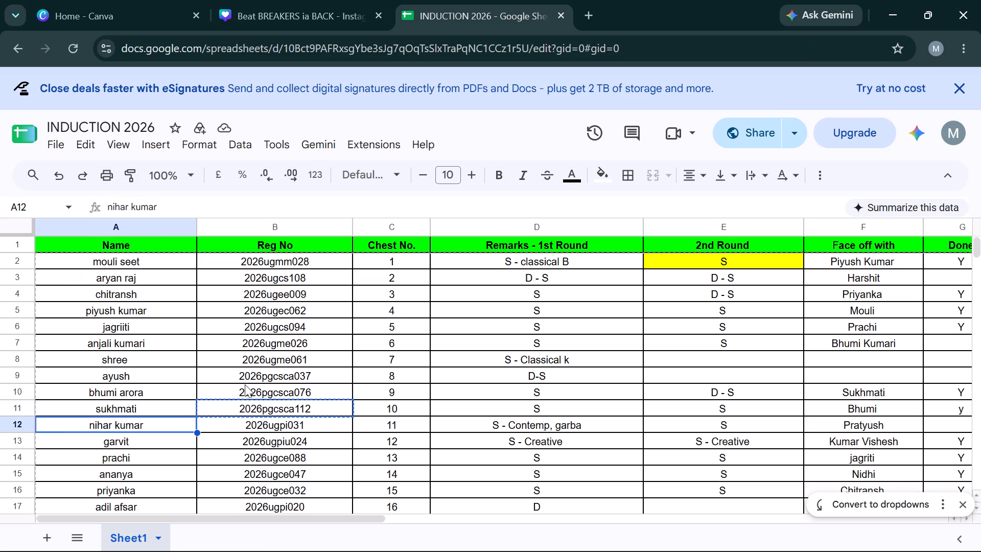
key("ctrl+c")
left_click(314, 0)
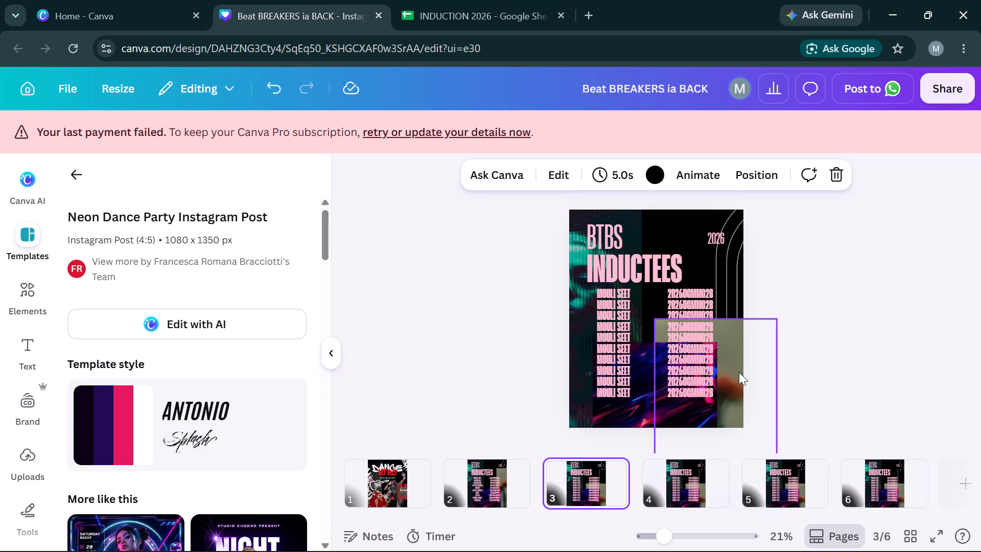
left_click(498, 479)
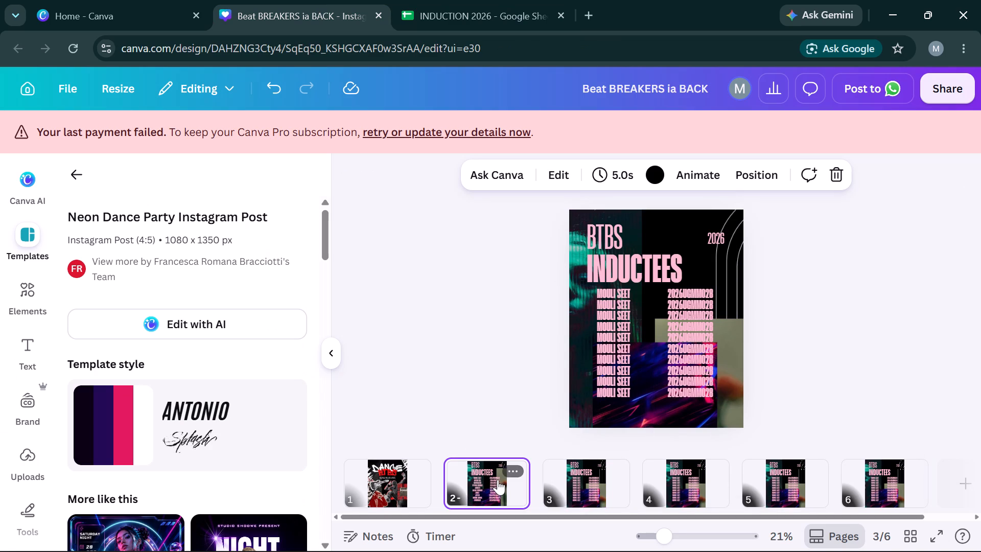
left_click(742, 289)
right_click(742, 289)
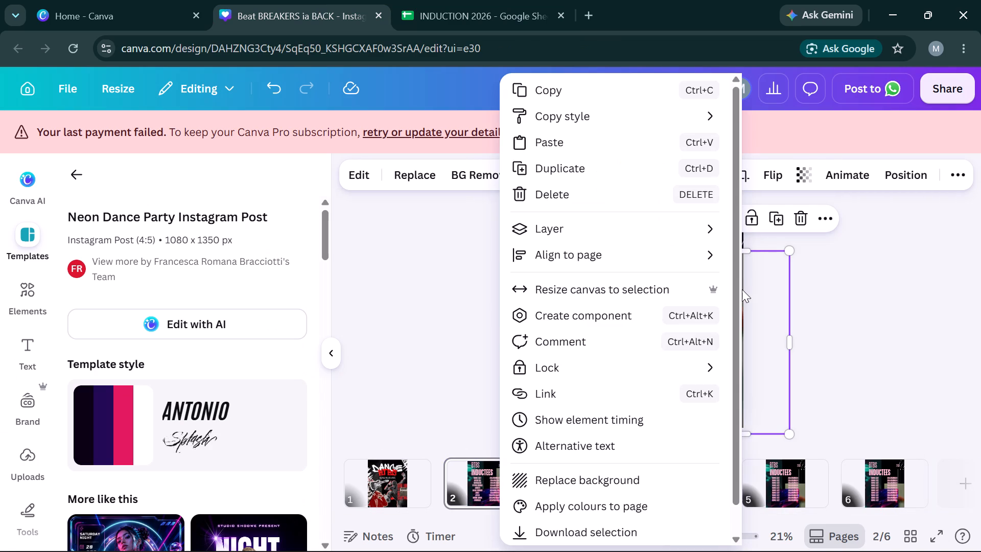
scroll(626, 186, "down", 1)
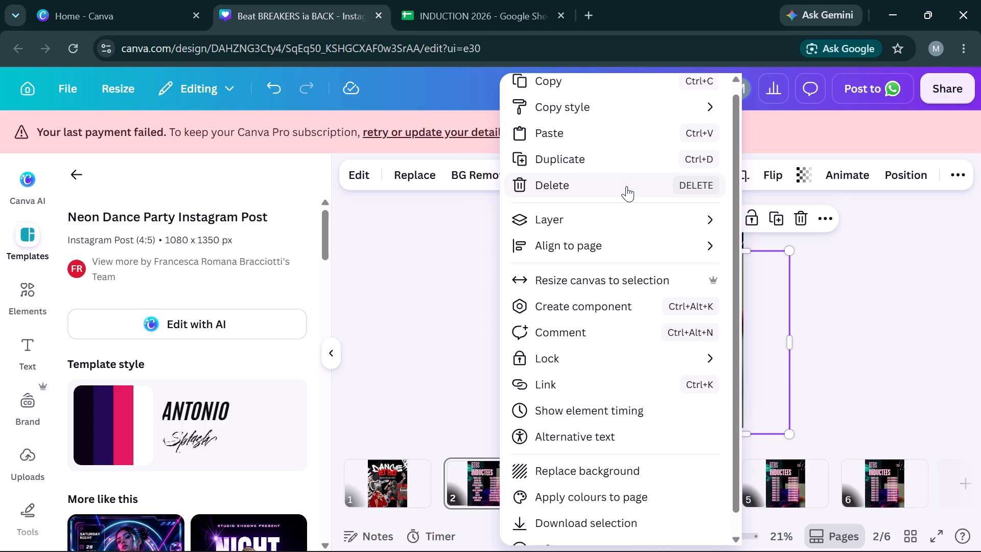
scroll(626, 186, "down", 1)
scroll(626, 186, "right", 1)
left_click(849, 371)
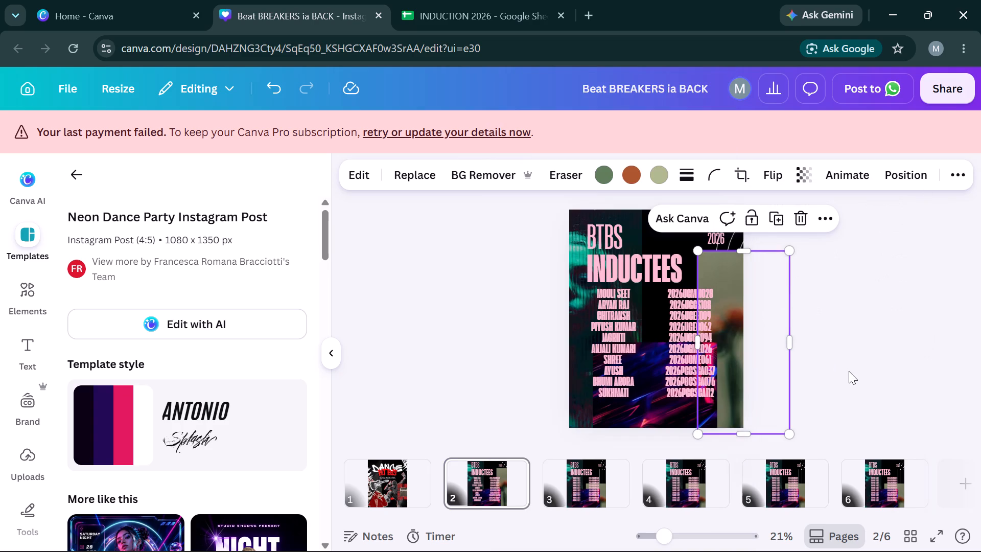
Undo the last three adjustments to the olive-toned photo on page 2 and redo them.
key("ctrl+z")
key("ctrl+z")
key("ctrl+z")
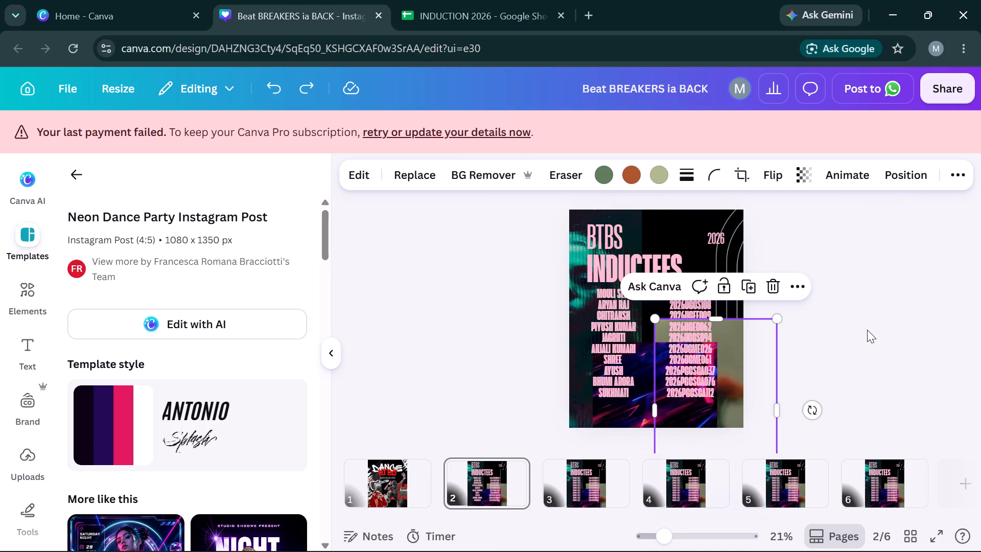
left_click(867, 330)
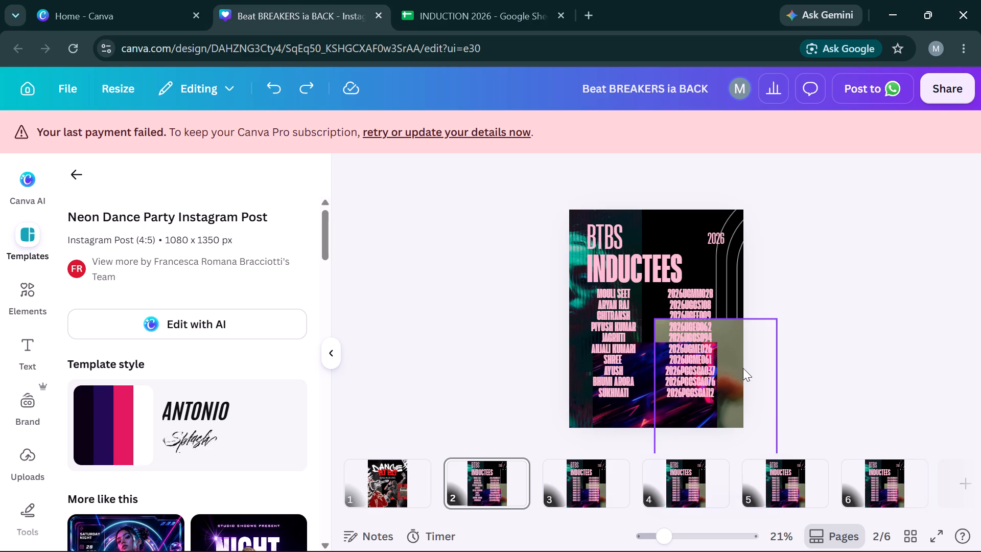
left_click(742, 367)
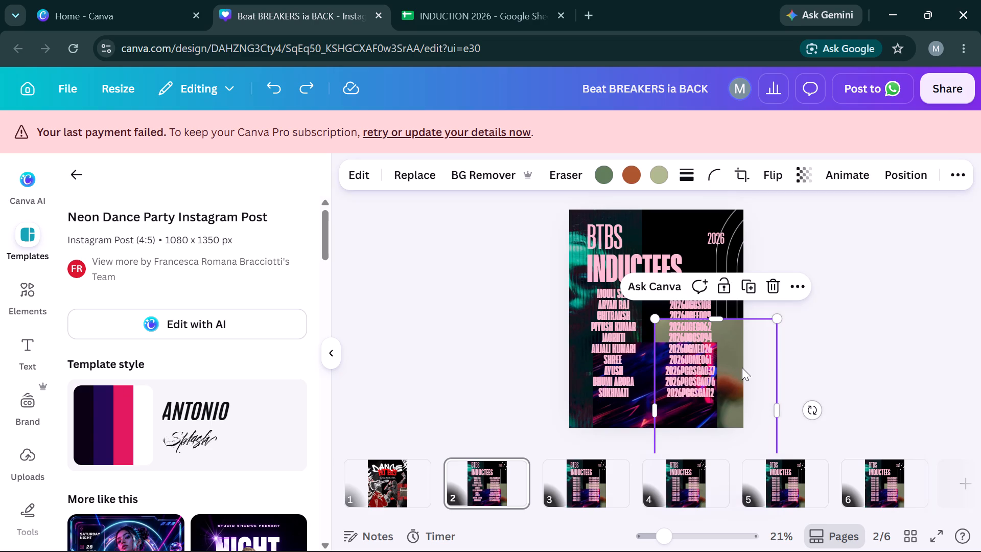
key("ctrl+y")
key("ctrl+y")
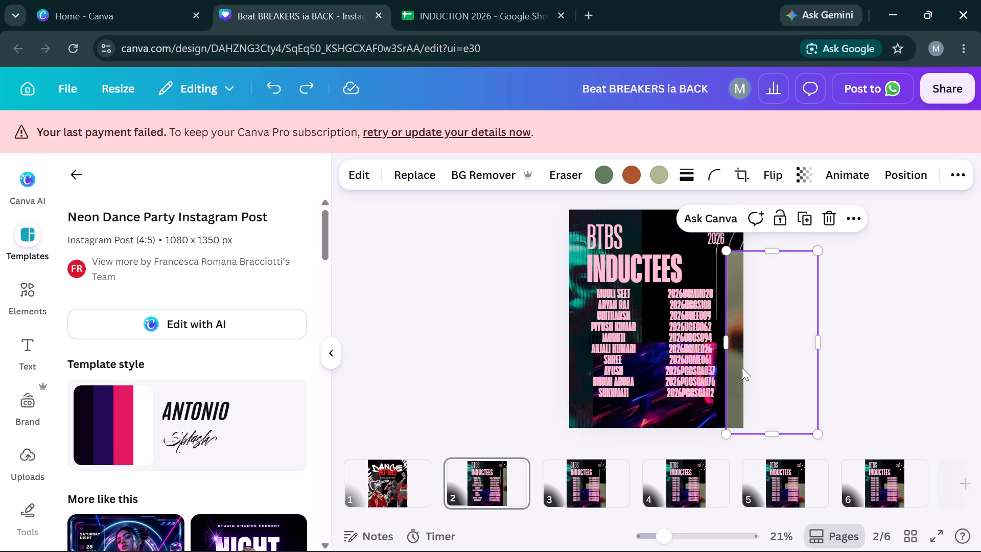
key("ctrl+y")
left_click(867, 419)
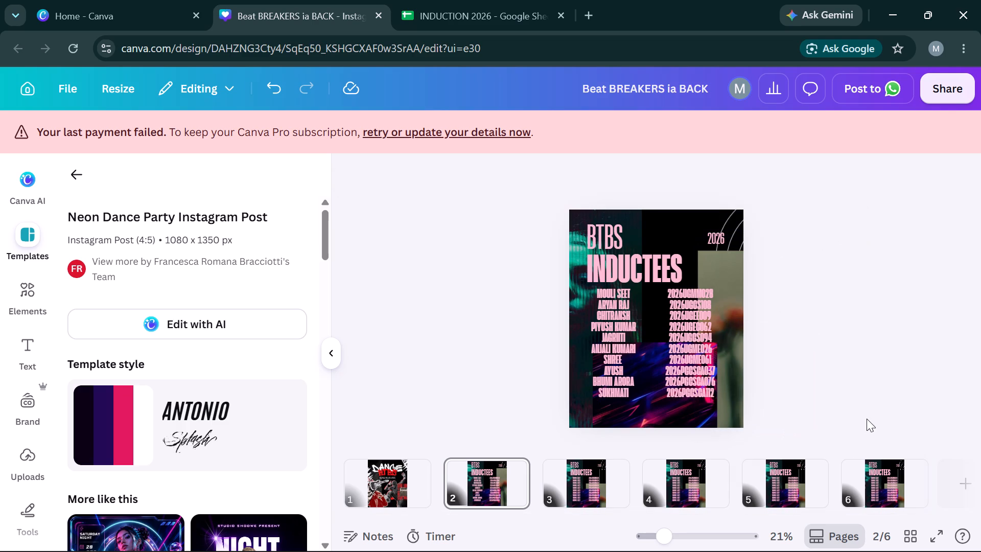
Delete the four placeholder list pages, 3 to 6, keeping the cover and the completed list on page 2.
left_click(616, 469)
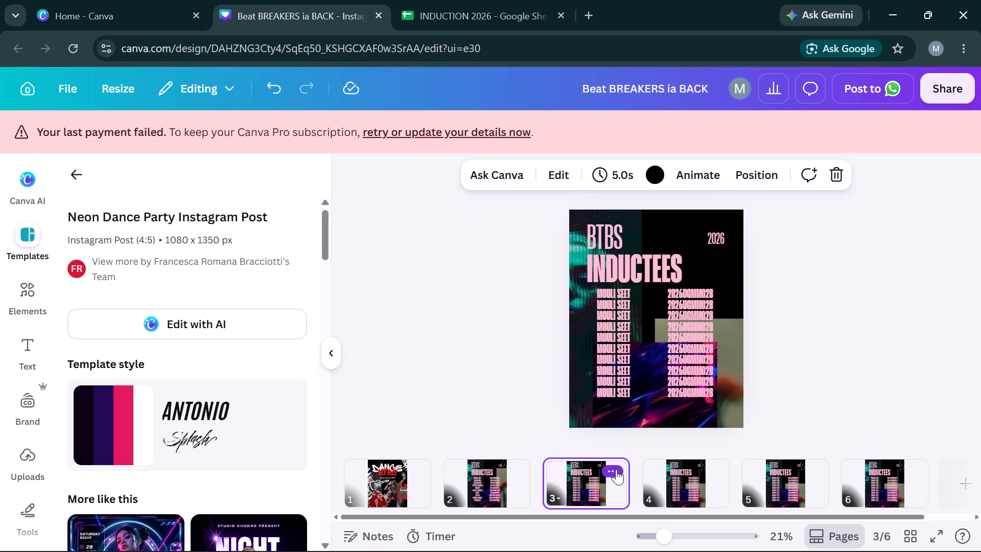
key("Delete")
key("Delete")
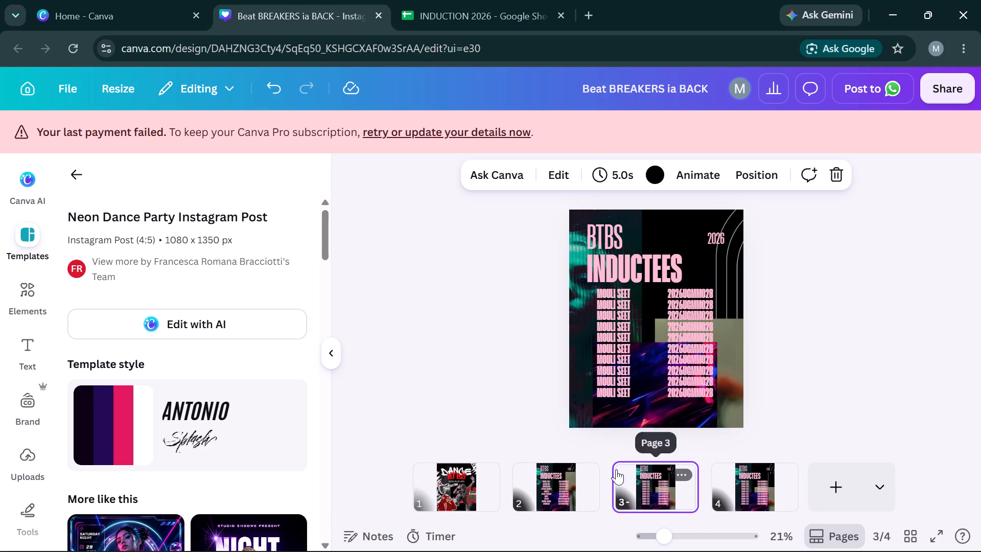
key("Delete")
key("Delete")
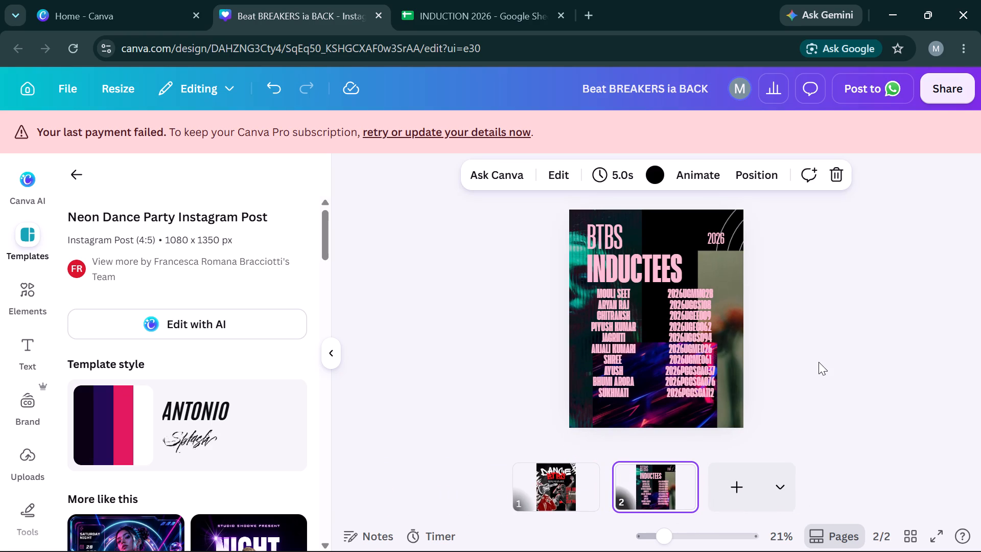
Duplicate the completed INDUCTEES page 2 four times for a total of six pages.
key("ctrl+d")
key("ctrl+d")
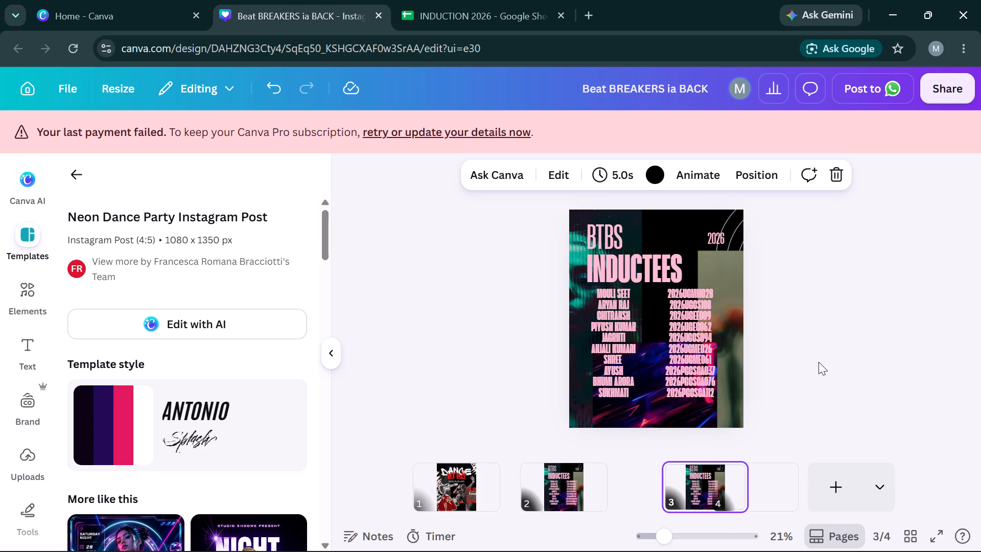
key("ctrl+d")
key("ctrl+d")
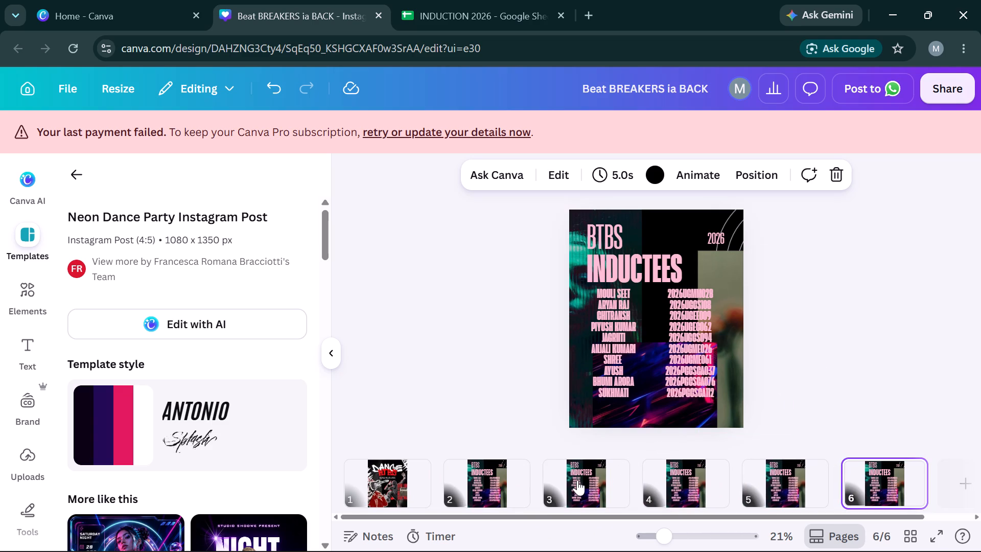
Replace the first row's name on page 3 with the name from cell A12 of the spreadsheet.
left_click(577, 480)
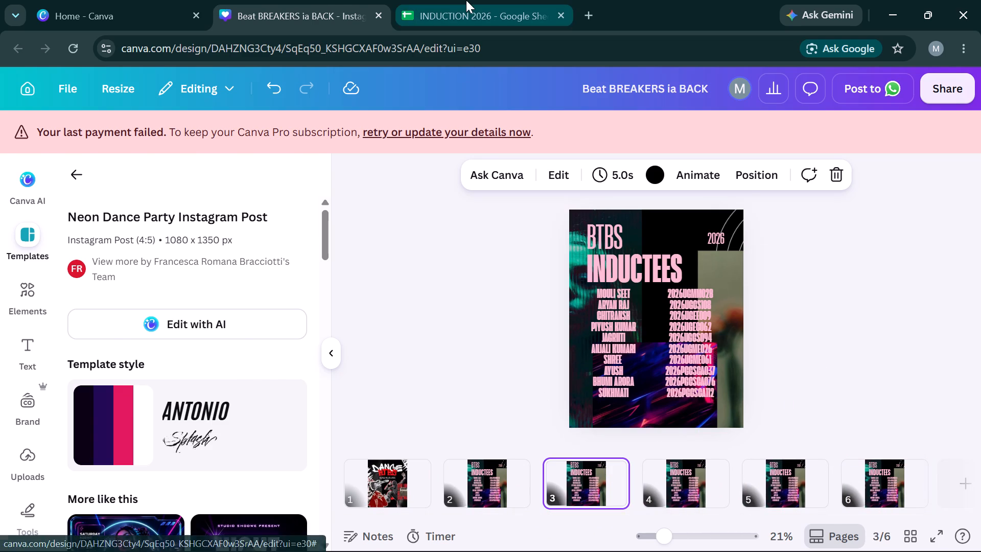
left_click(466, 0)
key("ctrl+c")
left_click(321, 0)
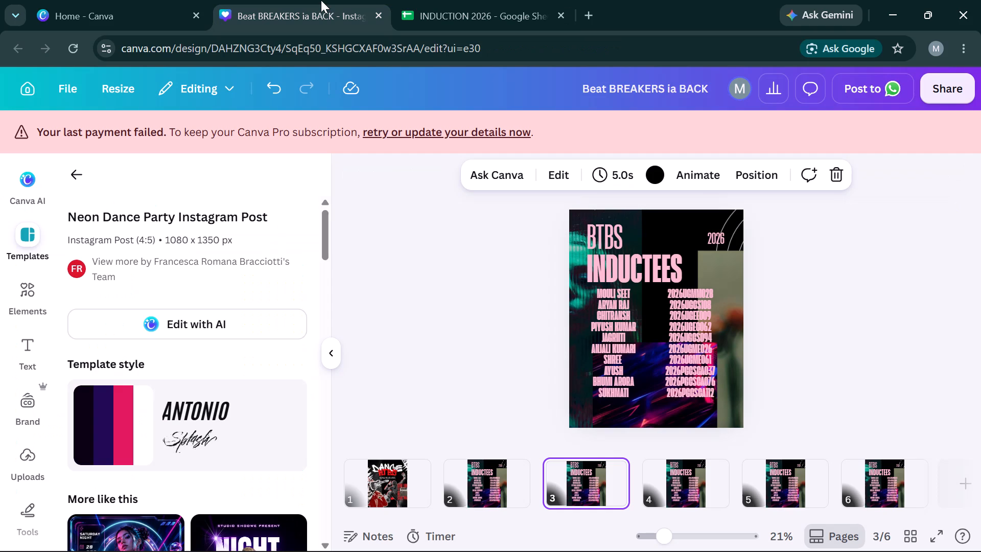
left_click(605, 290)
key("Return")
key("ctrl+v")
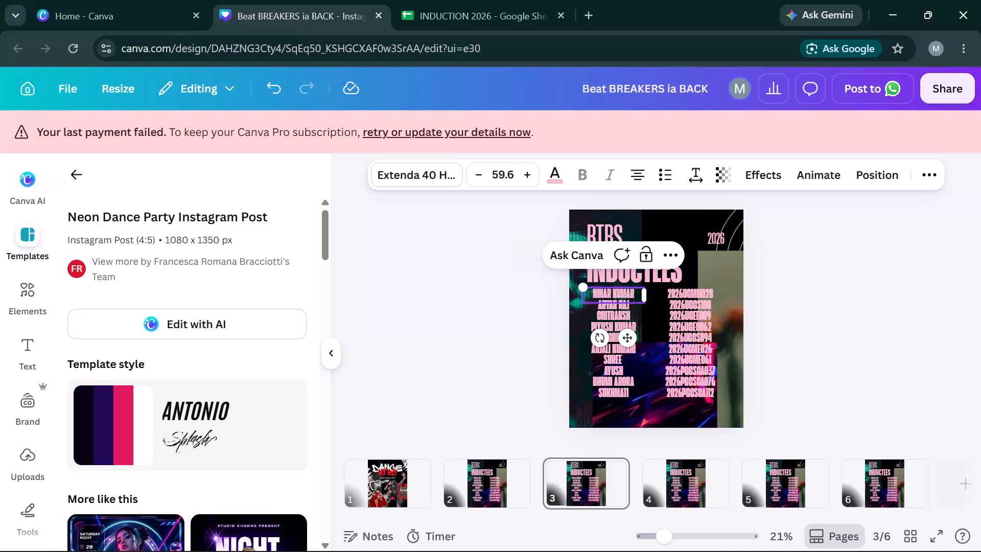
Replace the first row's ID on page 3 with the registration number from cell B12 of the spreadsheet.
left_click(477, 0)
key("Right")
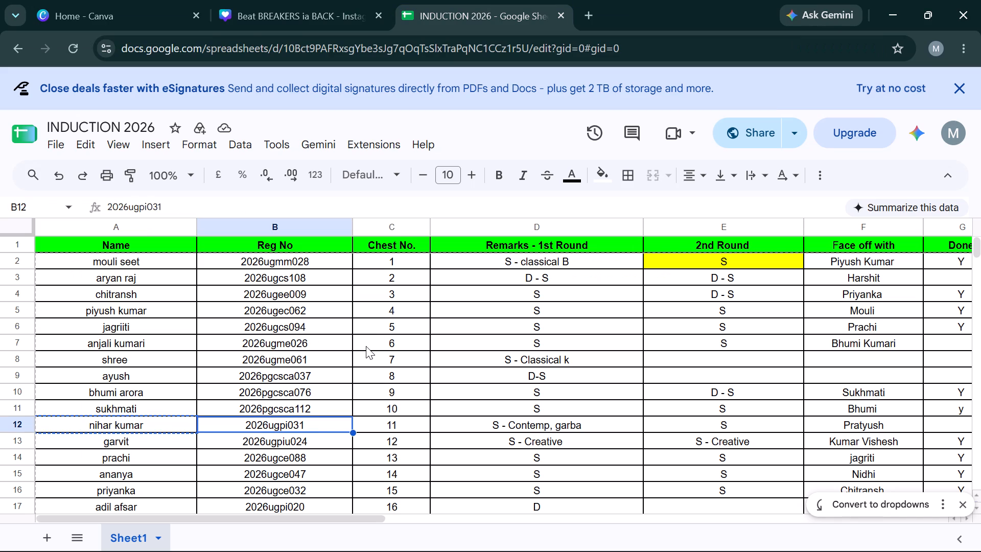
key("ctrl+c")
left_click(251, 0)
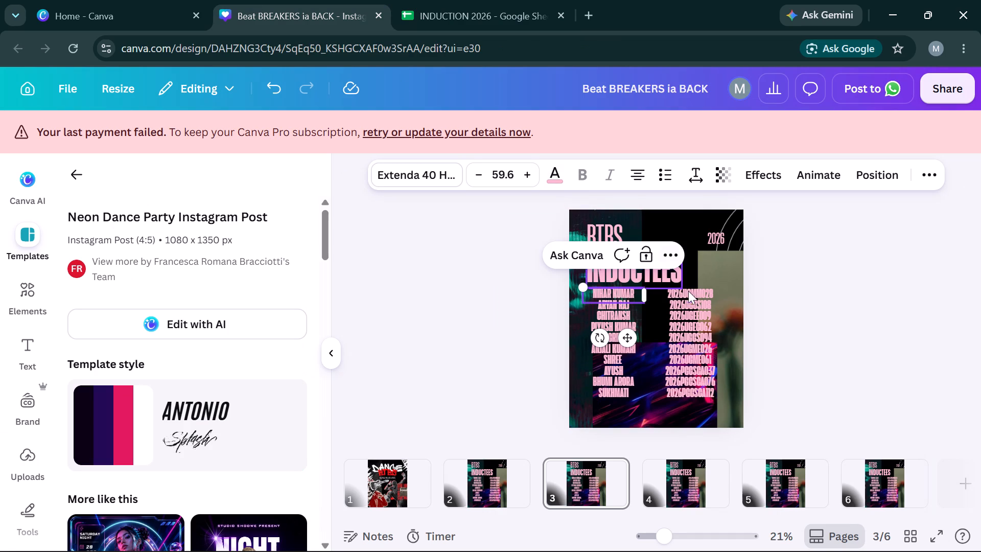
left_click(688, 291)
key("Return")
key("ctrl+v")
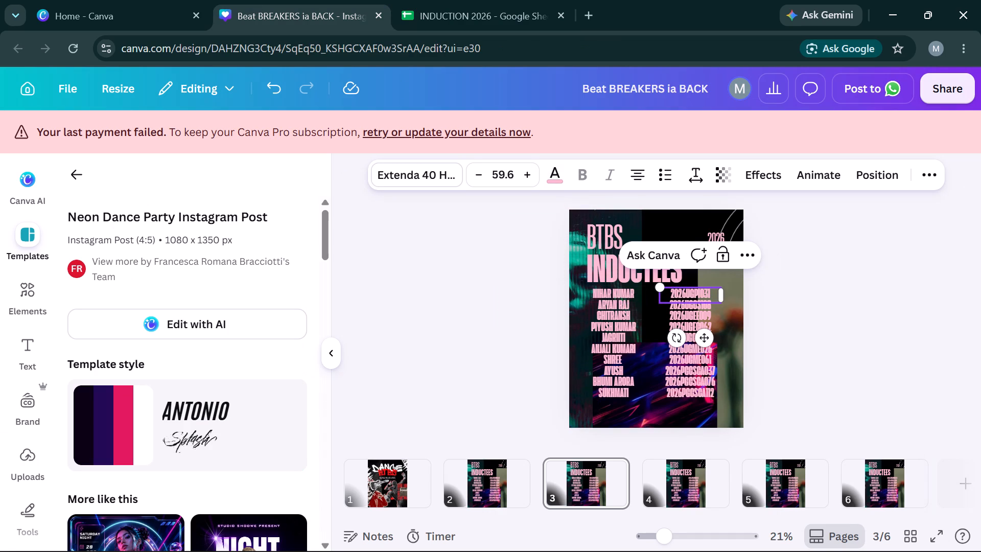
Replace the second row's name on page 3 with the name from cell A13 of the spreadsheet.
left_click(611, 298)
key("Return")
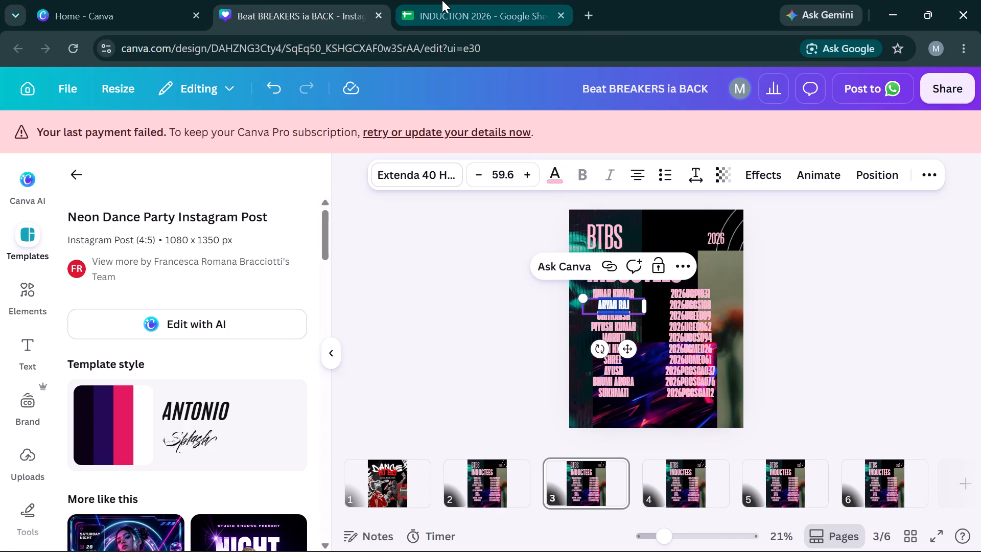
left_click(442, 0)
key("Left")
key("Down")
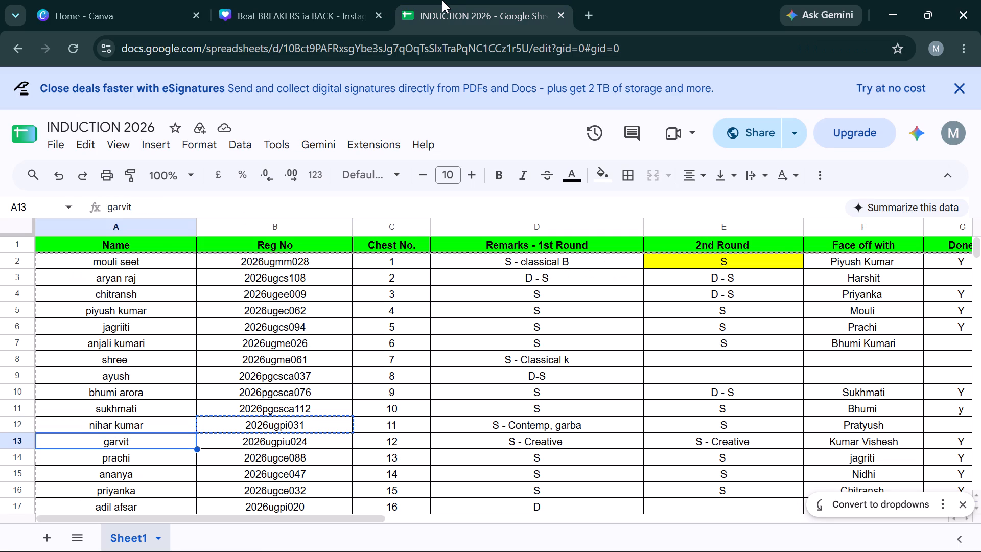
key("ctrl+c")
left_click(324, 3)
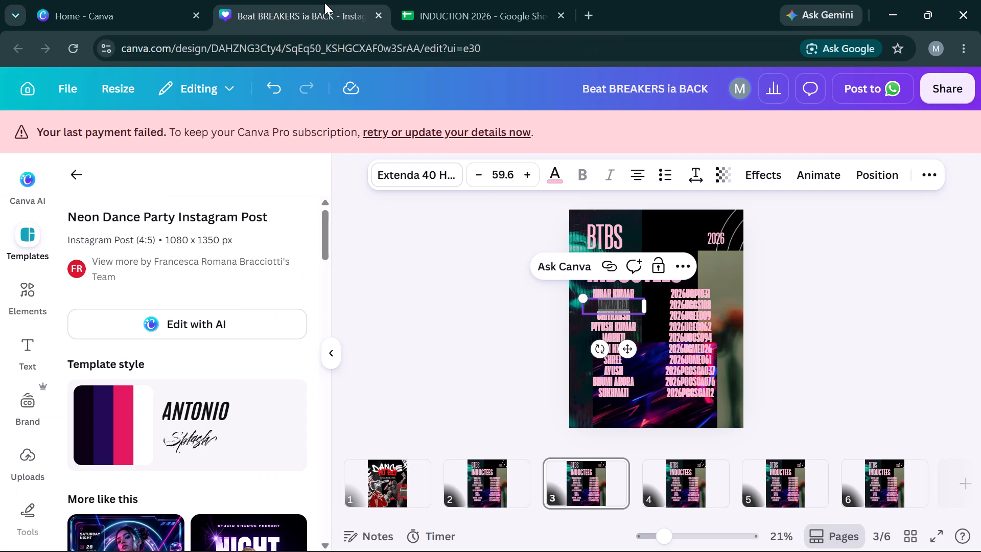
key("ctrl+v")
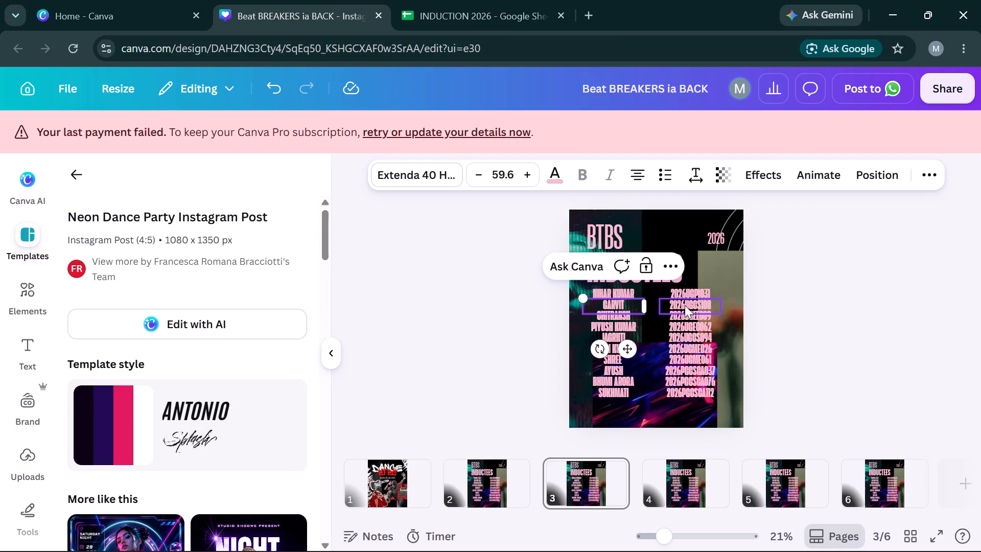
Replace the second row's ID on page 3 with the registration number from cell B13 of the spreadsheet.
left_click(685, 305)
left_click(476, 0)
key("Right")
key("ctrl+c")
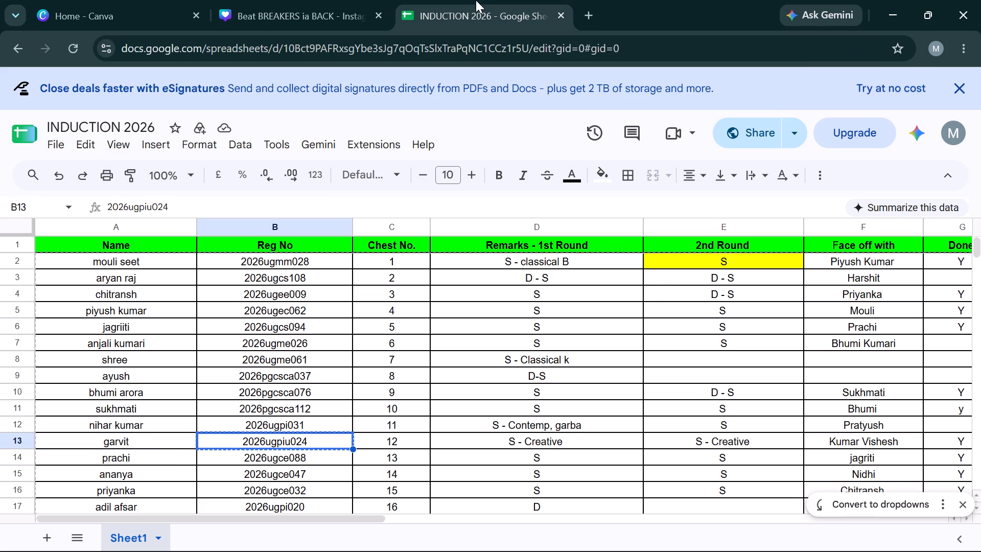
key("Left")
key("Down")
left_click(309, 0)
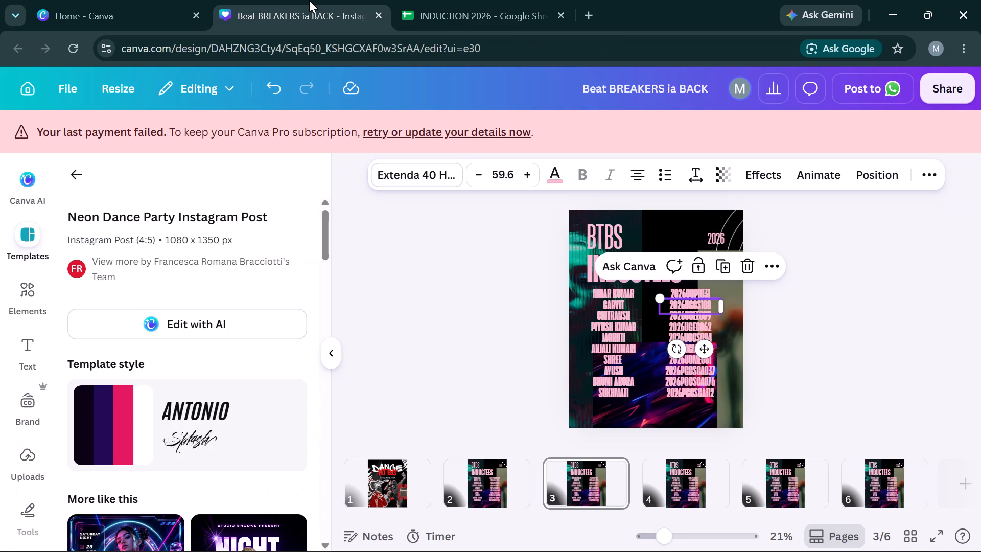
key("Return")
key("ctrl+v")
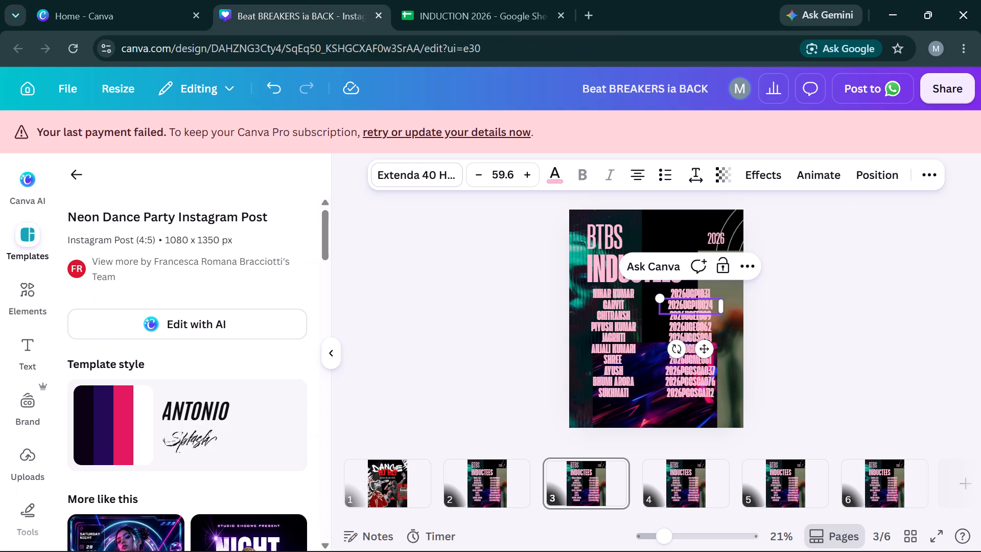
Replace the third row's name on page 3 with the name from cell A14 of the spreadsheet.
left_click(603, 314)
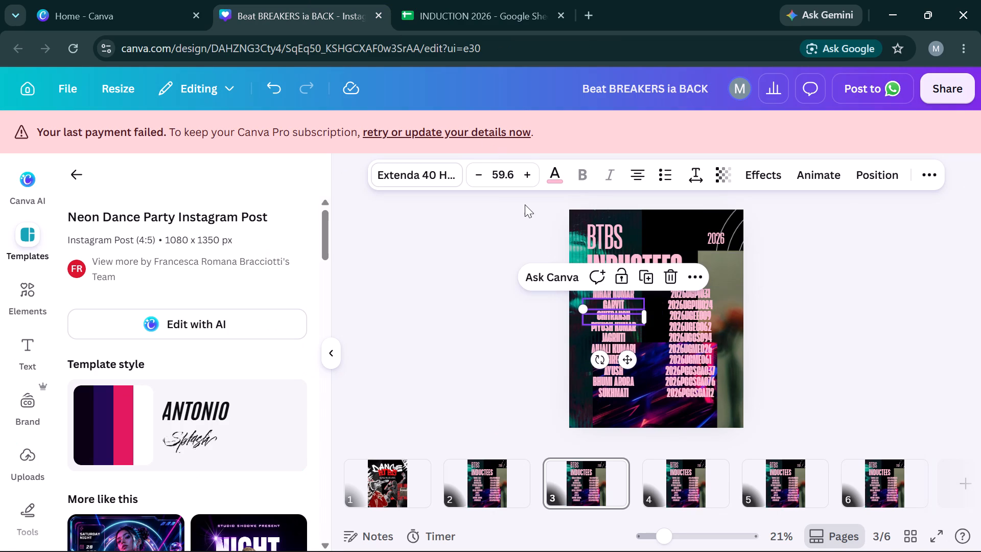
key("Return")
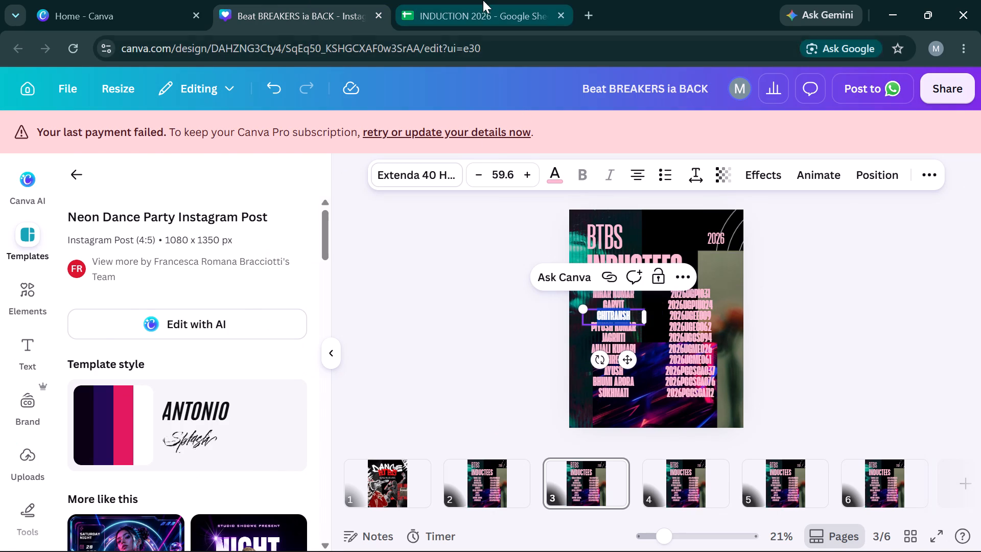
left_click(483, 0)
key("ctrl+c")
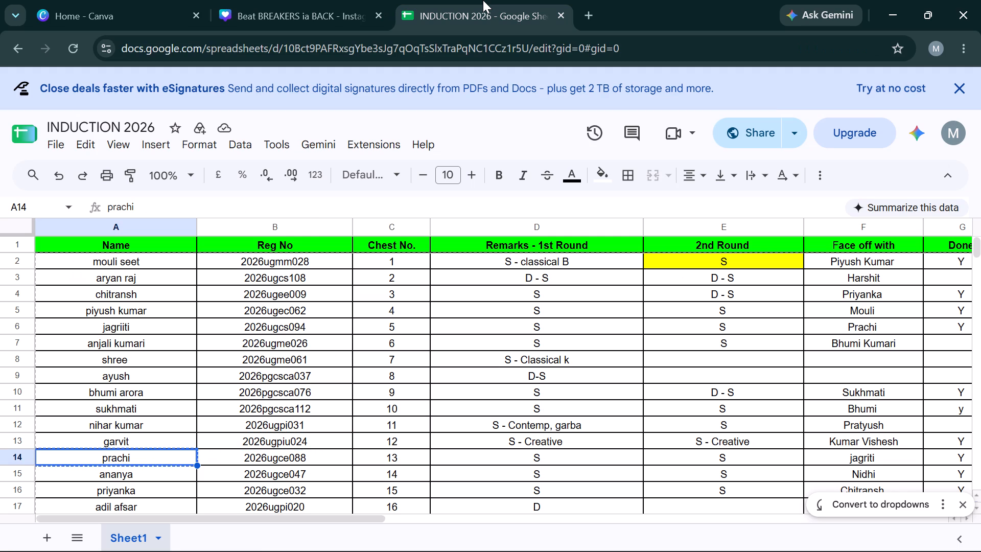
left_click(330, 0)
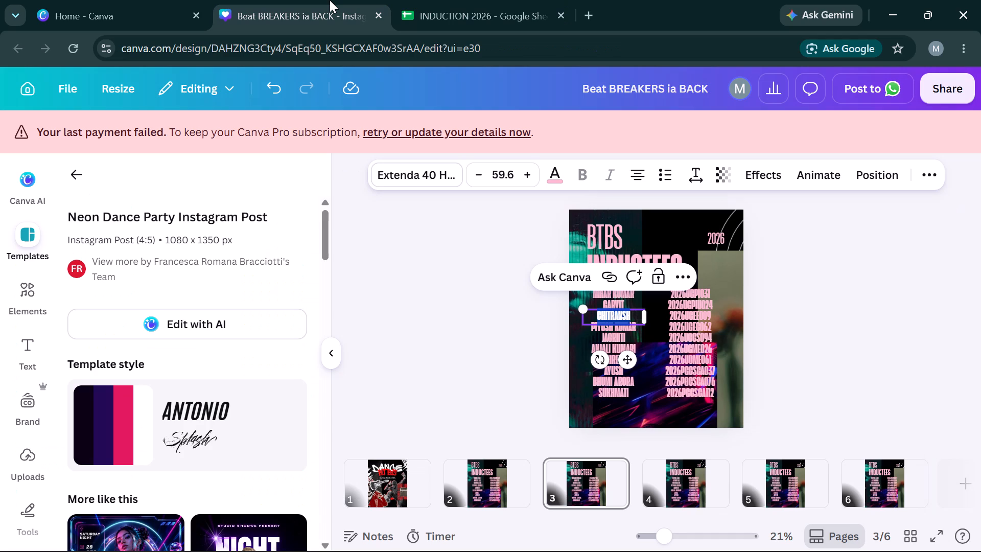
key("ctrl+v")
Replace the third row's ID on page 3 with the registration number from cell B14 of the spreadsheet.
left_click(702, 311)
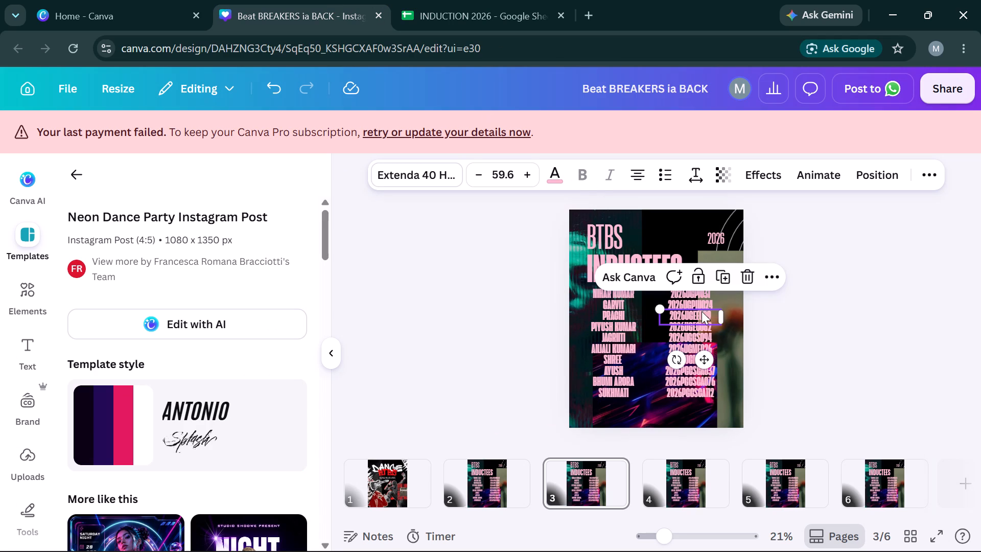
left_click(441, 0)
key("Right")
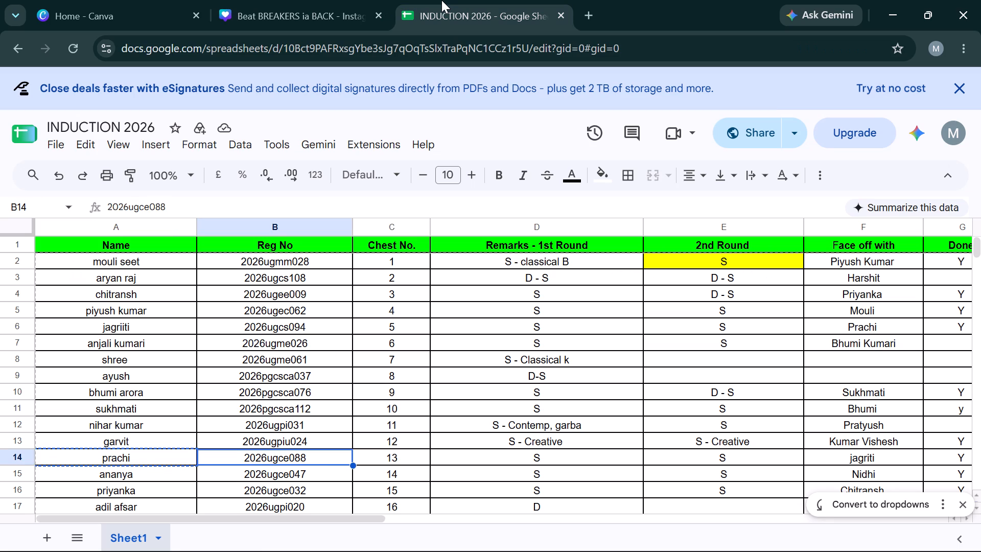
key("ctrl+c")
left_click(302, 0)
key("Return")
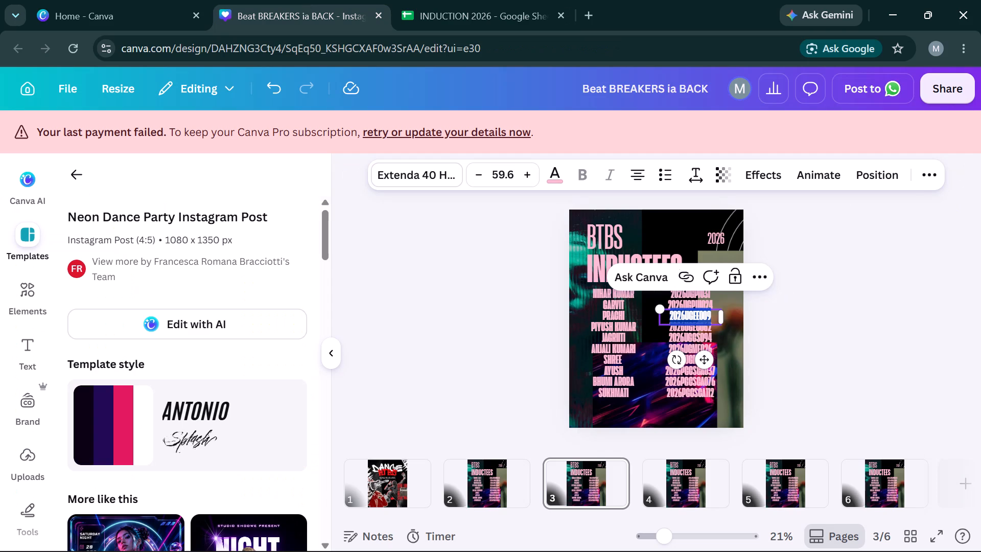
key("ctrl+v")
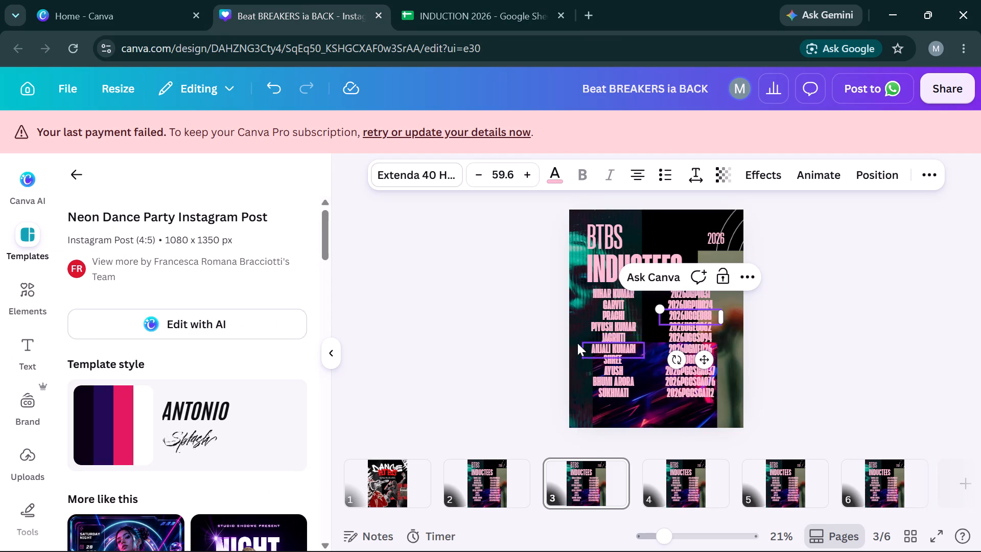
Replace the fourth row's name on page 3 with the name from cell A15 of the spreadsheet.
left_click(603, 326)
left_click(468, 0)
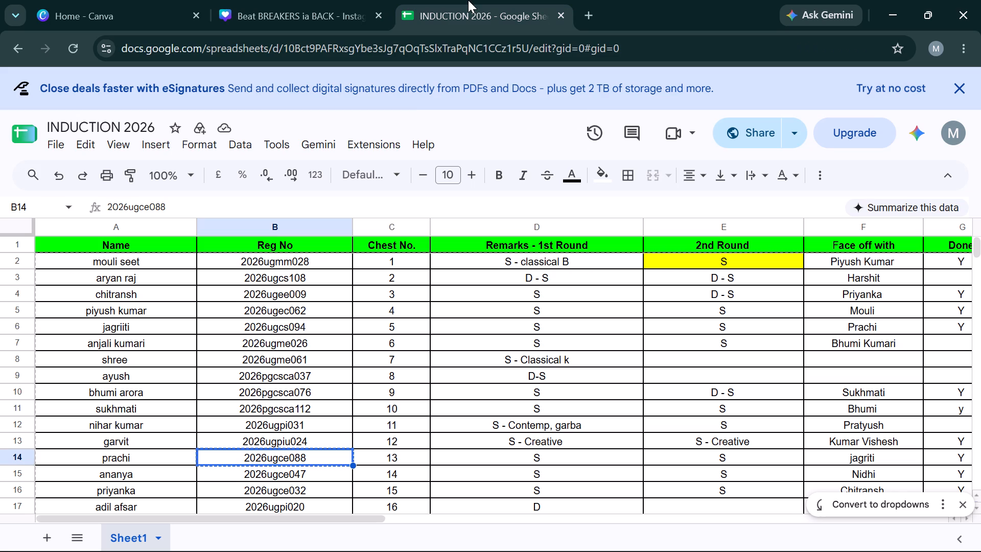
key("Left")
key("Down")
key("ctrl+c")
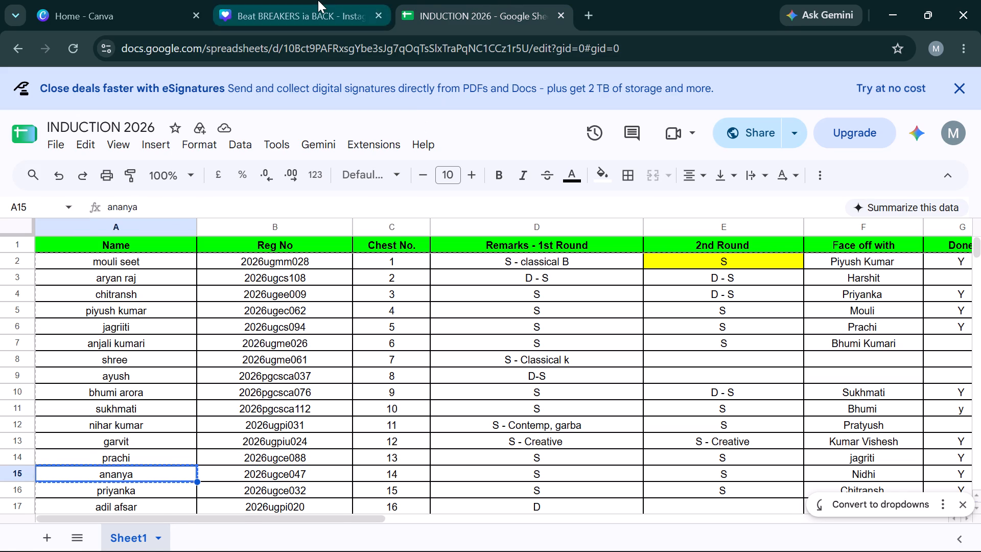
left_click(318, 0)
key("Return")
key("ctrl+v")
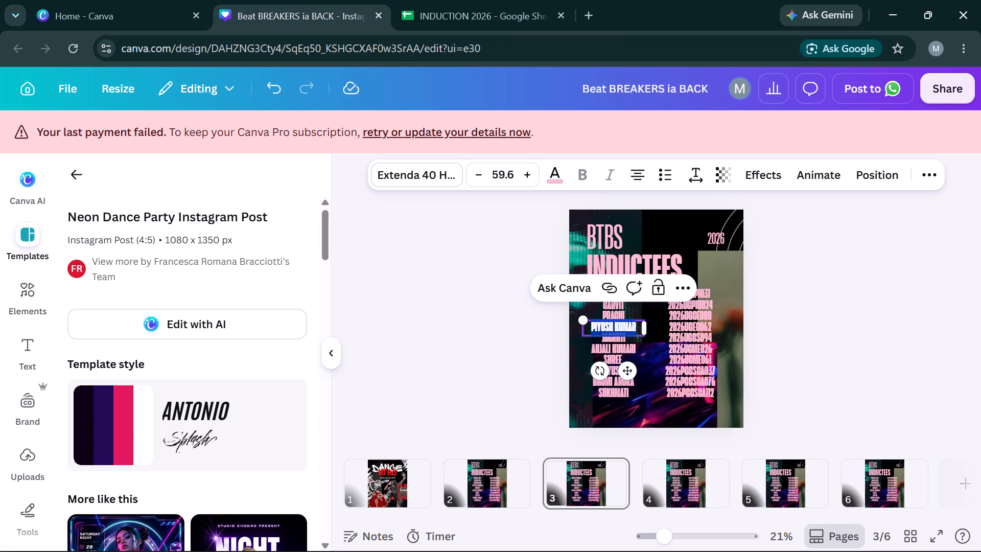
Replace the fourth row's ID on page 3 with the registration number from cell B15 of the spreadsheet.
left_click(691, 321)
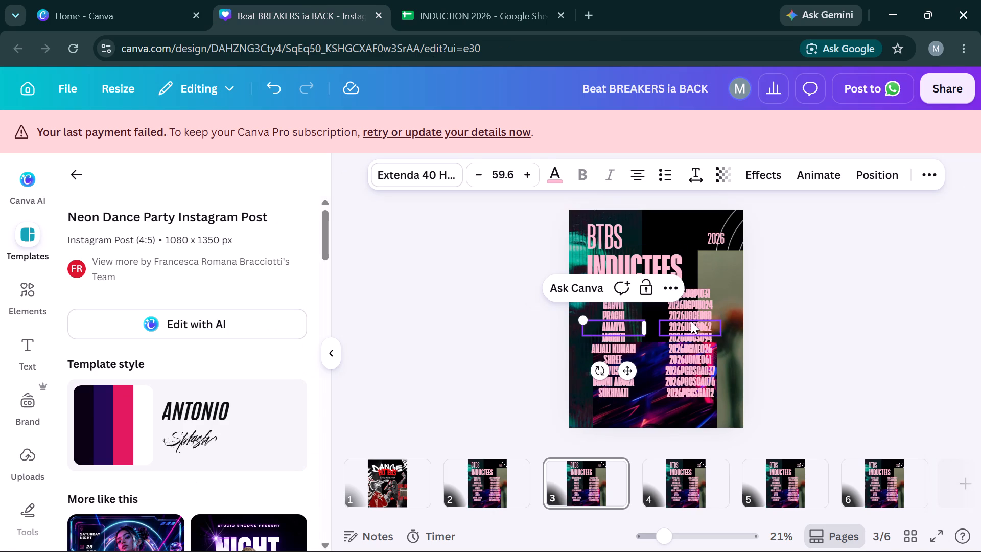
left_click(457, 0)
key("Right")
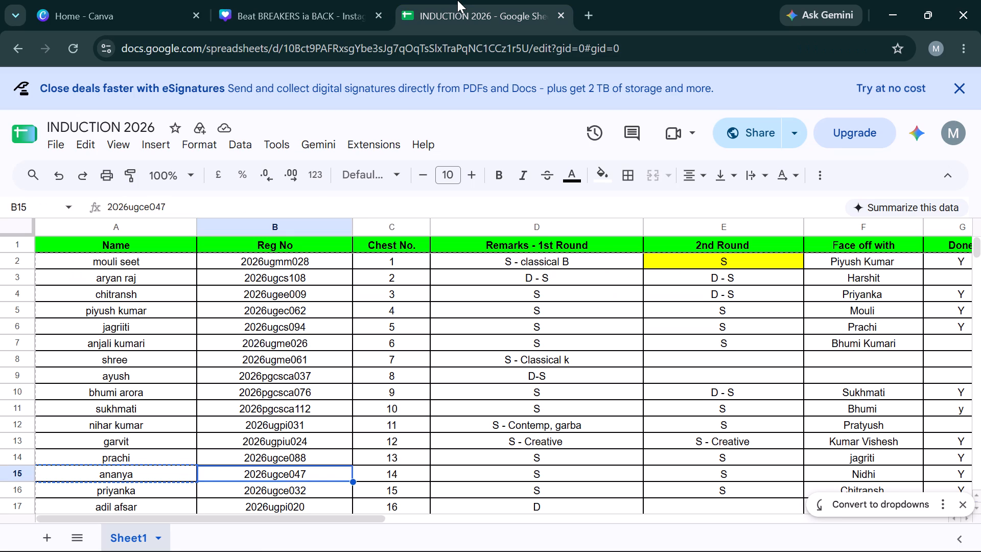
key("ctrl+c")
left_click(307, 0)
key("Return")
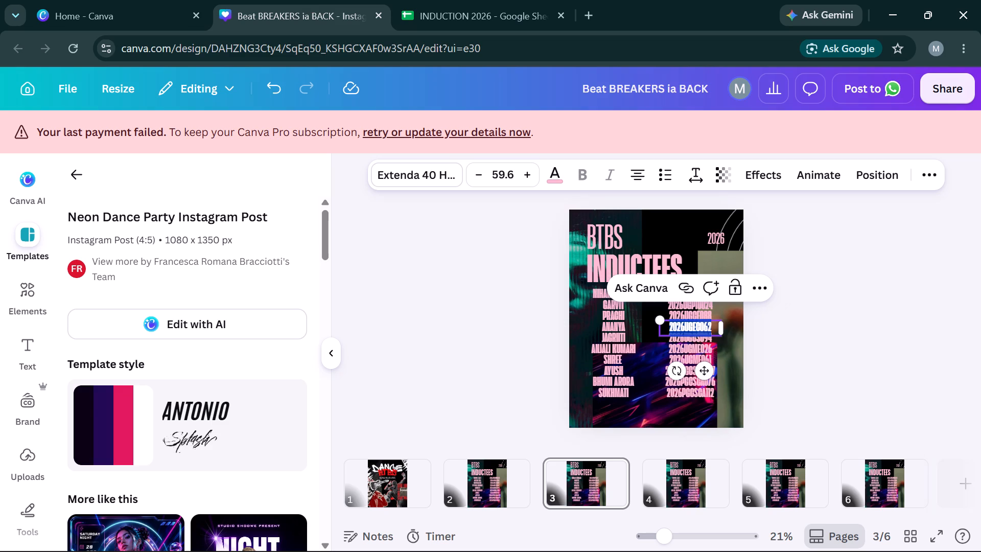
key("ctrl+v")
Replace the fifth row's name on page 3 with the name from cell A16 of the spreadsheet.
left_click(618, 337)
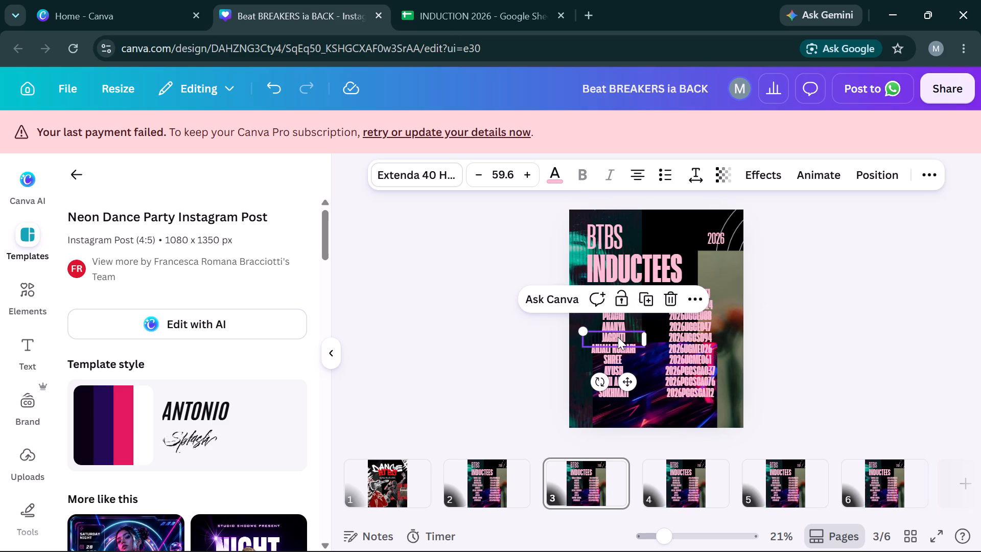
left_click(471, 14)
key("Left")
key("Down")
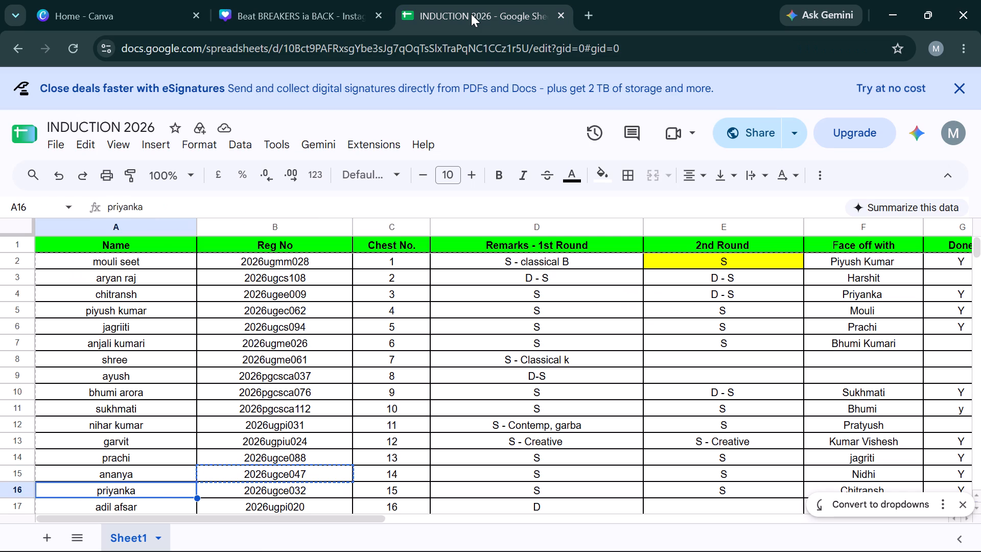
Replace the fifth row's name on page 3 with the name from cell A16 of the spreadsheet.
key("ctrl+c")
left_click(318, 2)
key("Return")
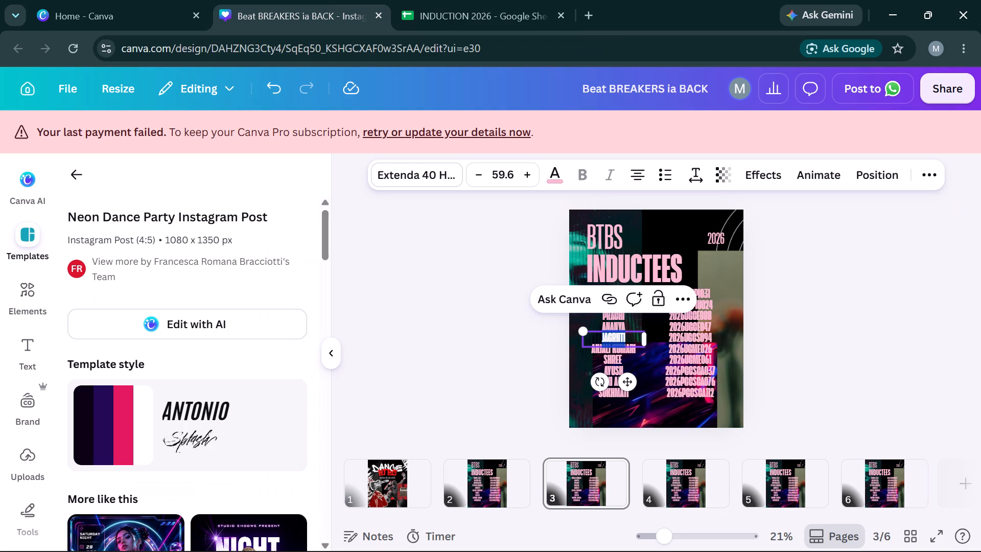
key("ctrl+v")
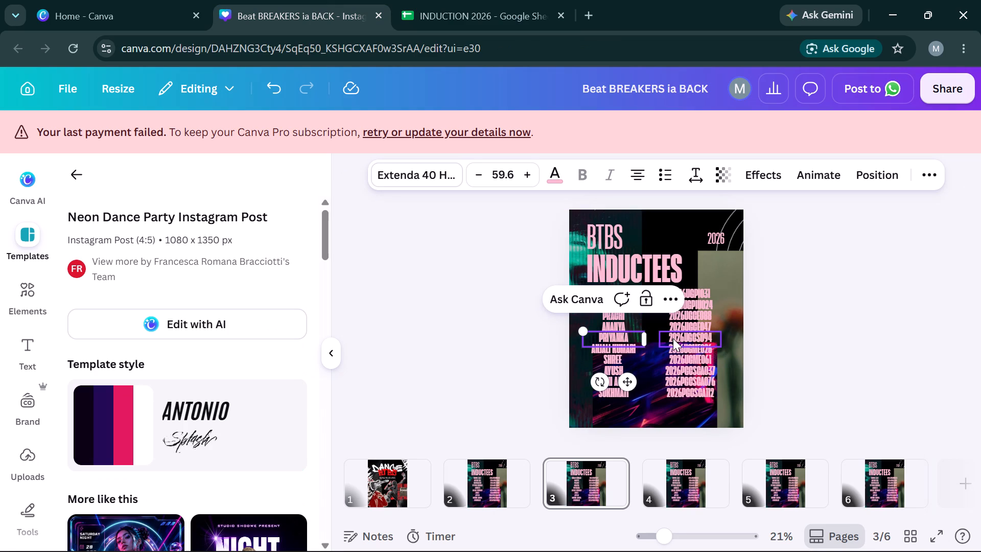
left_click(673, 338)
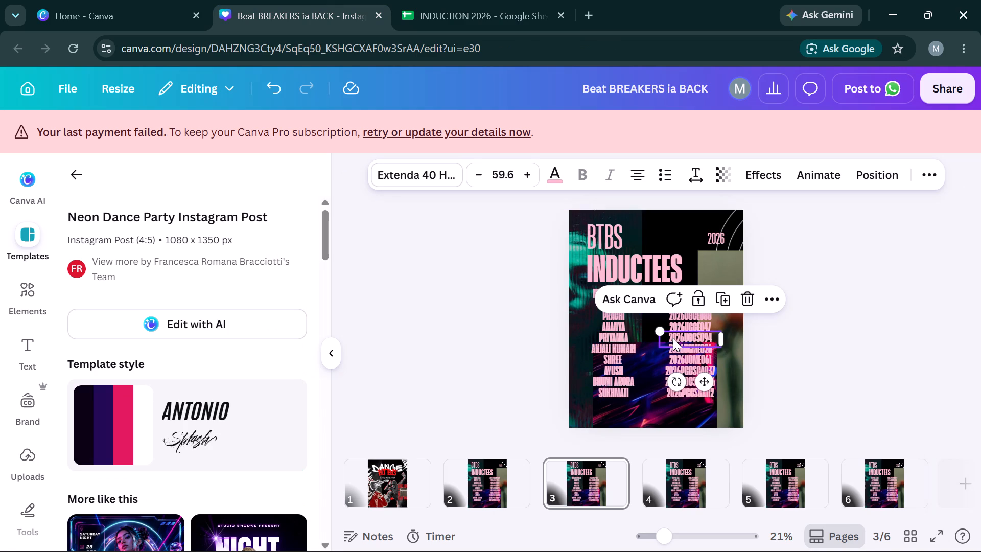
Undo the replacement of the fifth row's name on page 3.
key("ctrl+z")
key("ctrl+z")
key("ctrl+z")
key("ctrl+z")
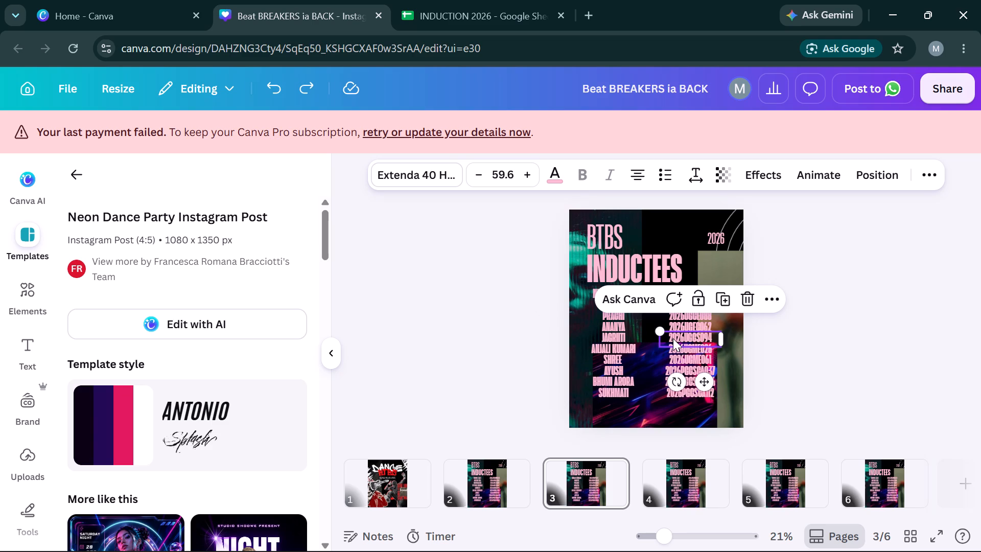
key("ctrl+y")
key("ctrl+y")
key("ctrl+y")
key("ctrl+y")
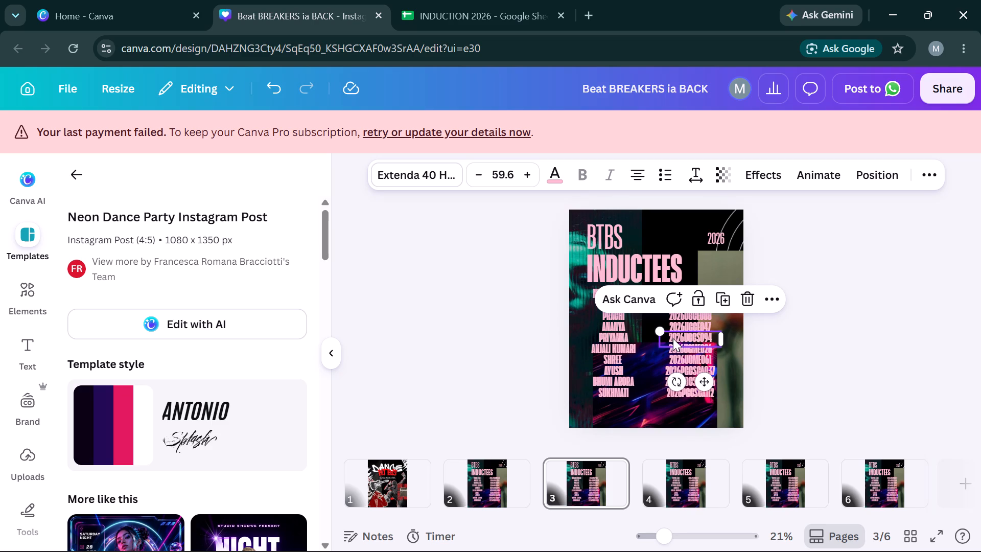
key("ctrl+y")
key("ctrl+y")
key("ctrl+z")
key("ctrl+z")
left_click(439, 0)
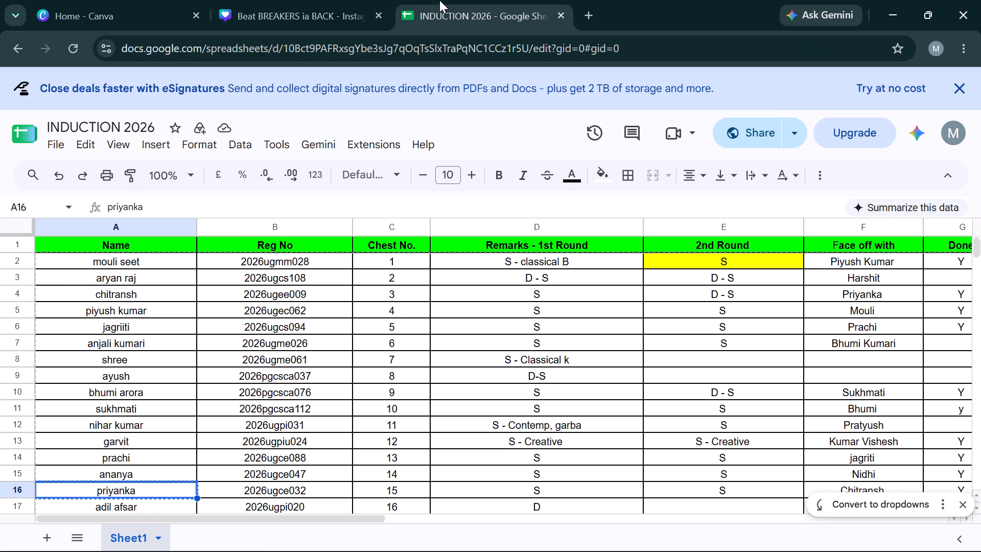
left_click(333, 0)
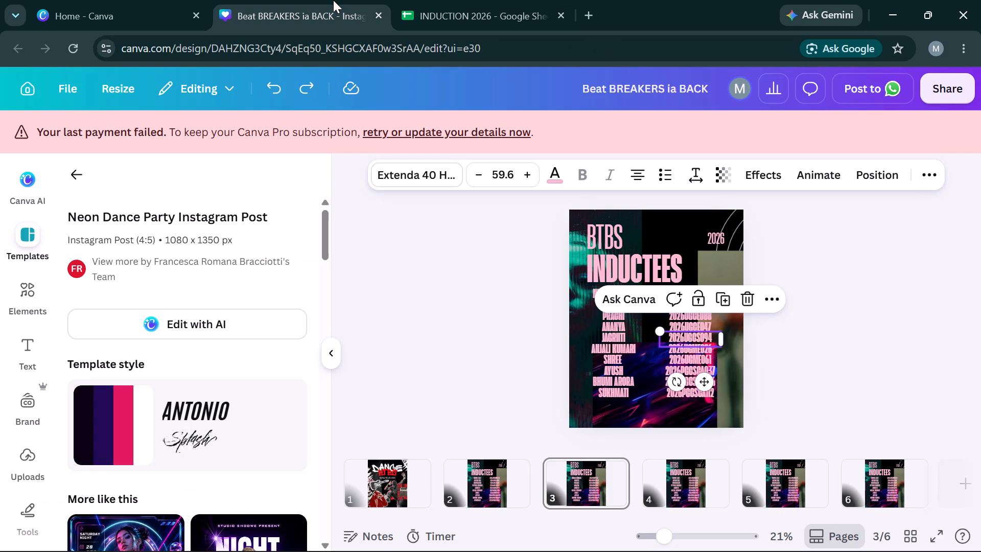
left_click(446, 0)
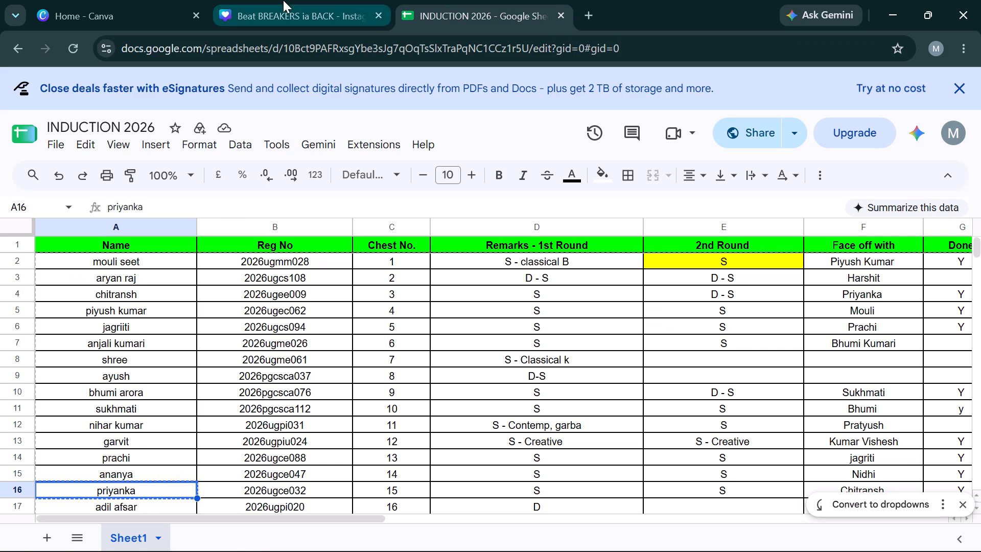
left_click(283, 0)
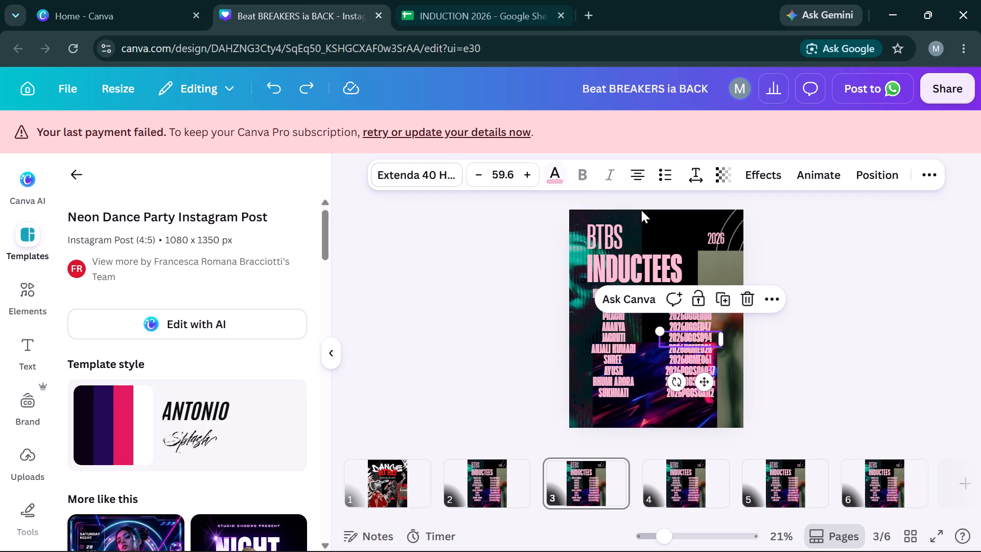
Re-enter the fourth row's ID on page 3 from the registration number in cell B15 of the spreadsheet.
left_click(698, 327)
left_click(458, 0)
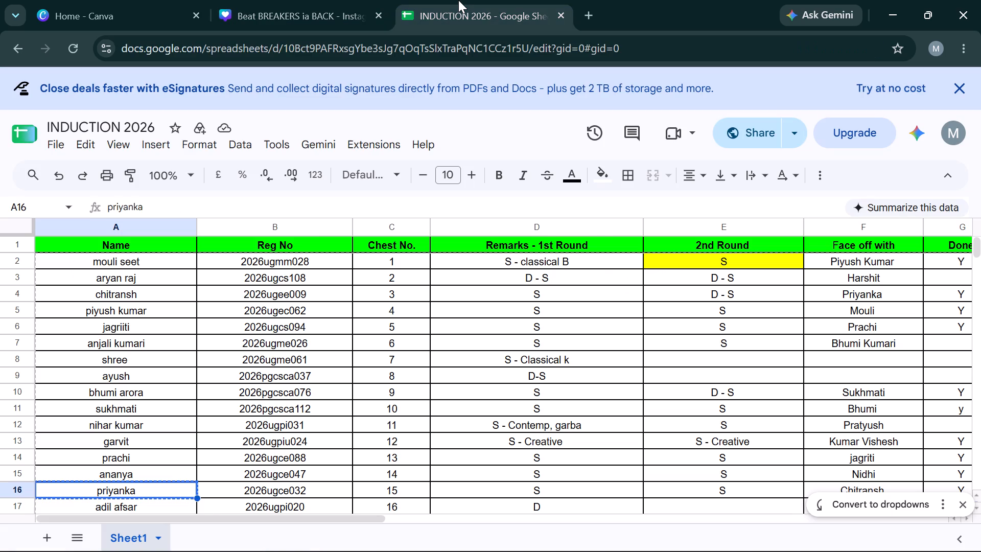
key("Up")
key("Right")
key("ctrl+c")
left_click(286, 0)
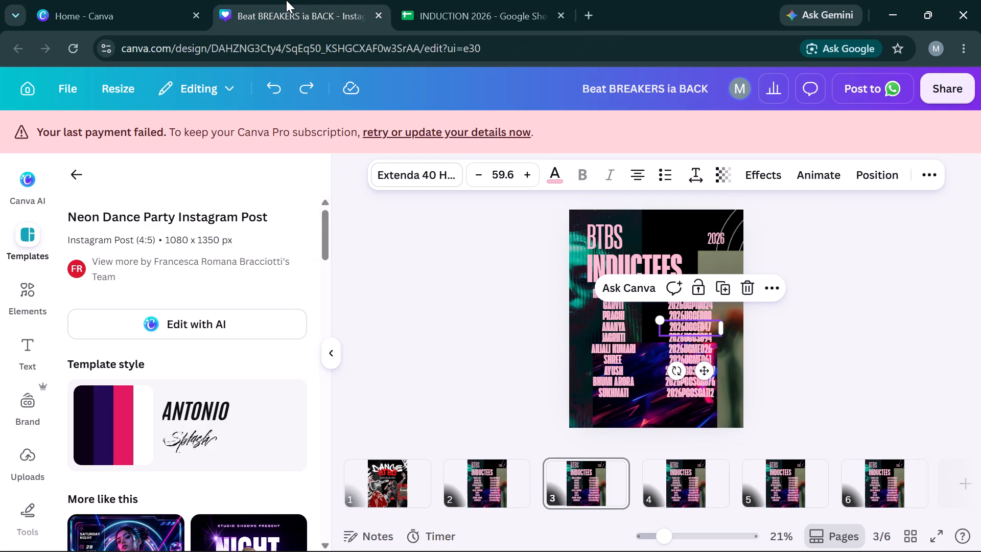
key("Return")
key("Return")
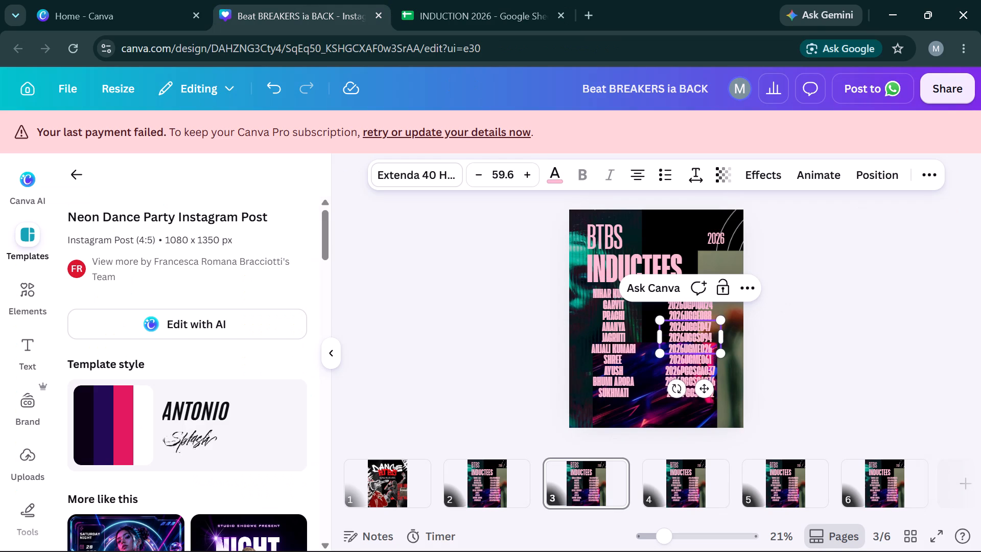
left_click(852, 333)
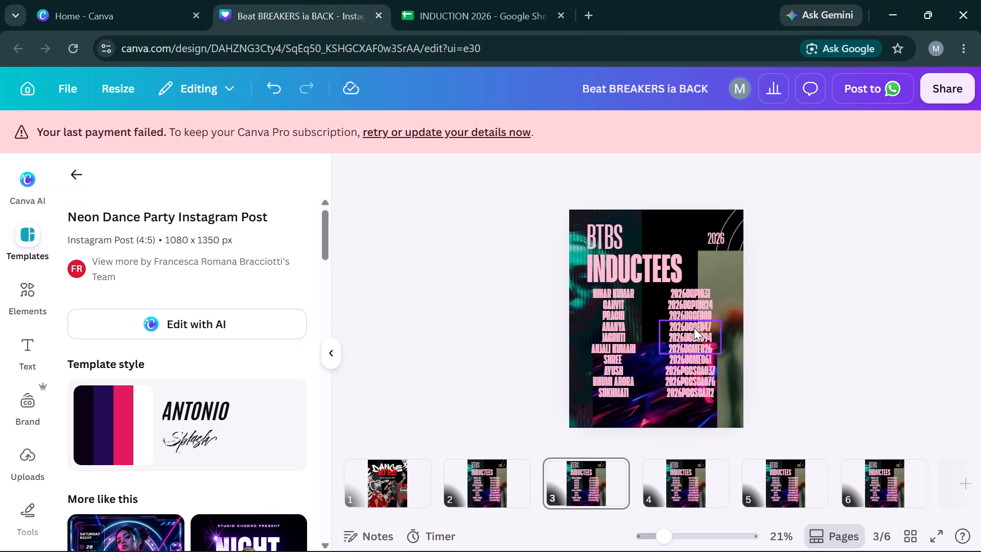
left_click(694, 326)
left_click(687, 324)
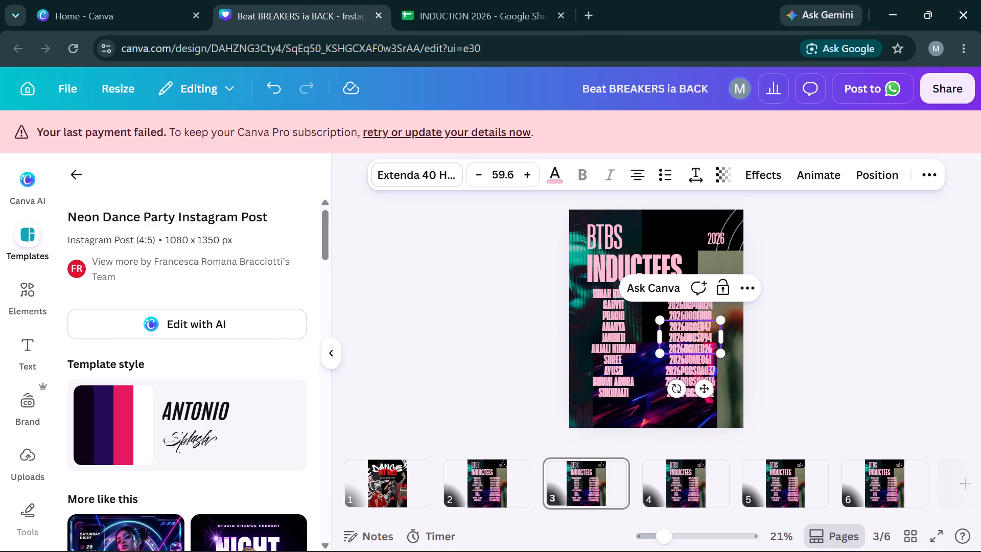
Undo the last edits to the fourth row's ID on page 3 and replace its whole text with the copied registration number from cell B15.
key("ctrl+z")
key("ctrl+z")
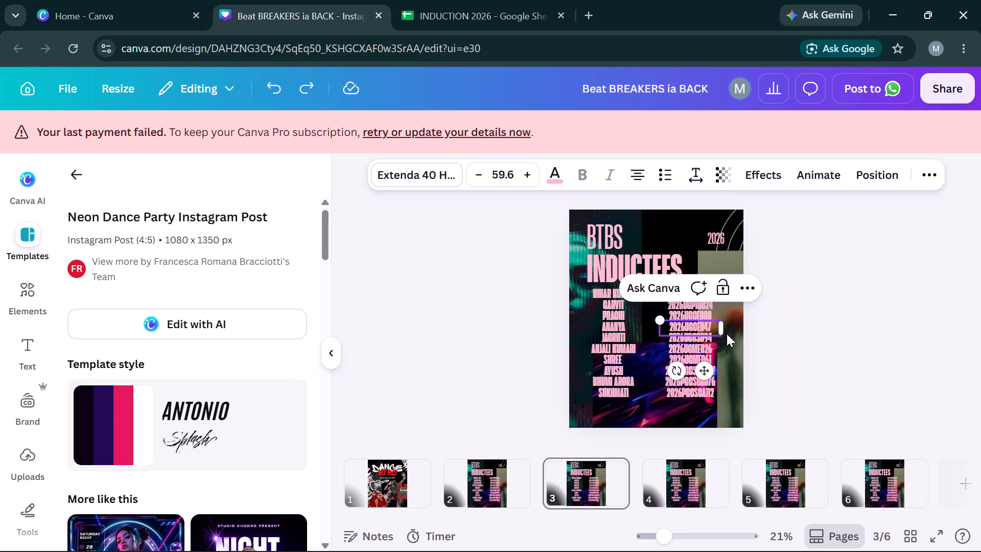
left_click(689, 325)
key("Return")
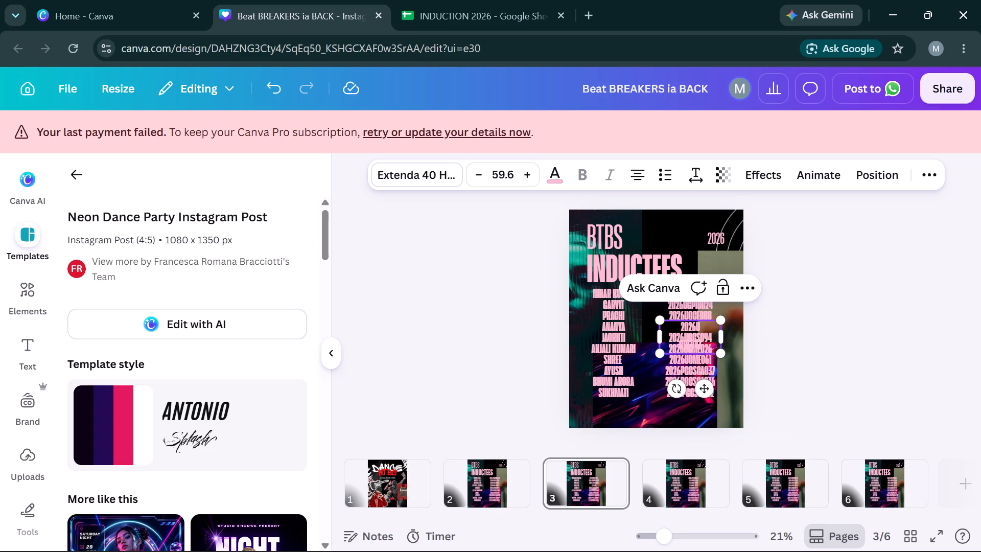
key("ctrl+z")
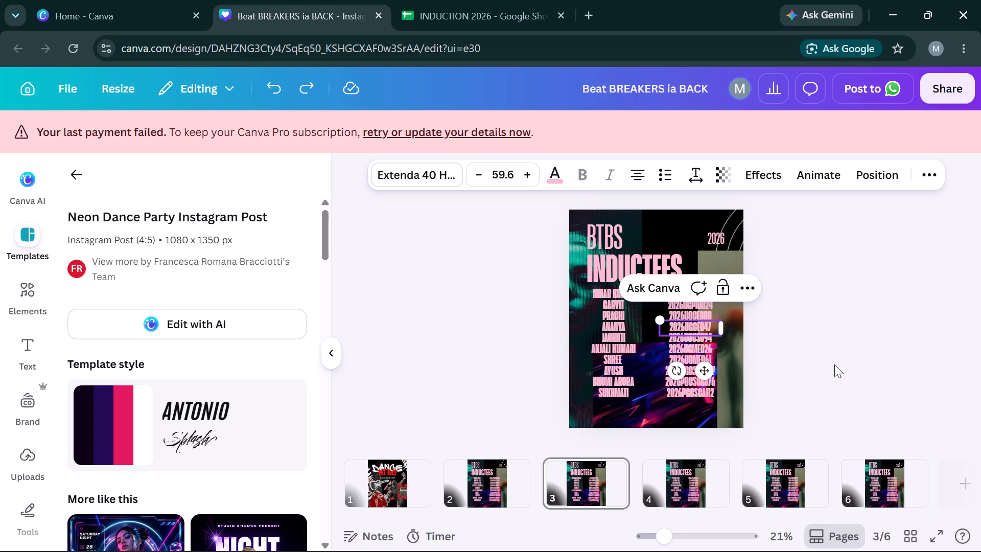
key("ctrl+a")
key("ctrl+v")
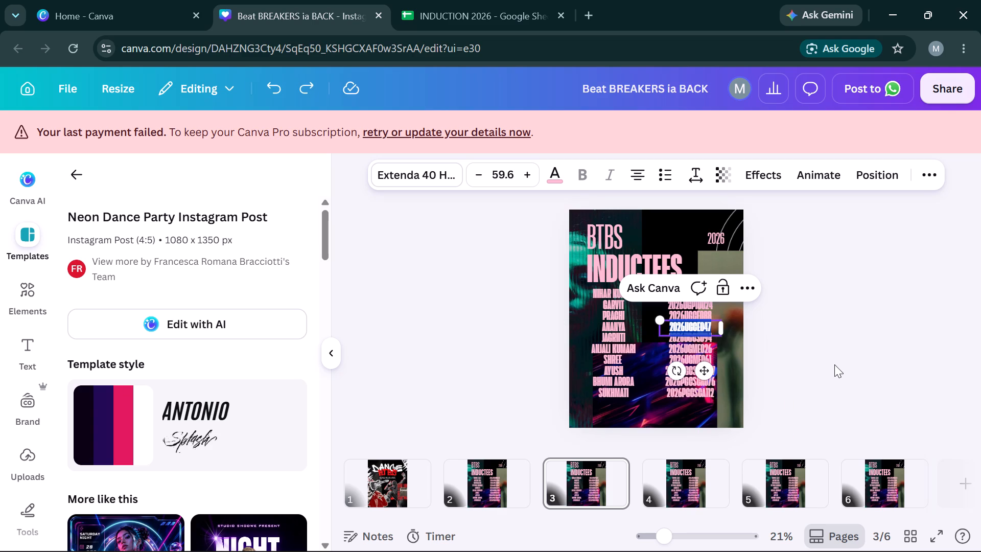
Replace the fifth row's name on page 3 with the name from cell A16 of the INDUCTION 2026 spreadsheet.
left_click(625, 337)
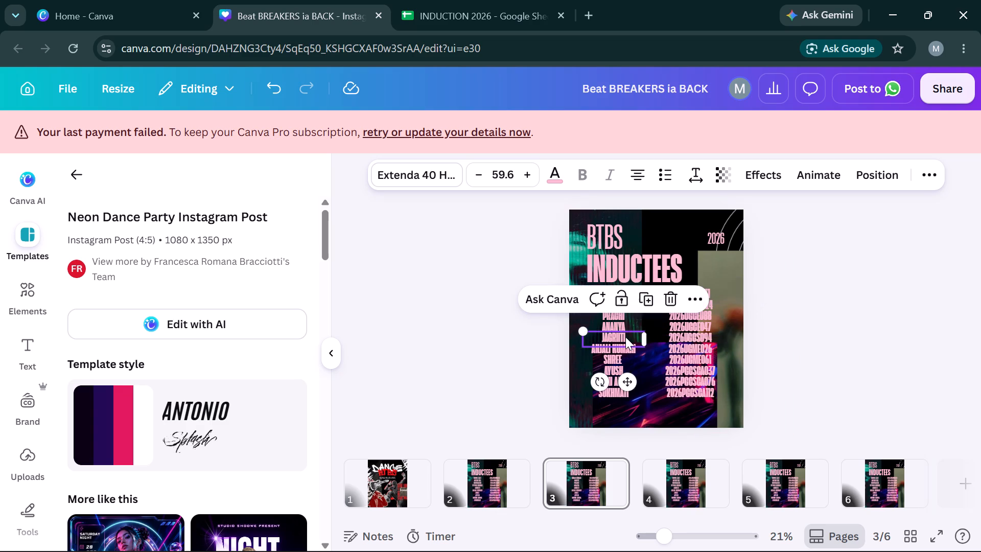
left_click(484, 0)
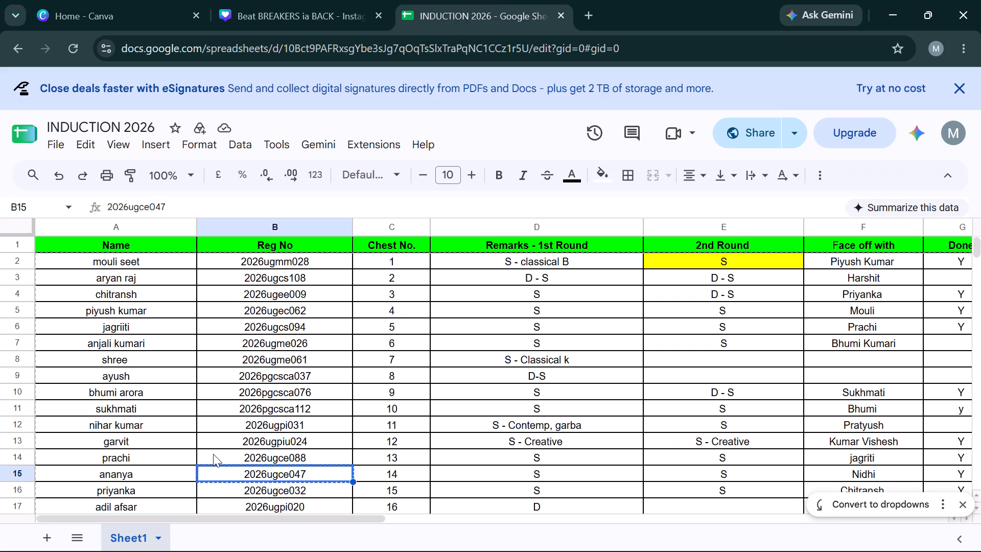
key("Left")
key("Down")
key("ctrl+c")
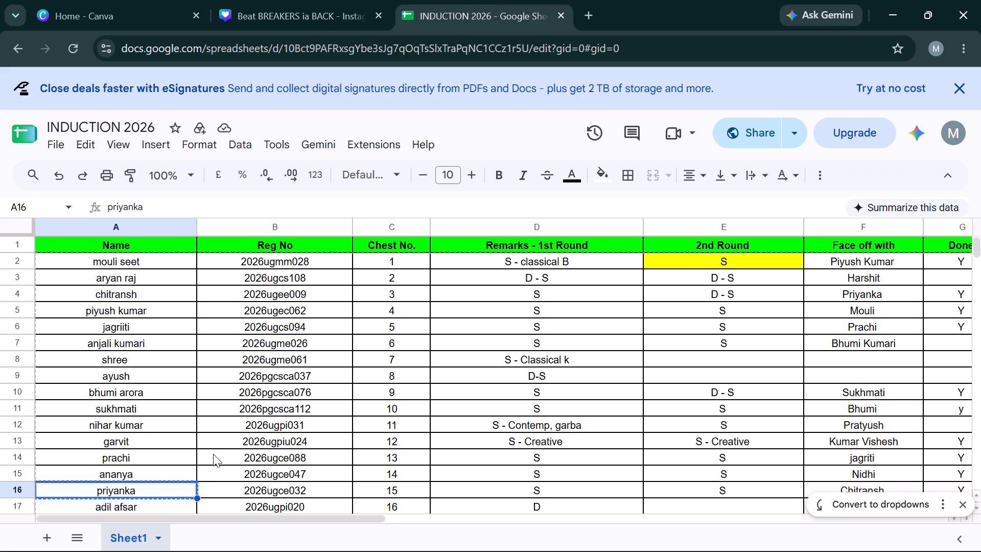
left_click(365, 0)
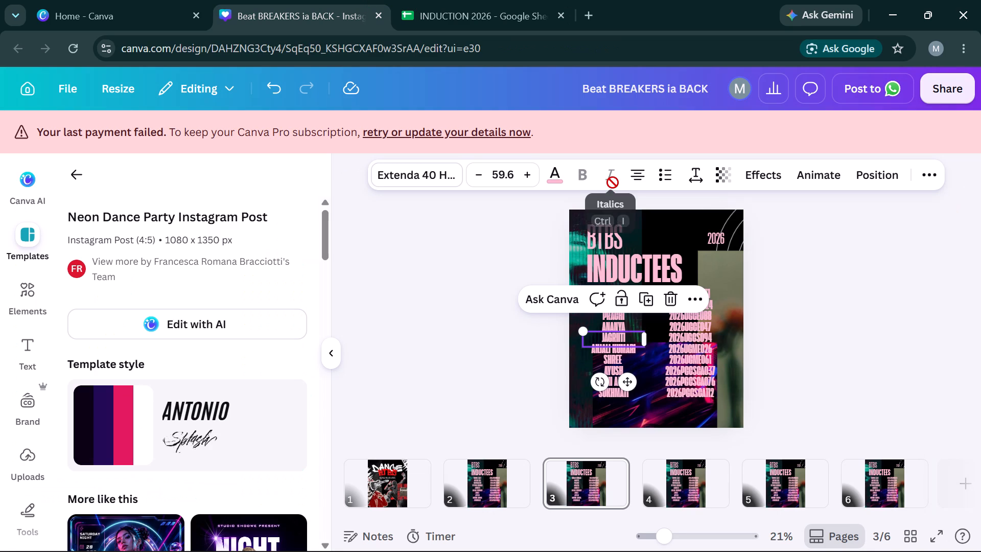
key("Return")
key("ctrl+v")
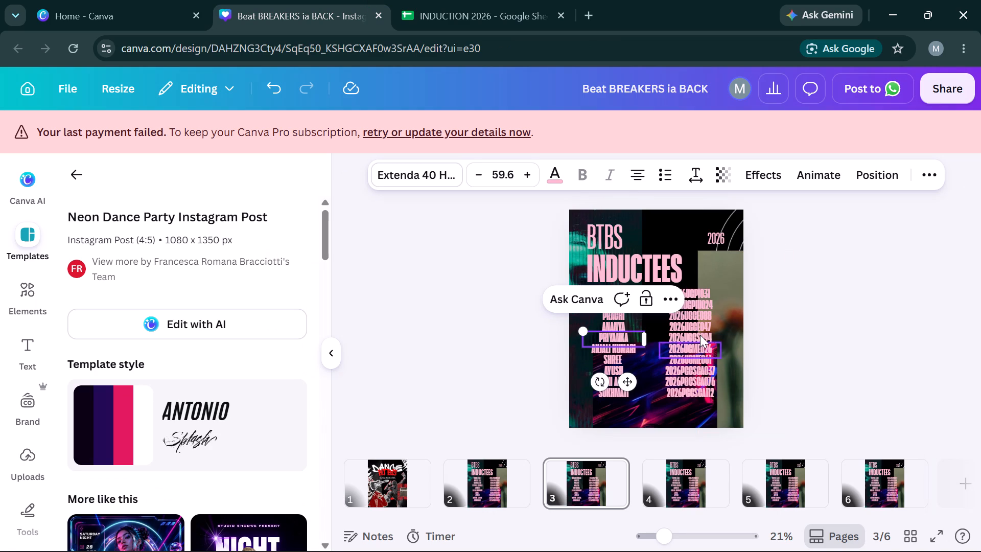
Replace the fifth row's ID on page 3 with the registration number from cell B16 of the spreadsheet.
left_click(697, 334)
left_click(414, 0)
key("Right")
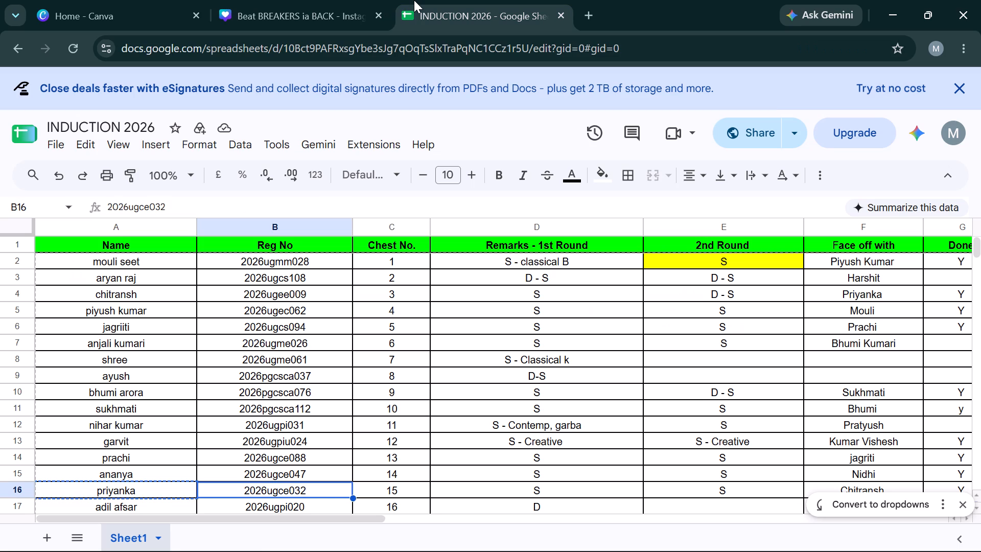
key("ctrl+c")
left_click(276, 0)
key("Return")
key("ctrl+v")
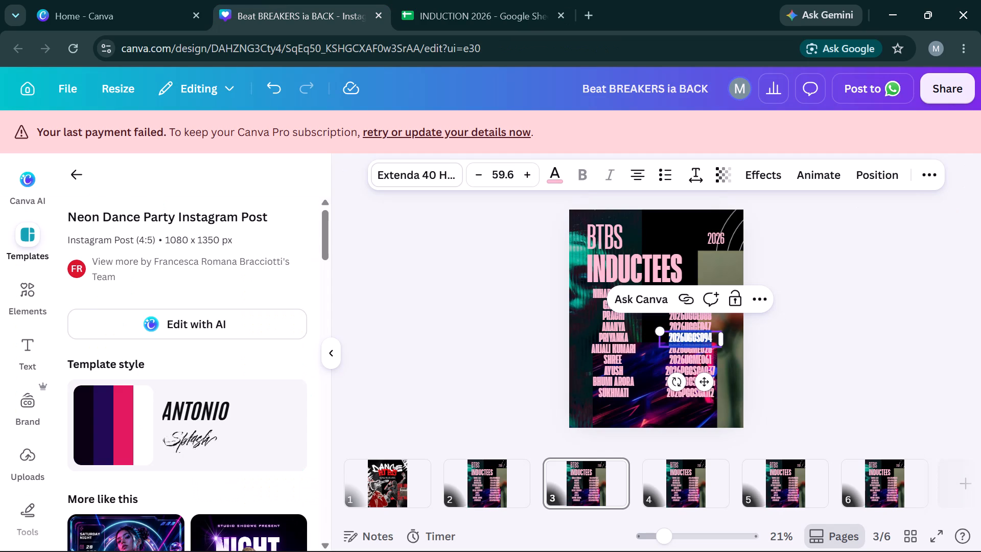
Replace the sixth row's name on page 3 with the name from cell A17 of the spreadsheet.
left_click(627, 348)
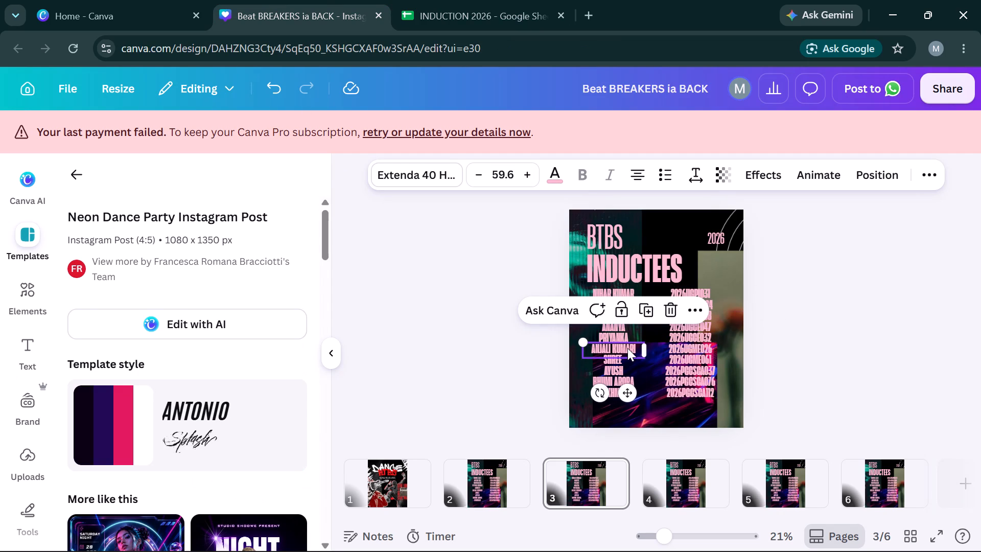
left_click(416, 0)
key("Left")
key("Down")
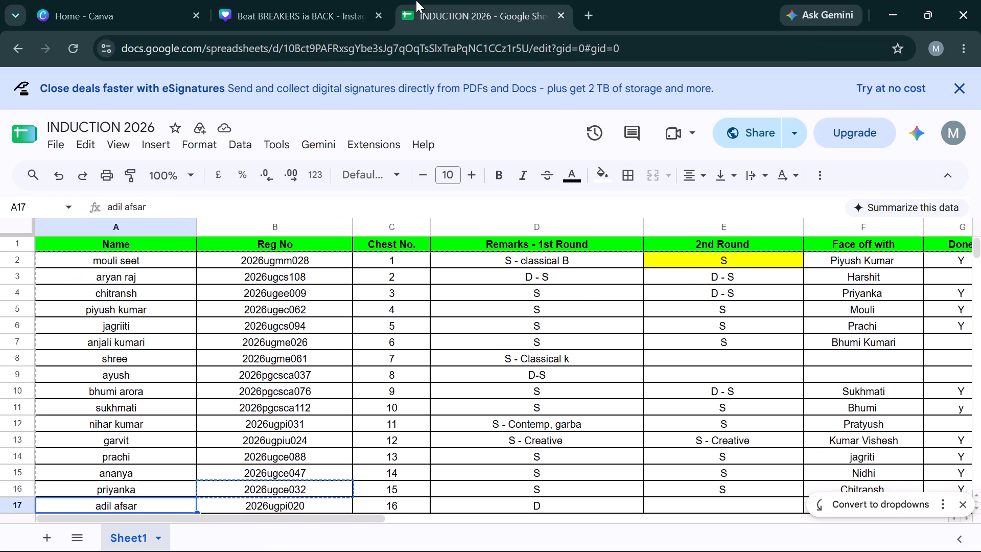
key("ctrl+c")
left_click(310, 0)
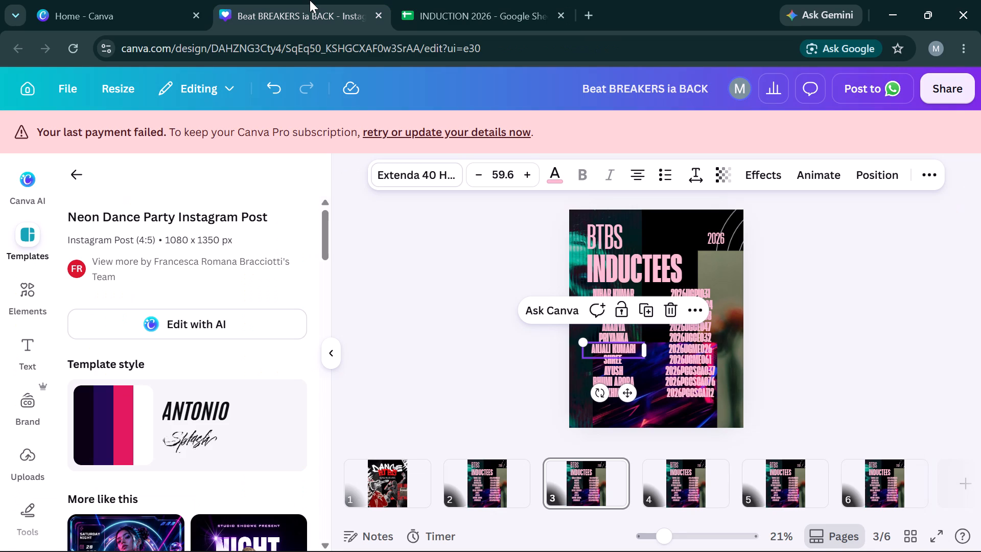
Replace the sixth row's name on page 3 with the copied name from cell A17 of the spreadsheet.
key("Return")
key("ctrl+v")
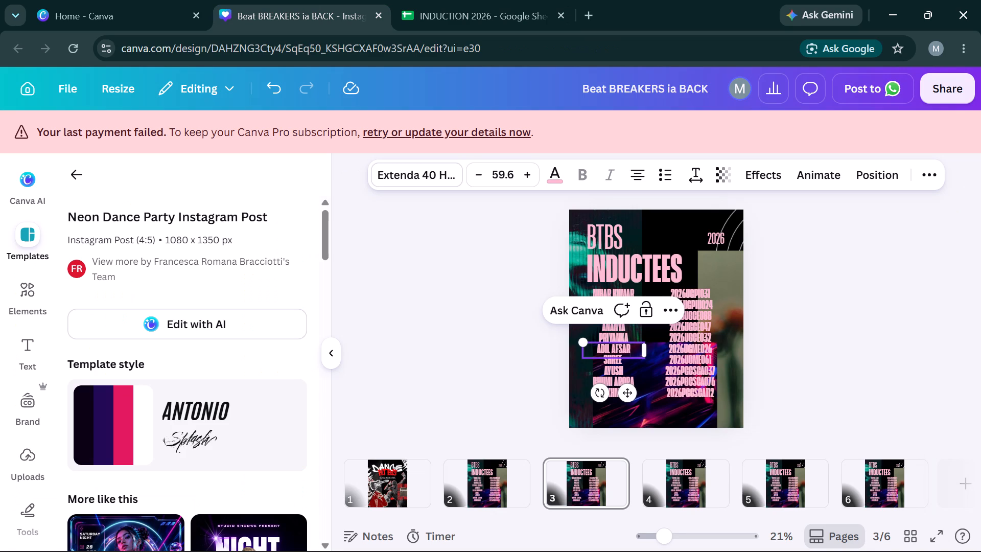
Replace the sixth row's ID on page 3 with the registration number from cell B17 of the spreadsheet.
left_click(684, 343)
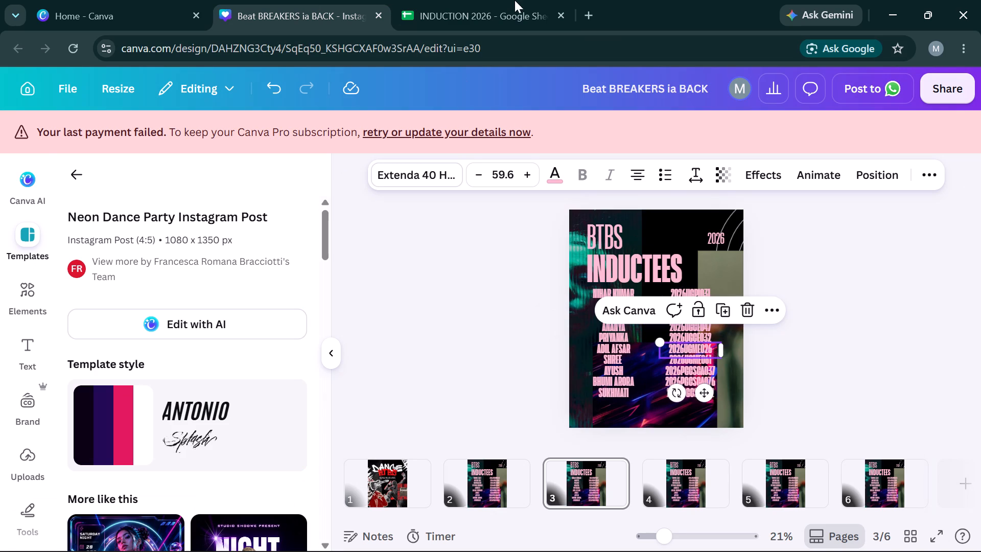
left_click(505, 0)
key("Right")
key("ctrl+c")
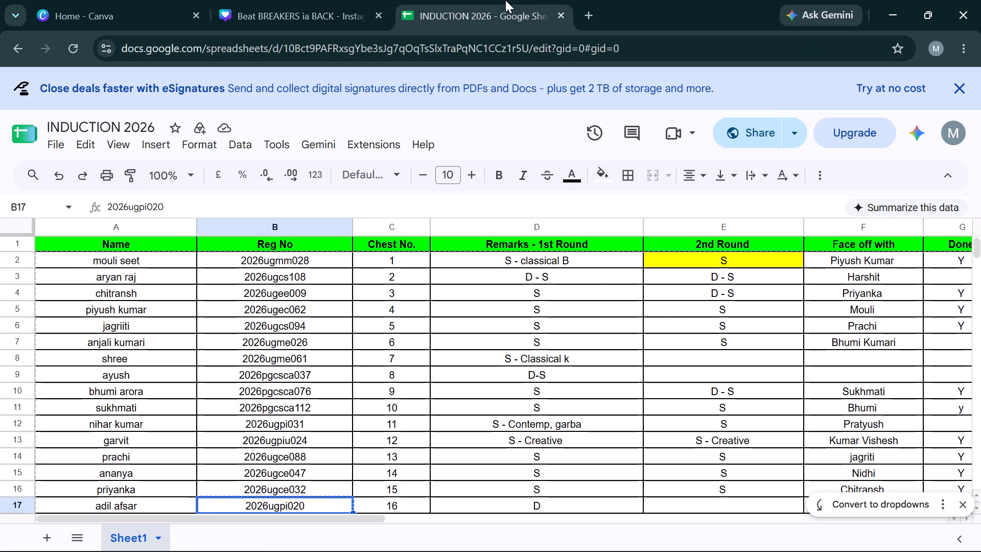
left_click(360, 0)
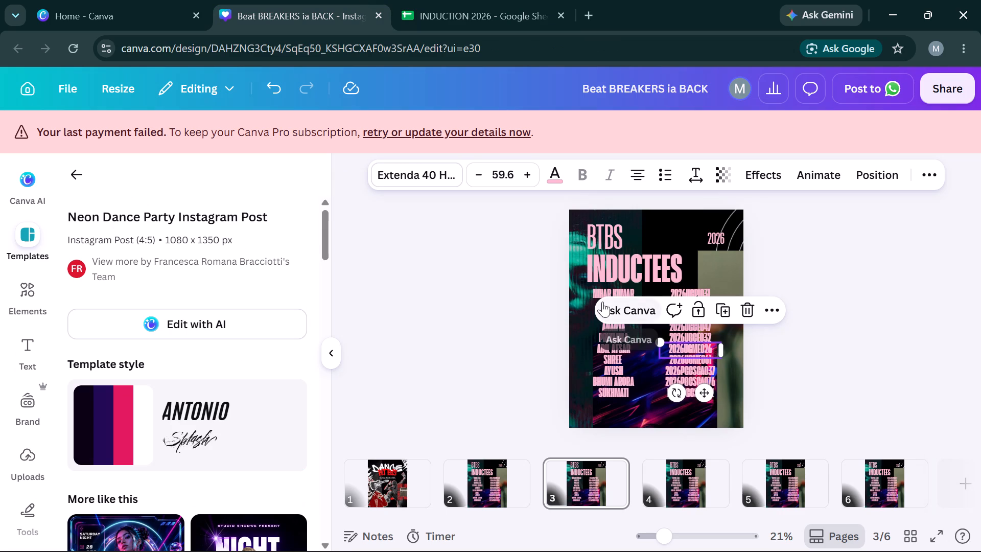
key("Return")
key("ctrl+v")
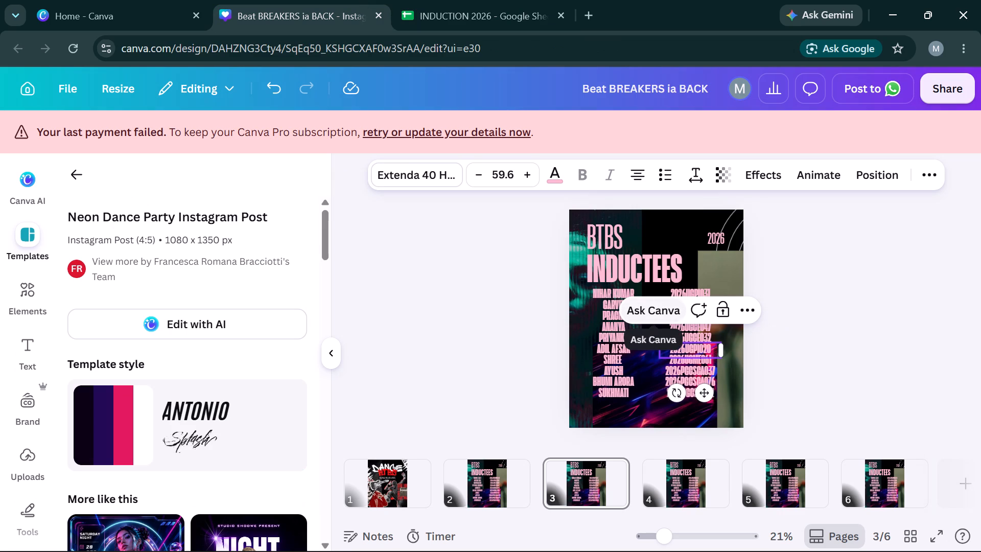
Replace the seventh row's name on page 3 with the name from cell A18 of the spreadsheet.
left_click(611, 359)
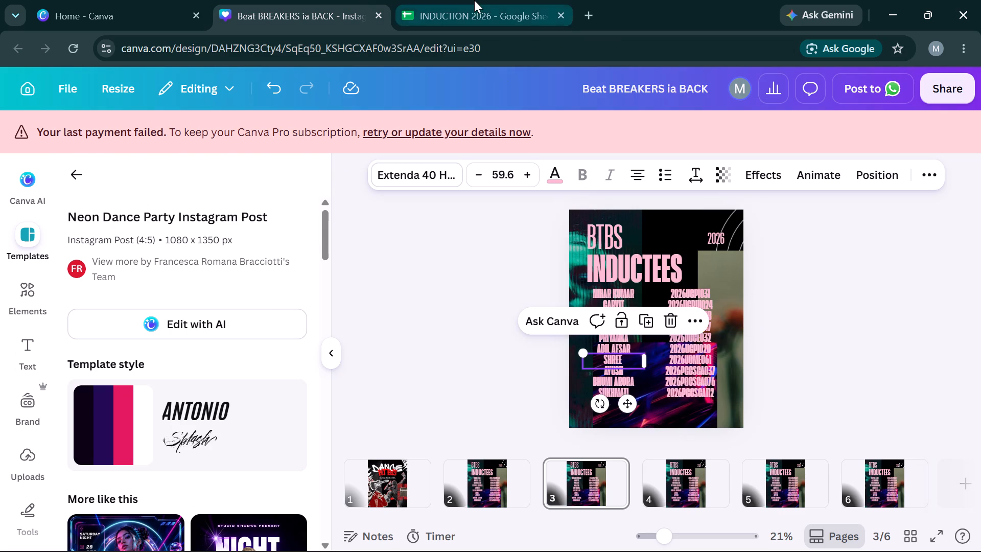
left_click(474, 0)
key("Down")
key("Left")
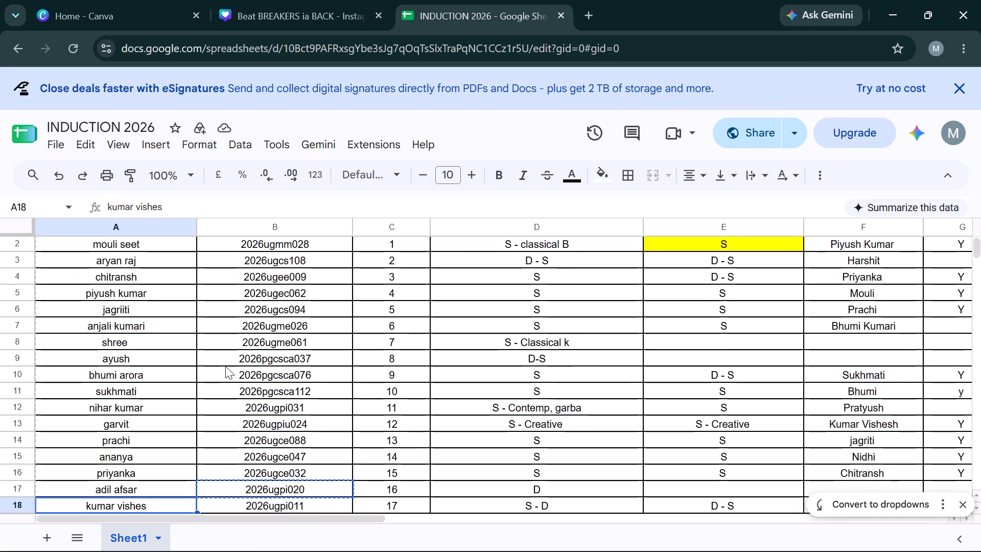
key("ctrl+c")
left_click(305, 0)
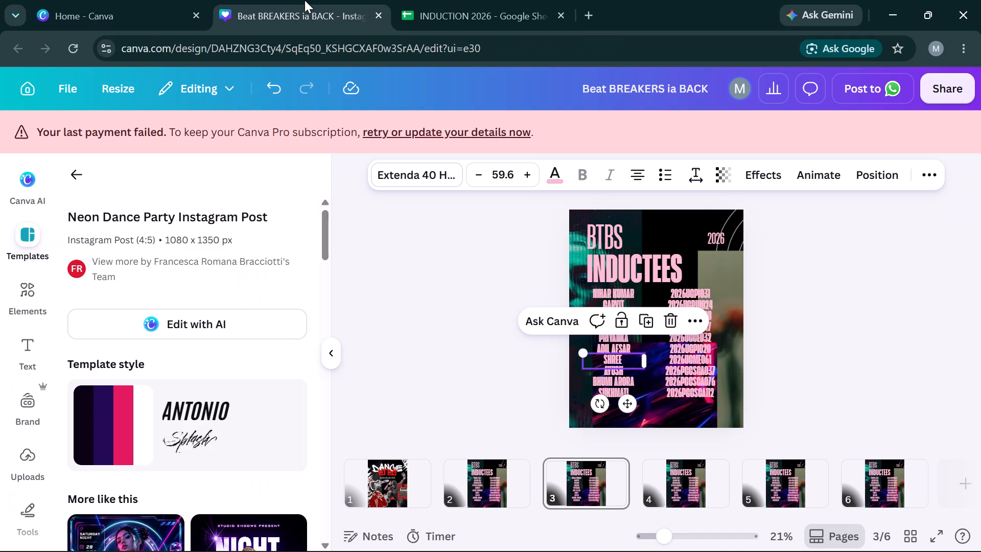
key("Return")
key("ctrl+v")
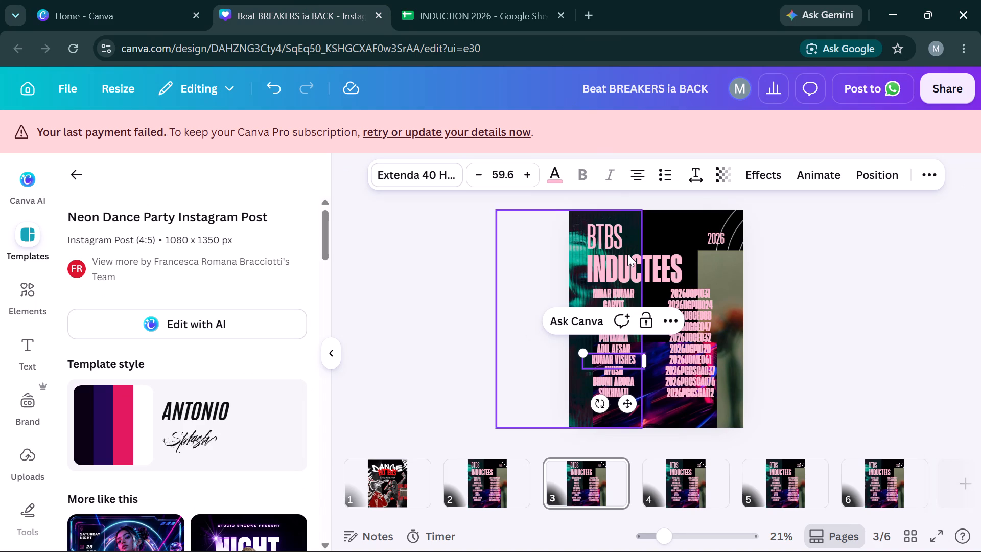
left_click(688, 355)
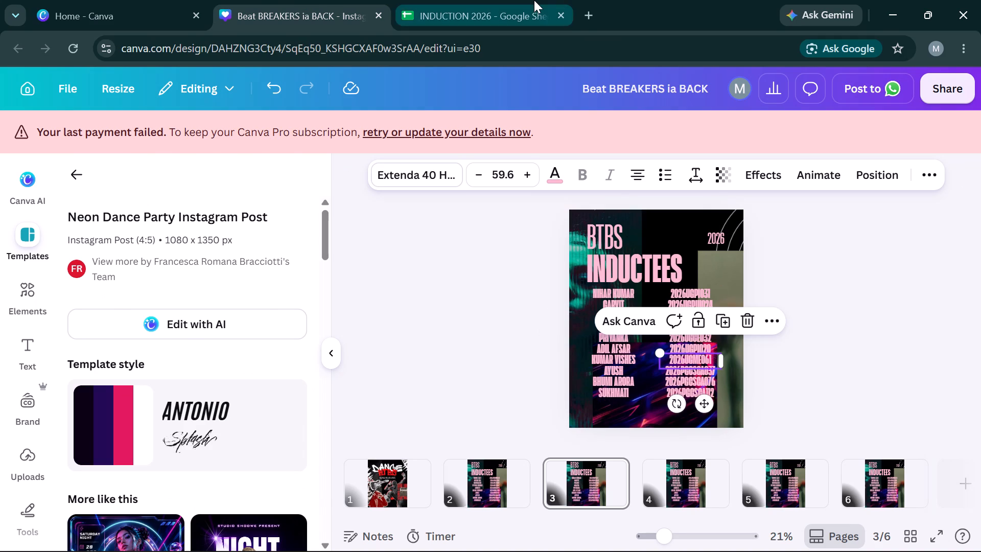
Replace the seventh row's ID on page 3 with the registration number from cell B18 of the spreadsheet.
left_click(534, 0)
key("Right")
key("ctrl+c")
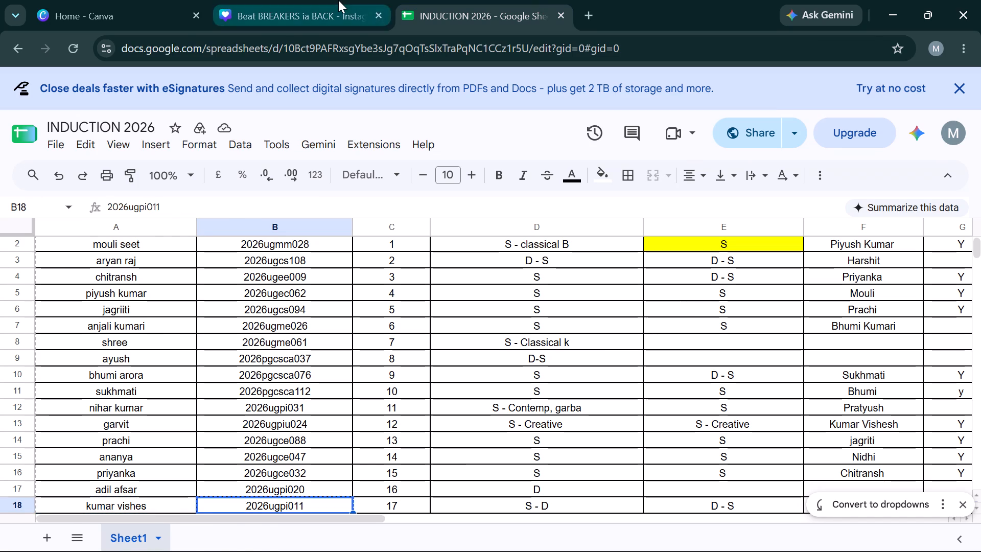
left_click(338, 0)
key("Return")
key("ctrl+v")
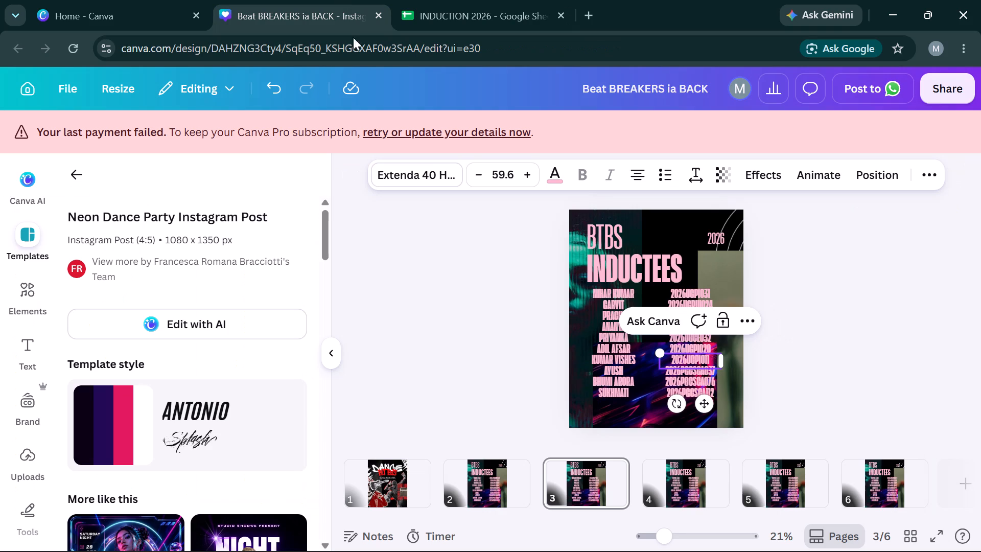
Replace the eighth row's name on page 3 with the name from cell A19 of the spreadsheet.
left_click(608, 370)
key("Return")
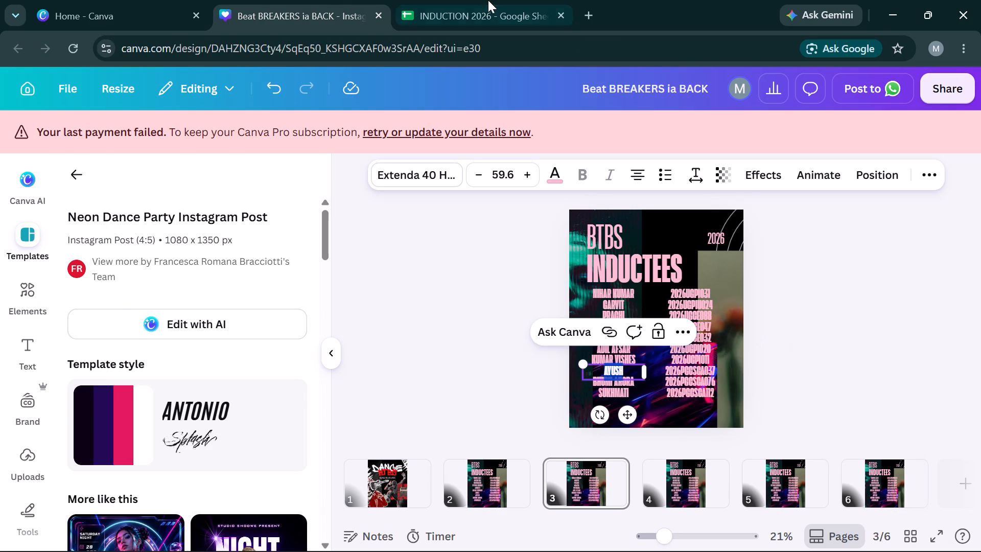
left_click(482, 2)
key("Down")
key("Left")
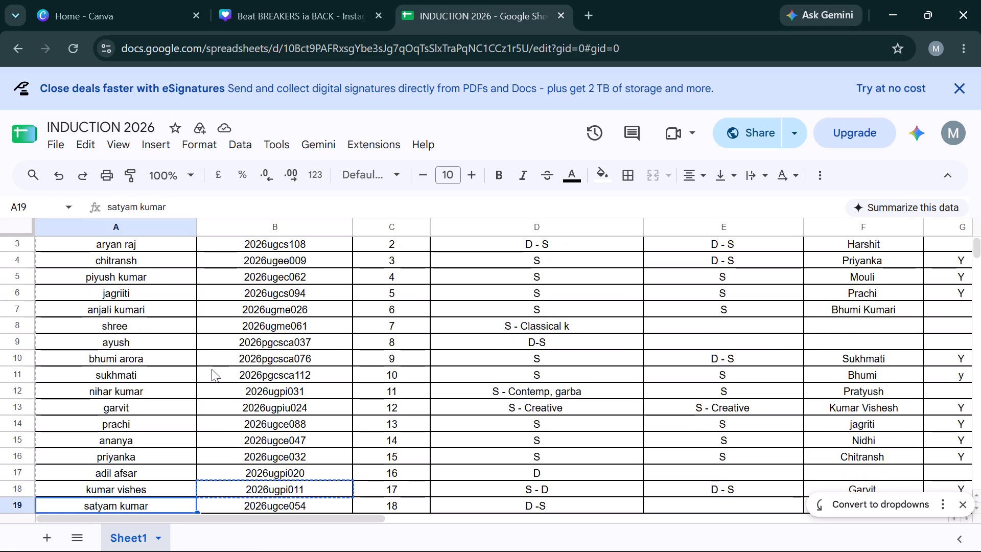
key("ctrl+c")
left_click(264, 0)
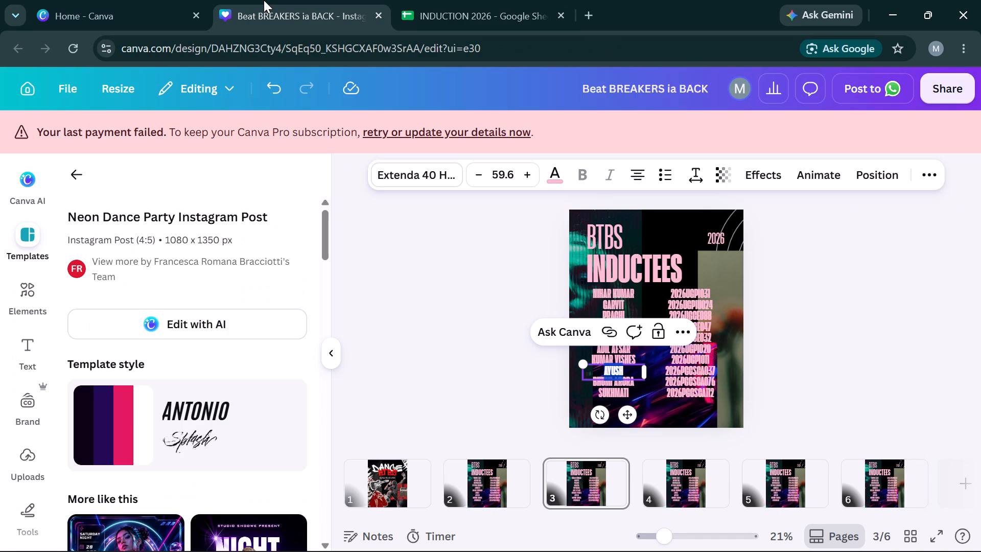
key("ctrl+v")
Replace the eighth row's ID on page 3 with the registration number from cell B19 of the spreadsheet.
left_click(674, 369)
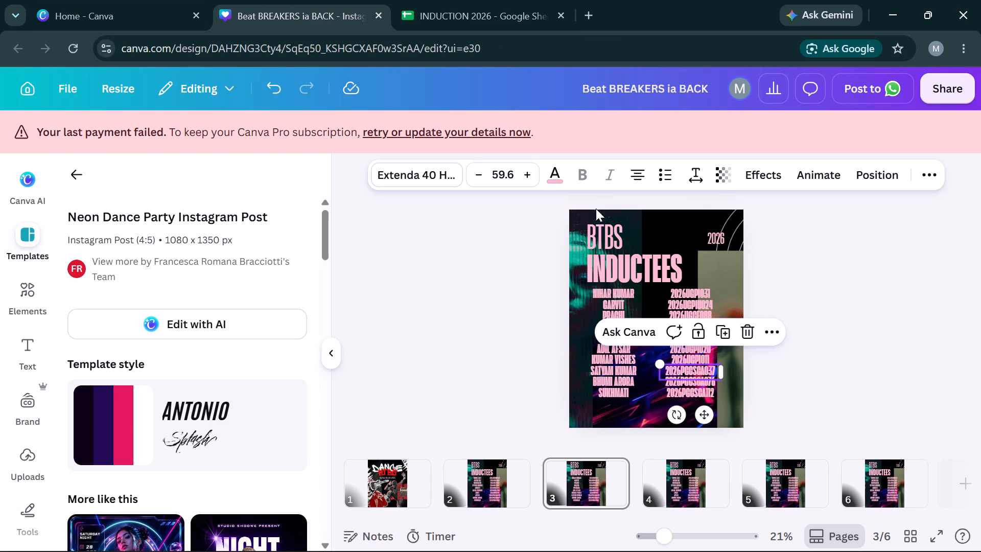
left_click(521, 0)
key("Right")
key("ctrl+c")
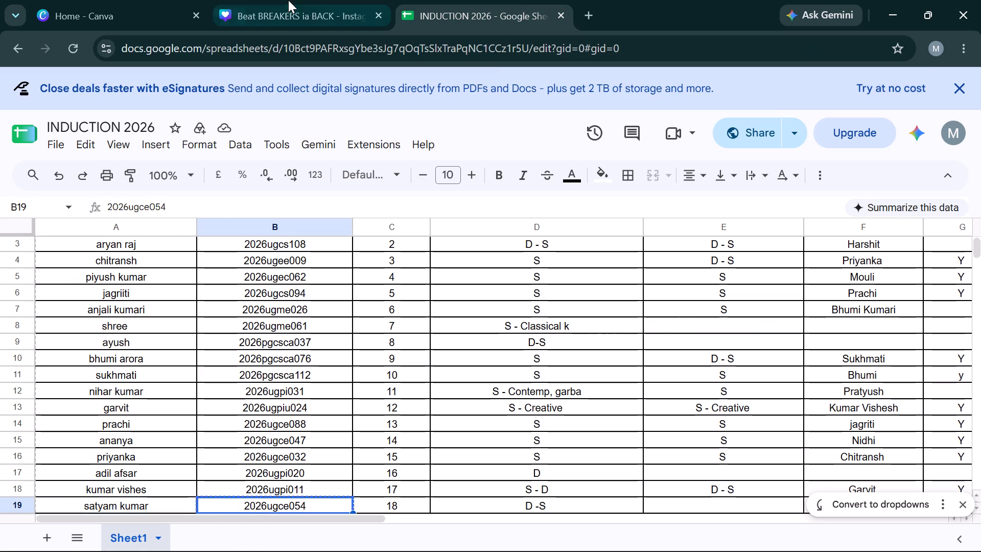
left_click(288, 0)
key("Return")
key("ctrl+v")
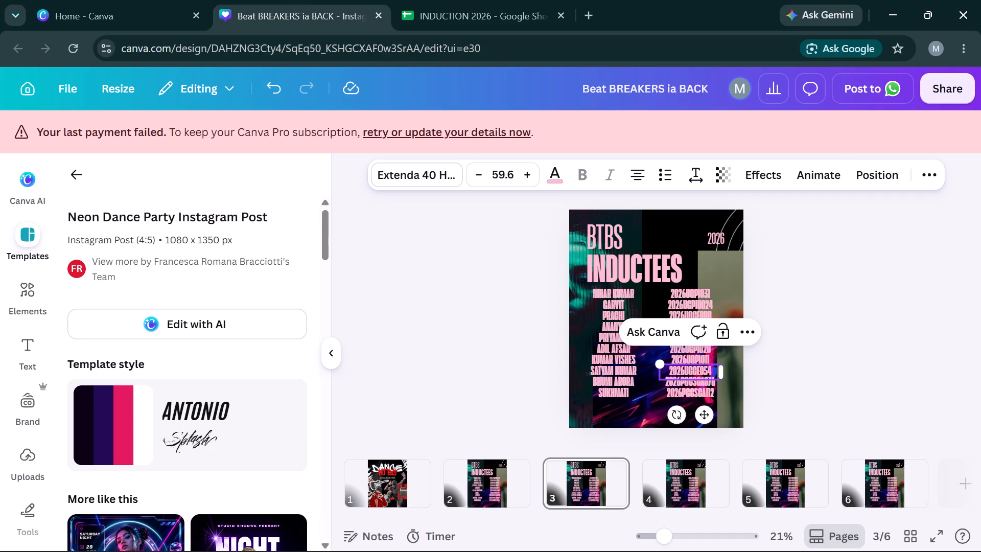
Replace the ninth row's name on page 3 with the name from cell A20 of the spreadsheet.
left_click(625, 382)
key("Return")
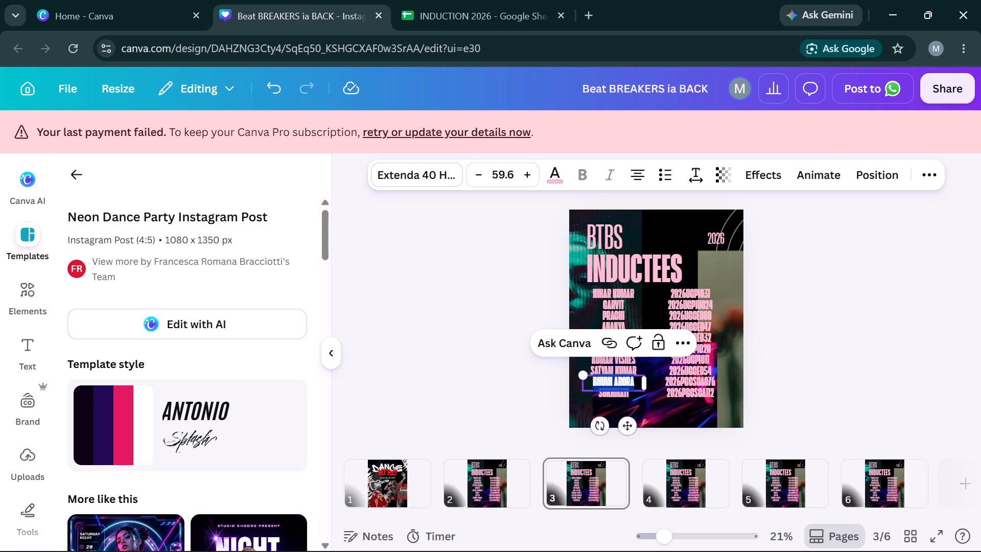
left_click(422, 0)
key("Down")
key("Left")
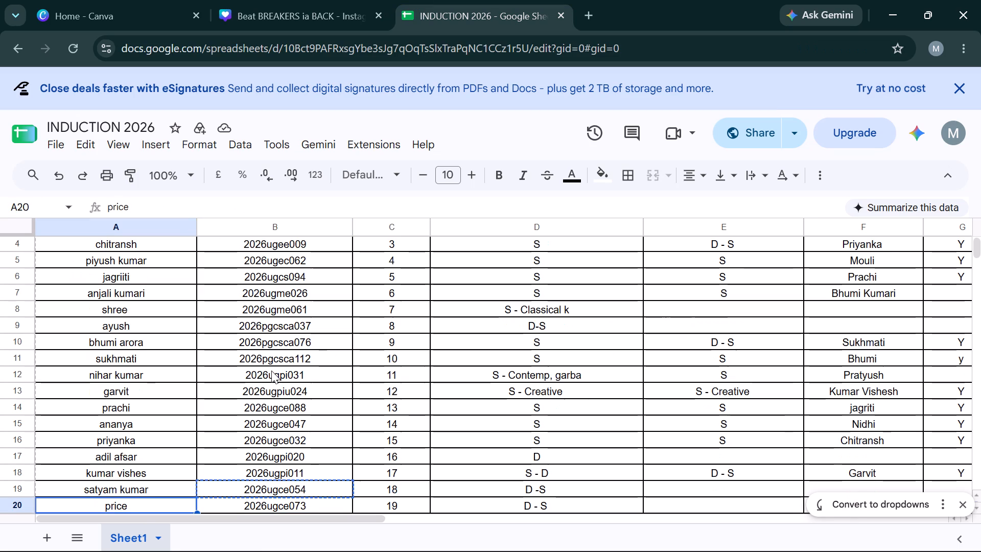
key("ctrl+c")
left_click(312, 12)
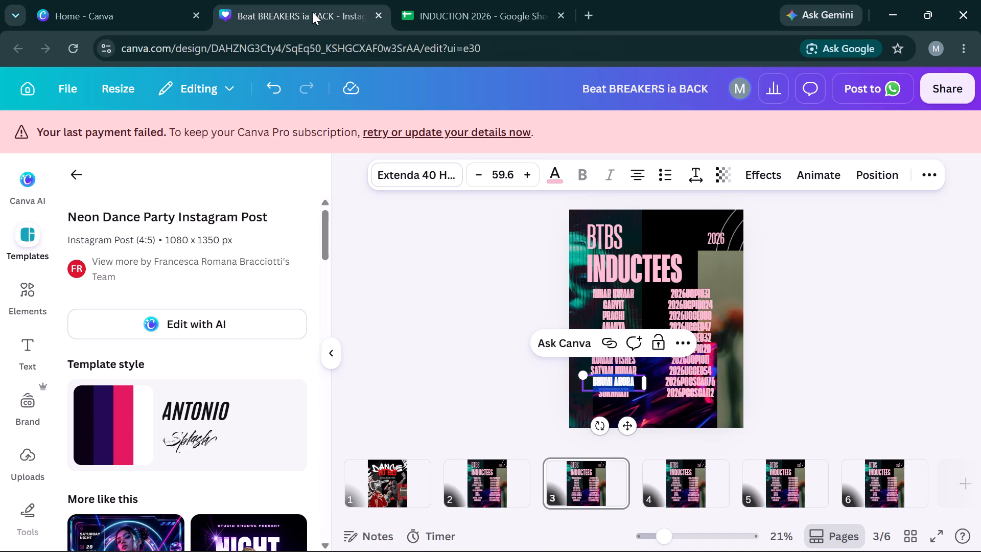
key("ctrl+v")
Replace the ninth row's ID on page 3 with the registration number from cell B20 of the spreadsheet.
left_click(694, 379)
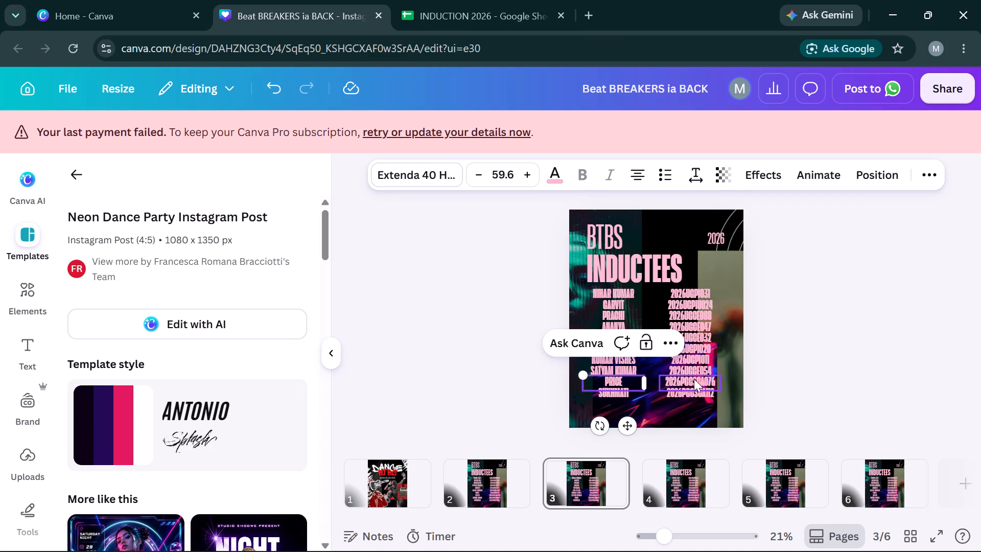
key("Return")
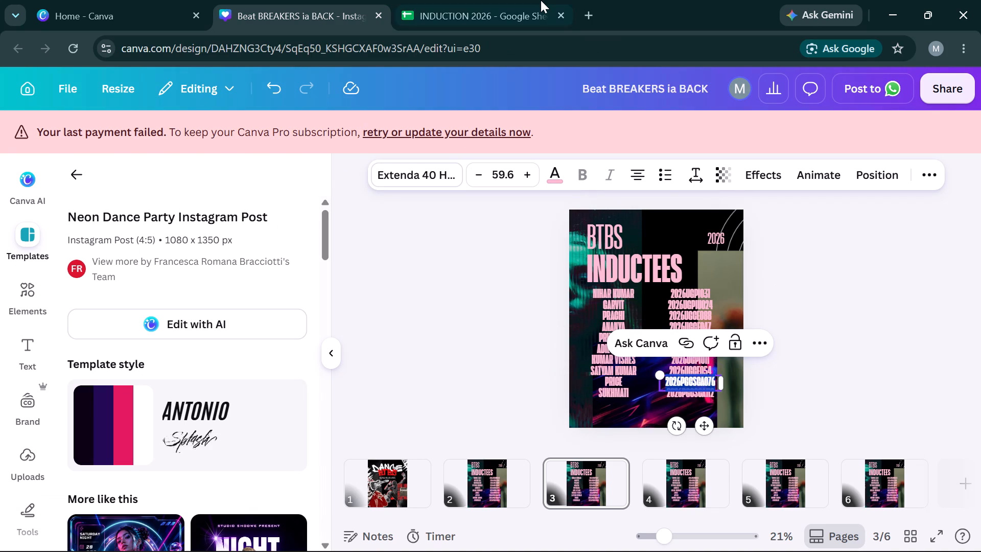
left_click(547, 0)
key("Right")
key("ctrl+c")
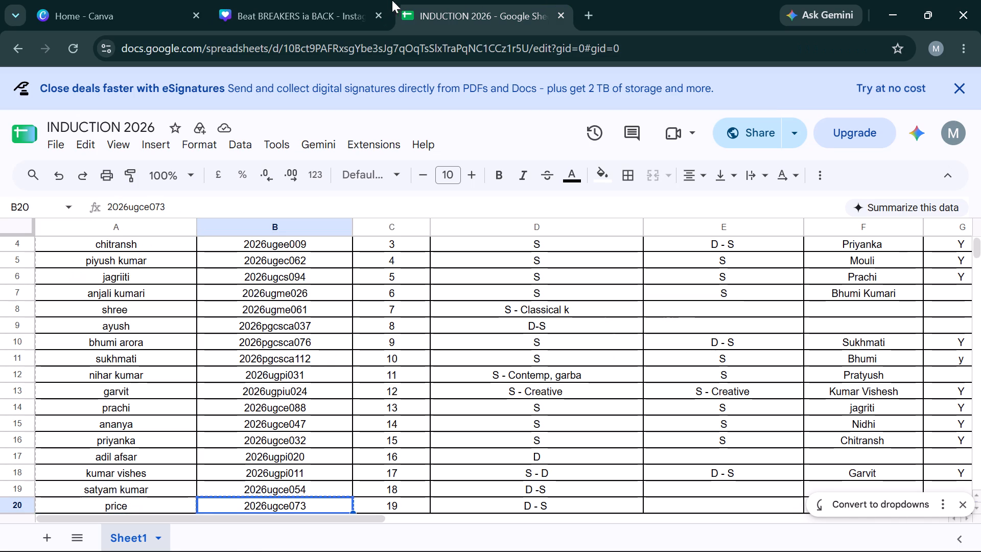
left_click(343, 0)
key("ctrl+v")
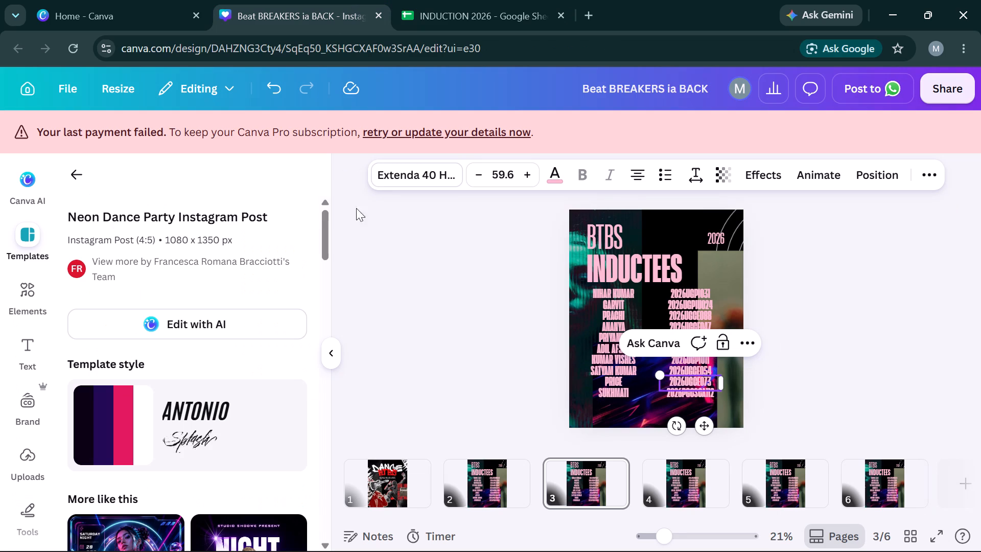
Replace the tenth row's name on page 3 with the name from cell A21 of the spreadsheet.
left_click(617, 401)
key("Return")
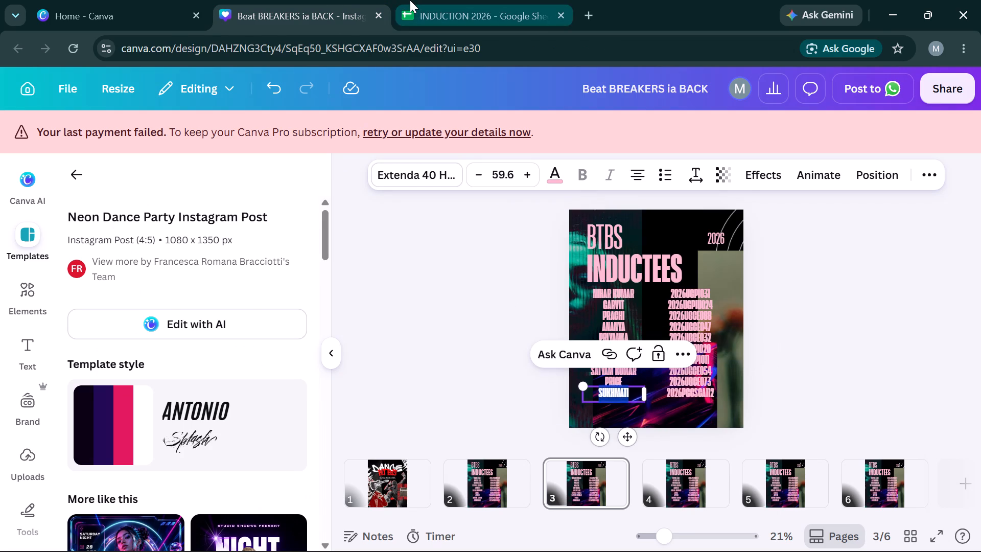
left_click(410, 0)
key("Down")
key("Left")
key("ctrl+c")
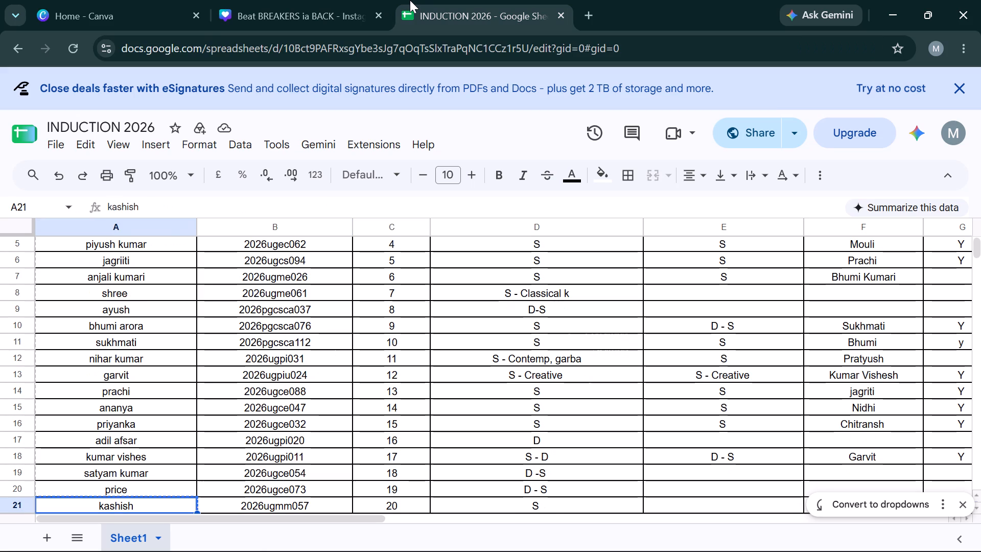
left_click(329, 0)
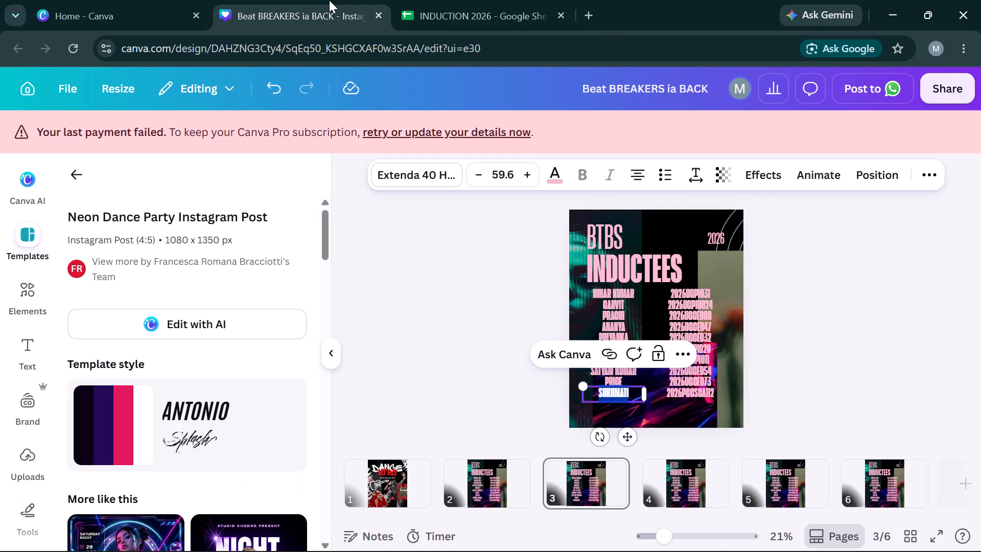
key("ctrl+v")
Replace the tenth row's ID on page 3 with the registration number from cell B21 of the spreadsheet.
left_click(683, 396)
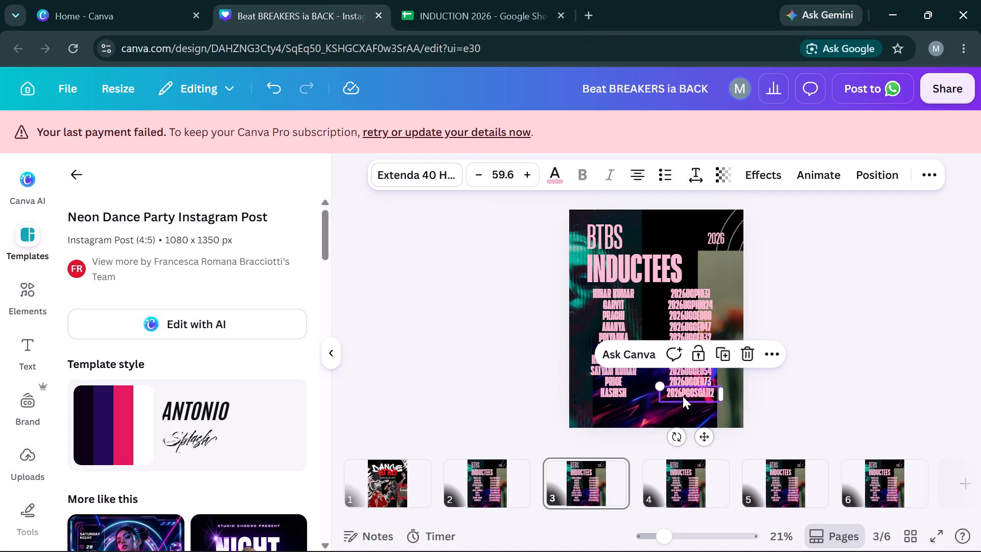
left_click(513, 0)
key("Right")
key("ctrl+c")
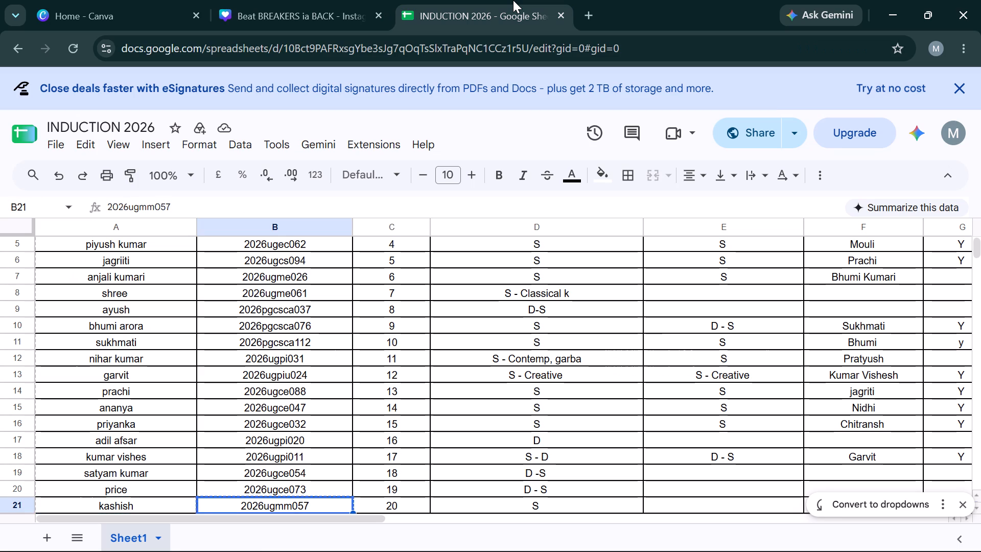
left_click(264, 0)
key("Return")
key("ctrl+v")
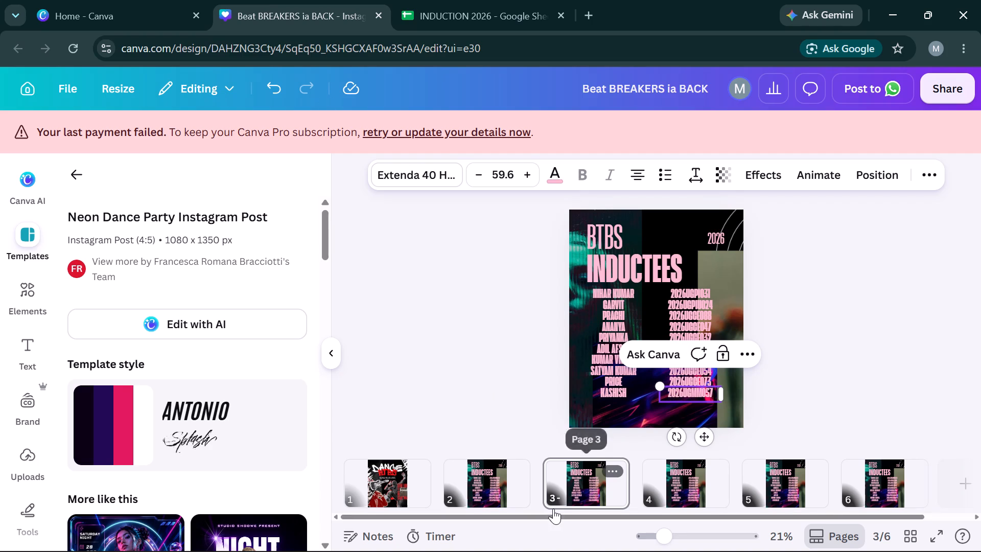
Select the first row's name on page 4 and copy its replacement from cell A22 of the spreadsheet.
left_click(582, 473)
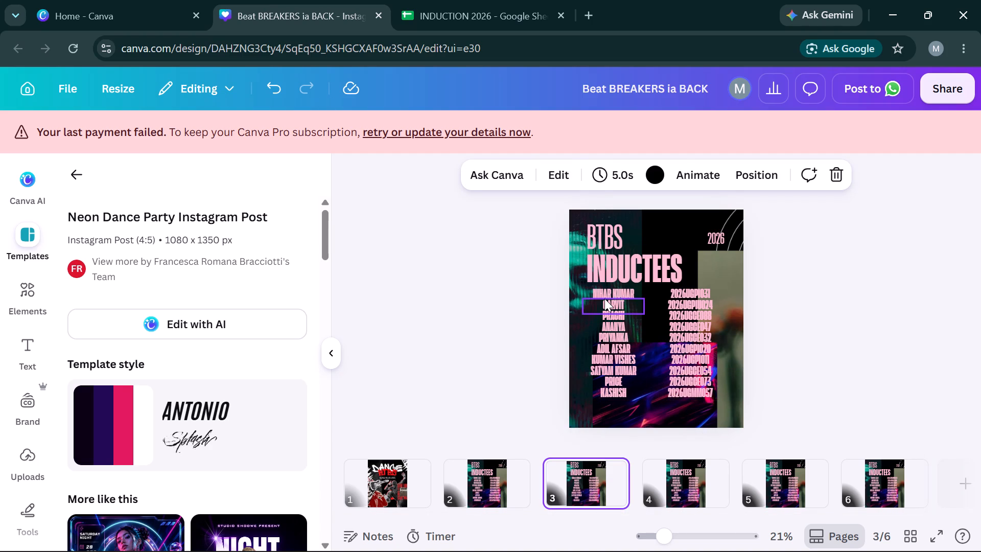
left_click(506, 494)
left_click(601, 475)
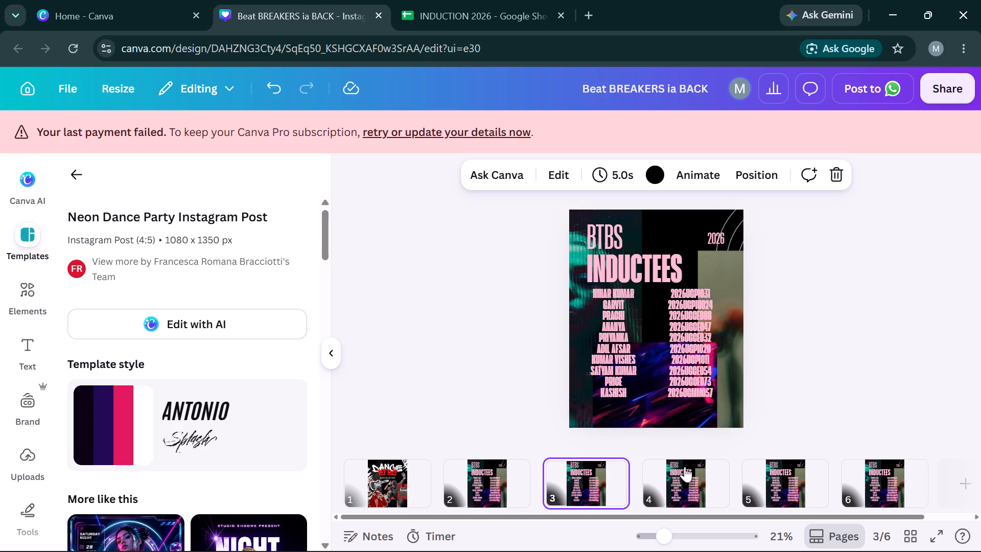
left_click(506, 480)
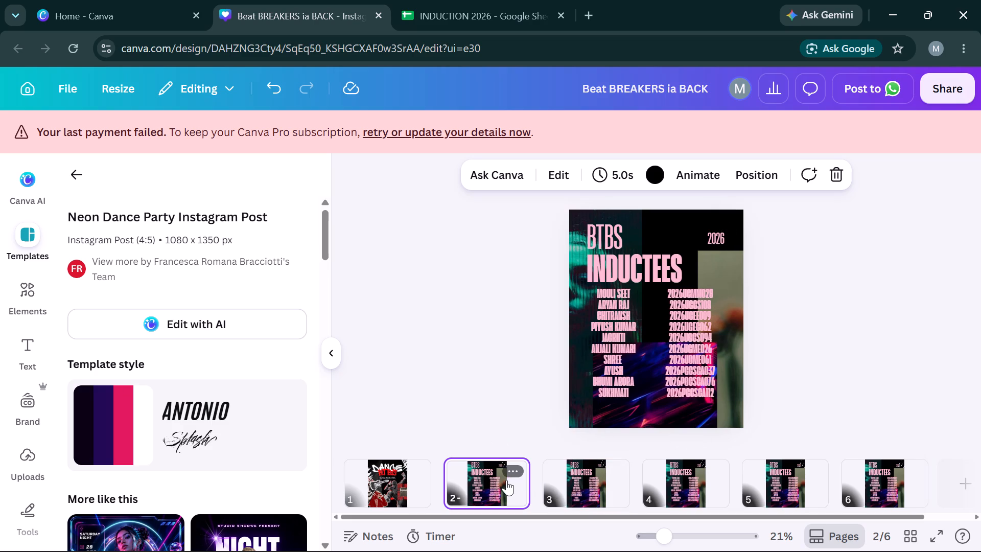
left_click(585, 479)
left_click(680, 481)
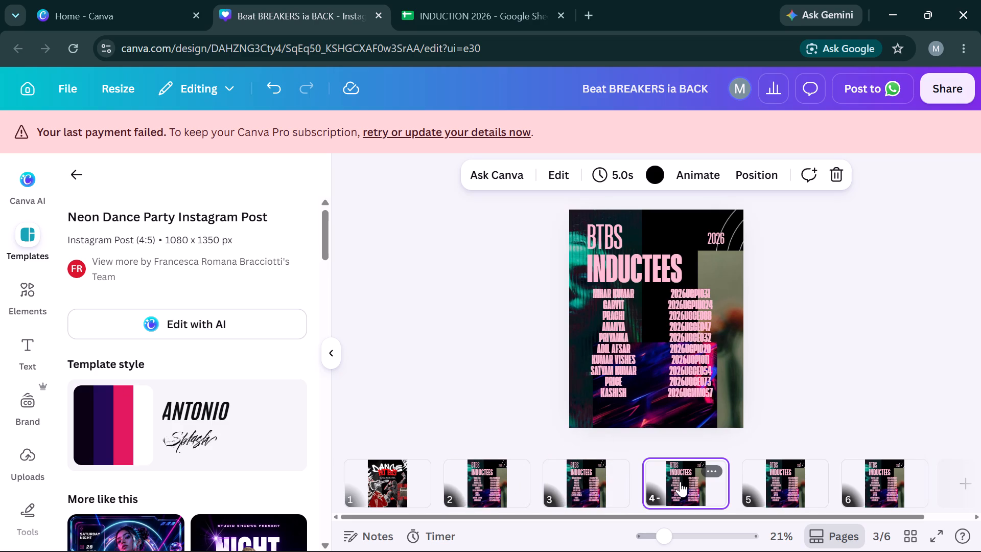
left_click(614, 290)
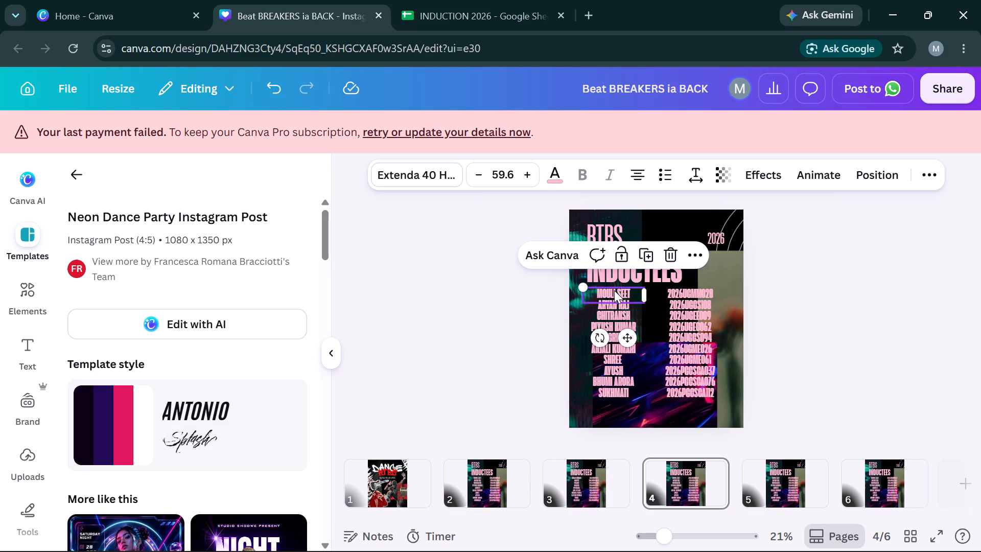
left_click(478, 0)
key("Down")
key("Left")
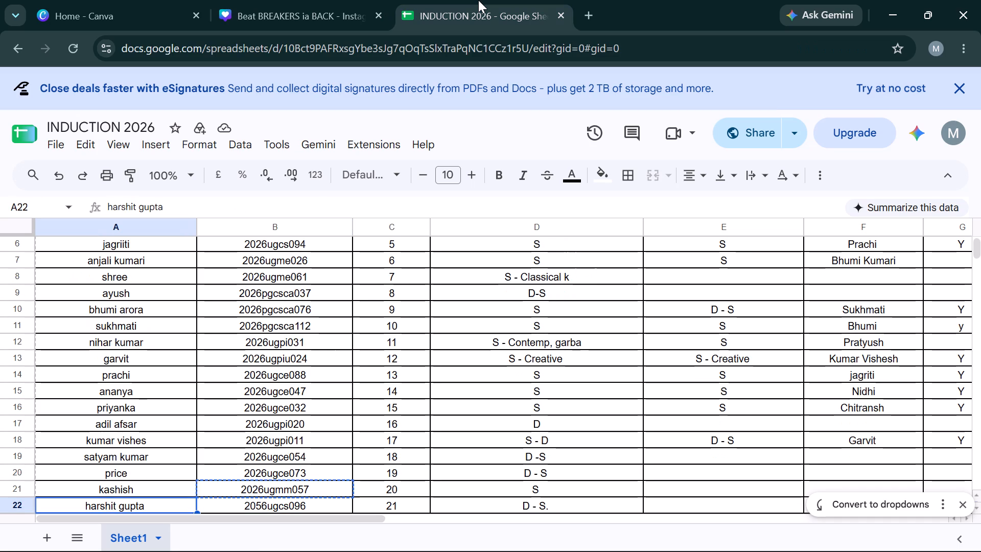
key("ctrl+c")
key("ctrl+c")
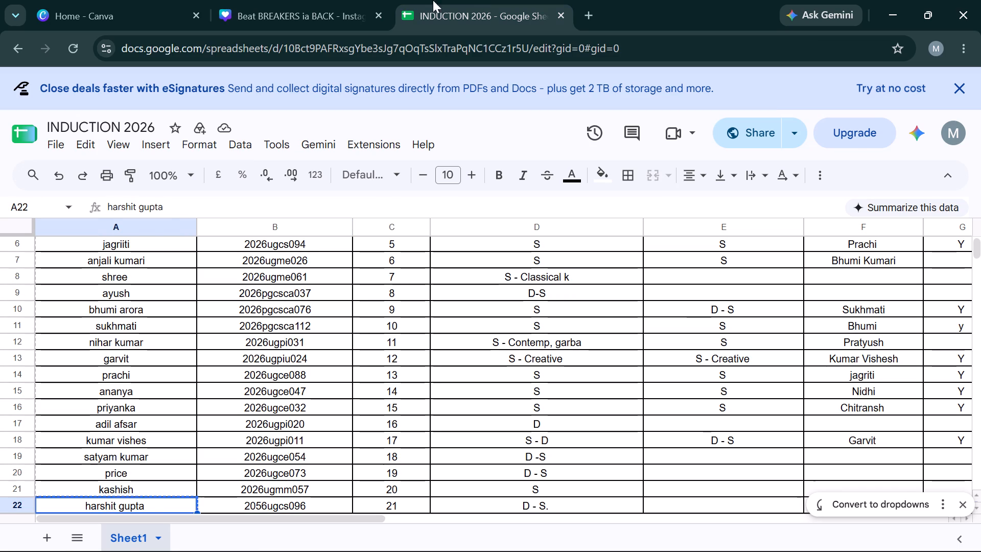
Replace the first row's name on page 4 with the name copied from cell A22 of the spreadsheet.
left_click(331, 6)
key("Return")
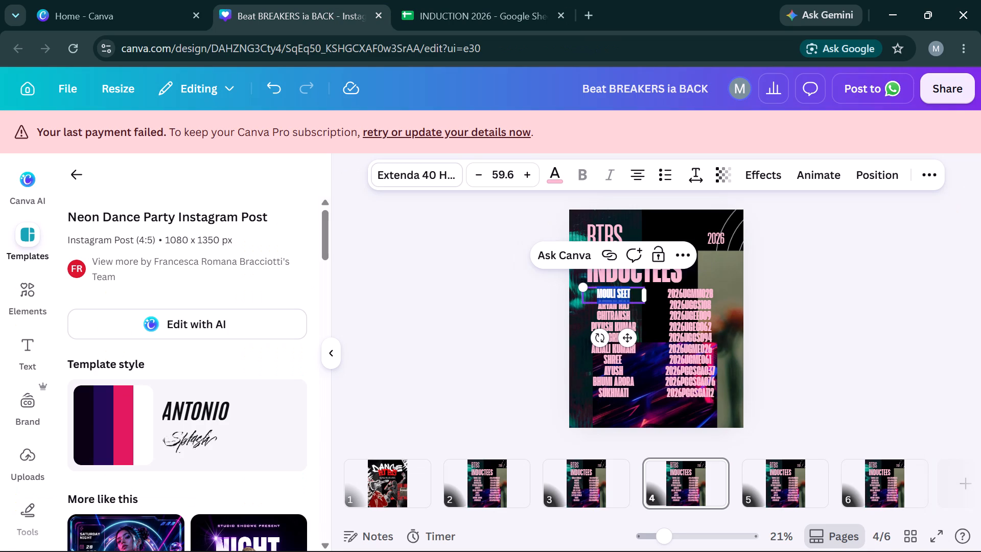
key("ctrl+v")
Replace the first row's ID on page 4 with the registration number from cell B22 of the spreadsheet.
left_click(689, 291)
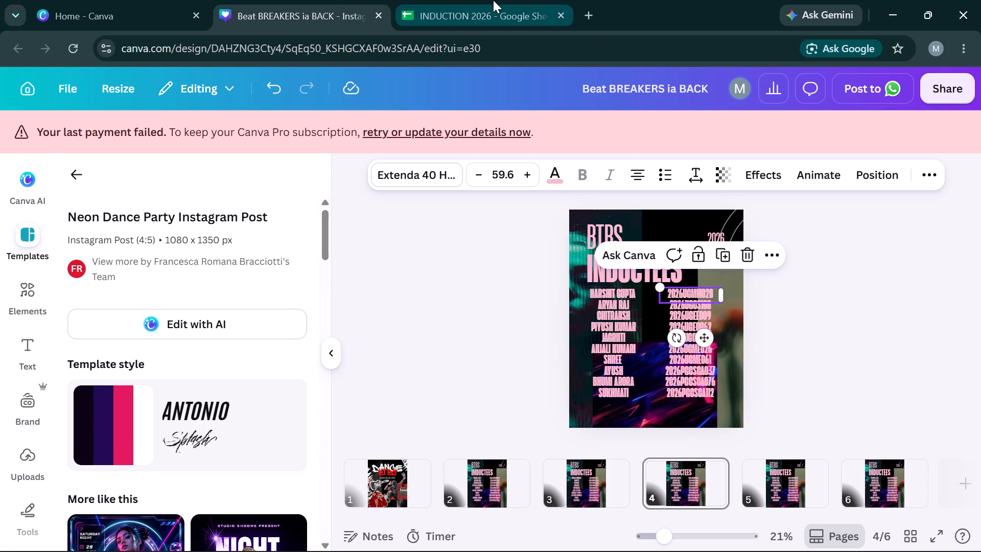
left_click(493, 0)
key("Right")
key("ctrl+c")
left_click(295, 1)
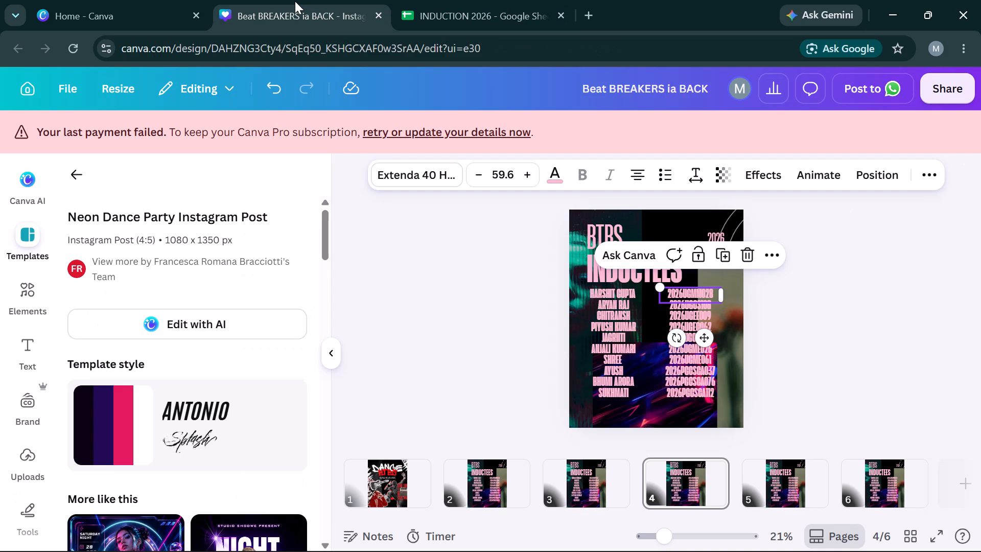
key("Return")
key("ctrl+v")
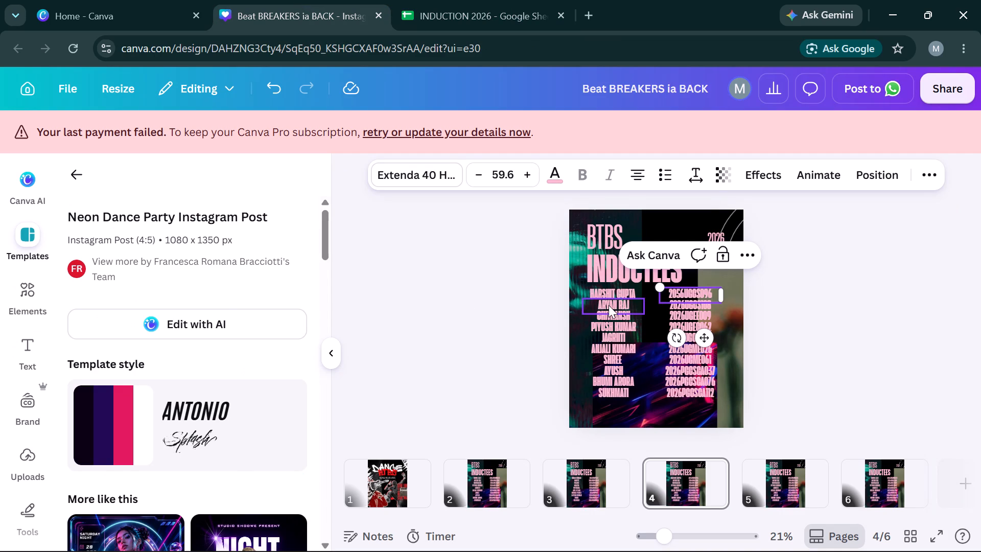
Select the second row's name on page 4 for editing and copy its replacement from cell A23 of the spreadsheet.
left_click(609, 305)
key("Return")
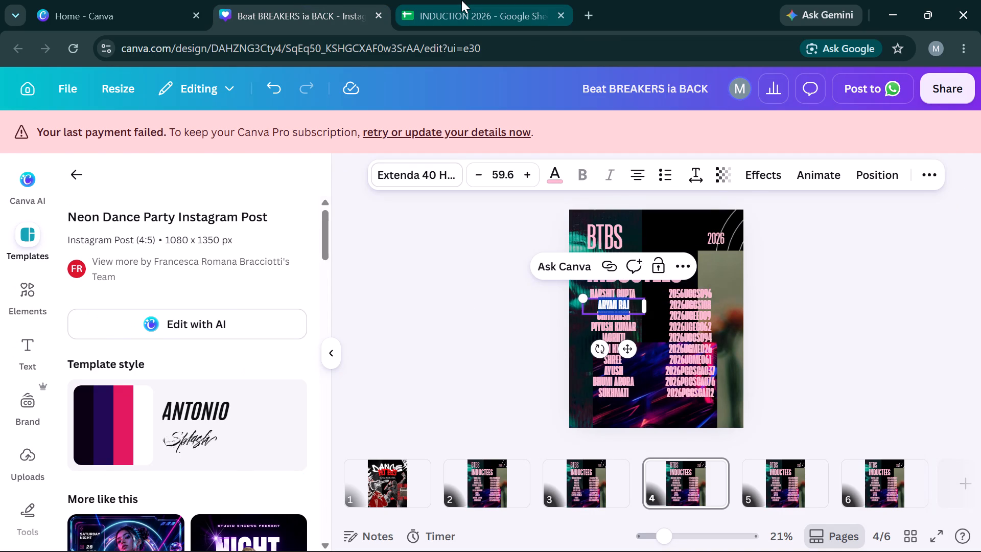
left_click(461, 0)
key("Down")
key("Left")
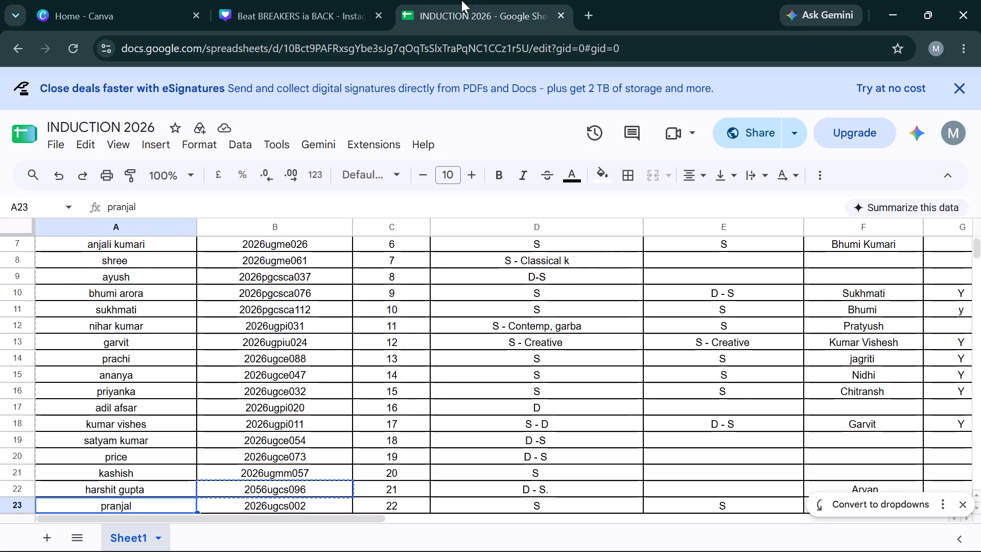
key("ctrl+c")
Split the spreadsheet into its own window side by side with the Canva design, and collapse the design's template panel.
left_click_drag(491, 0, 980, 297)
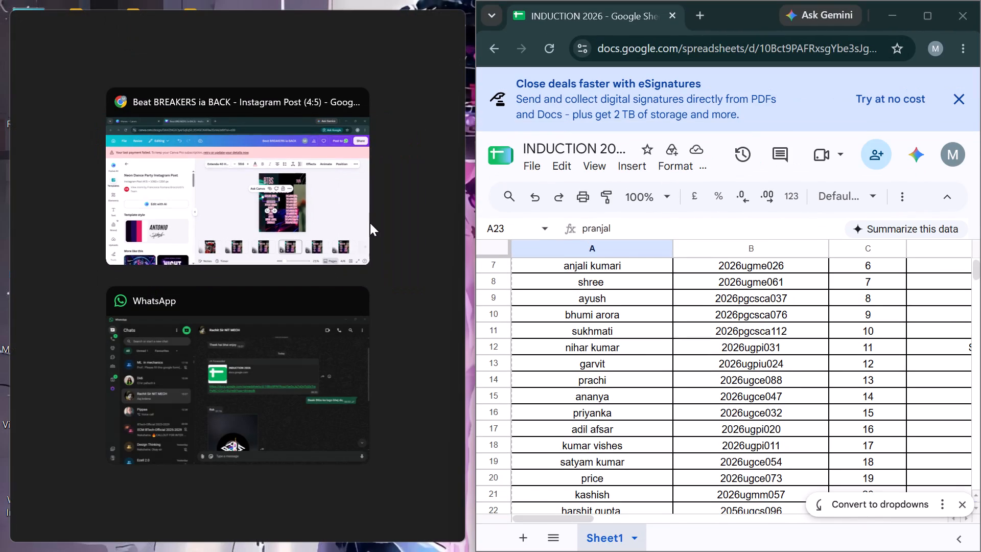
left_click(299, 205)
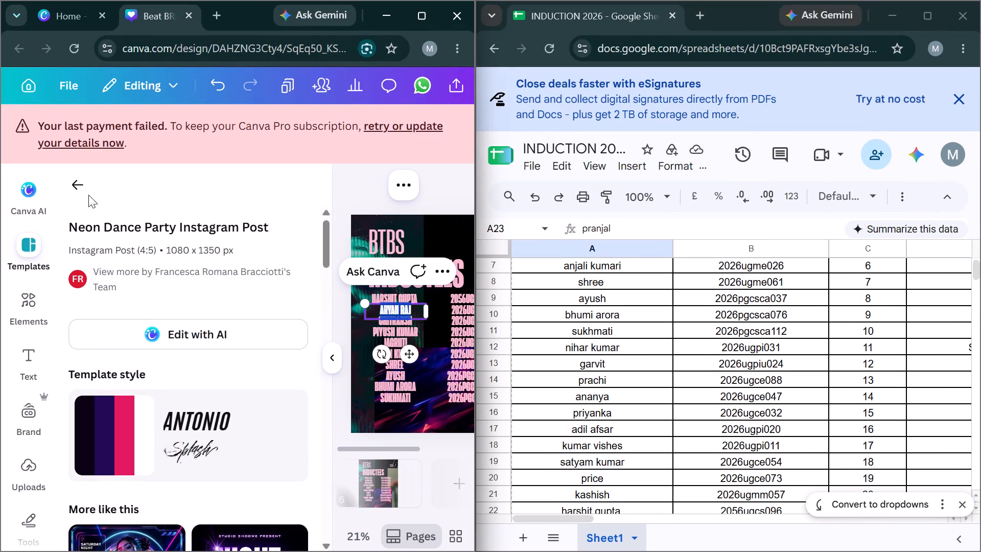
left_click(78, 184)
left_click(327, 363)
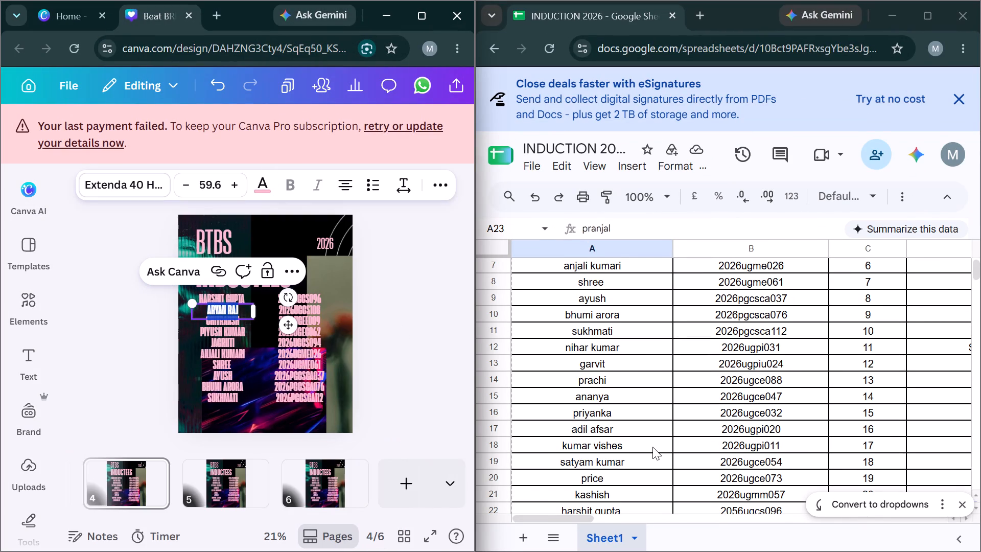
Replace the second row's name on page 4 with the name from cell A23 of the spreadsheet.
scroll(652, 447, "down", 2)
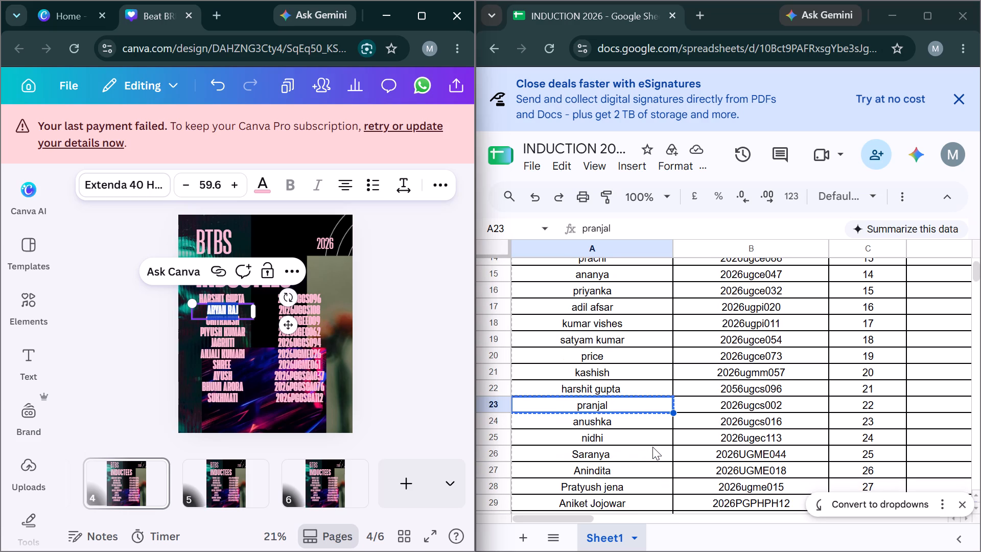
left_click(618, 405)
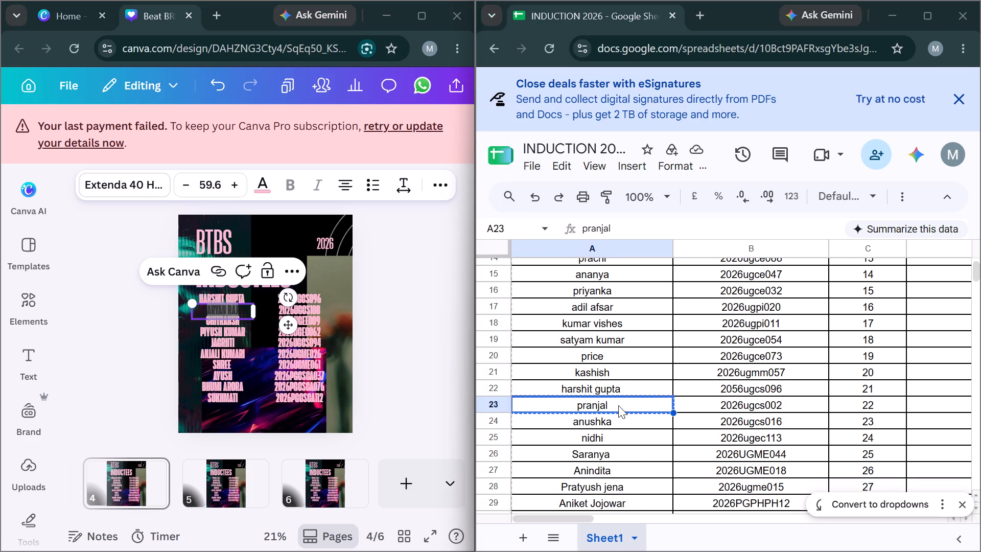
key("ctrl+c")
key("alt+Tab")
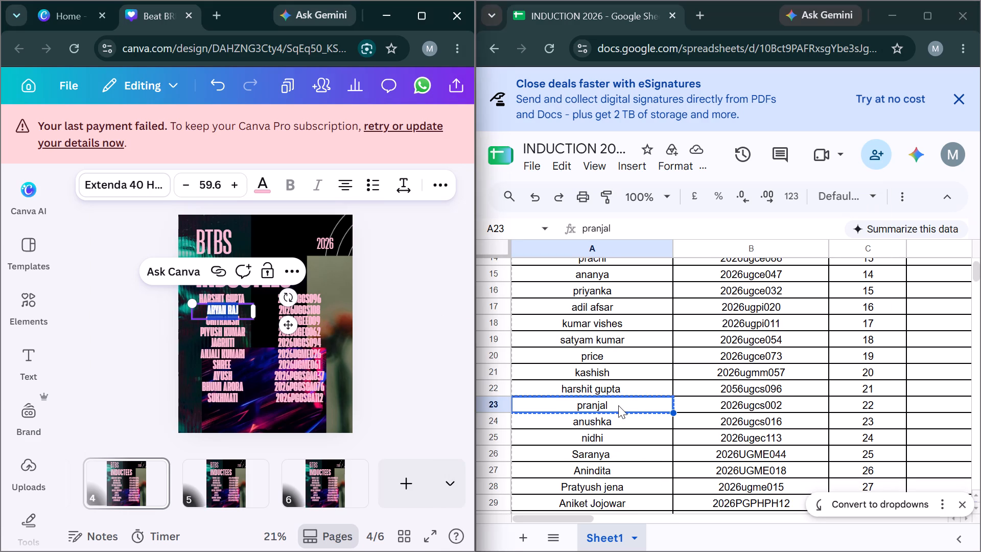
key("ctrl+v")
Select the second row's ID on page 4 and copy its replacement registration number from cell B23 of the spreadsheet.
left_click(300, 306)
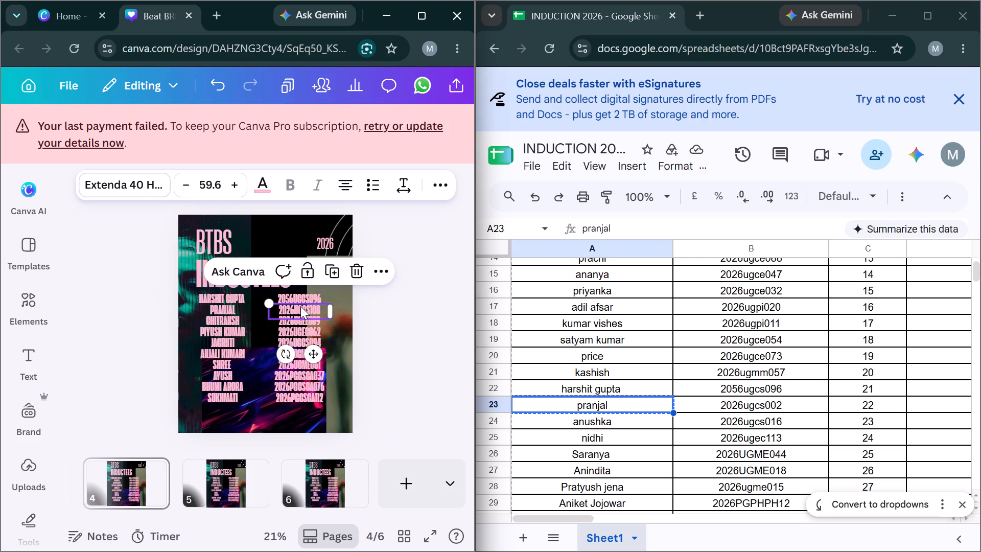
key("alt+Tab")
key("Right")
key("ctrl+c")
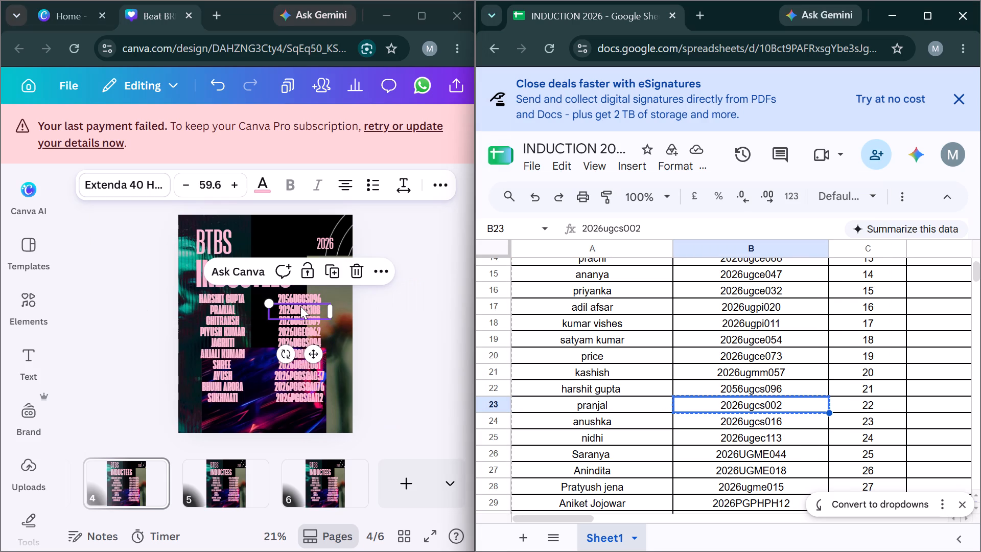
Replace the second row's ID on page 4 with the copied registration number from cell B23 of the spreadsheet.
key("alt+Tab")
key("Return")
key("ctrl+v")
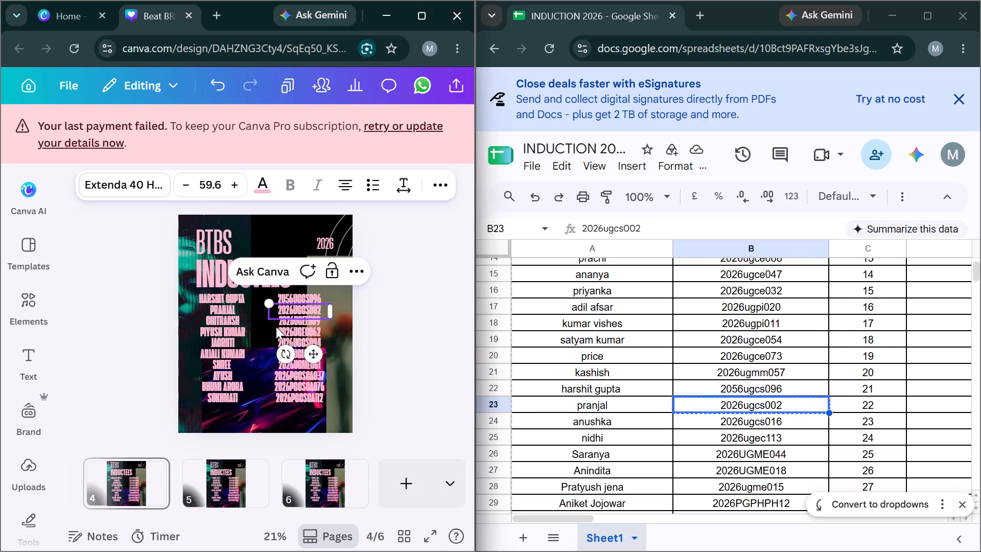
Replace the third row's name on page 4 with the name from cell A24 of the spreadsheet.
left_click(239, 317)
key("alt+Tab")
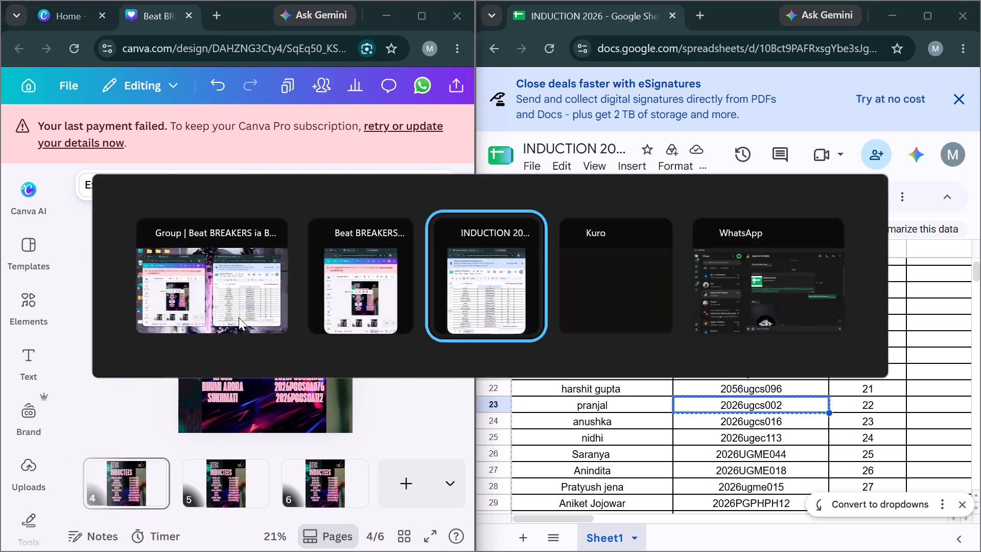
key("Left")
key("Down")
key("Down")
key("Up")
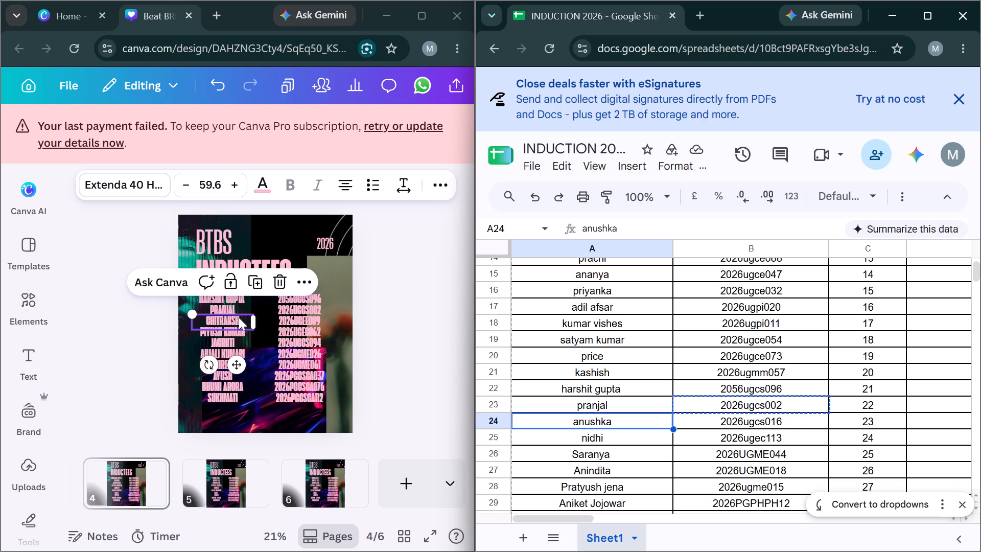
key("ctrl+c")
key("alt+Tab")
key("Return")
key("ctrl+v")
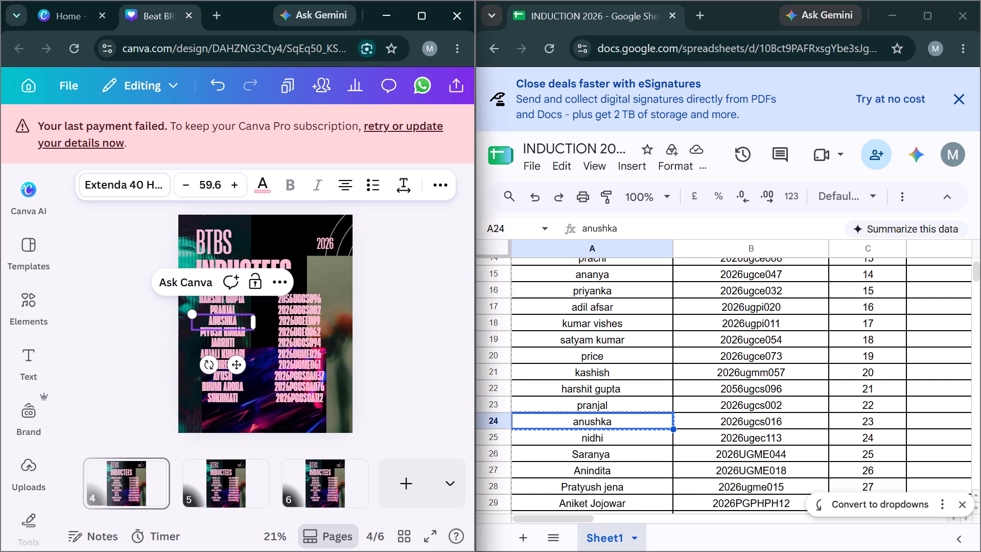
Replace the third row's ID on page 4 with the registration number from cell B24 of the spreadsheet.
left_click(283, 319)
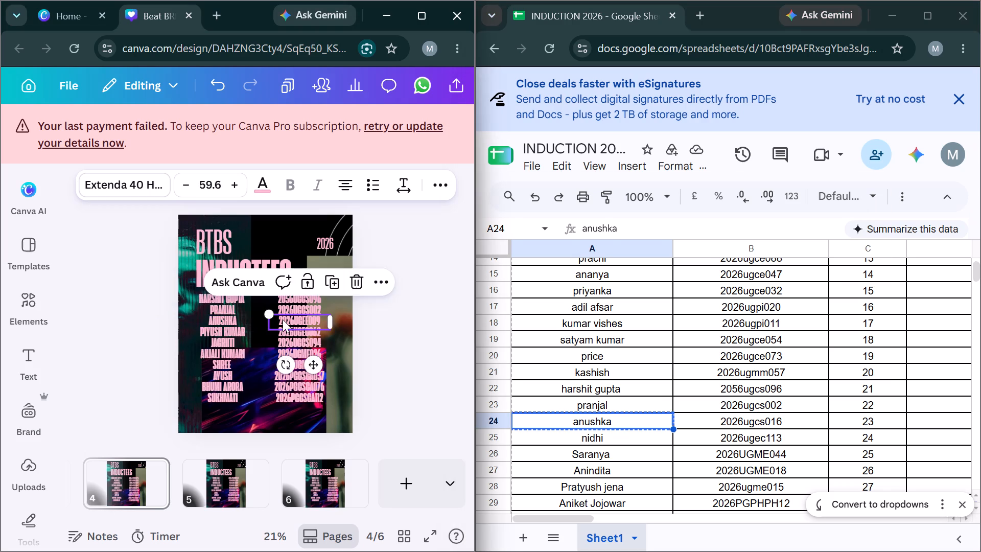
key("alt+Tab")
key("Right")
key("ctrl+c")
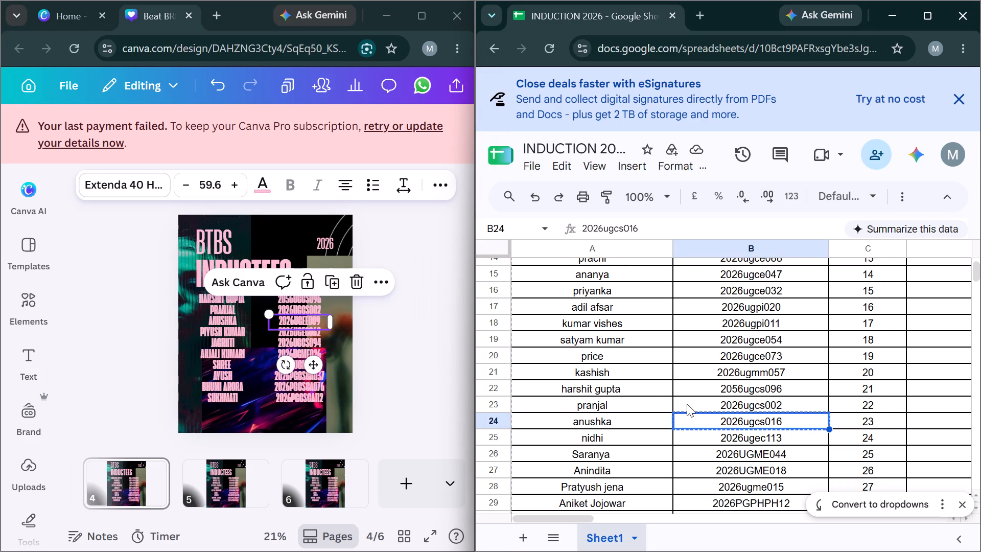
key("alt+Tab")
key("Return")
key("ctrl+c")
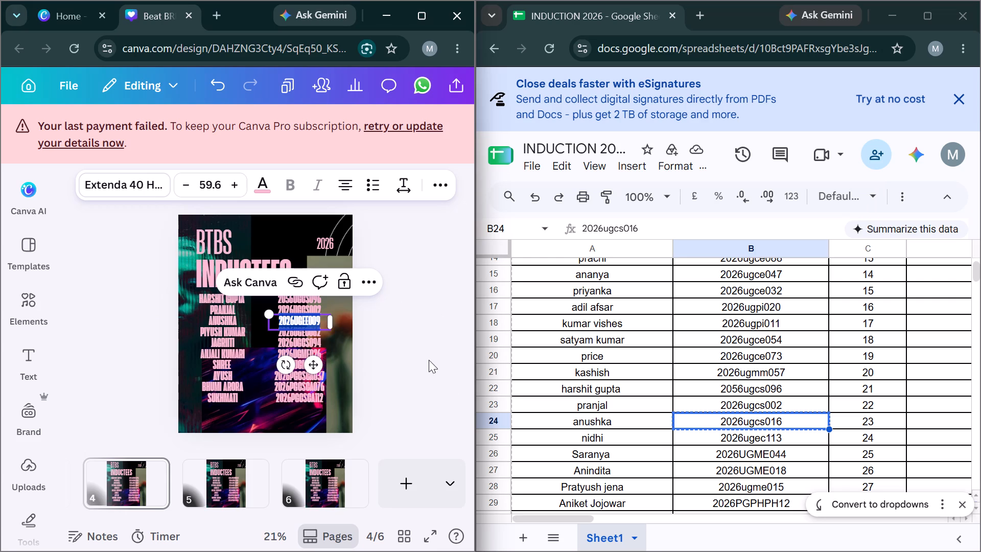
key("alt+Tab")
key("ctrl+c")
key("alt+Tab")
key("ctrl+v")
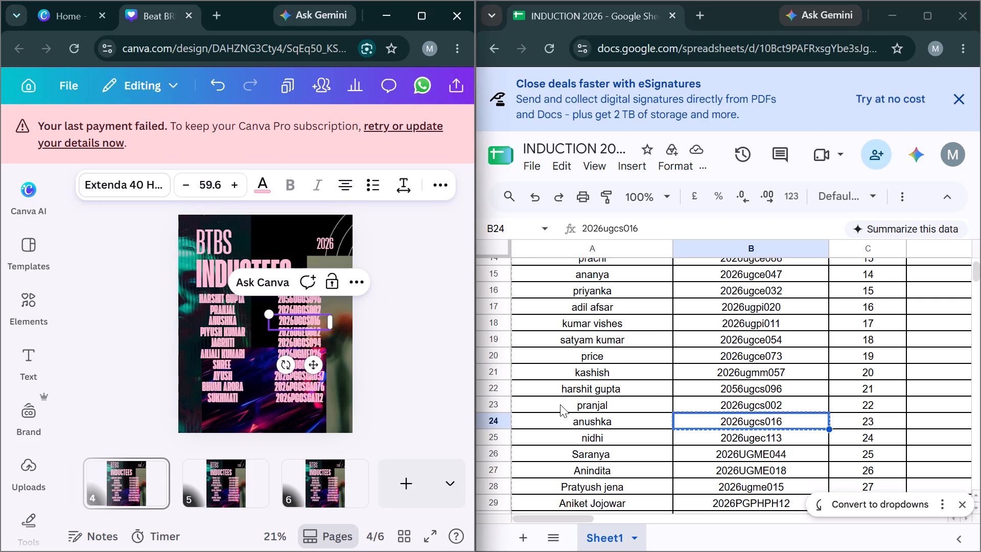
Replace the fourth row's name on page 4 with the name from cell A25 of the spreadsheet.
left_click(218, 326)
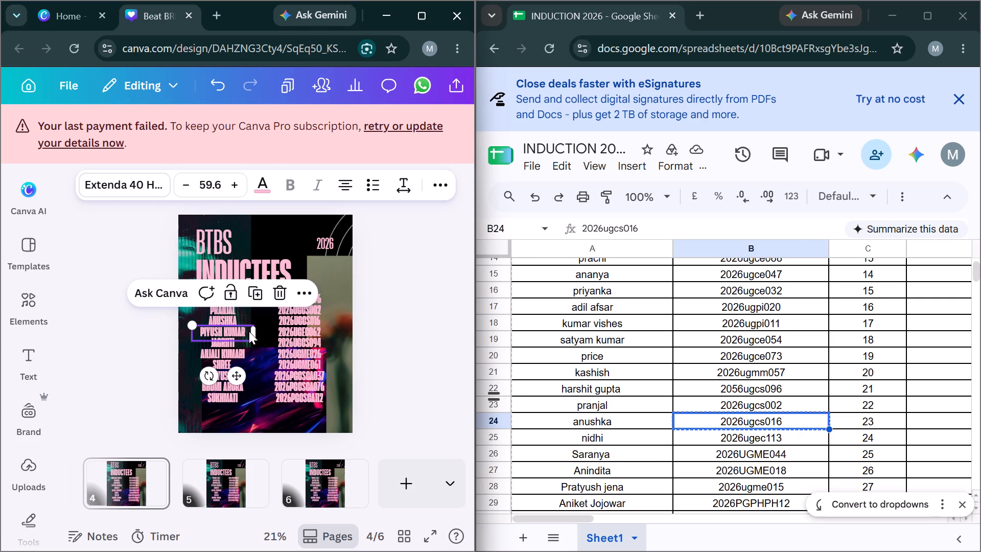
key("alt+Tab")
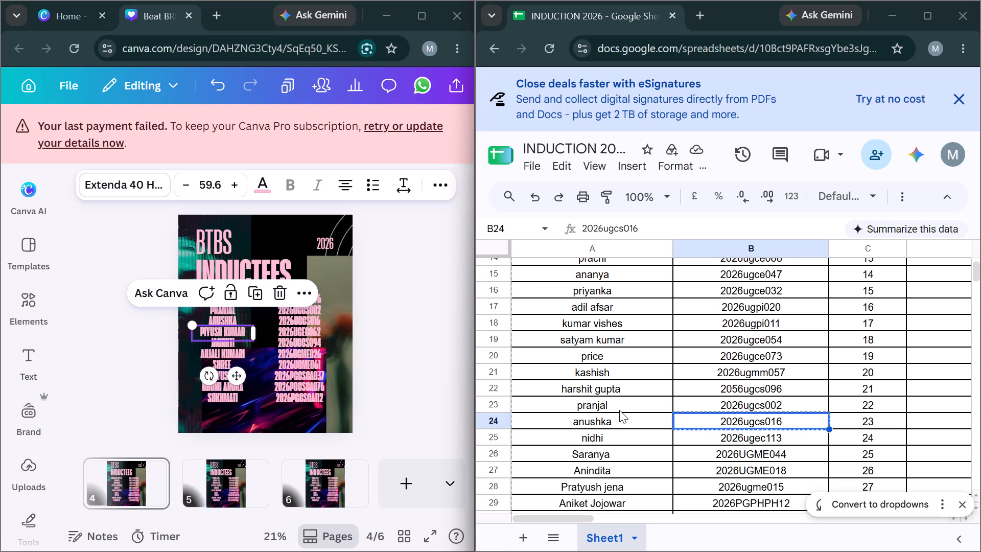
key("Down")
key("Left")
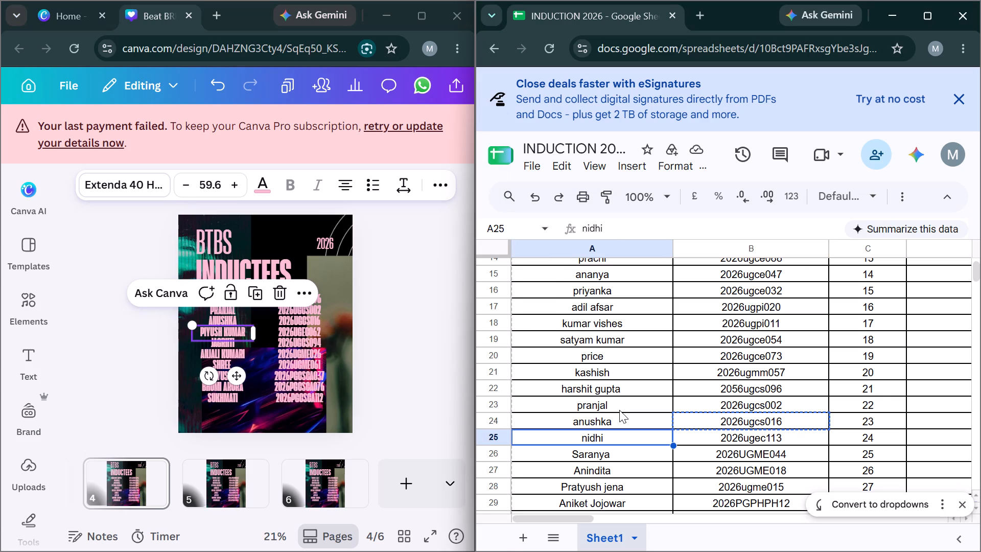
key("ctrl+c")
key("alt+Tab")
key("Return")
key("ctrl+v")
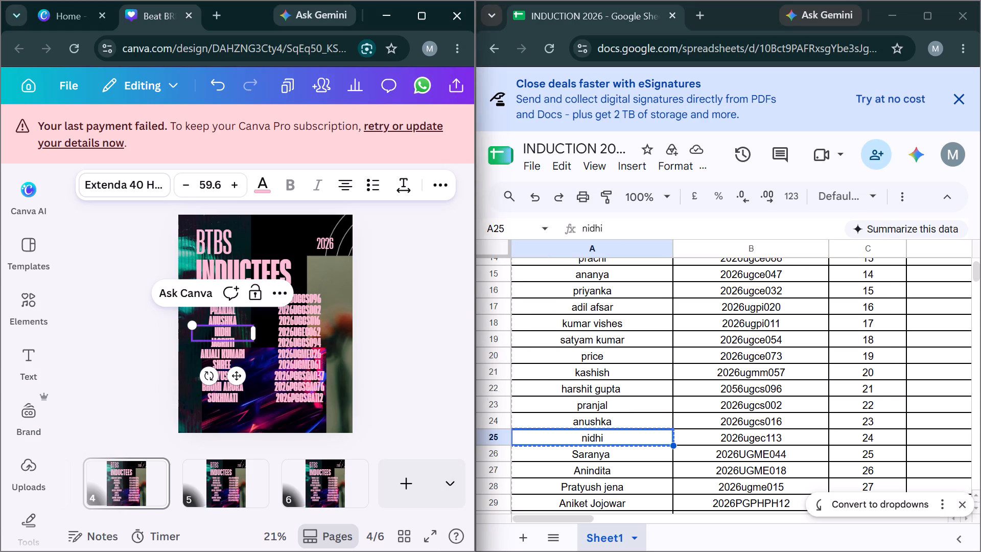
Replace the fourth row's ID on page 4 with the registration number from cell B25 of the spreadsheet.
left_click(311, 332)
key("alt+Tab")
key("Right")
key("ctrl+c")
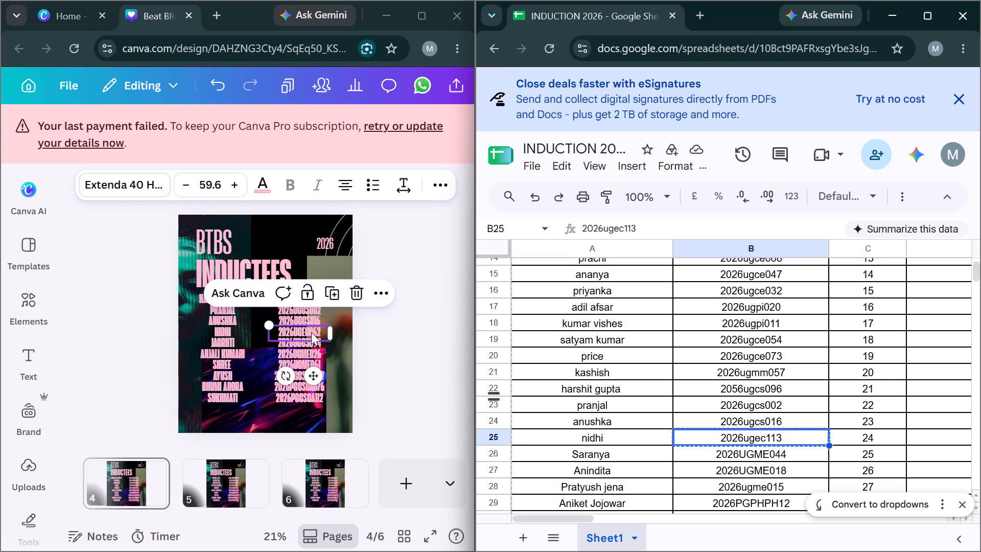
key("alt+Tab")
key("Return")
key("ctrl+v")
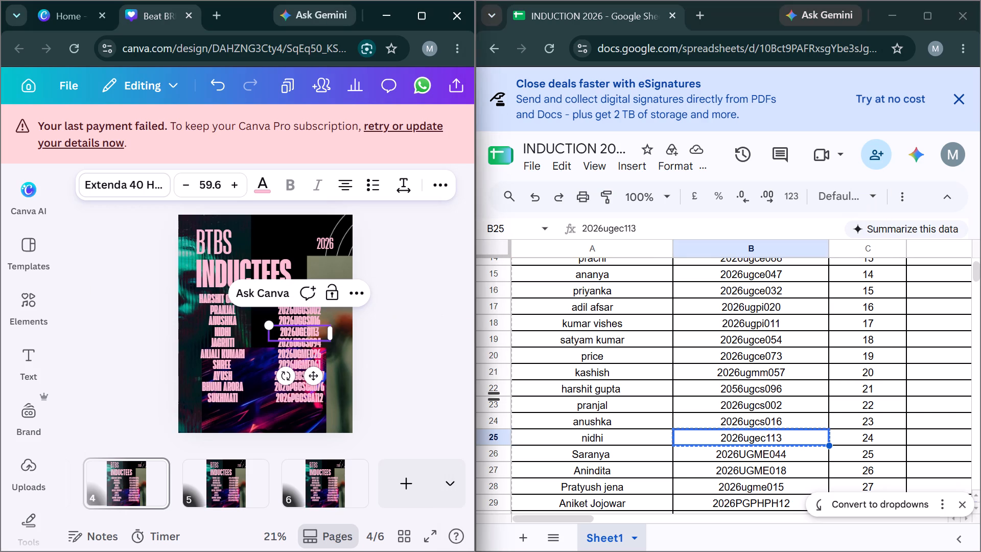
Replace the fifth row's name on page 4 with the name from cell A26 of the spreadsheet.
left_click(227, 339)
key("alt+Tab")
key("Down")
key("Left")
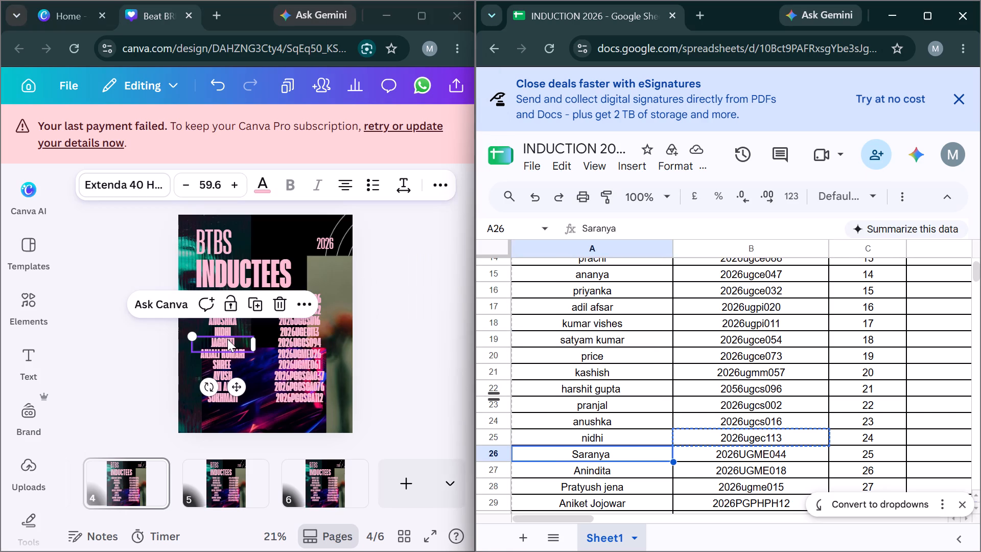
key("ctrl+c")
key("alt+Tab")
key("Return")
key("ctrl+v")
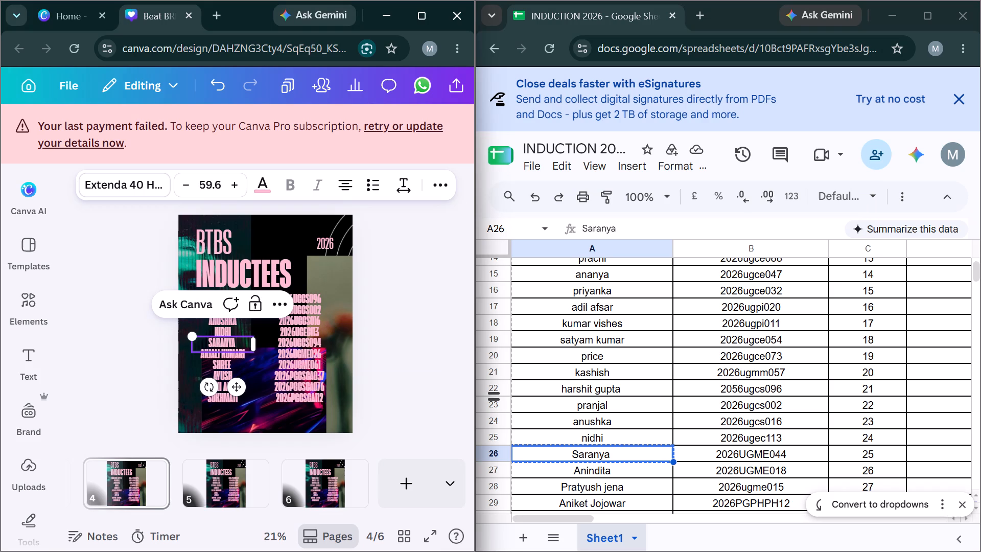
Replace the fifth row's ID on page 4 with the registration number from cell B26 of the spreadsheet.
left_click(284, 341)
key("alt+Tab")
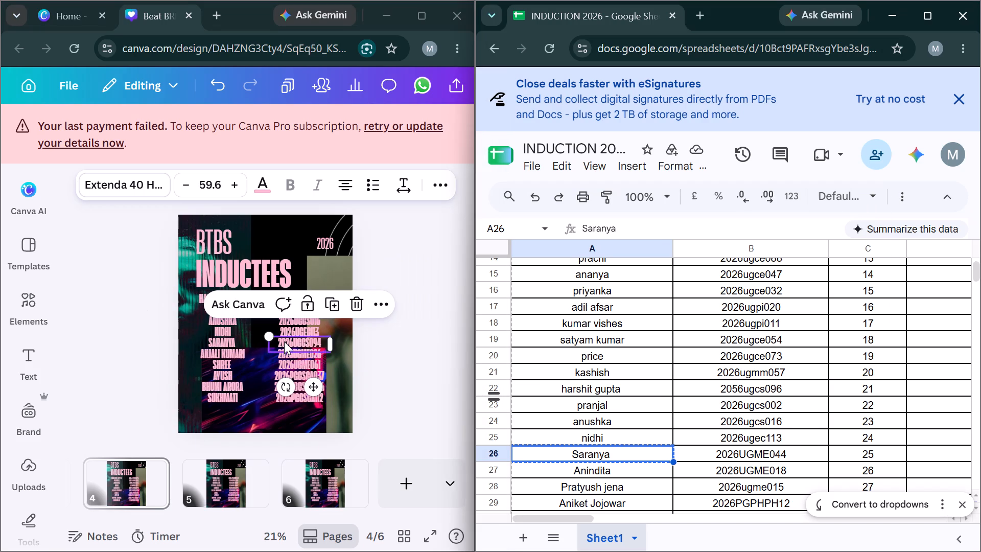
key("Right")
key("ctrl+c")
key("alt+Tab")
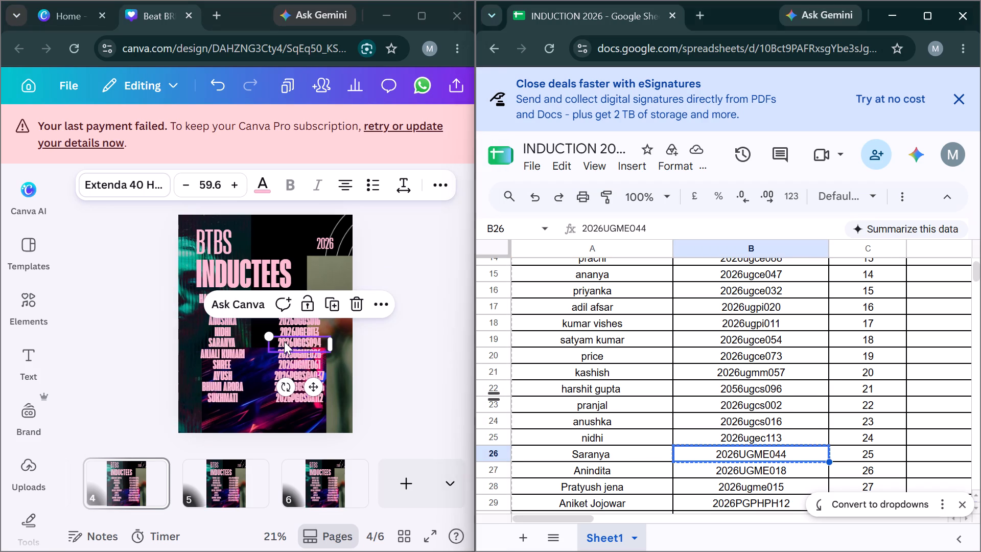
key("Return")
key("ctrl+v")
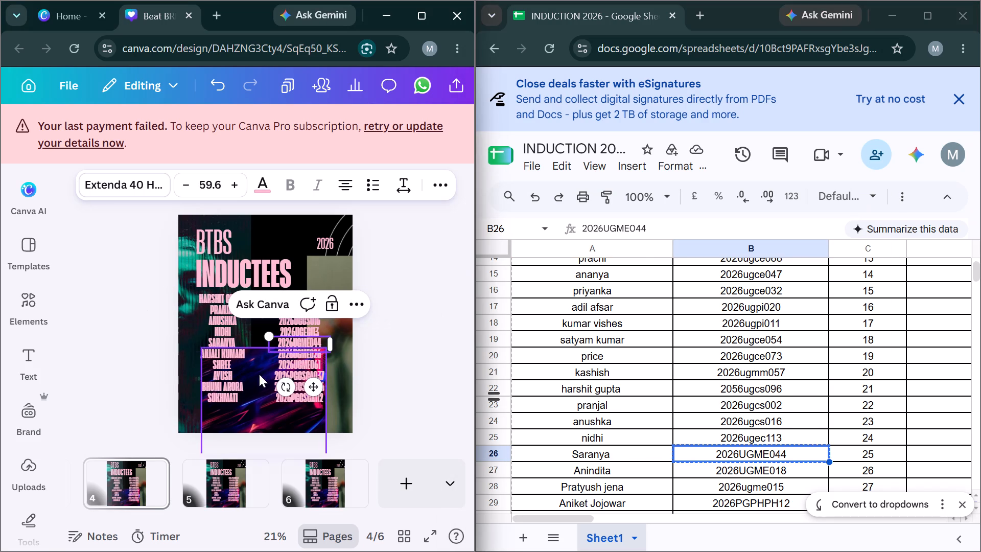
Replace the sixth row's name on page 4 with the name from cell A27 of the spreadsheet.
left_click(246, 351)
key("alt+Tab")
key("Down")
key("Left")
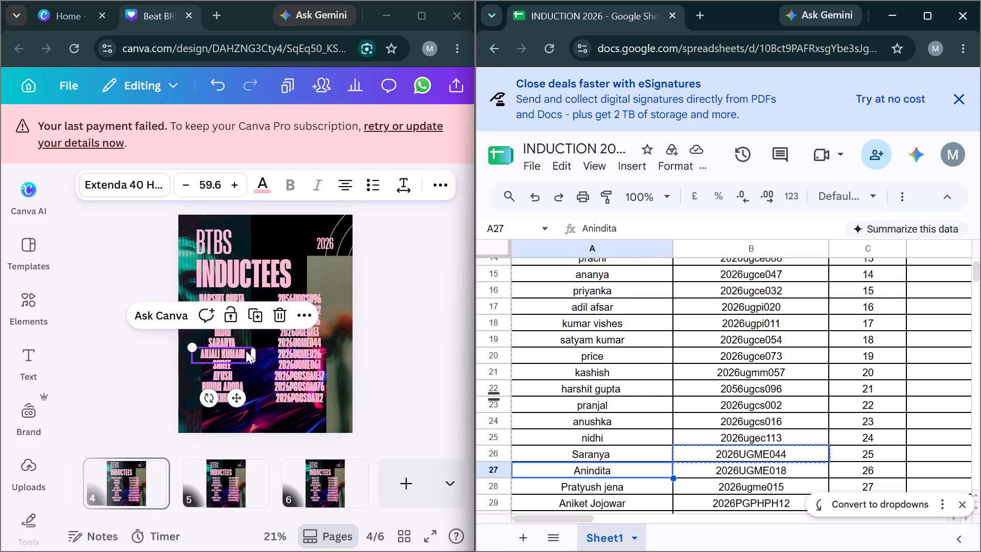
key("ctrl+c")
key("alt+Tab")
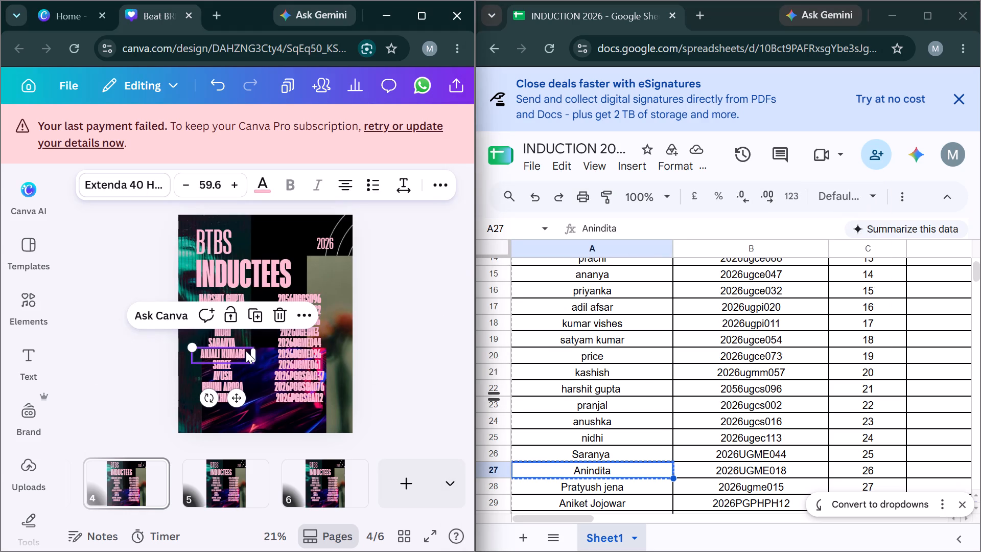
key("Return")
key("ctrl+v")
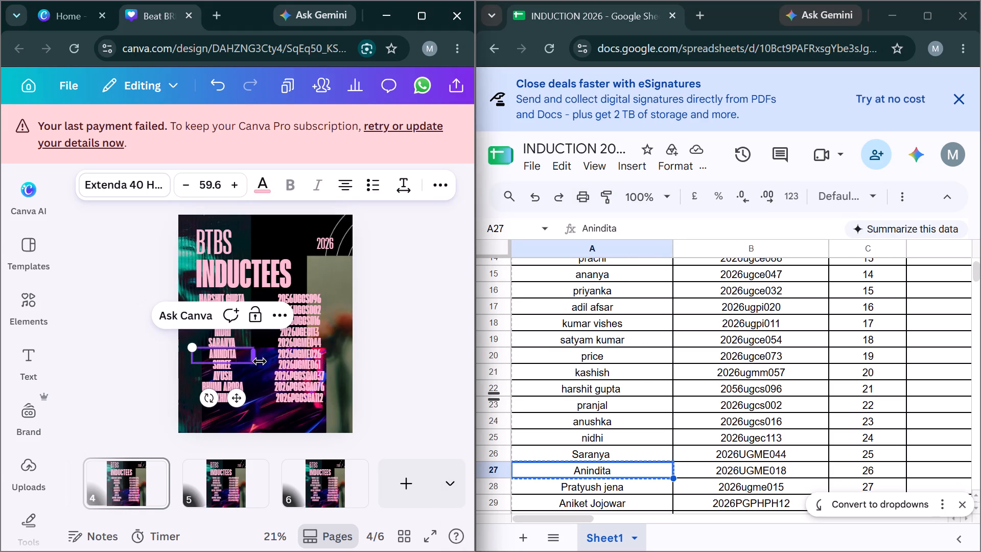
Replace the sixth row's ID on page 4 with the registration number from cell B27 of the spreadsheet.
left_click(279, 352)
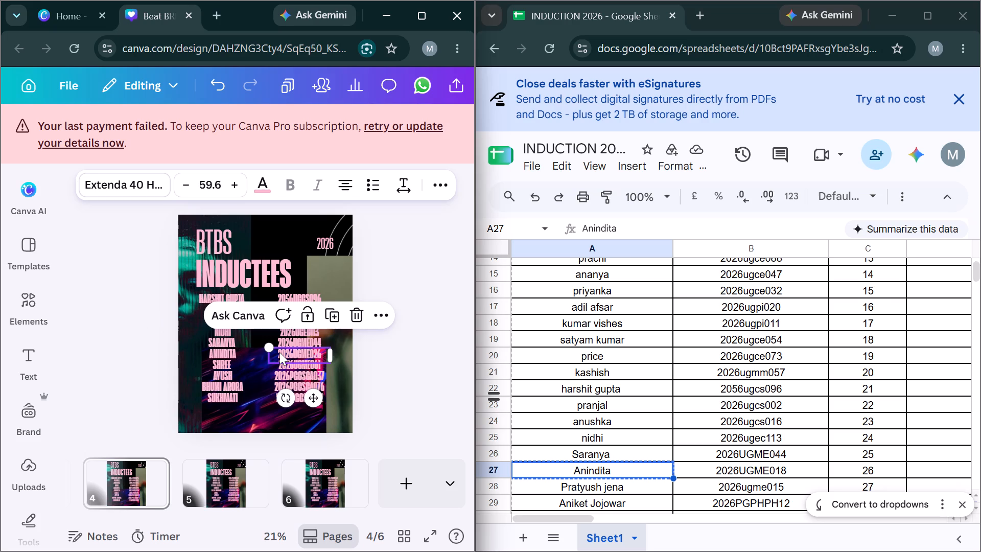
key("alt+Tab")
key("Right")
key("ctrl+c")
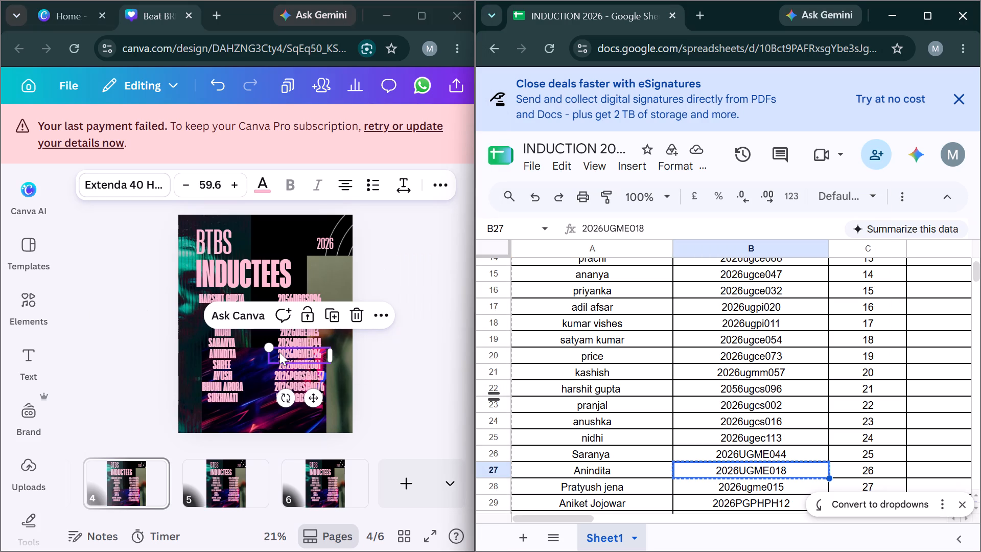
key("alt+Tab")
key("Return")
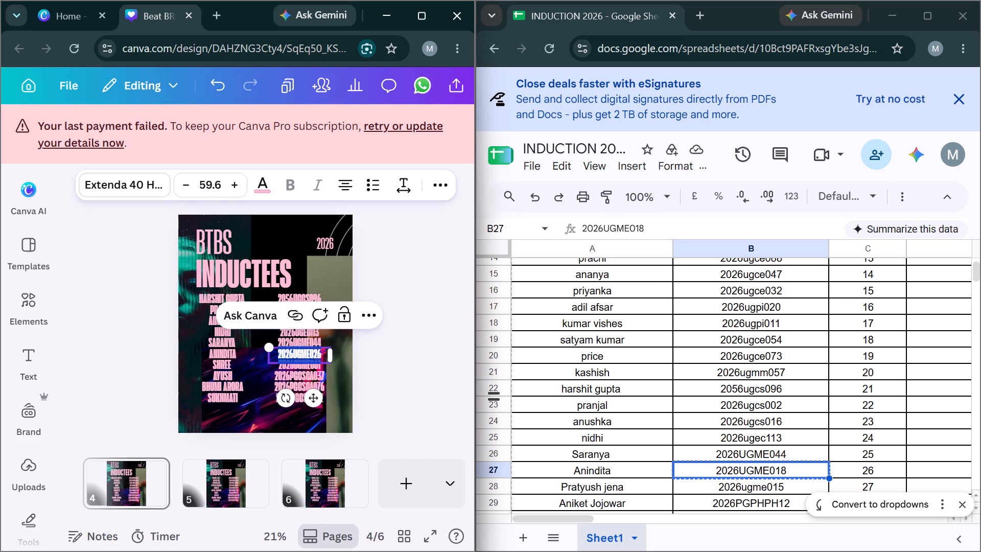
key("ctrl+v")
Replace the seventh row's name on page 4 with the name from cell A28 of the spreadsheet.
left_click(233, 364)
key("alt+Tab")
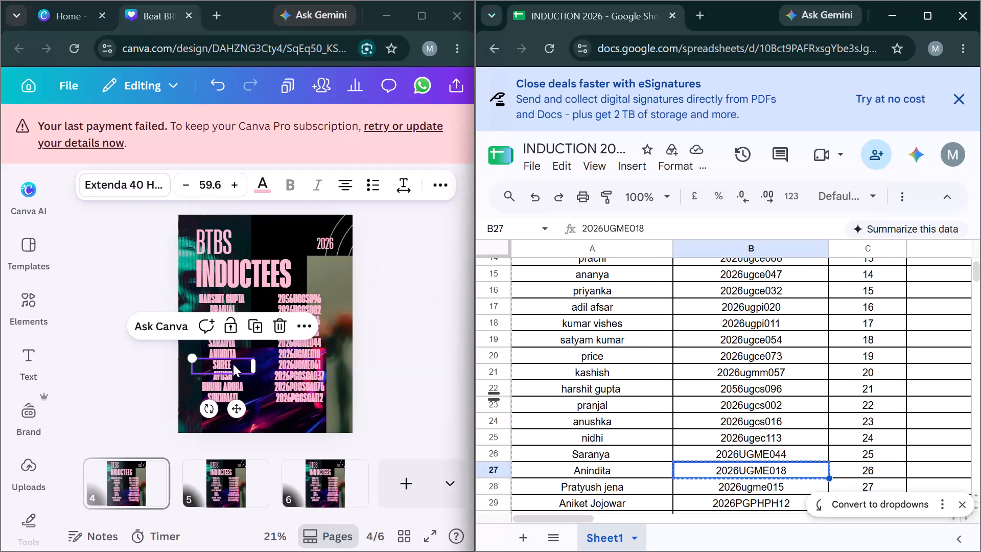
key("Left")
key("Down")
key("ctrl+c")
key("alt+Tab")
key("Return")
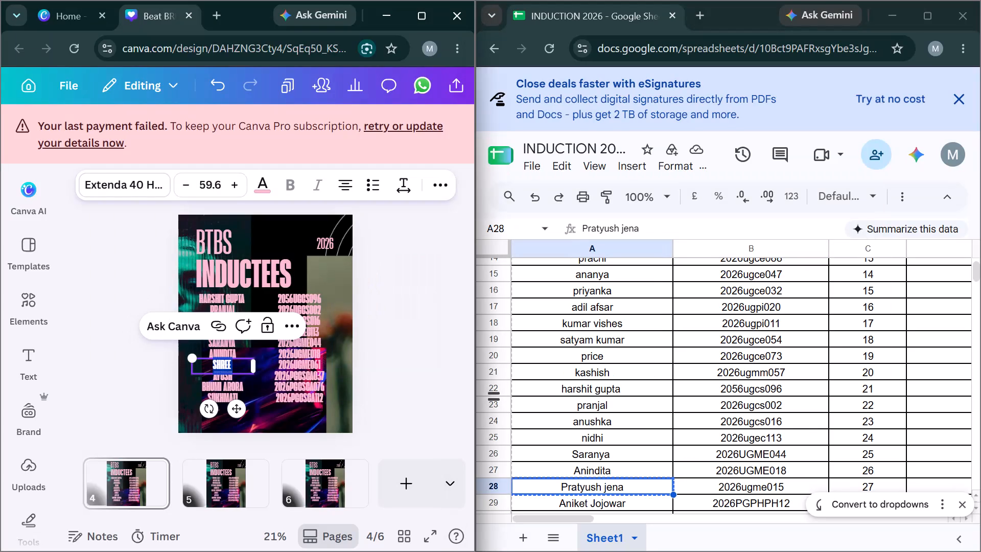
key("ctrl+v")
Replace the seventh row's ID on page 4 with the registration number from cell B28 of the spreadsheet.
key("alt+Tab")
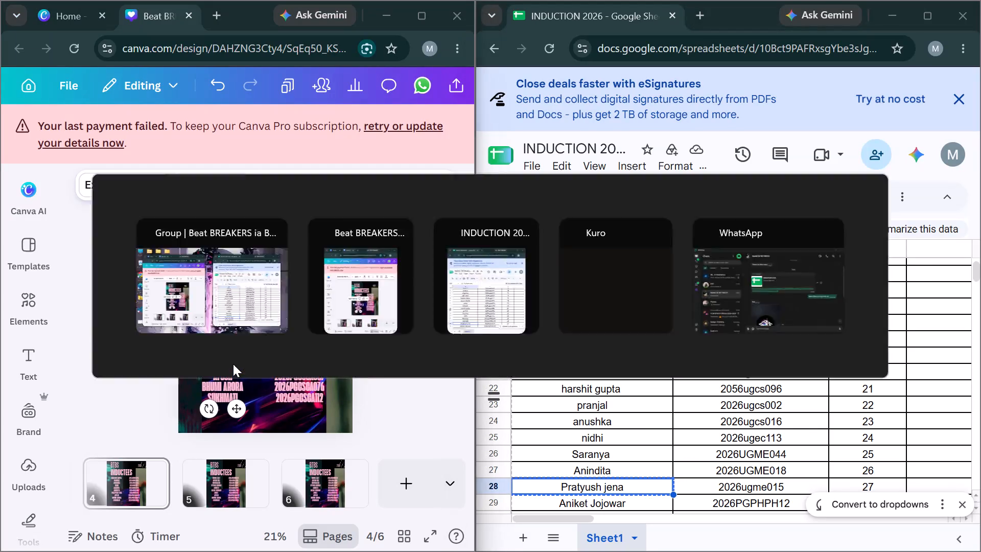
key("Right")
key("ctrl+c")
key("alt+Tab")
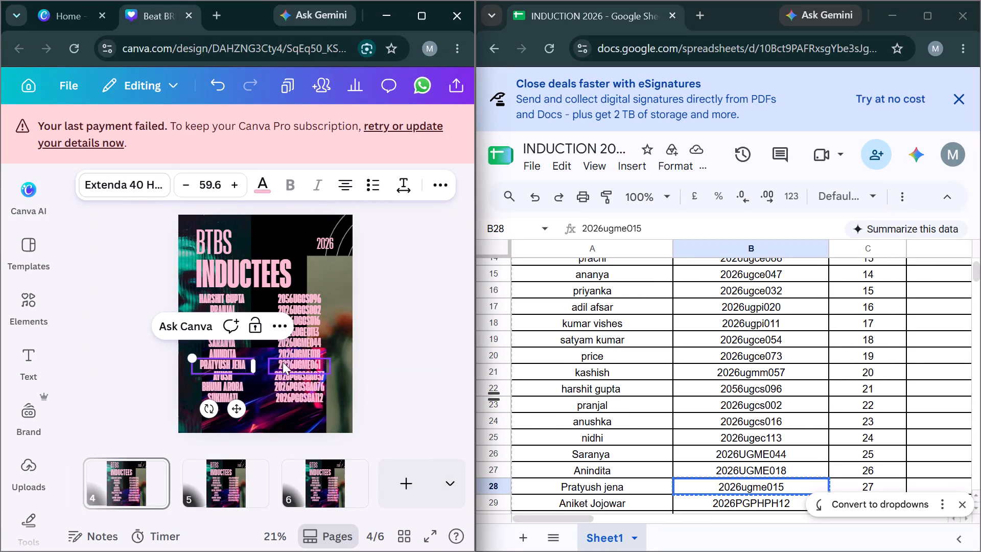
left_click(287, 362)
key("Return")
key("ctrl+v")
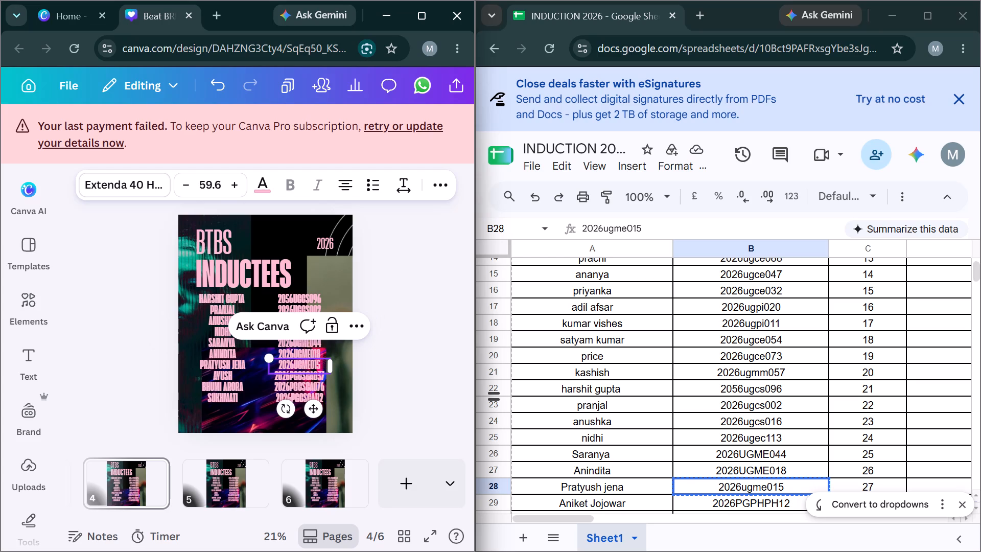
Replace the eighth row's name on page 4 with the name from cell A29 of the spreadsheet.
left_click(229, 371)
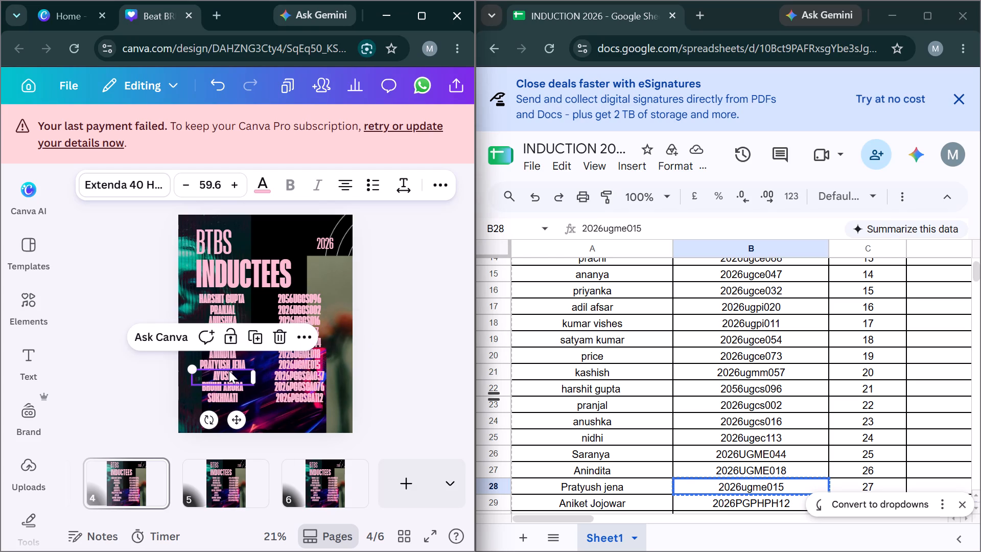
key("alt+Tab")
key("Left")
key("Down")
key("ctrl+c")
key("alt+Tab")
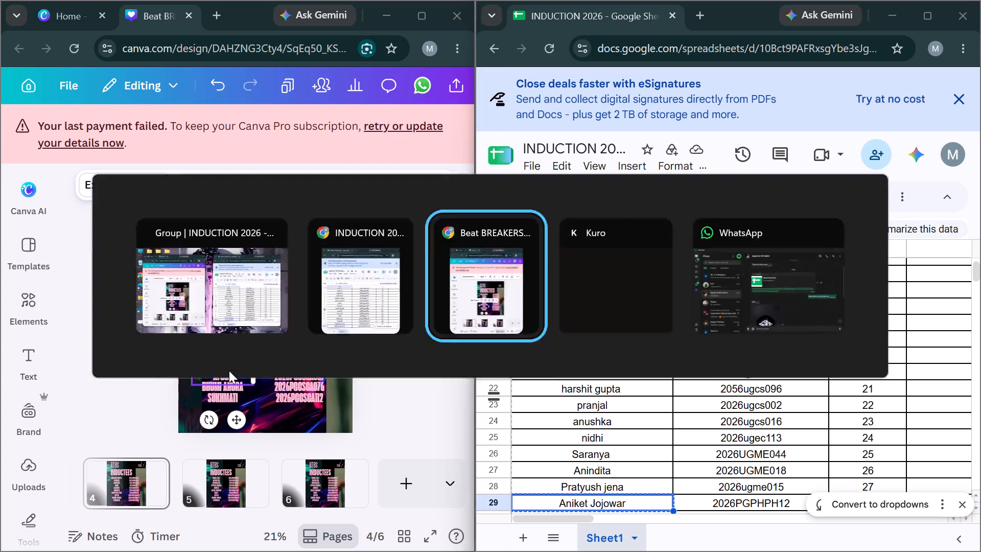
key("Return")
key("ctrl+v")
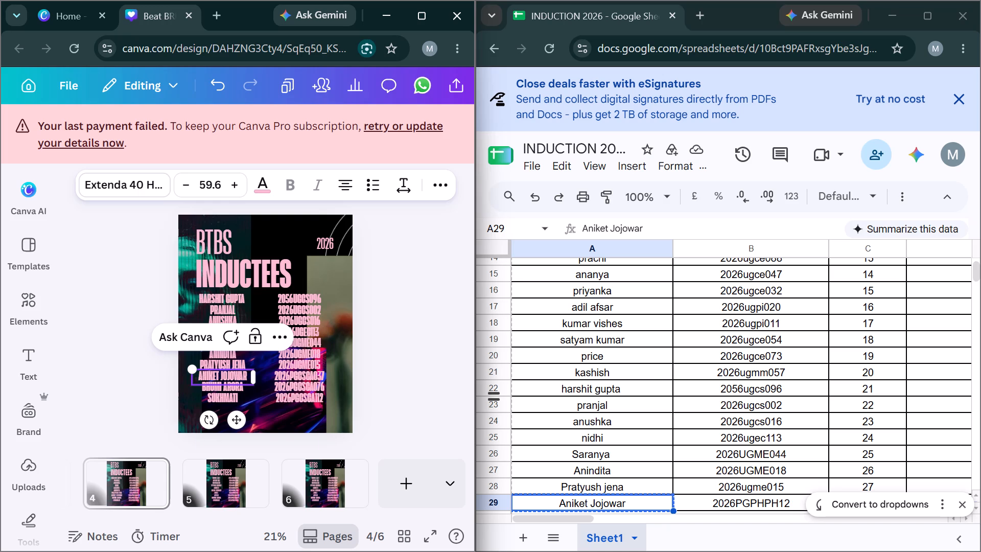
Replace the eighth row's ID on page 4 with the registration number from cell B29 of the spreadsheet.
scroll(652, 380, "down", 1)
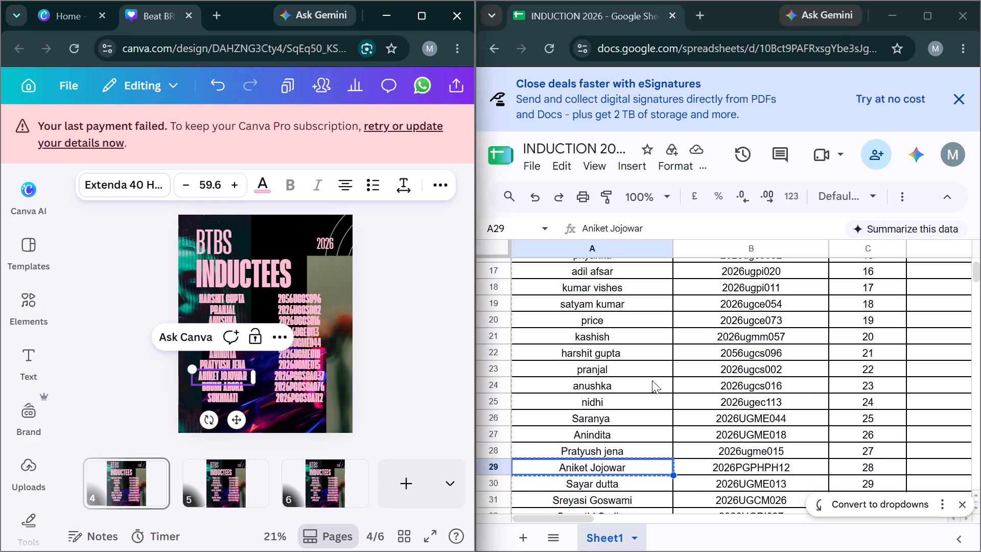
key("alt+Tab")
key("Right")
key("ctrl+c")
key("alt+Tab")
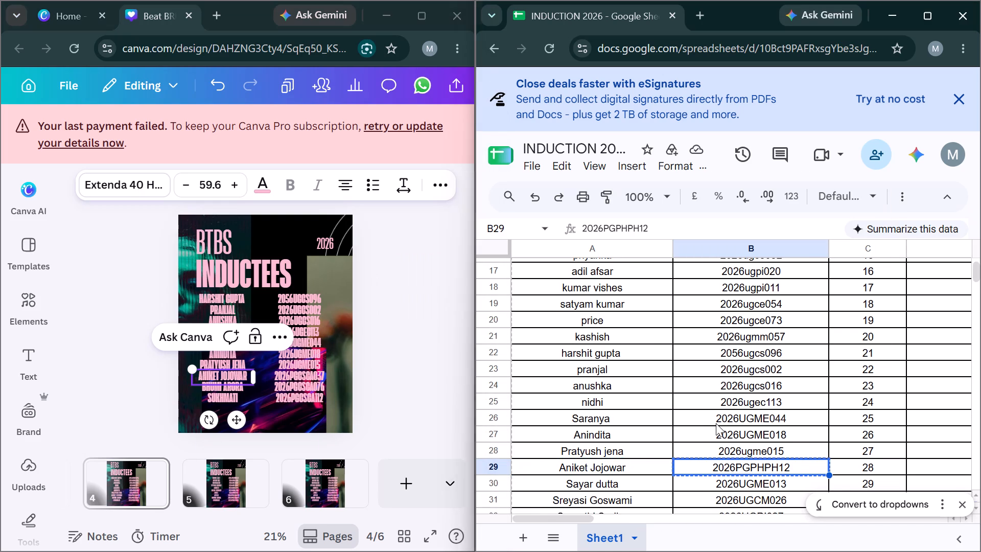
left_click(320, 370)
key("Return")
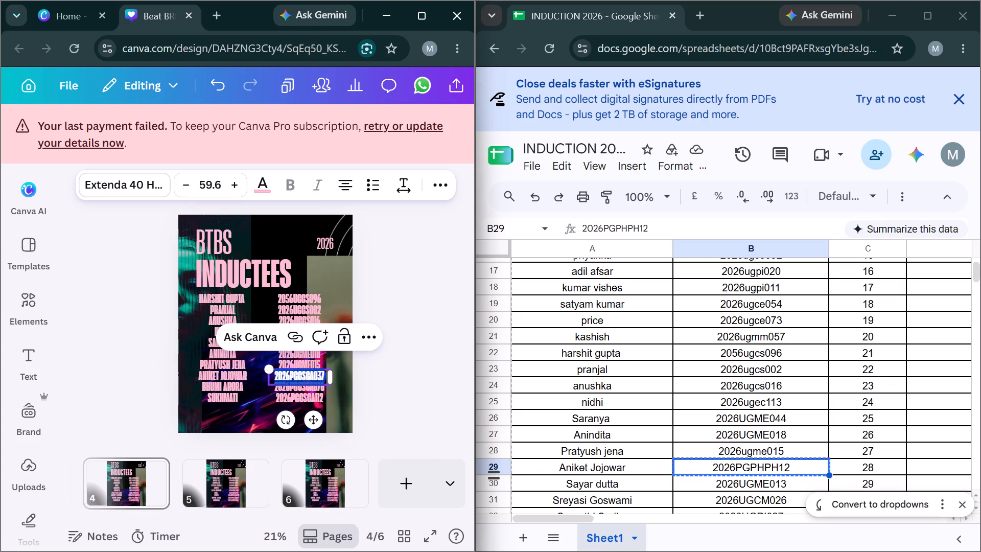
key("ctrl+v")
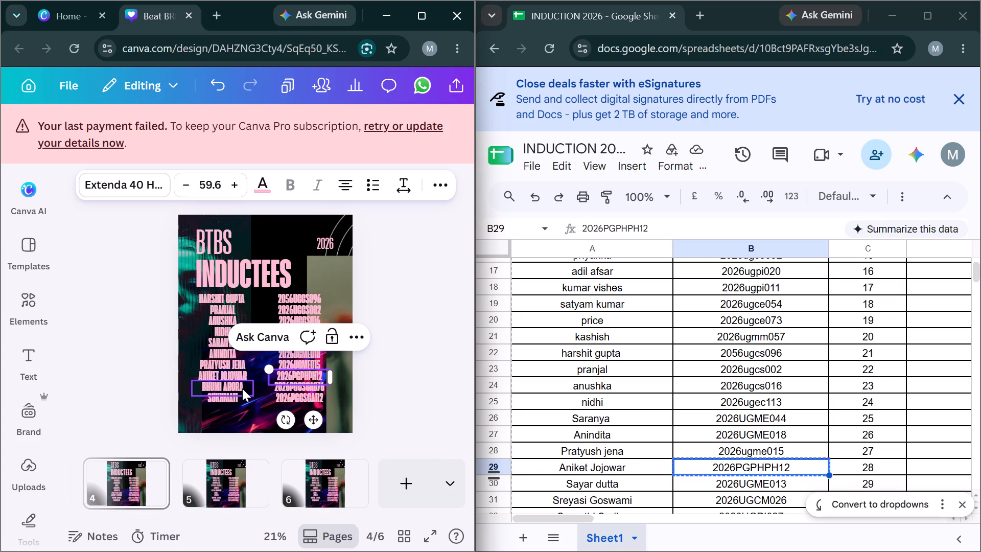
Replace the ninth row's name on page 4 with the name from cell A30 of the spreadsheet.
left_click(242, 388)
key("alt+Tab")
key("Left")
key("Down")
key("ctrl+c")
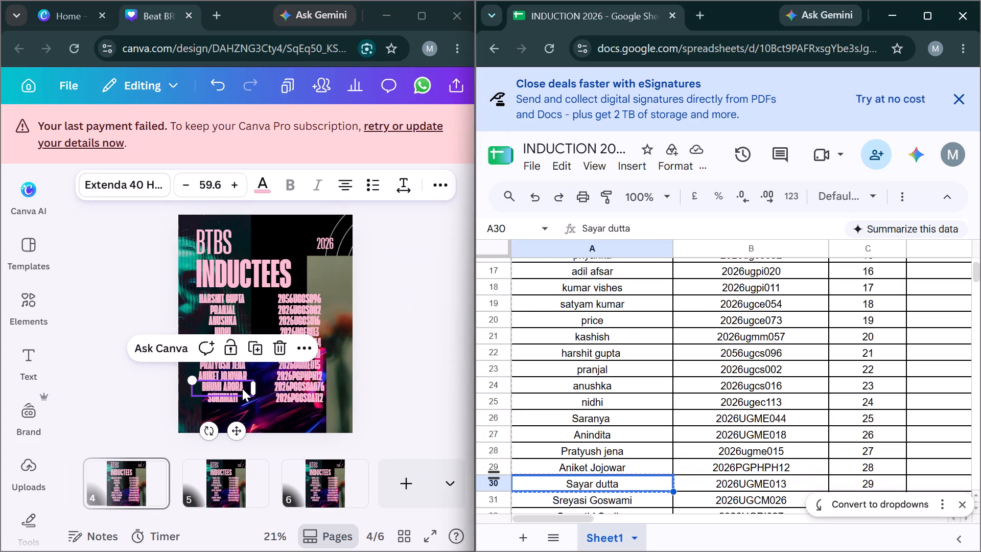
key("alt+Tab")
key("Return")
key("ctrl+v")
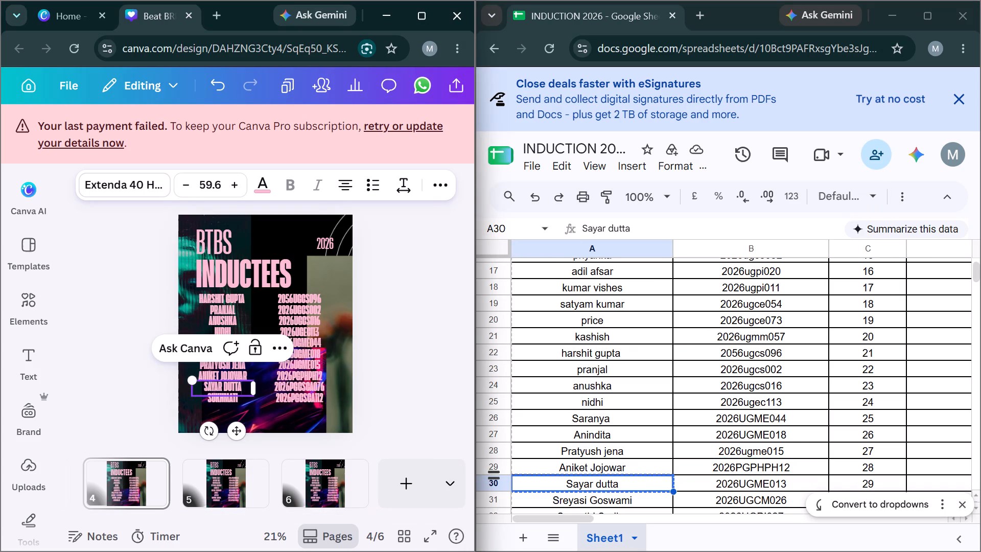
Replace the ninth row's ID on page 4 with the registration number from cell B30 of the spreadsheet.
left_click(308, 390)
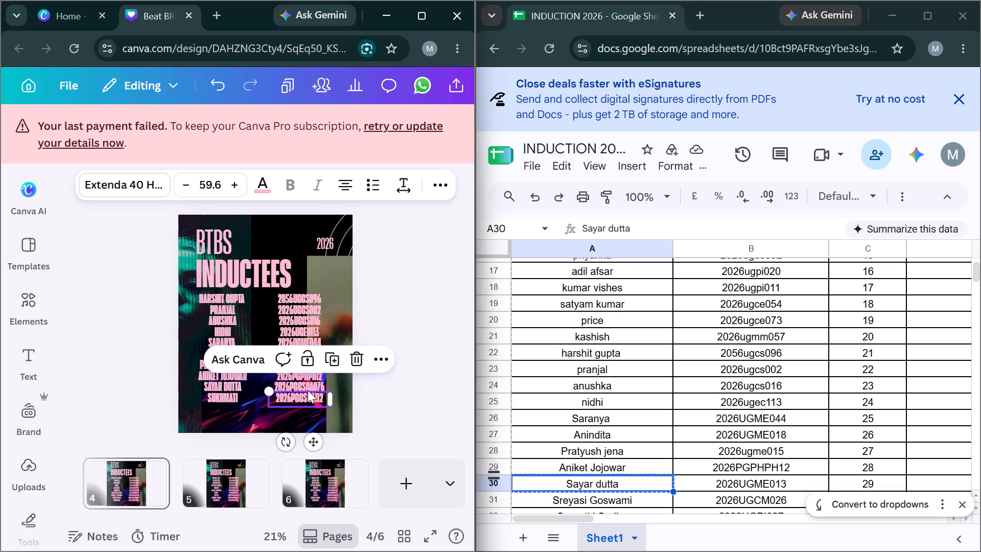
left_click(310, 386)
key("alt+Tab")
key("Right")
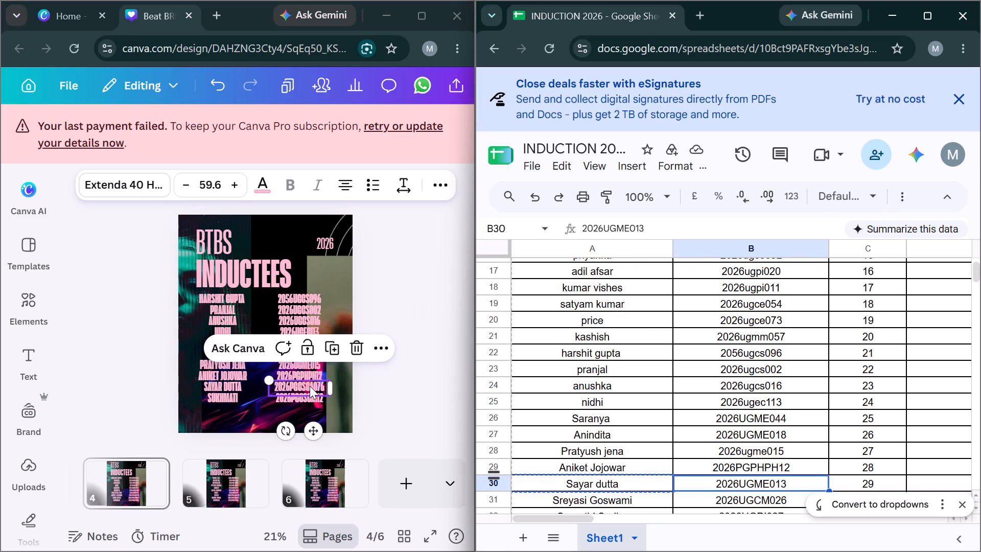
key("ctrl+c")
key("alt+Tab")
key("Return")
key("ctrl+v")
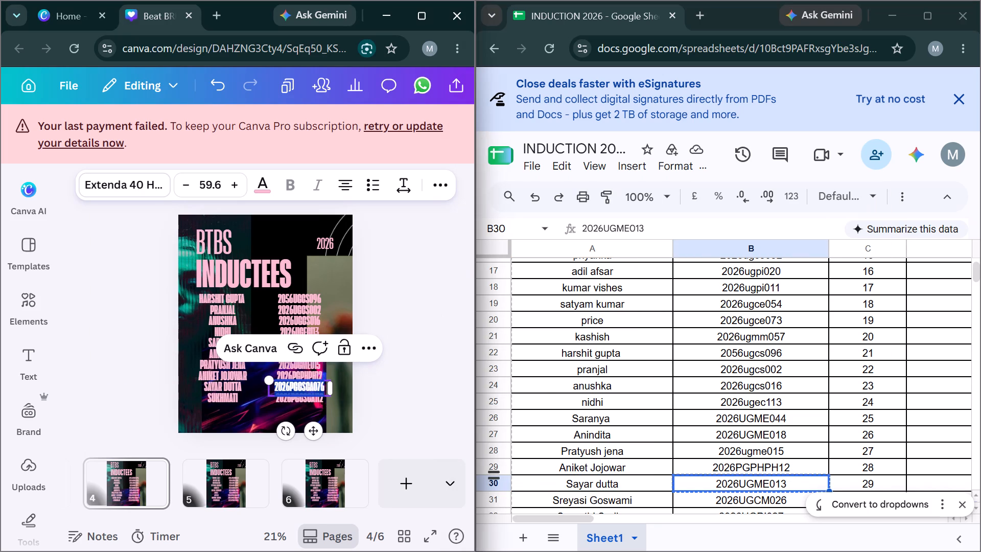
Replace the tenth row's name on page 4 with the name from cell A31 of the spreadsheet.
key("alt+Tab")
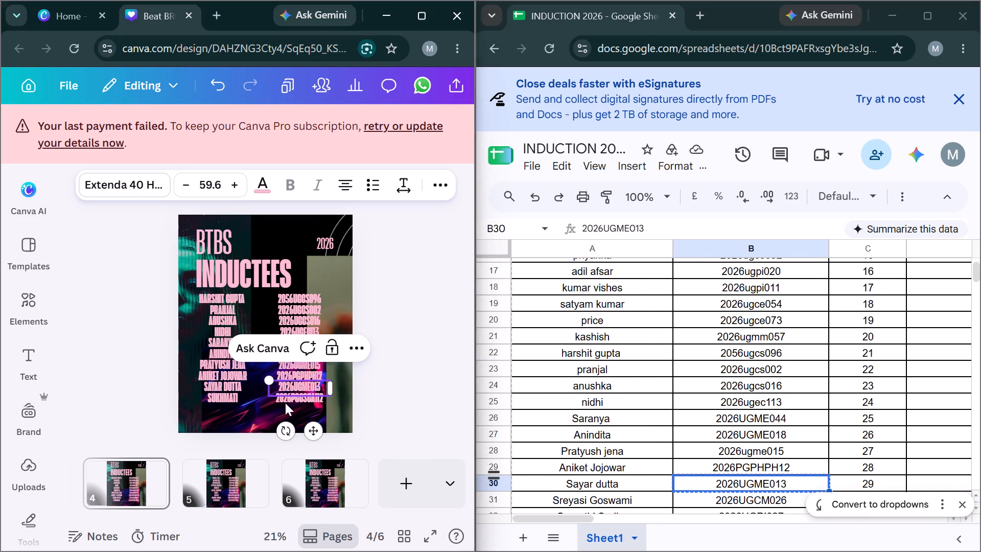
key("Left")
key("Down")
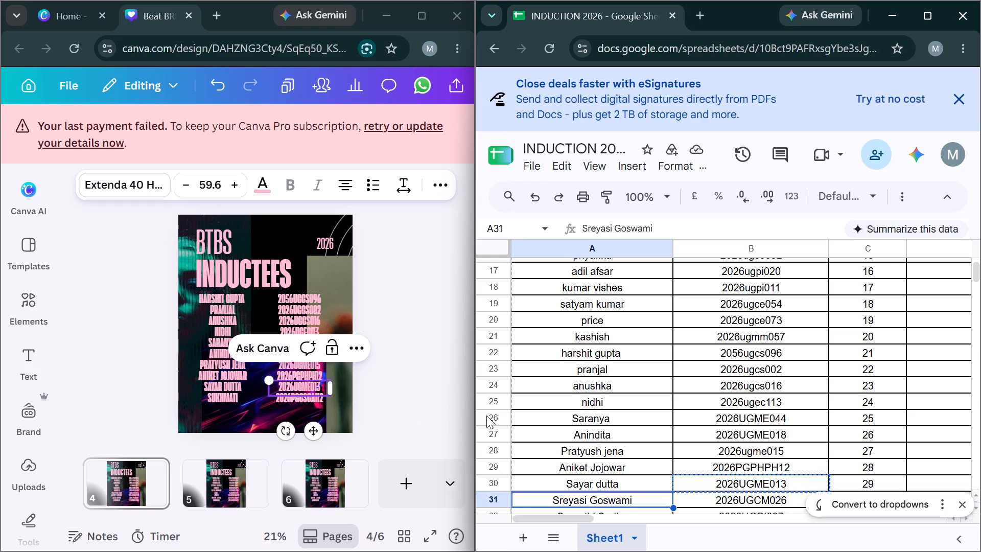
key("ctrl+c")
key("alt+Tab")
left_click(237, 401)
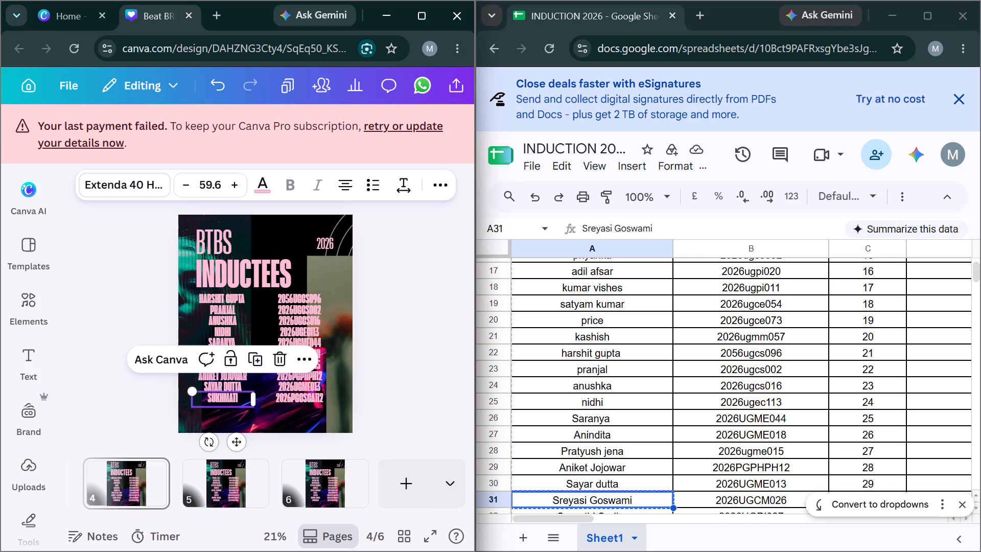
key("Return")
key("ctrl+v")
Copy the registration number from cell B31 of the spreadsheet for the tenth row on page 4.
key("alt+Tab")
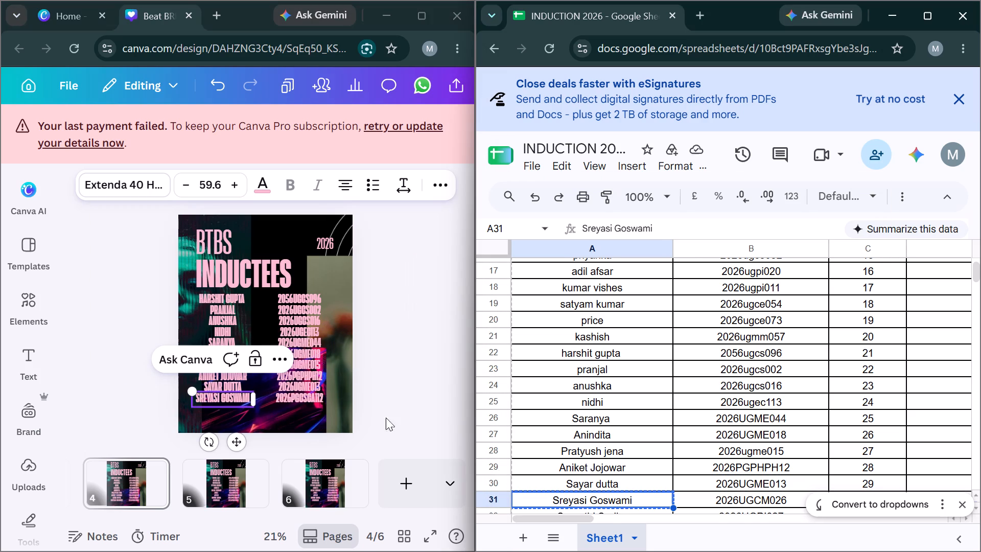
key("Right")
key("ctrl+c")
key("alt+Tab")
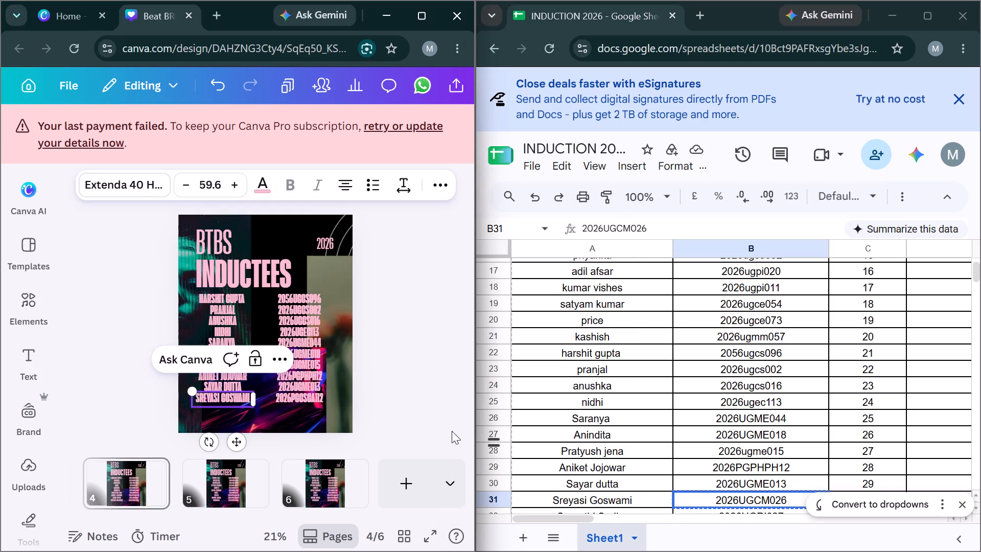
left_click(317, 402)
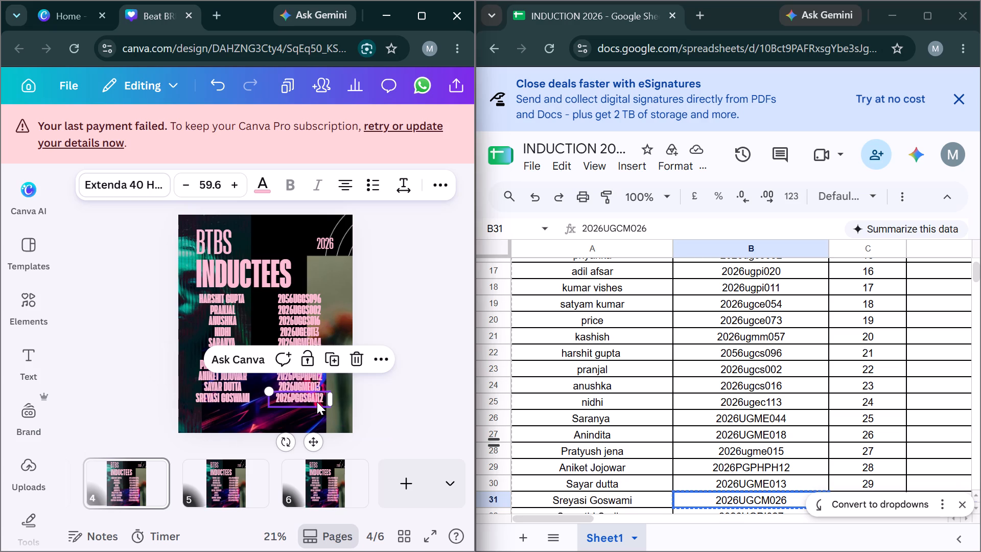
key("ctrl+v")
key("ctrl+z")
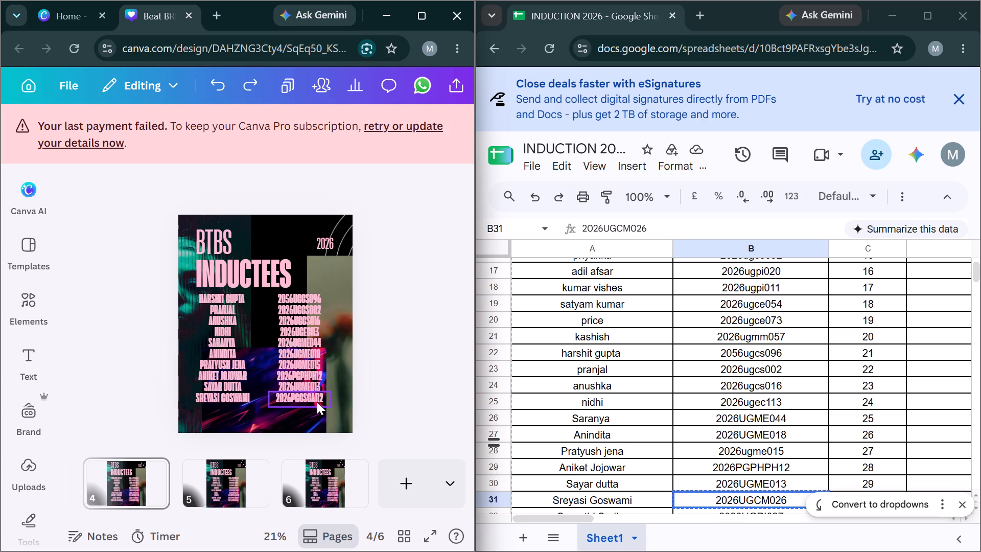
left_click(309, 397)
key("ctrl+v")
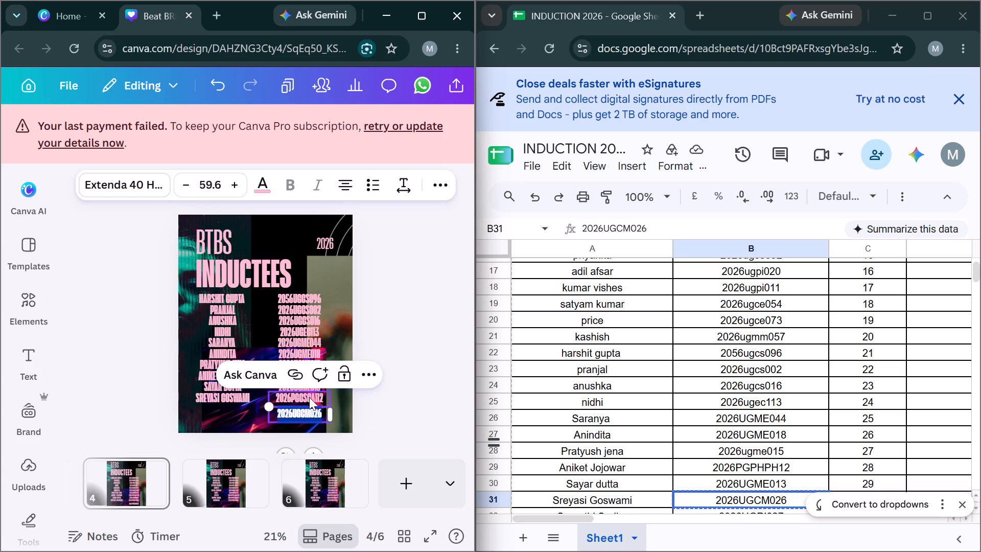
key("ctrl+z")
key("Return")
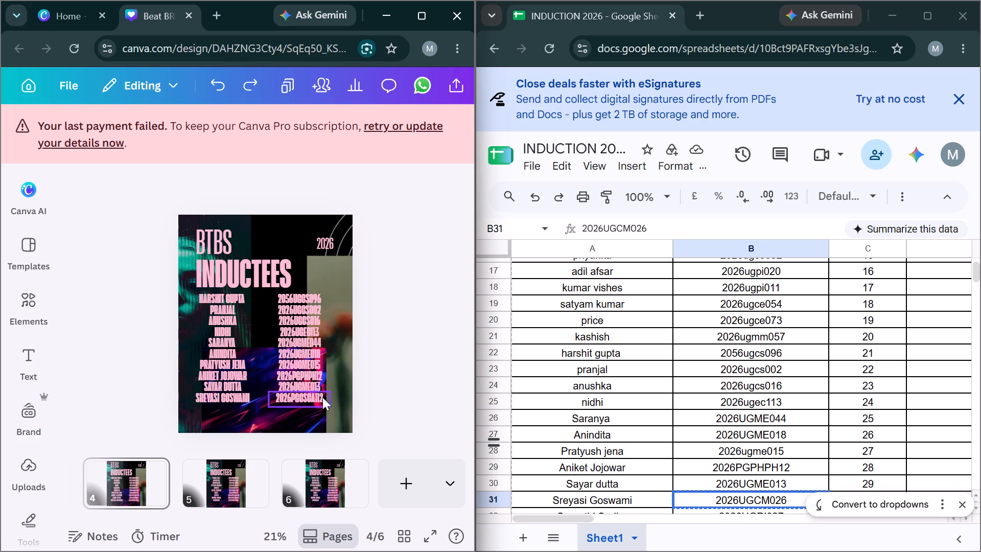
Replace the tenth row's ID text on page 4 with the copied registration number.
left_click(312, 395)
left_click(312, 395)
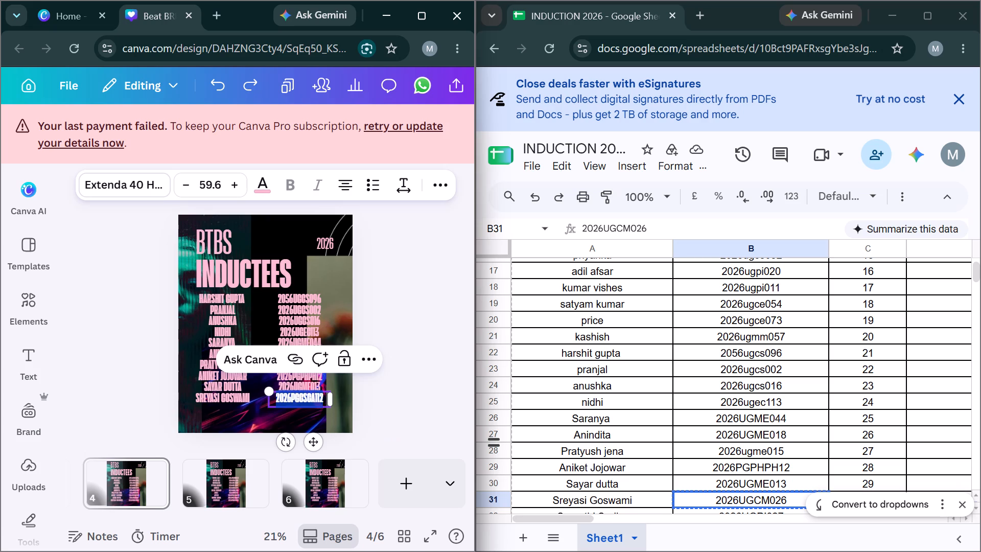
key("ctrl+v")
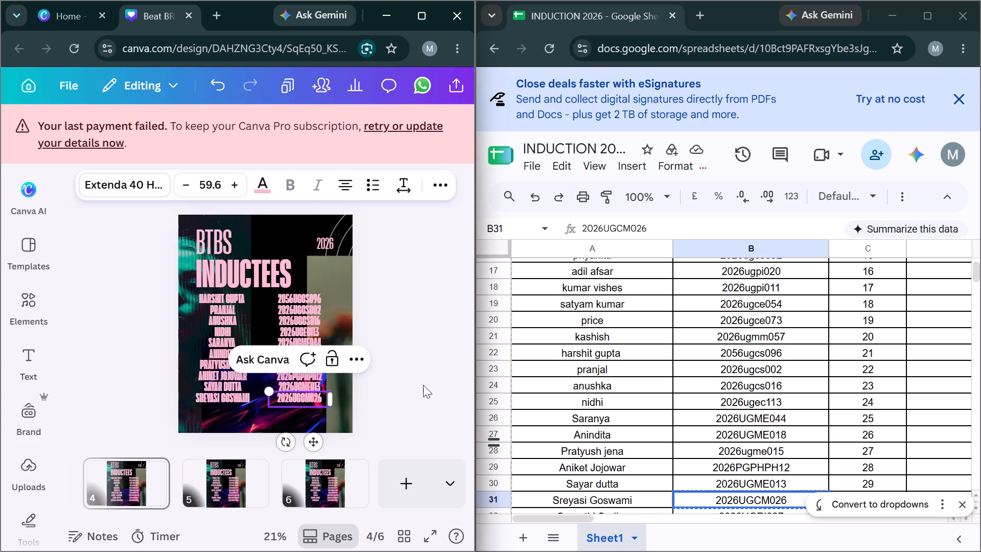
left_click(423, 385)
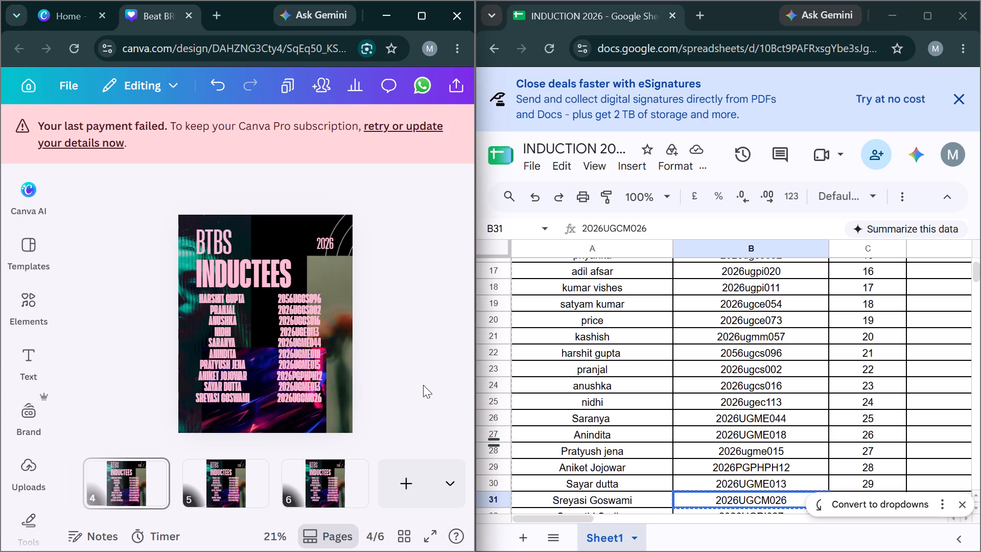
Go to page 5 and replace the first row's name with the name from cell A32 of the spreadsheet.
left_click(254, 465)
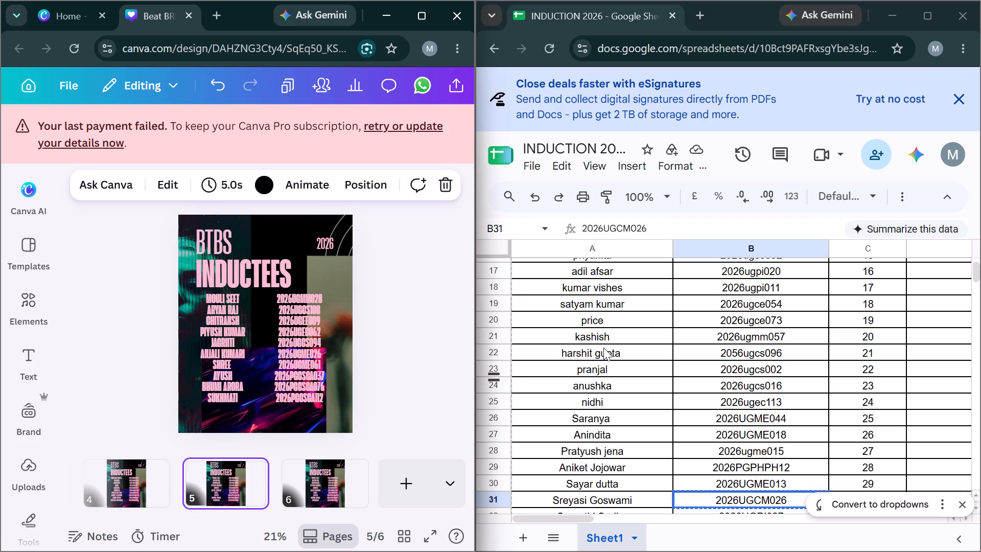
key("Left")
key("Right")
key("Left")
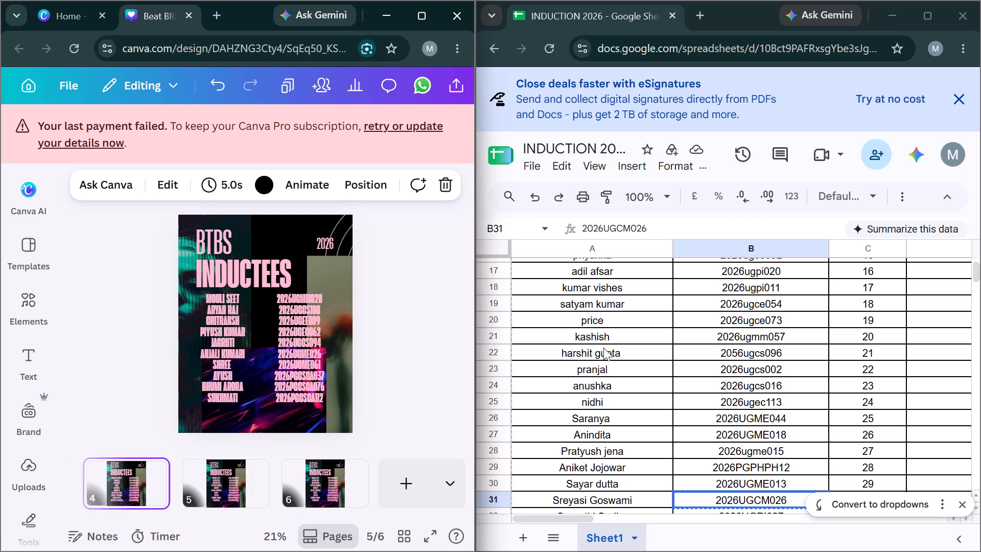
key("Right")
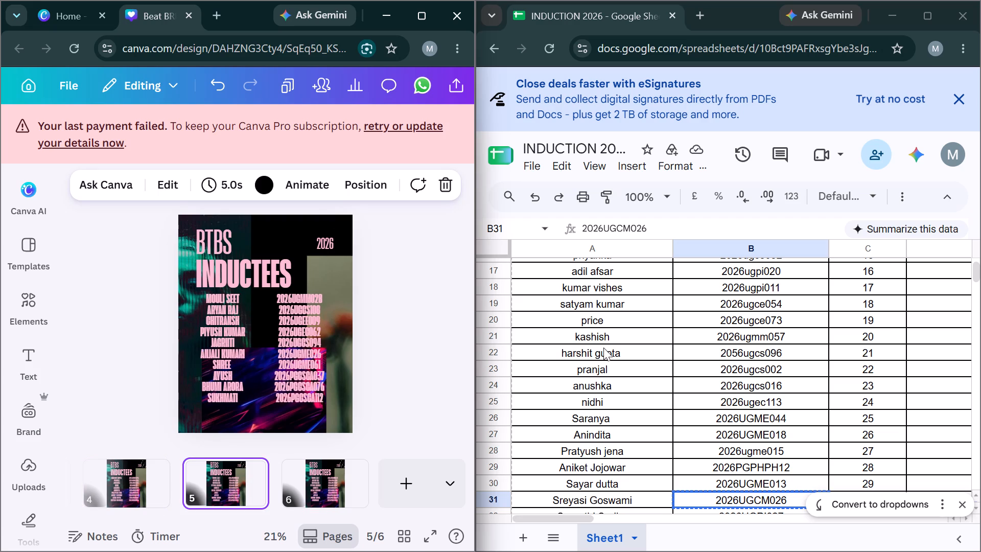
key("alt+Tab")
key("Left")
key("Down")
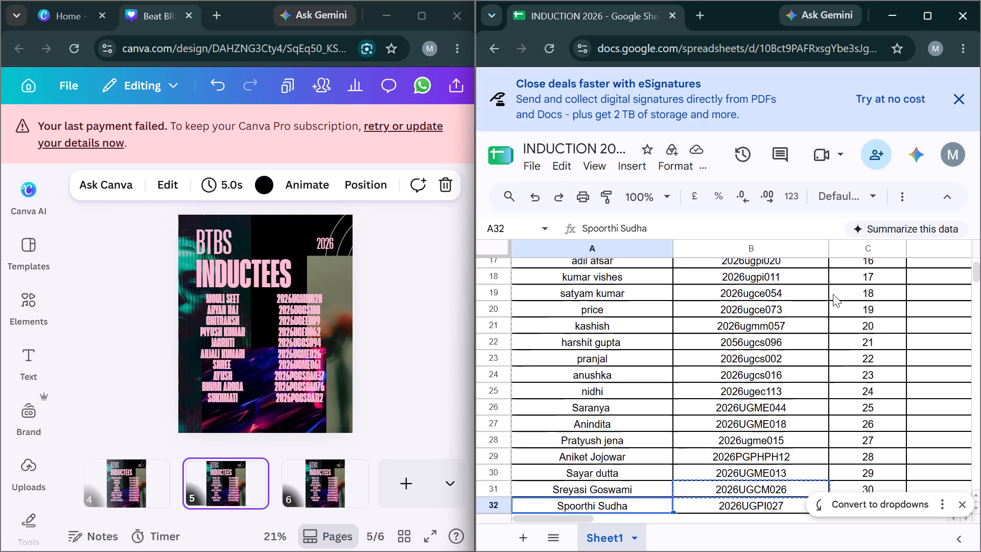
key("ctrl+c")
key("alt+Tab")
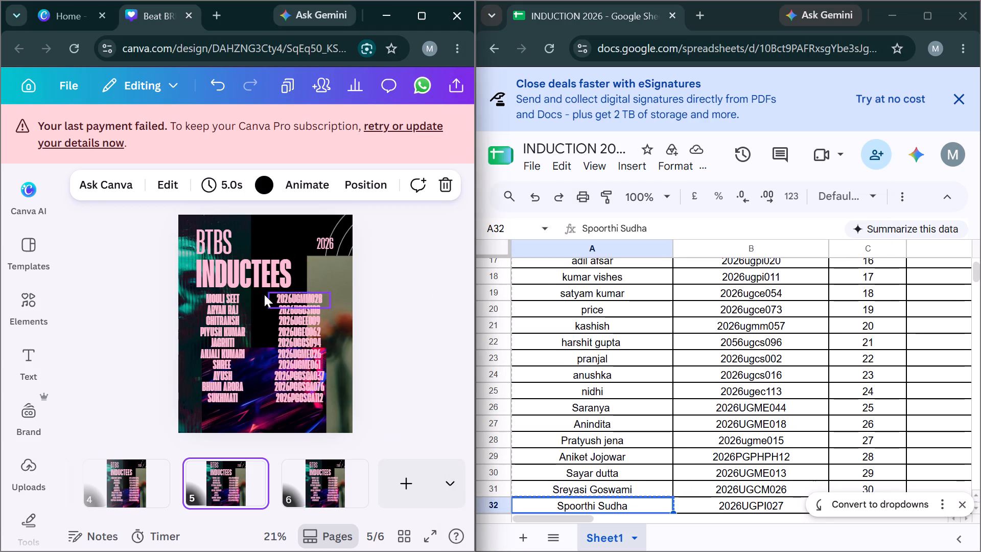
left_click(242, 298)
key("Return")
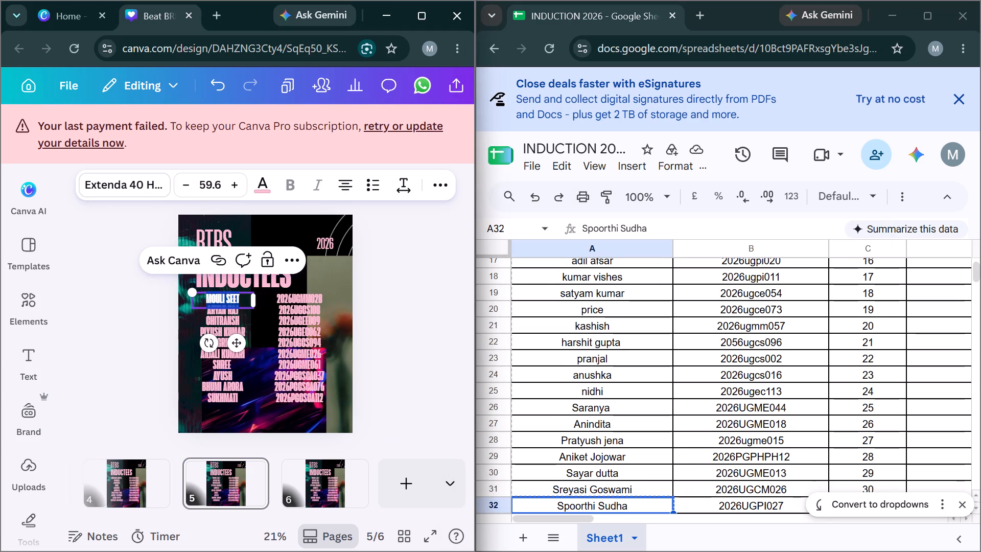
key("ctrl+v")
Replace the first row's ID on page 5 with the registration number from cell B32 of the spreadsheet.
key("alt+Tab")
key("Right")
key("ctrl+c")
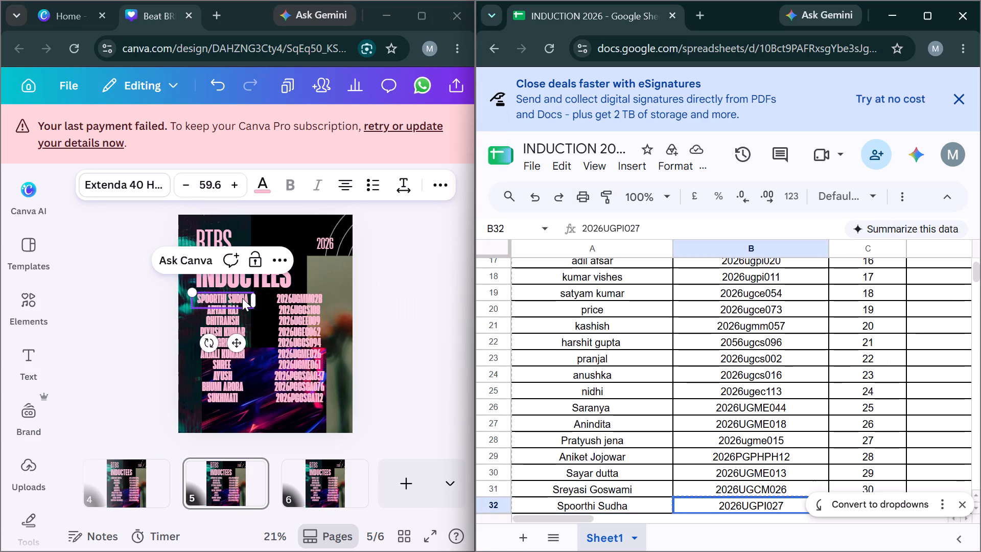
key("alt+Tab")
left_click(283, 294)
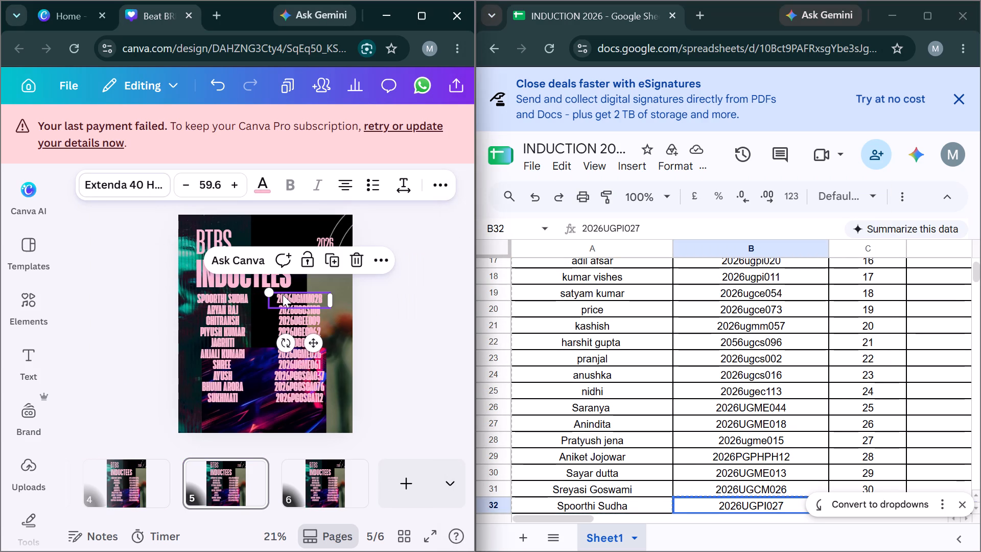
key("Return")
key("ctrl+v")
Replace the second row's name on page 5 with the name from cell A33 of the spreadsheet.
key("alt+Tab")
key("Left")
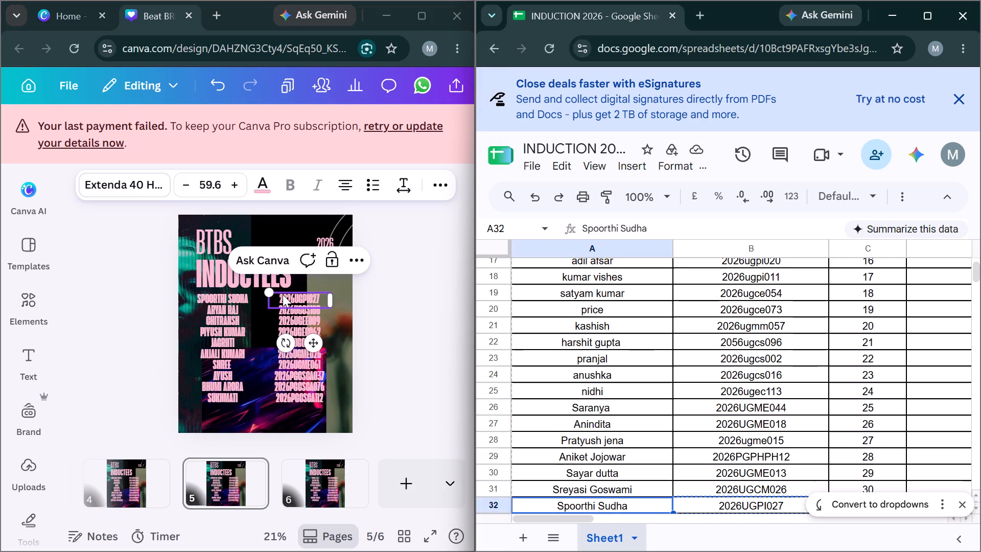
key("Up")
key("Down")
key("Down")
key("ctrl+c")
key("alt+Tab")
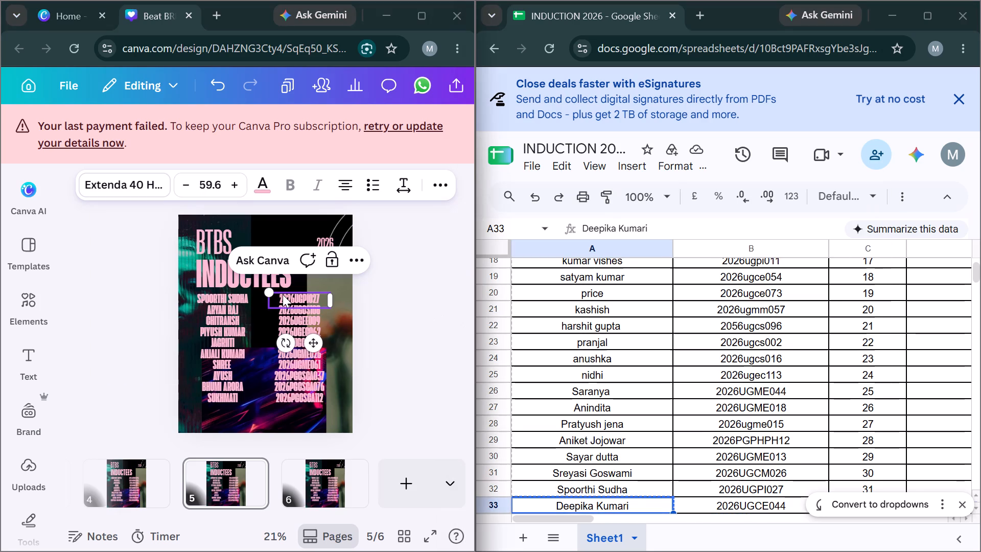
left_click(236, 311)
key("Return")
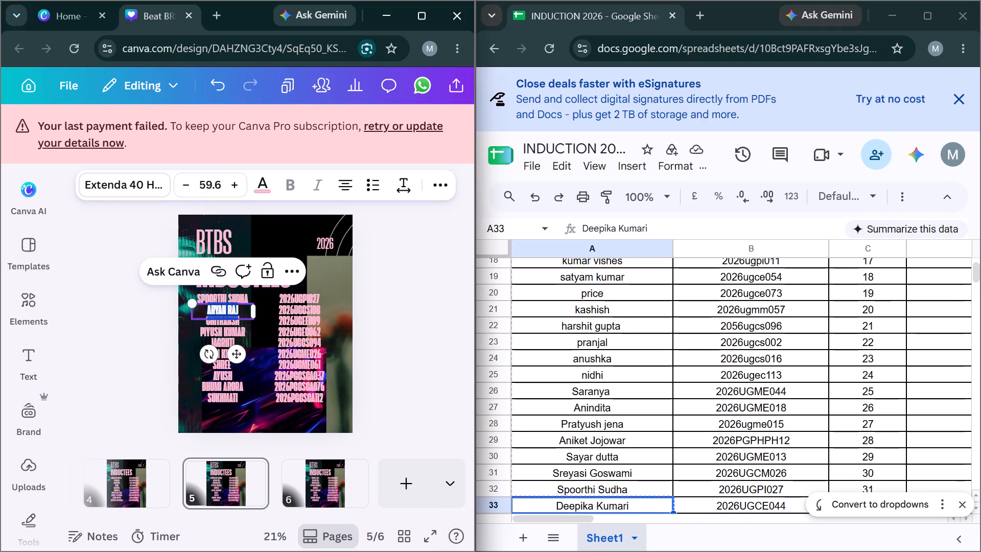
key("ctrl+v")
Replace the second row's ID on page 5 with the registration number from cell B33 of the spreadsheet.
key("alt+Tab")
key("Right")
key("ctrl+c")
key("alt+Tab")
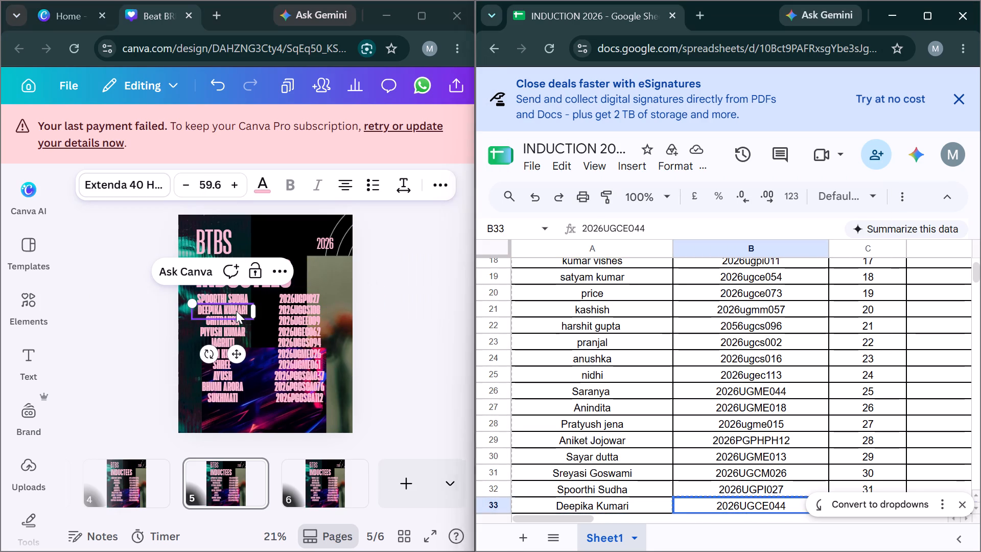
left_click(276, 304)
key("Return")
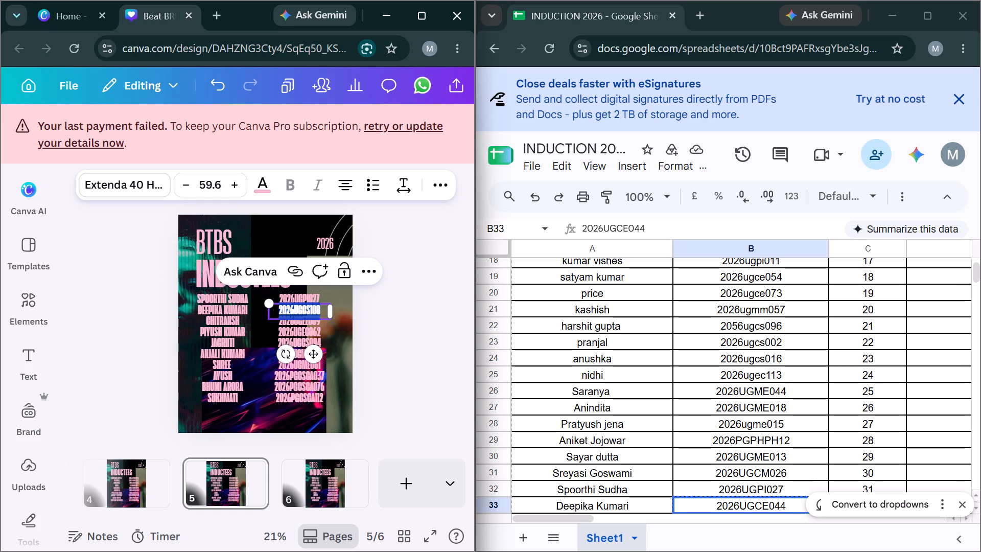
key("ctrl+v")
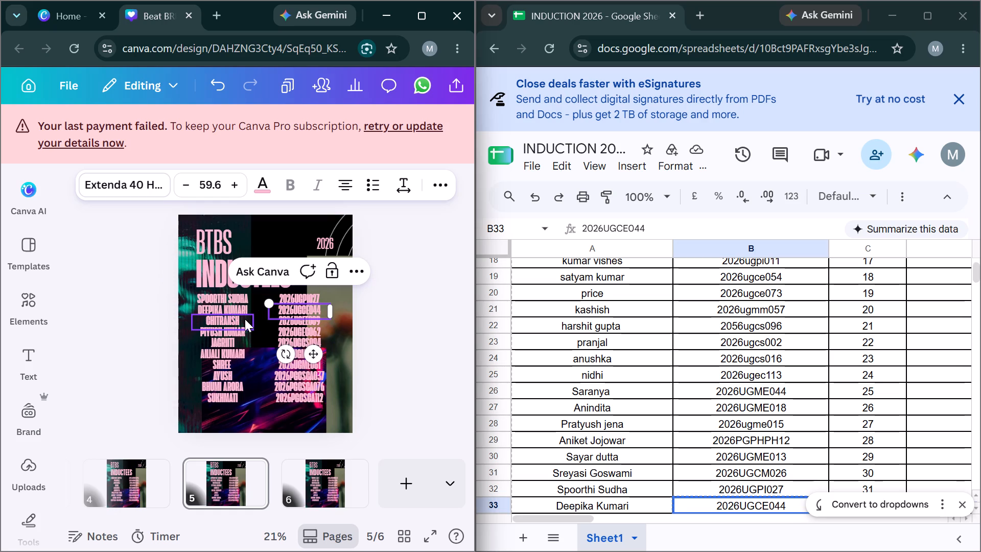
Replace the third row's name on page 5 with the name from cell A34 of the spreadsheet.
left_click(245, 319)
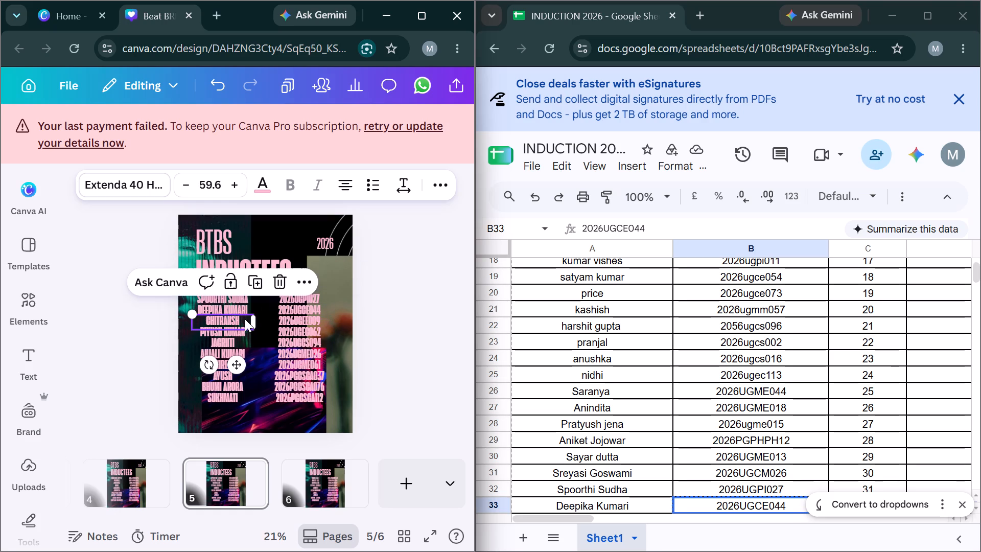
key("alt+Tab")
key("Left")
key("Down")
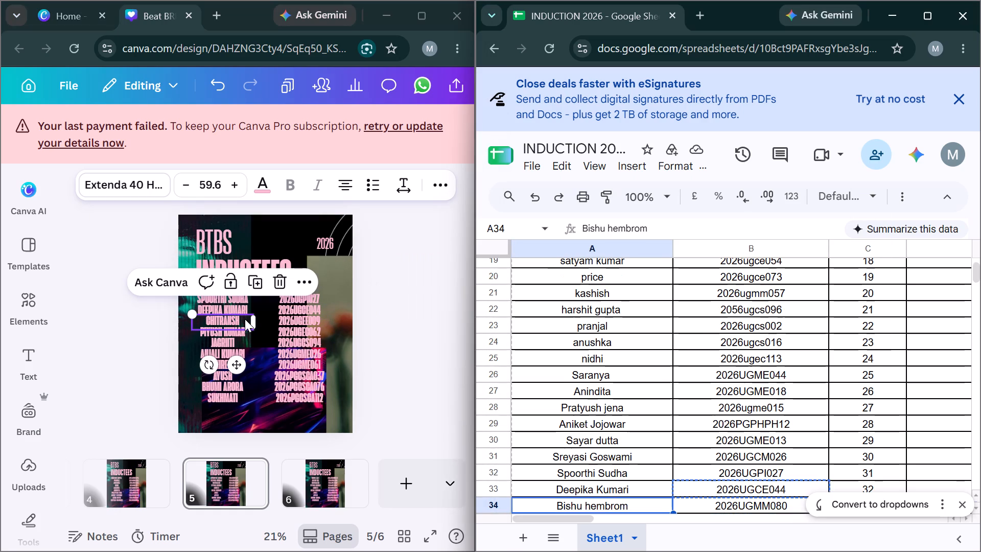
key("ctrl+c")
key("alt+Tab")
key("Return")
key("ctrl+v")
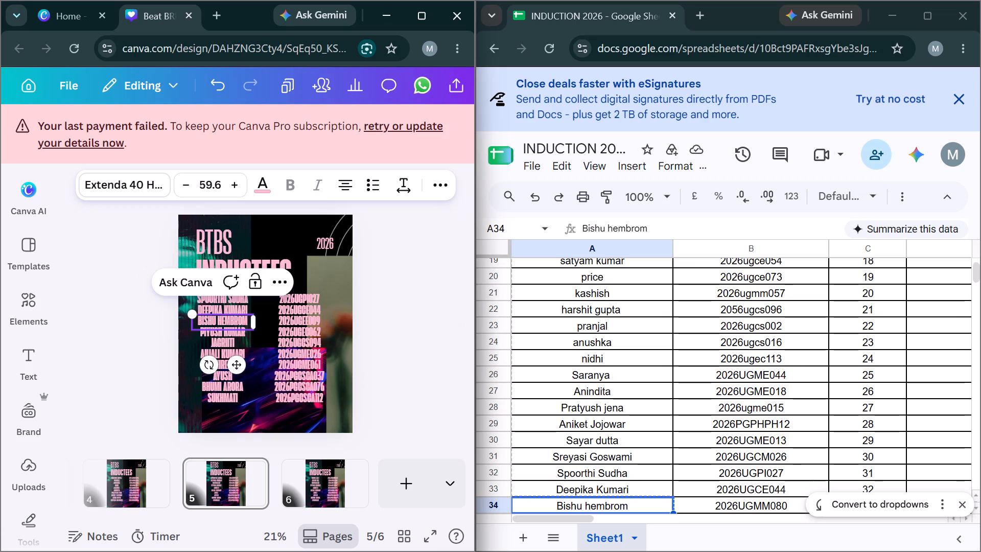
Replace the third row's ID on page 5 with the registration number from cell B34 of the spreadsheet.
key("alt+Tab")
key("Right")
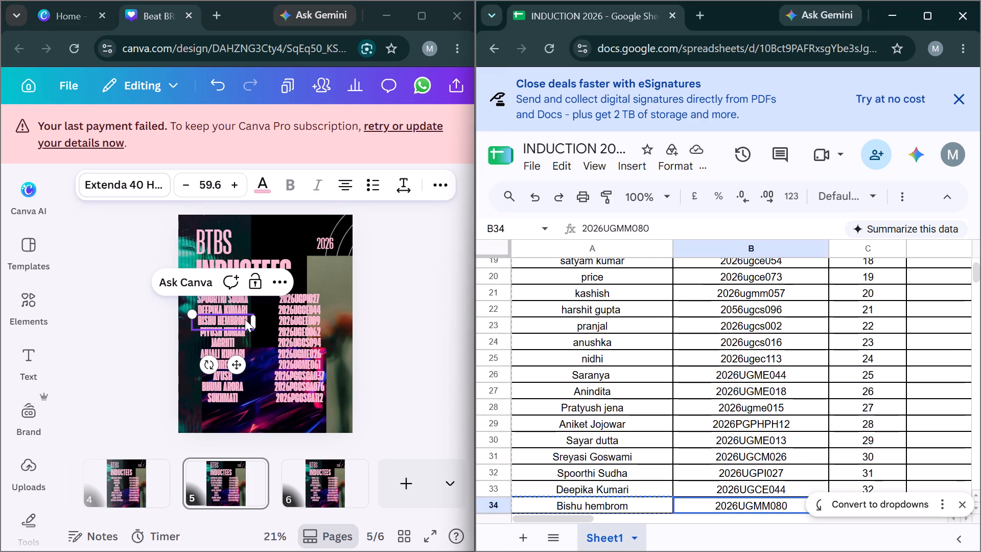
key("ctrl+c")
key("alt+Tab")
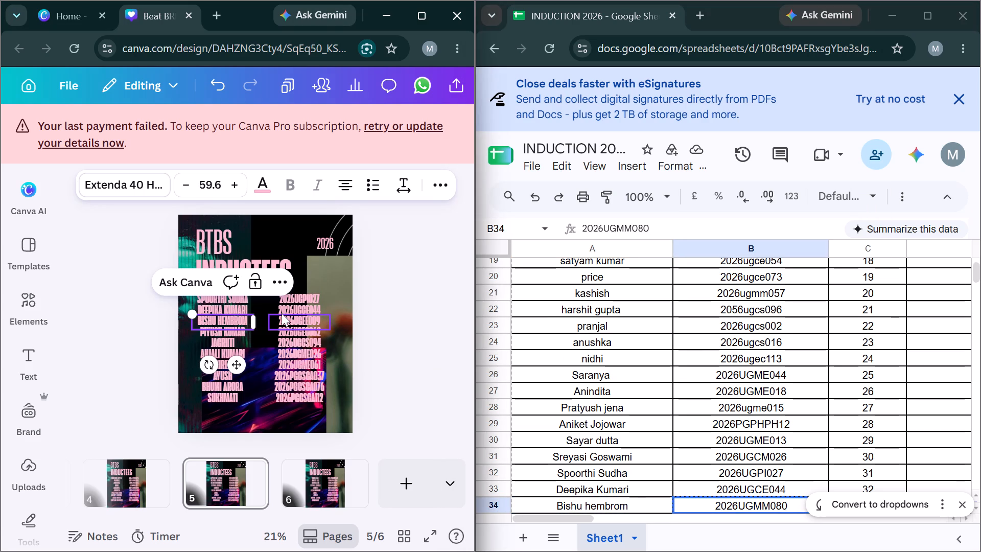
left_click(283, 316)
key("Return")
key("ctrl+v")
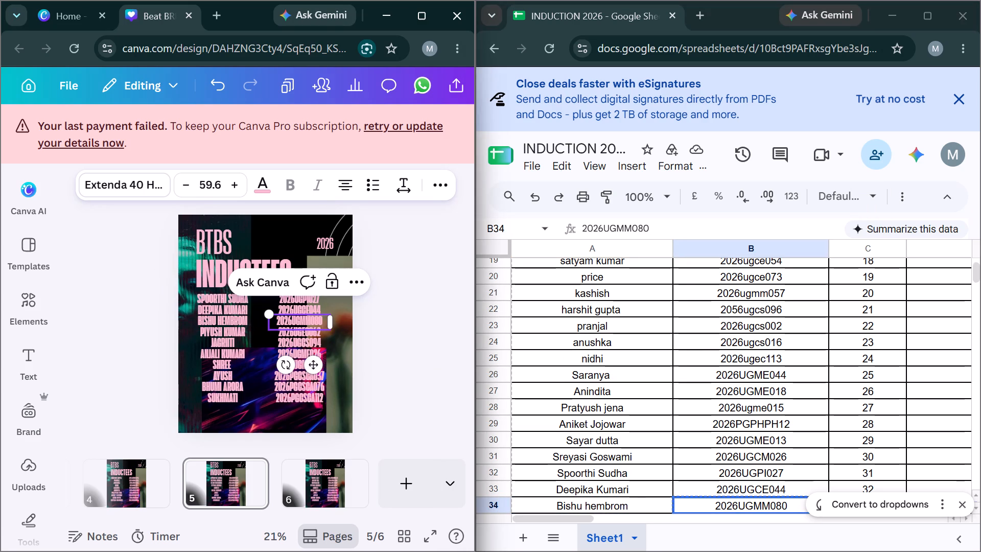
Replace the fourth row's name on page 5 with the name from cell A35 of the spreadsheet.
left_click(243, 330)
key("alt+Tab")
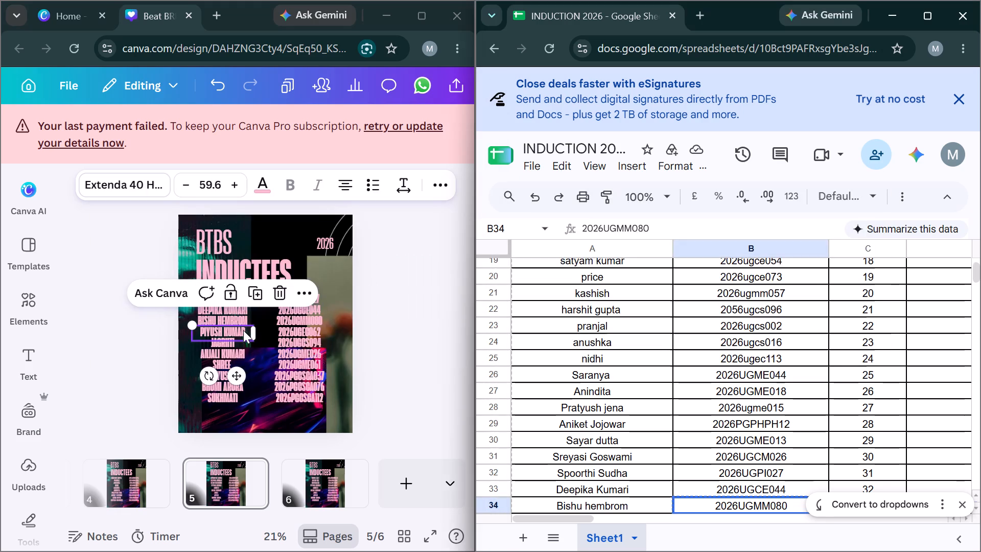
key("Left")
key("Down")
key("ctrl+c")
key("alt+Tab")
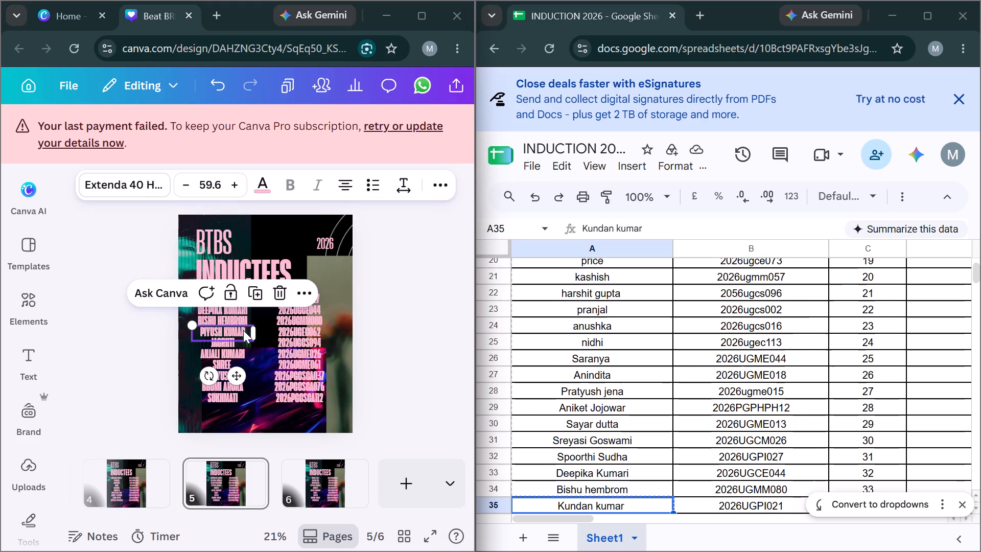
key("Return")
key("ctrl+v")
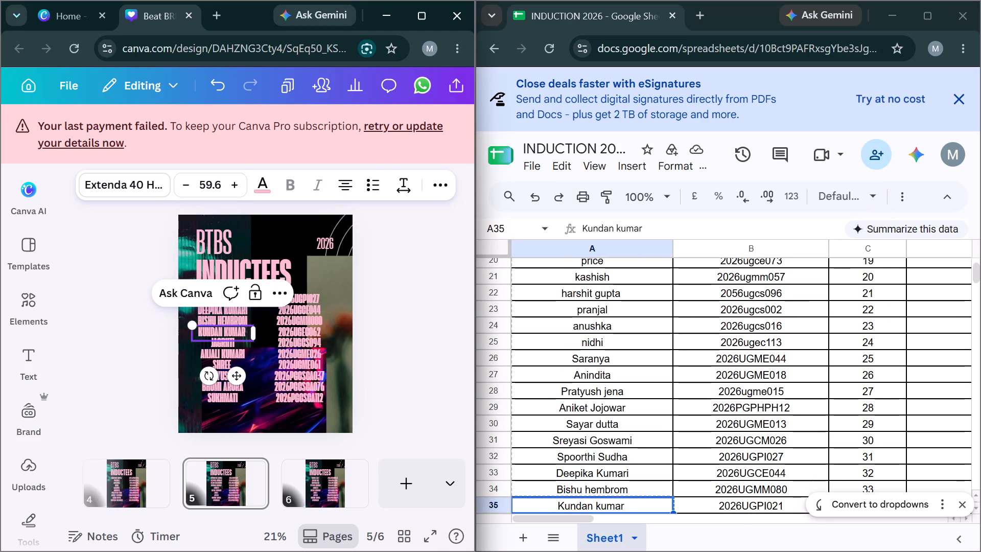
Replace the fourth row's ID on page 5 with the registration number from cell B35 of the spreadsheet.
key("alt+Tab")
key("Right")
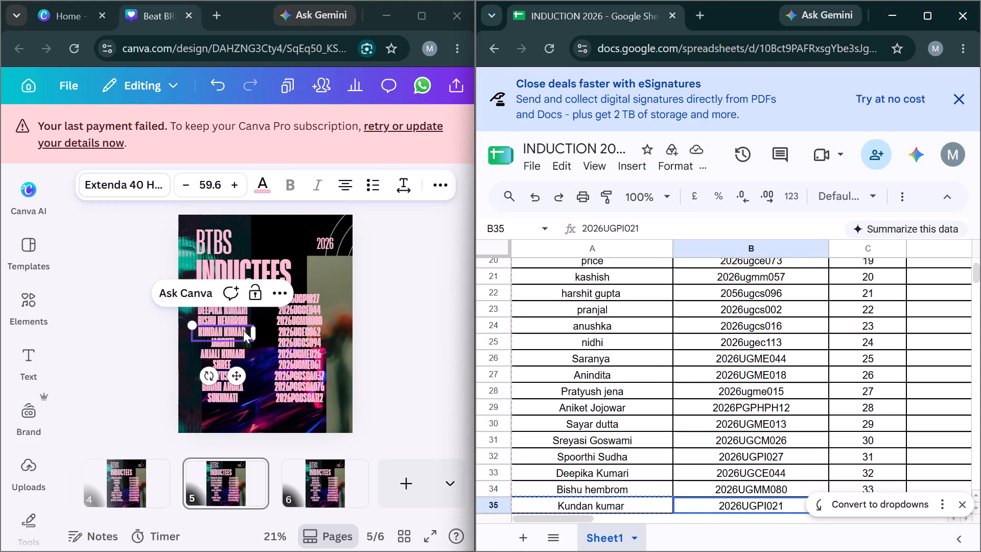
key("ctrl+c")
key("alt+Tab")
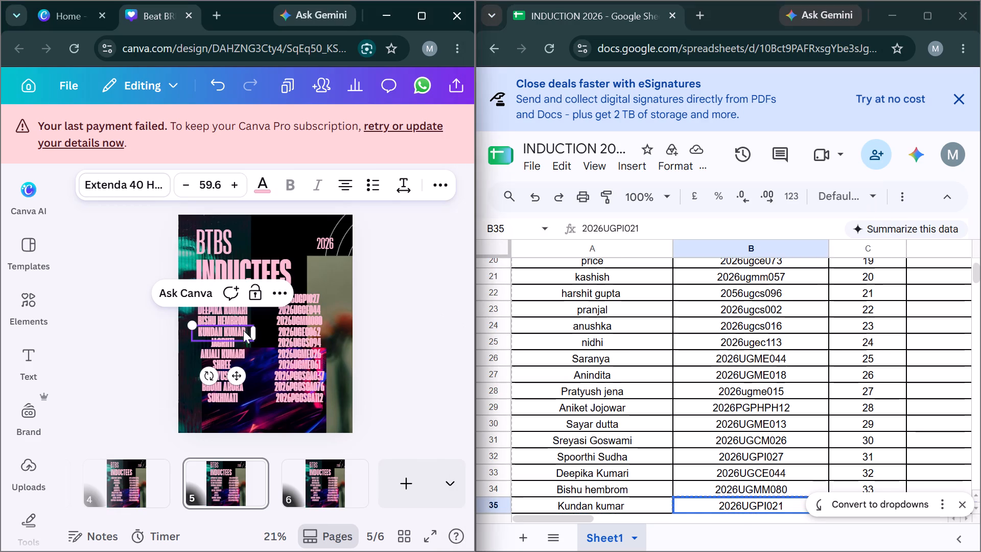
left_click(282, 332)
key("Return")
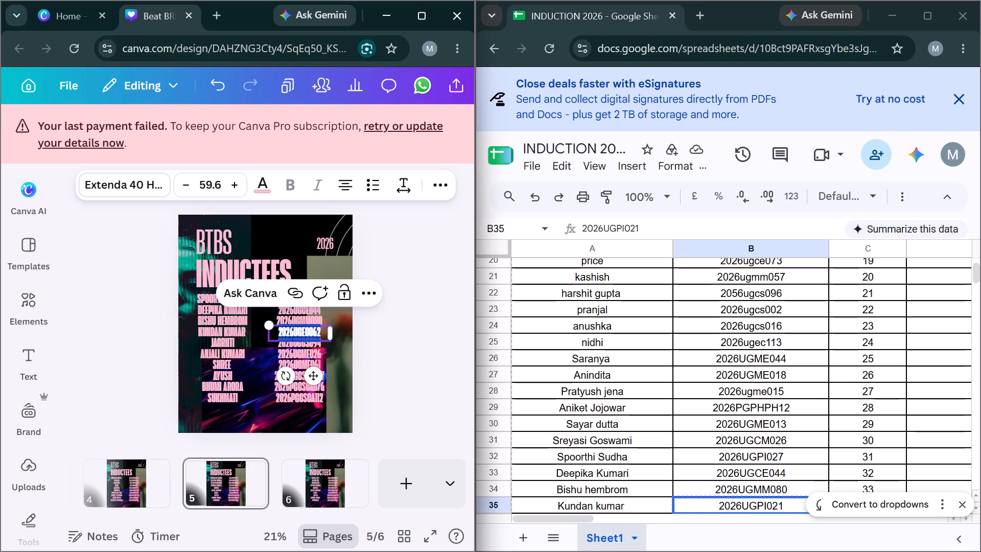
key("ctrl+v")
Replace the fifth row's name on page 5 with the name from cell A36 of the spreadsheet.
left_click(240, 336)
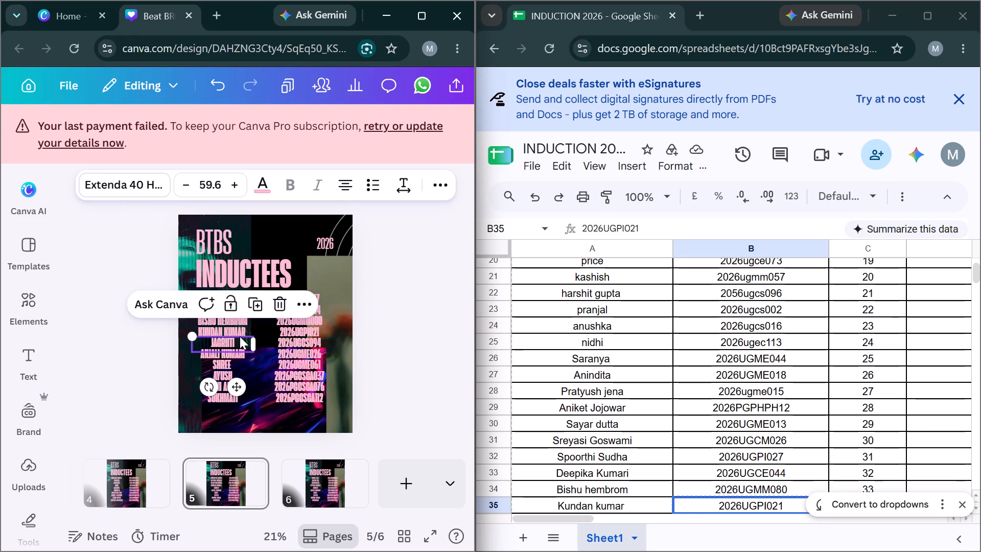
key("alt+Tab")
key("Left")
key("Down")
key("ctrl+c")
key("alt+Tab")
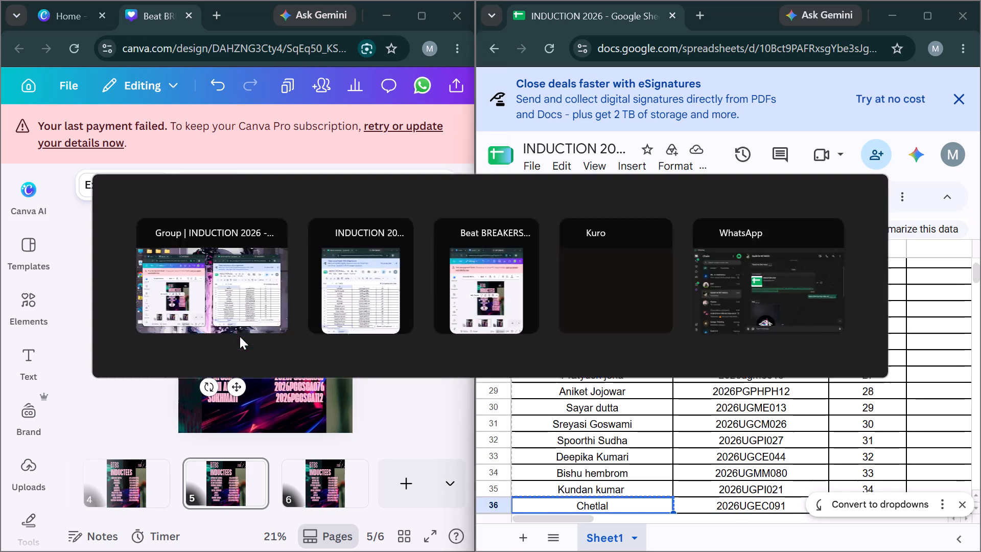
key("Return")
key("ctrl+v")
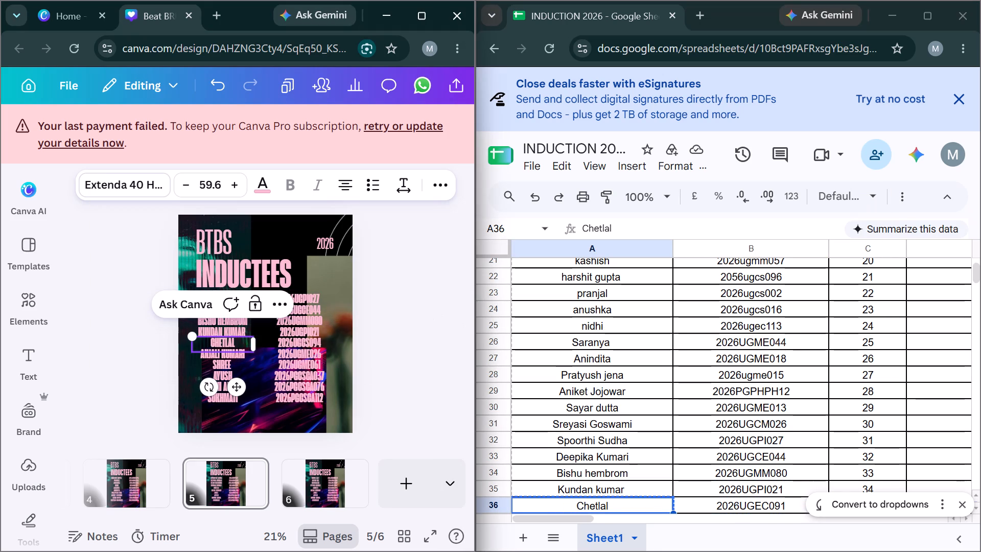
Replace the fifth row's ID on page 5 with the registration number from cell B36 of the spreadsheet.
key("alt+Tab")
key("Right")
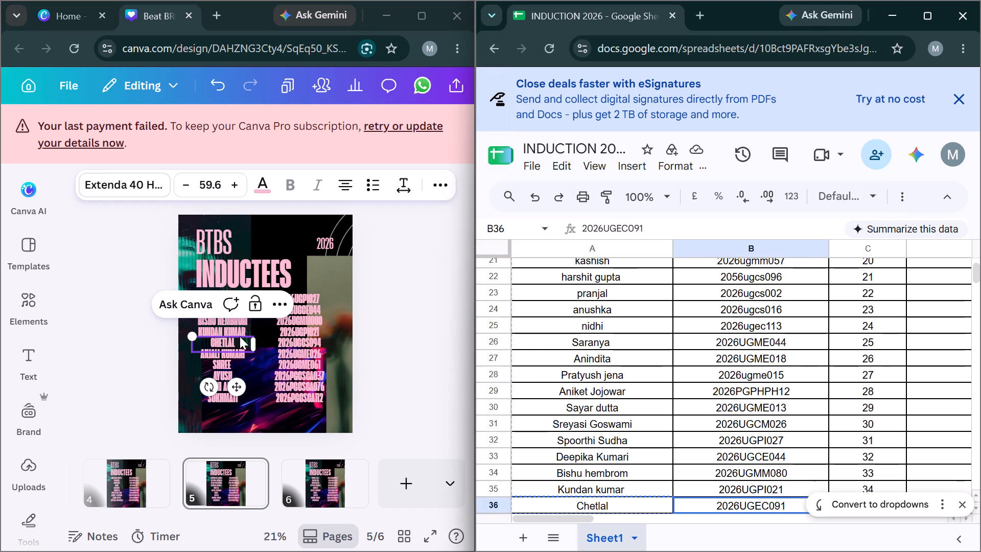
key("ctrl+c")
key("alt+Tab")
left_click(286, 345)
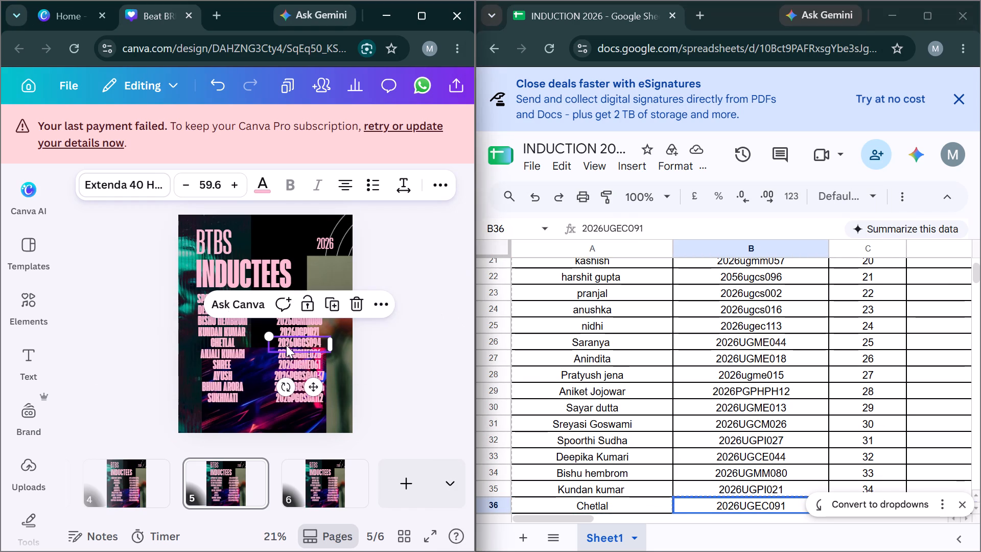
key("Return")
key("ctrl+v")
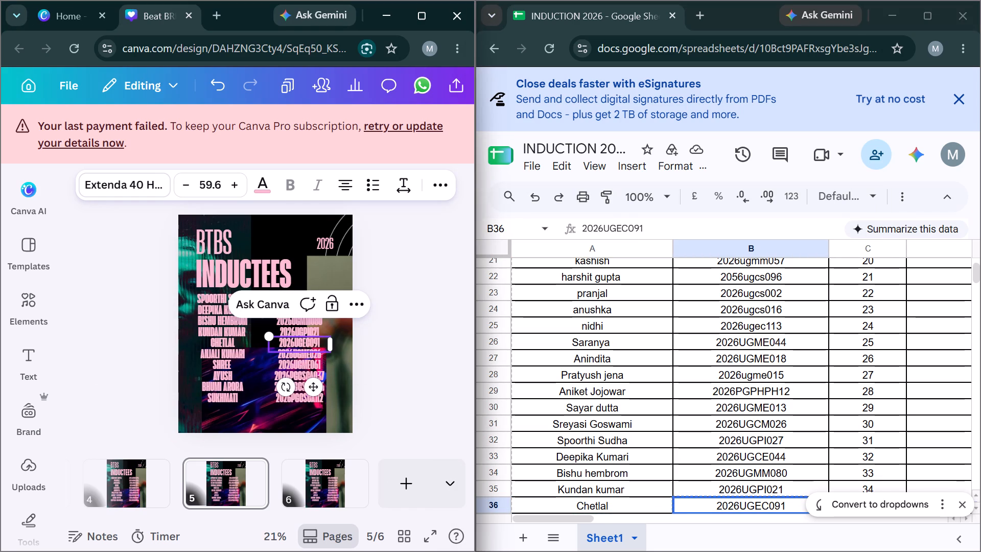
key("Down")
Replace the sixth row's name on page 5 with the name from cell A37 of the spreadsheet.
left_click(249, 353)
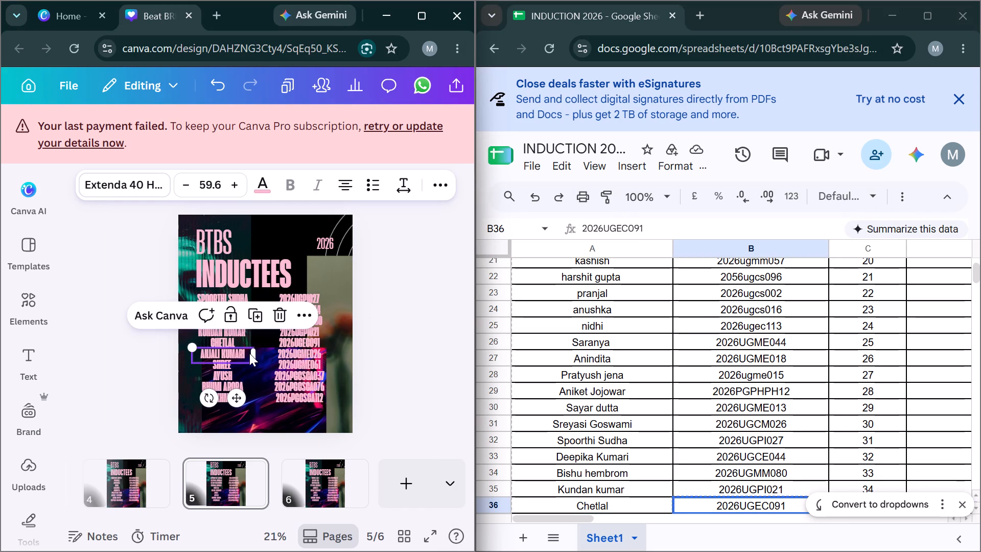
key("alt+Tab")
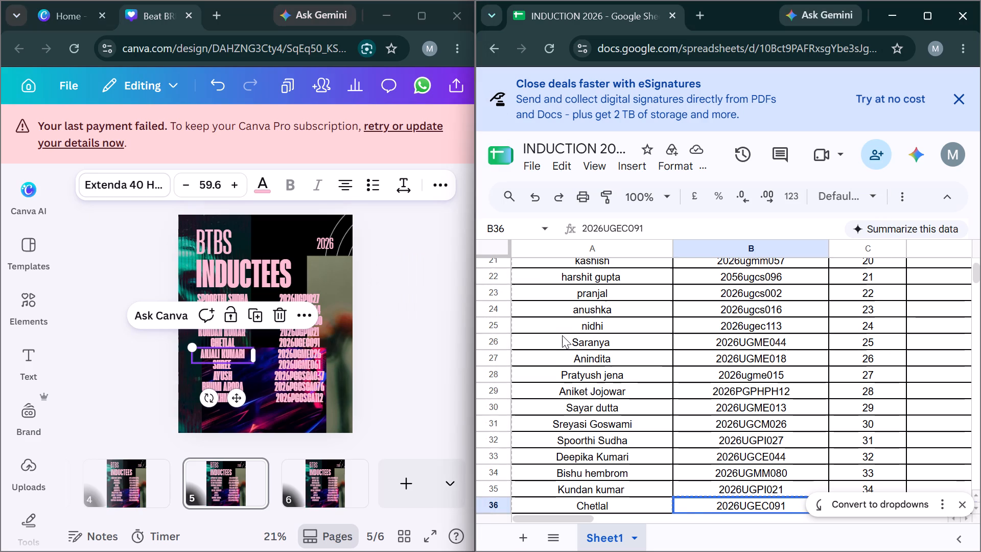
key("Left")
key("Down")
key("ctrl+c")
key("alt+Tab")
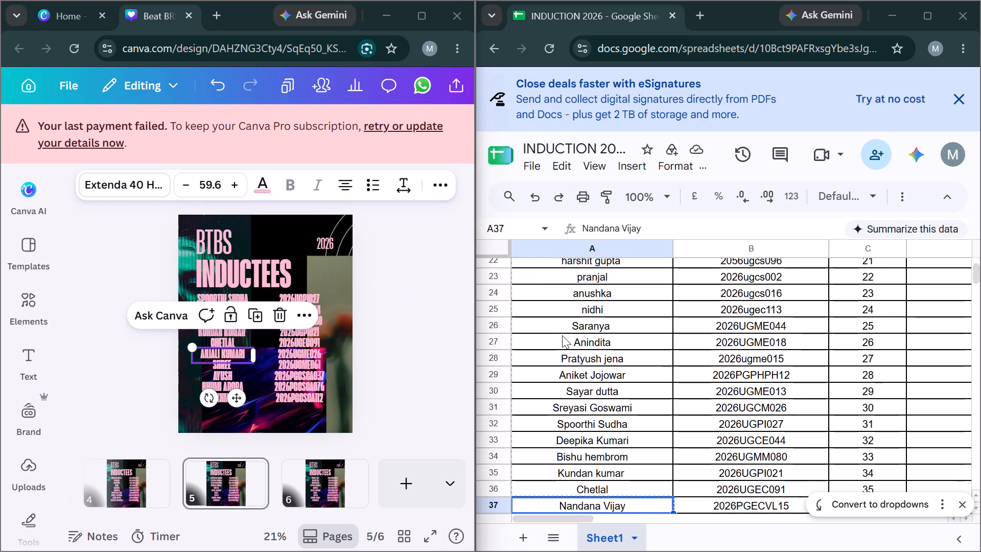
key("Return")
key("ctrl+v")
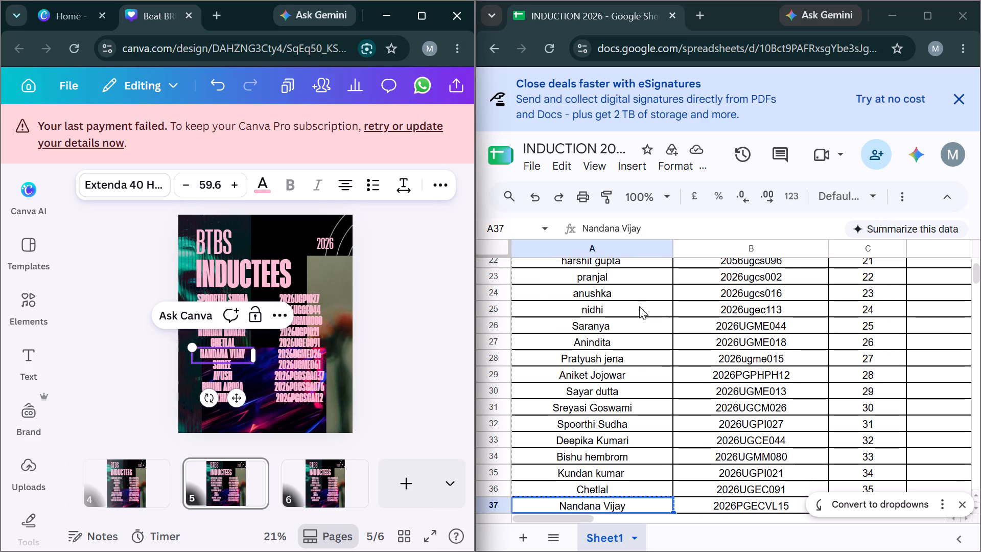
Replace the sixth row's ID on page 5 with the registration number from cell B37 of the spreadsheet.
left_click(318, 351)
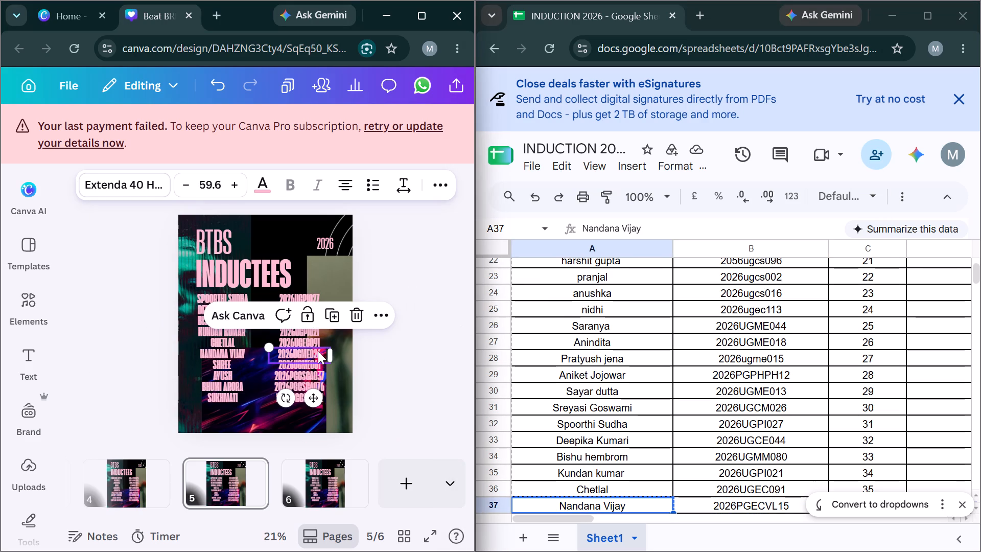
key("alt+Tab")
key("Right")
key("ctrl+c")
key("alt+Tab")
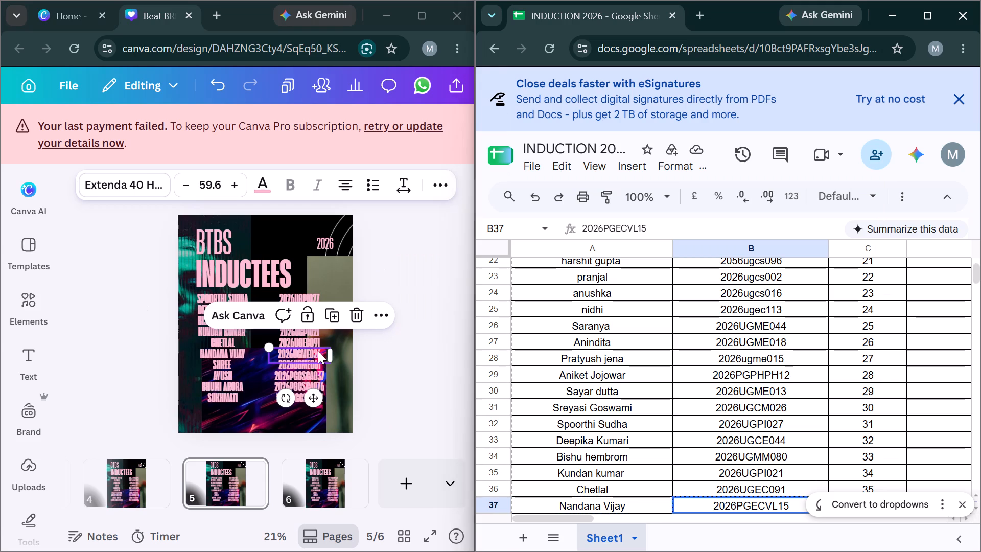
key("Return")
key("ctrl+v")
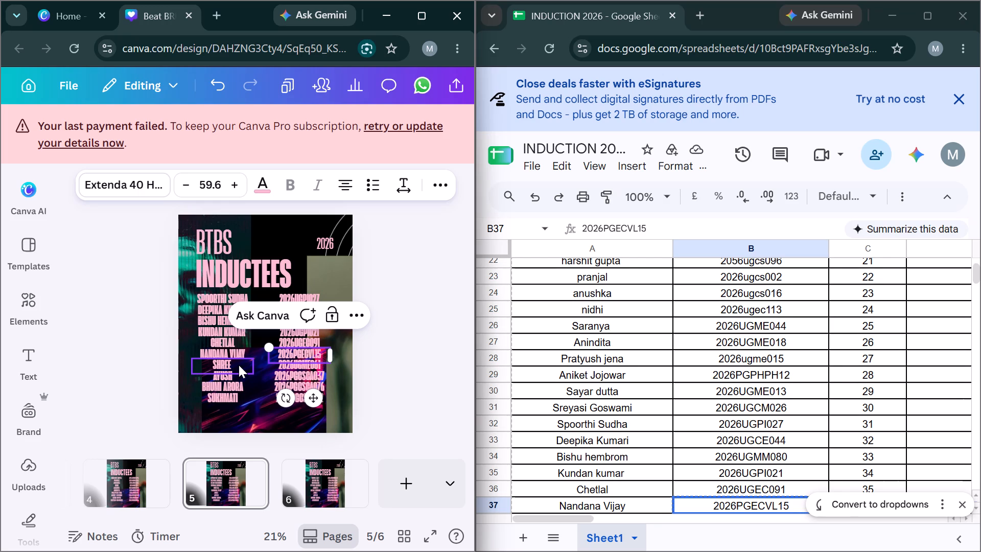
Replace the seventh row's name on page 5 with the name from cell A38 of the spreadsheet.
key("alt+Tab")
key("Left")
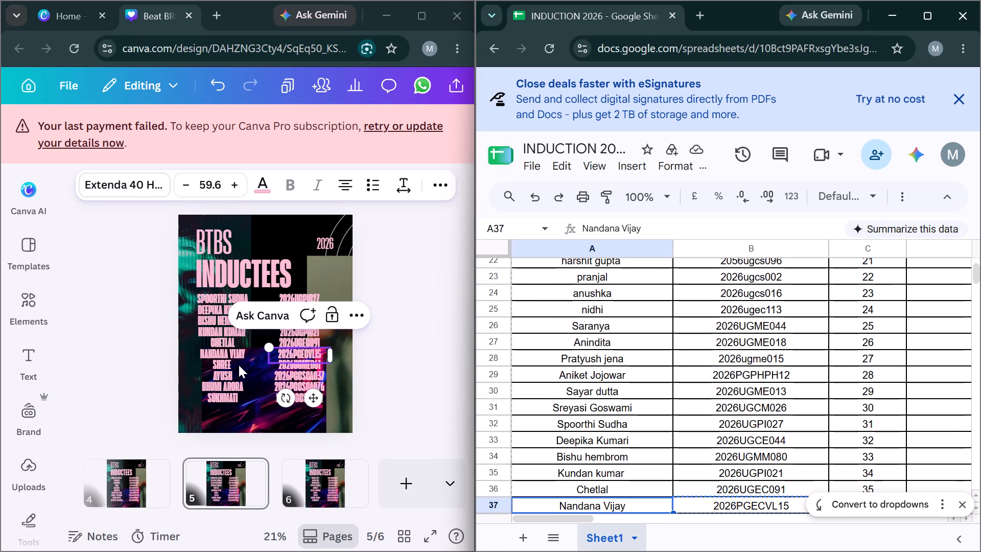
key("Down")
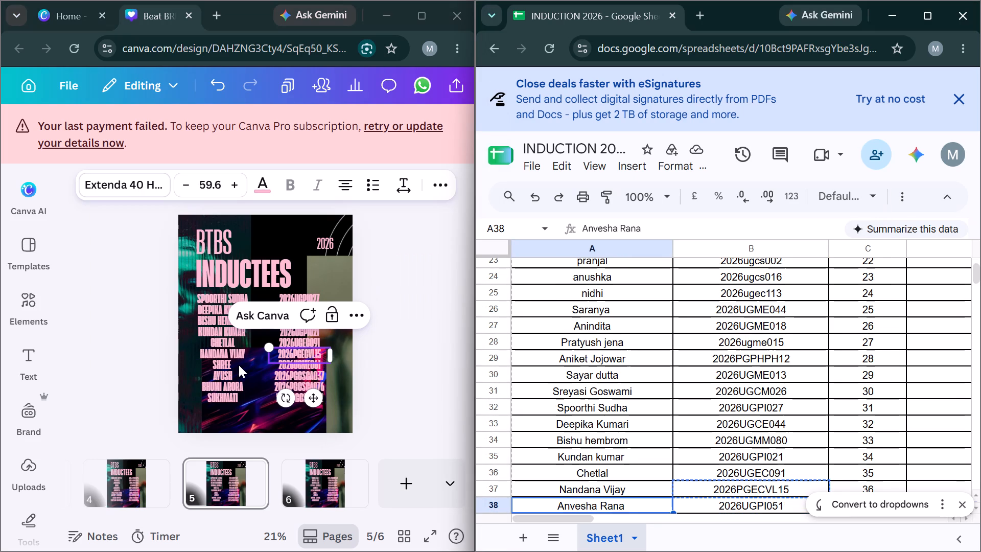
key("ctrl+c")
key("alt+Tab")
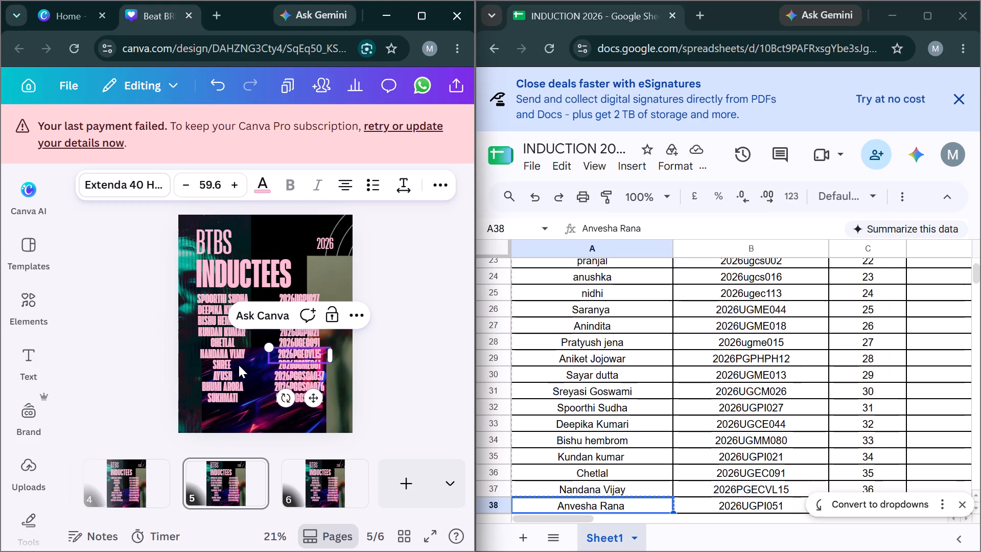
left_click(233, 362)
left_click(233, 362)
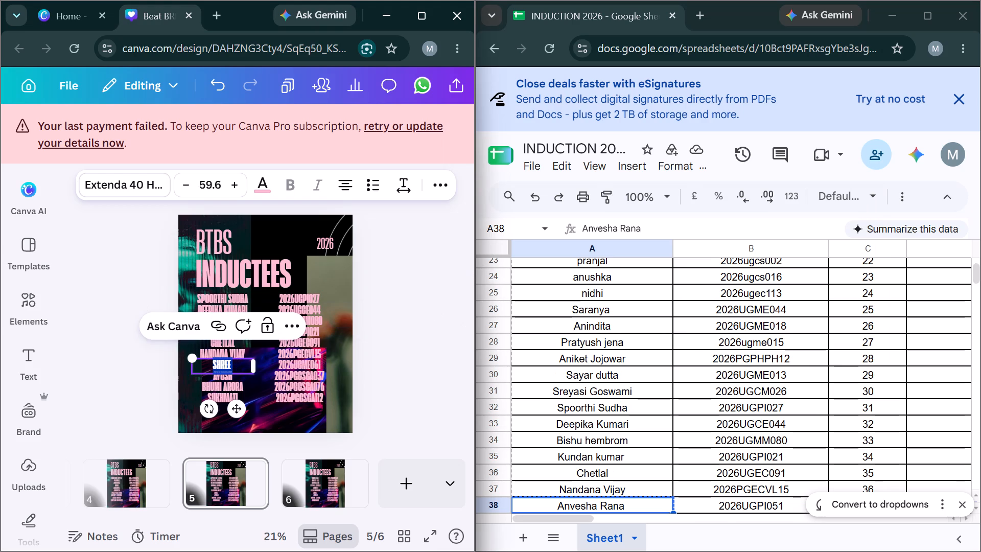
key("ctrl+v")
Replace the seventh row's ID on page 5 with the registration number from cell B38 of the spreadsheet.
key("alt+Tab")
key("Right")
key("ctrl+c")
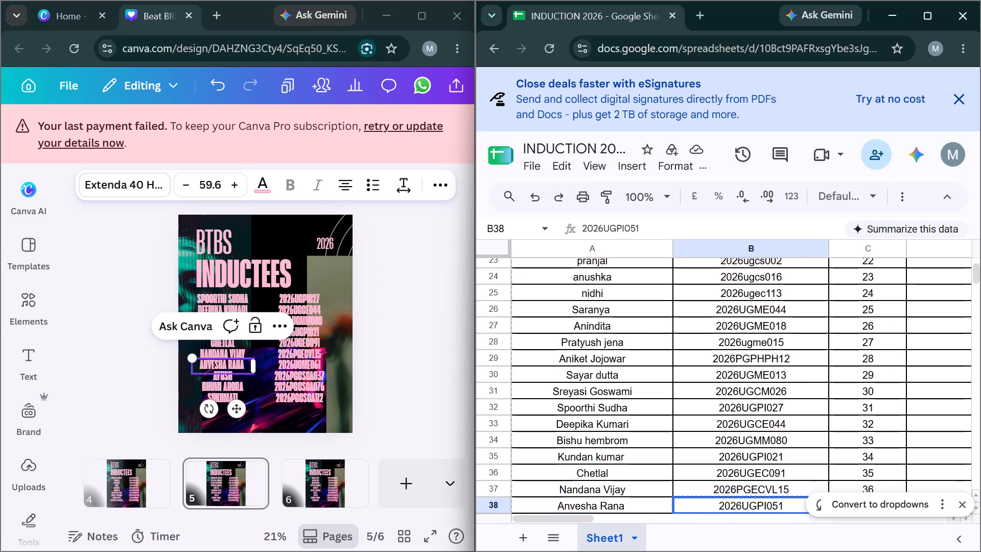
key("alt+Tab")
left_click(275, 366)
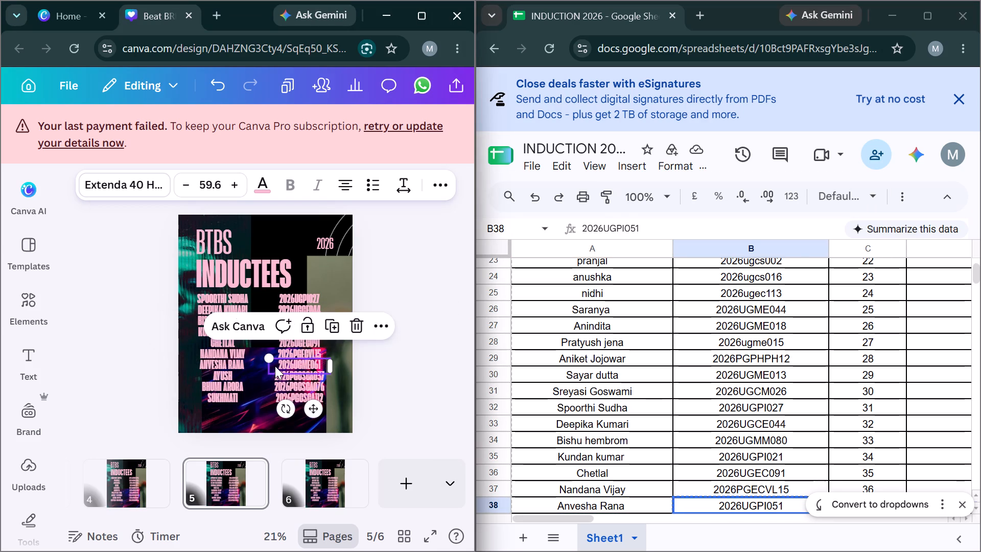
key("Return")
key("ctrl+v")
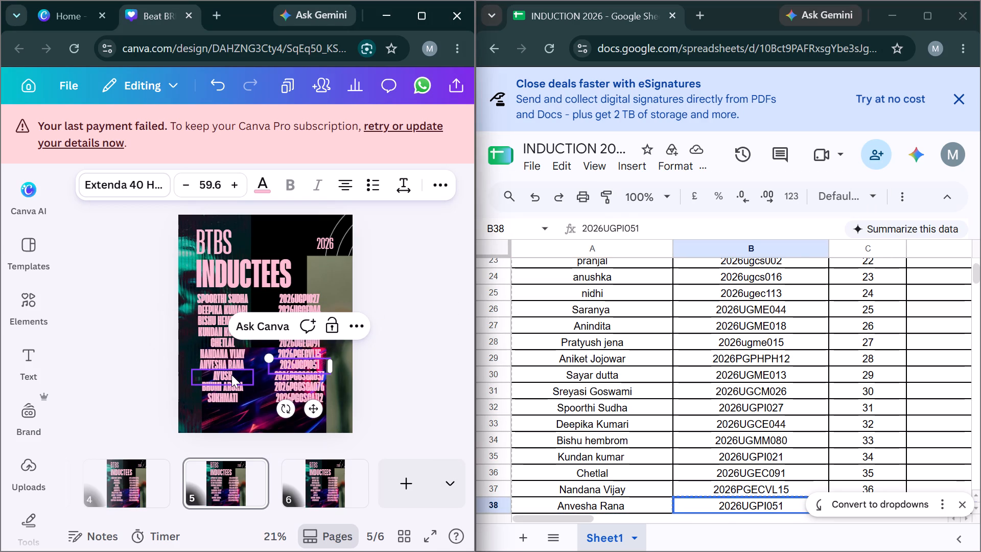
Replace the eighth row's name on page 5 with the name from cell A39 of the spreadsheet.
left_click(231, 375)
key("alt+Tab")
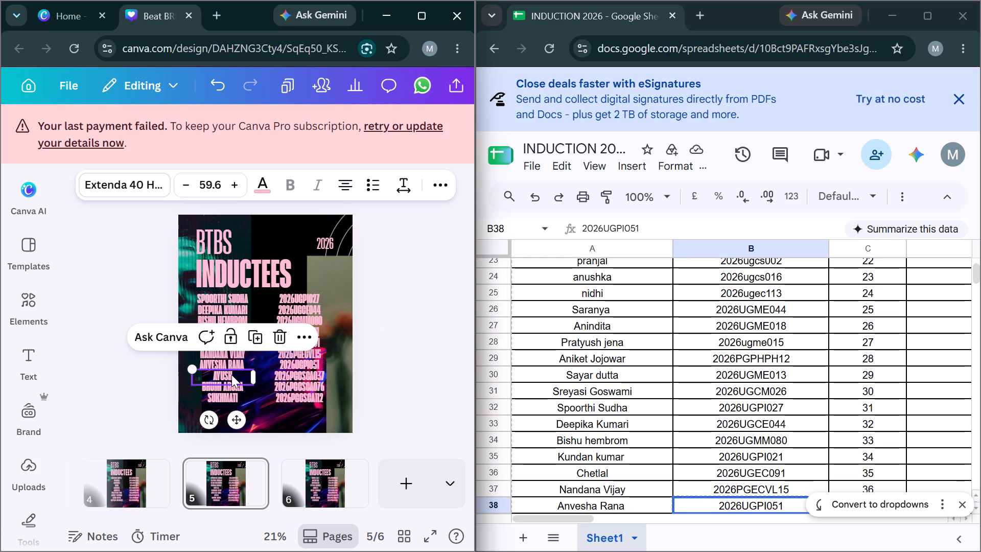
key("Left")
key("Down")
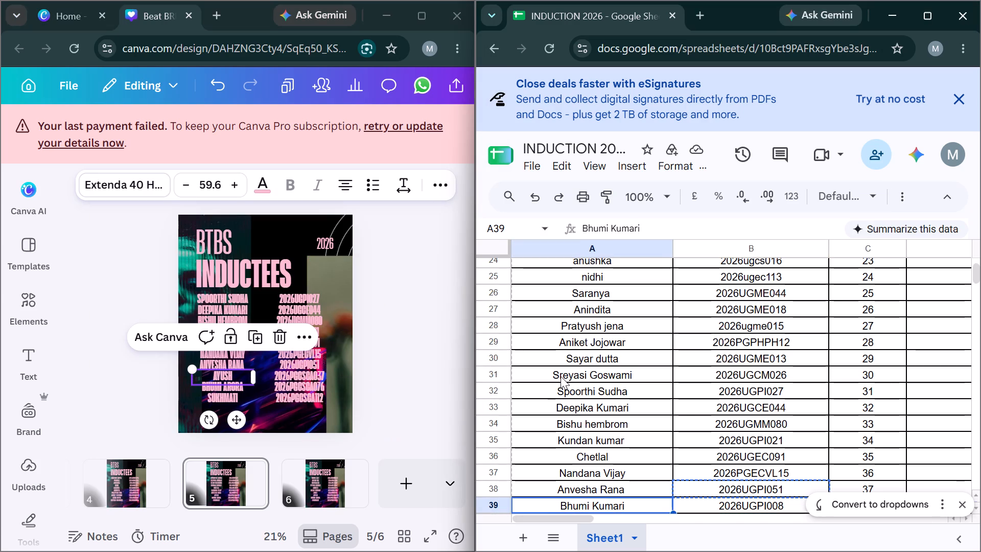
key("ctrl+c")
key("alt+Tab")
key("Return")
key("ctrl+v")
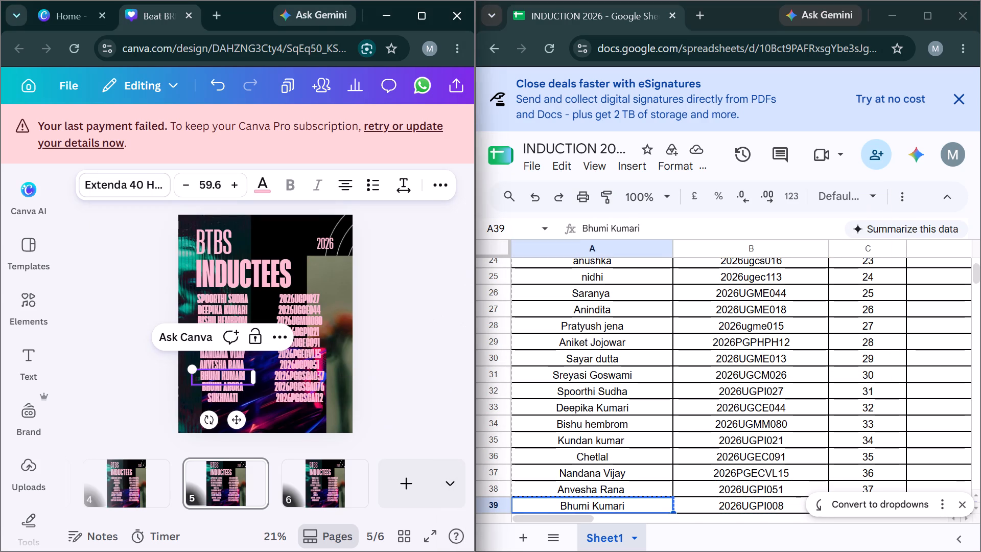
Replace the eighth row's ID on page 5 with the registration number from cell B39 of the spreadsheet.
key("alt+Tab")
key("Right")
key("ctrl+c")
key("alt+Tab")
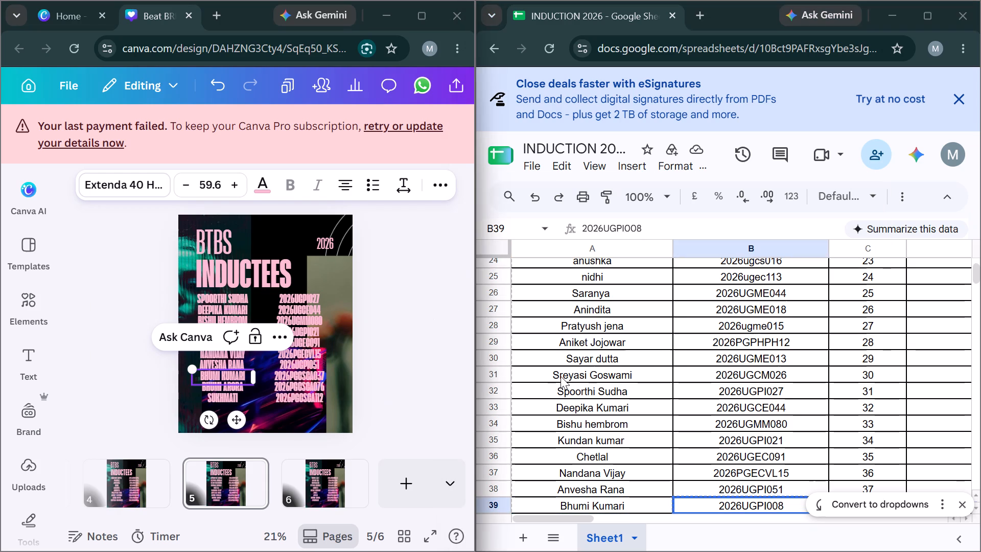
left_click(325, 373)
key("Return")
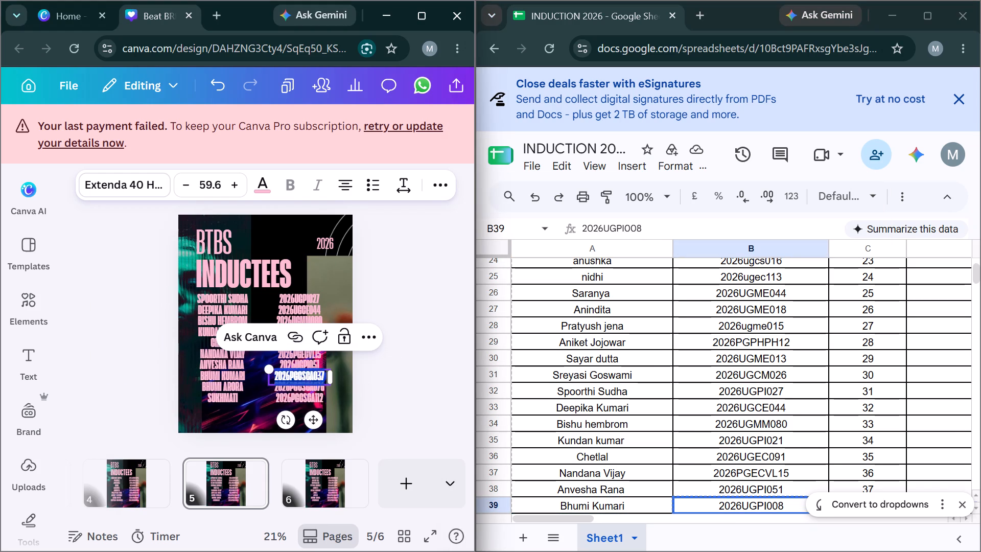
key("ctrl+v")
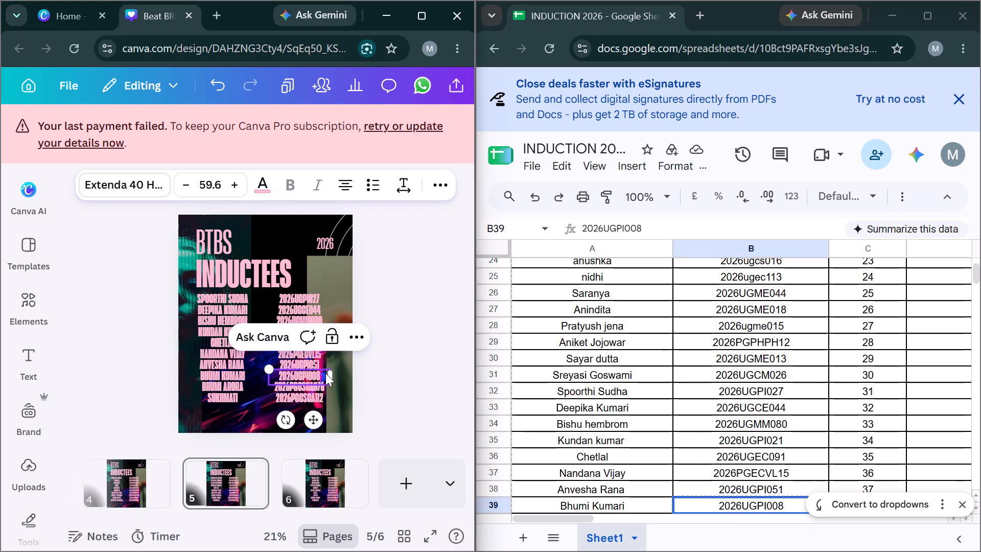
Replace the ninth row's name on page 5 with the name from cell A40 of the spreadsheet.
key("alt+Tab")
key("Left")
key("Down")
key("ctrl+c")
key("alt+Tab")
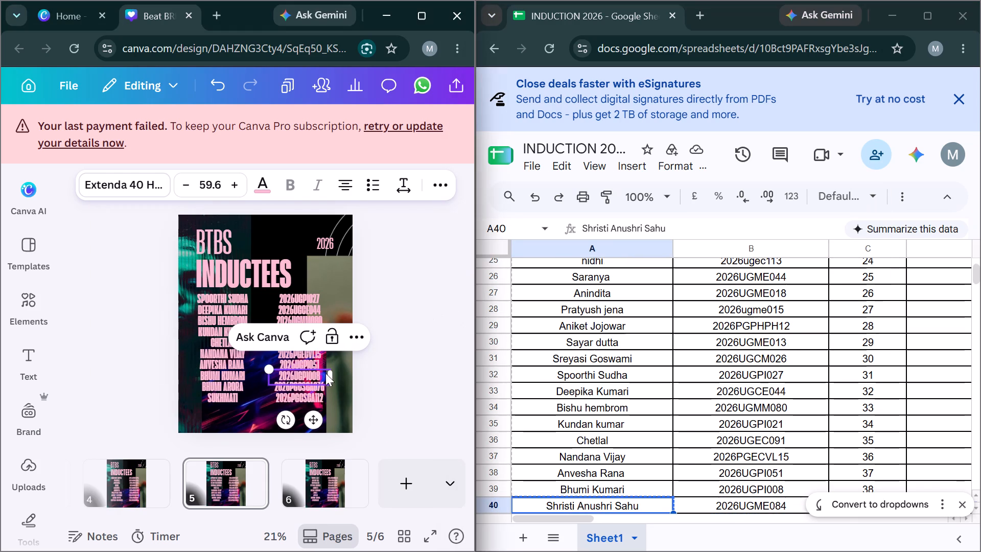
left_click(241, 383)
key("Return")
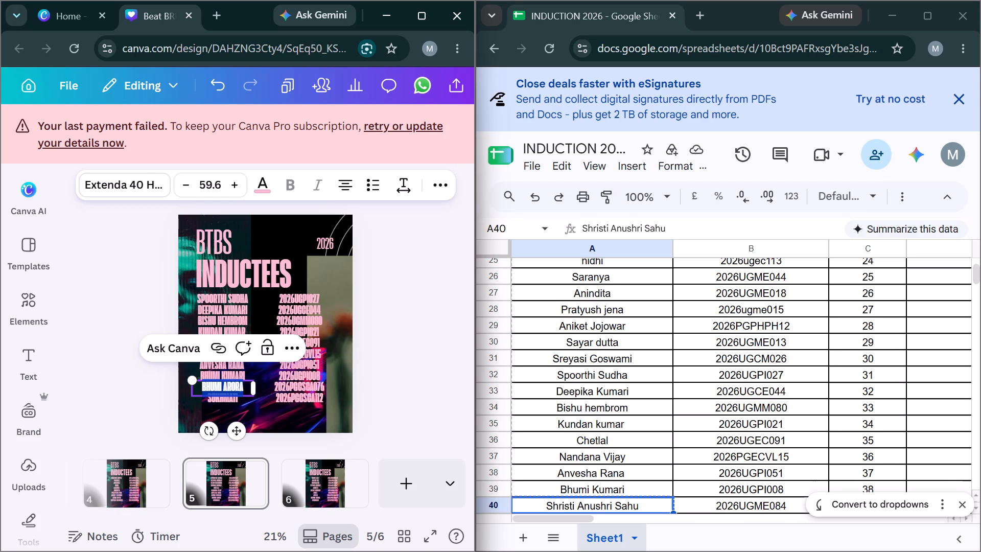
key("ctrl+v")
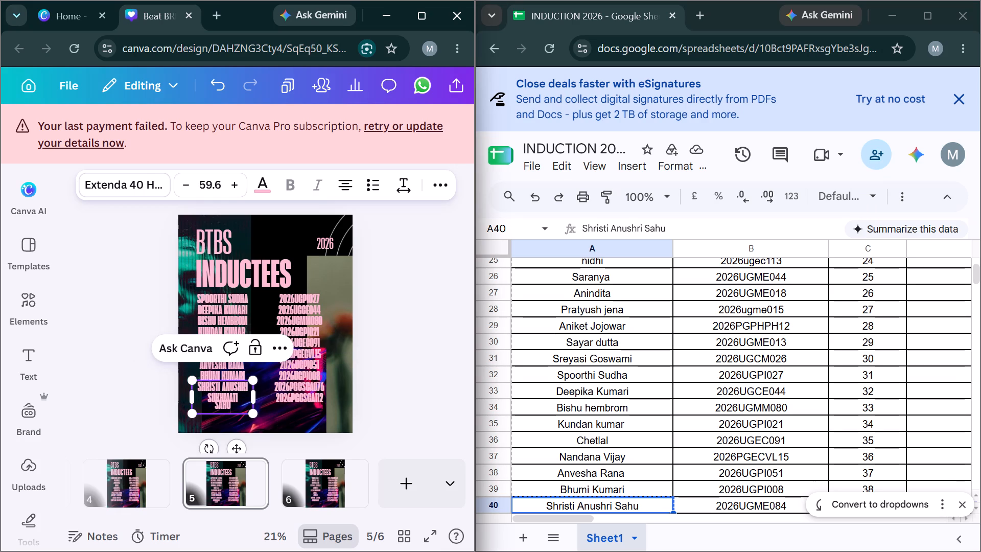
key("ctrl+z")
key("Return")
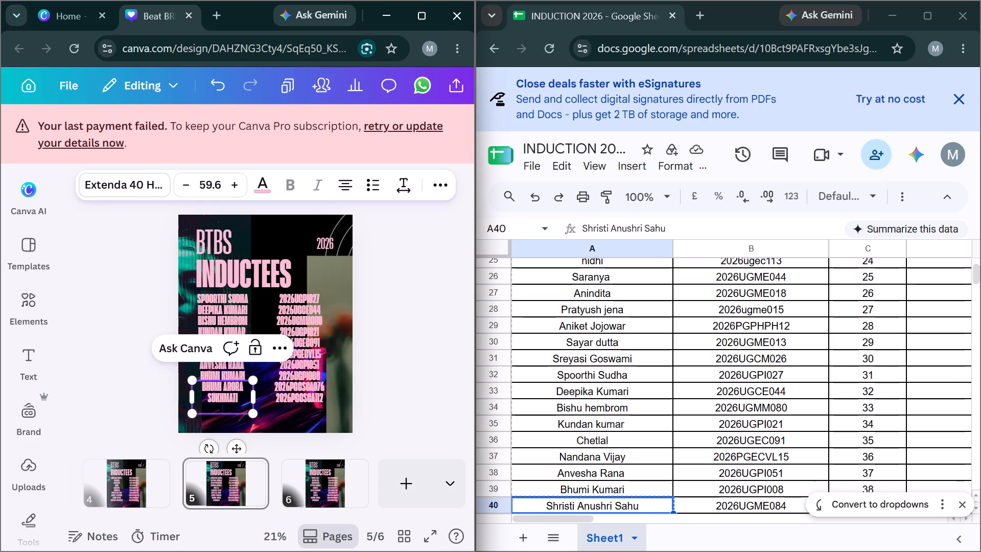
key("BackSpace")
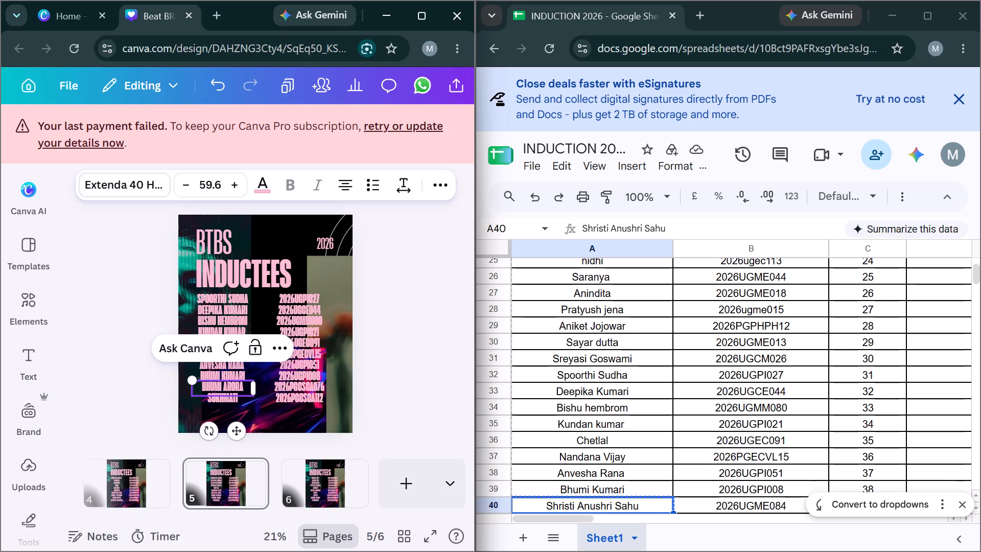
key("ctrl+a")
key("ctrl+v")
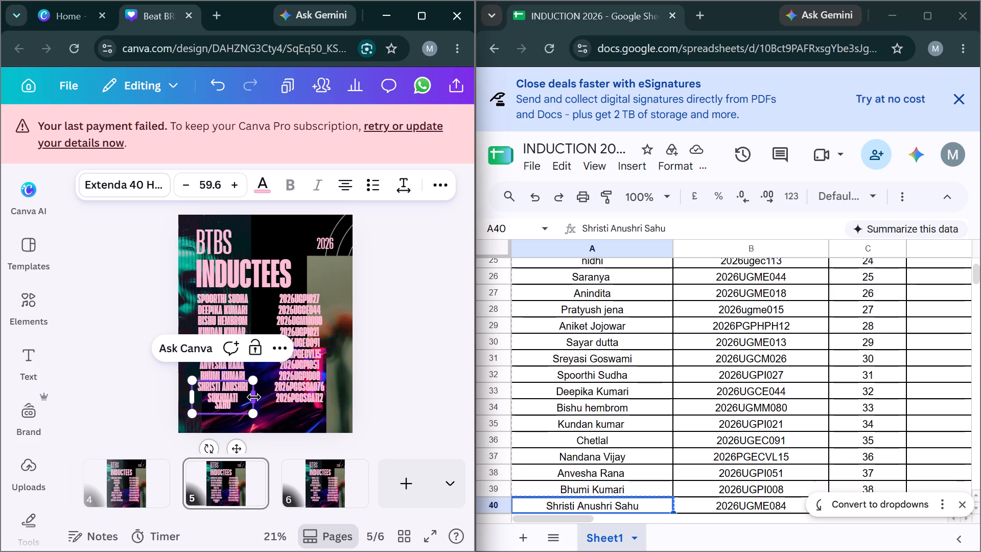
Widen the ninth row's name box so the name fits on one line, and recentre it under the other names.
left_click_drag(254, 397, 265, 396)
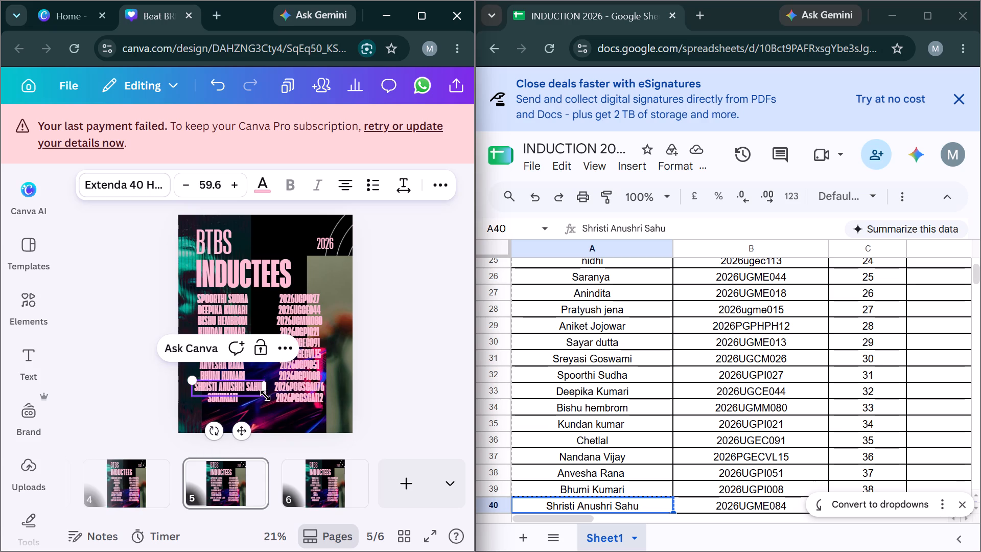
left_click_drag(246, 425, 241, 425)
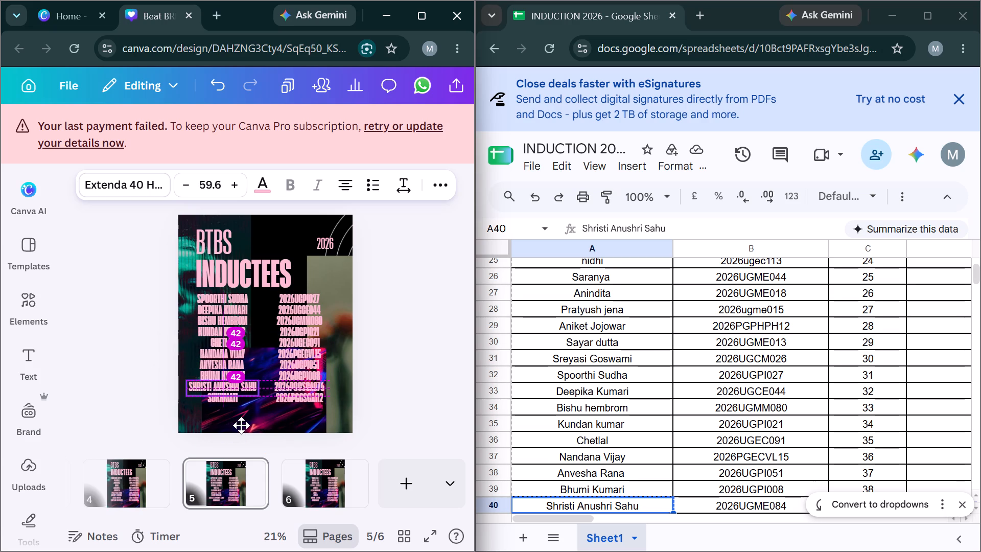
Replace the ninth row's ID on page 5 with the registration number from cell B40 of the spreadsheet.
left_click(687, 501)
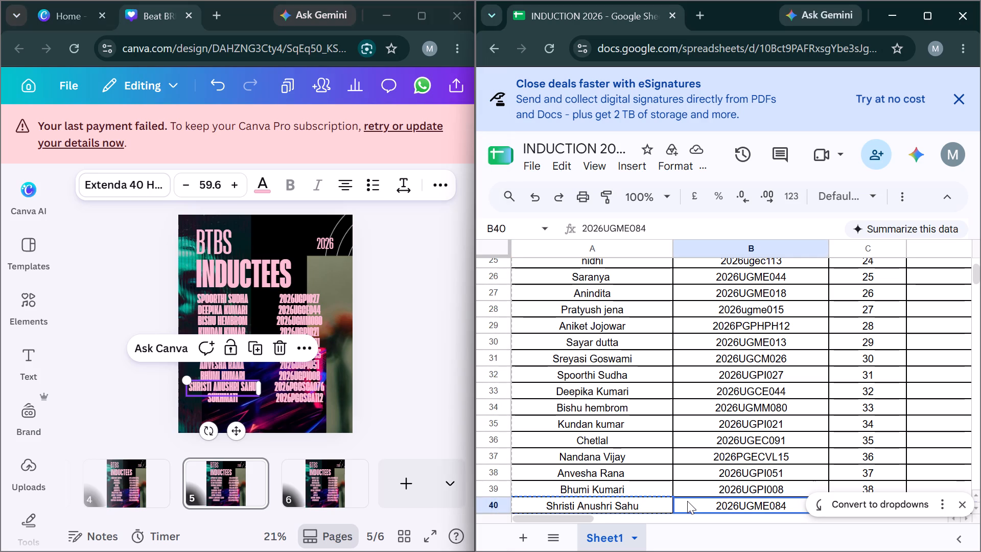
key("ctrl+c")
key("alt+Tab")
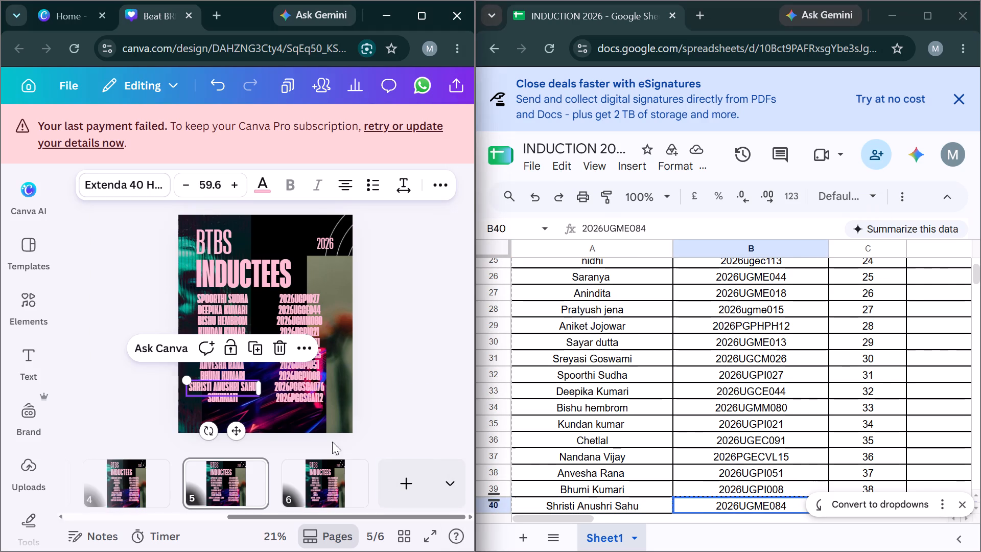
left_click(316, 386)
key("Return")
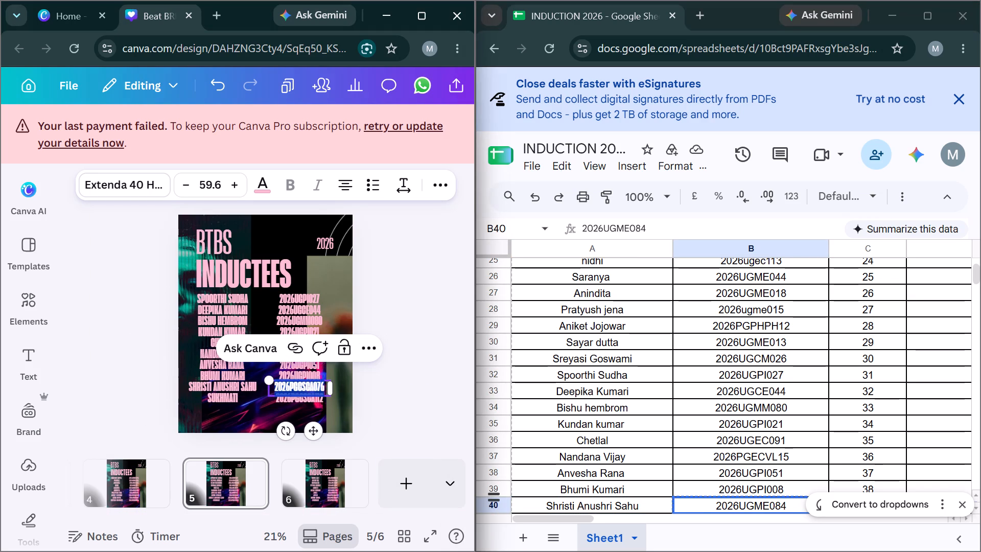
key("ctrl+v")
Replace the tenth row's name on page 5 with the name from cell A41 of the spreadsheet.
key("alt+Tab")
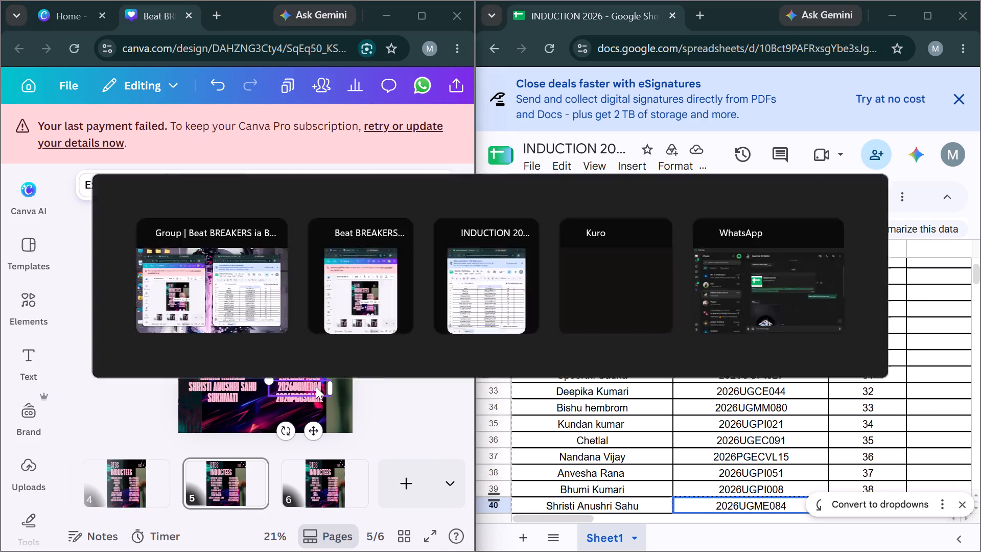
key("Down")
key("Left")
key("ctrl+c")
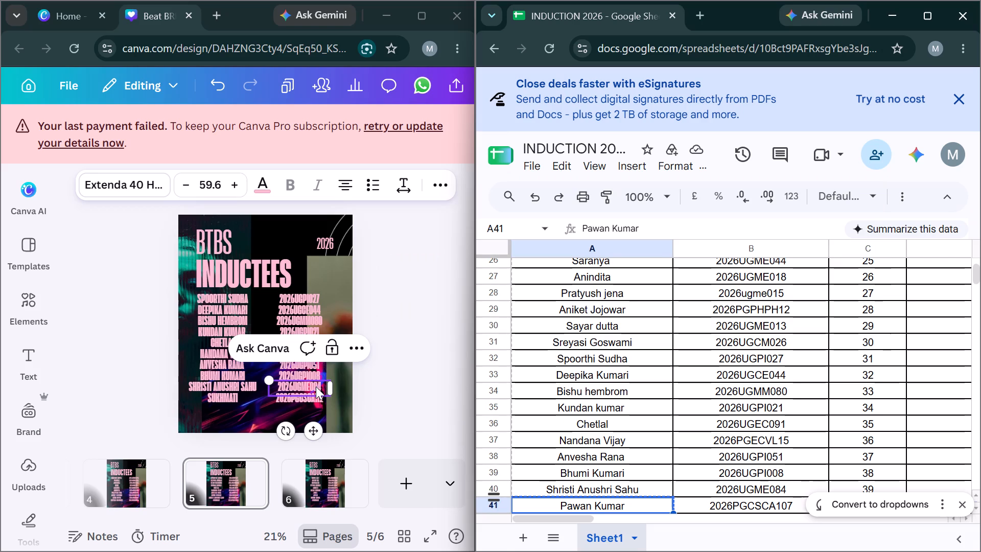
key("alt+Tab")
left_click(236, 400)
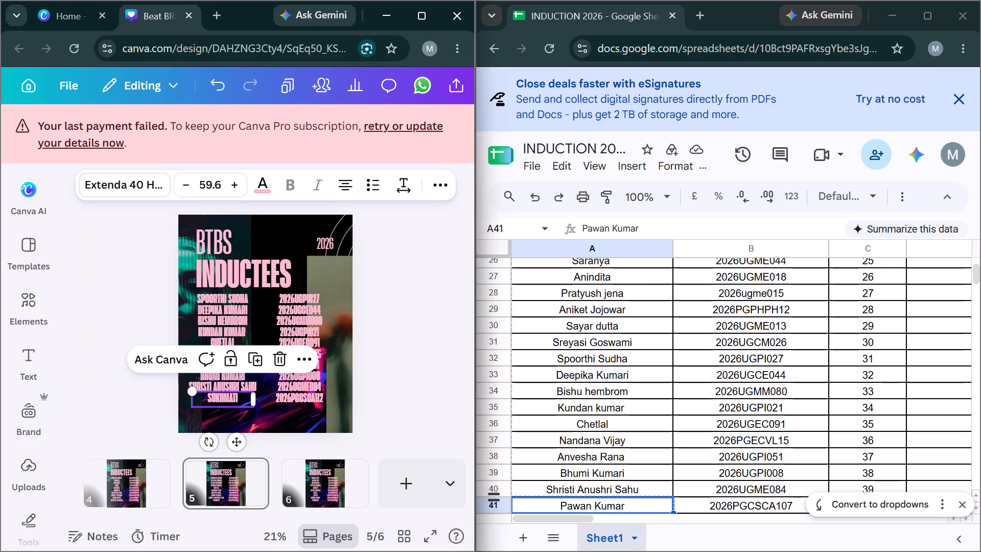
key("Return")
key("ctrl+v")
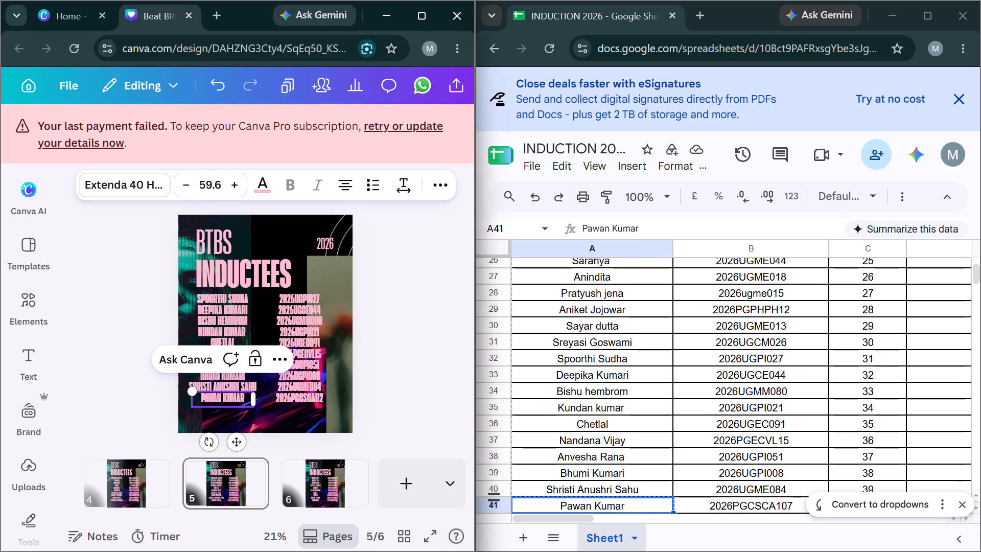
Replace the tenth row's ID on page 5 with the registration number from cell B41 of the spreadsheet.
key("alt+Tab")
key("Right")
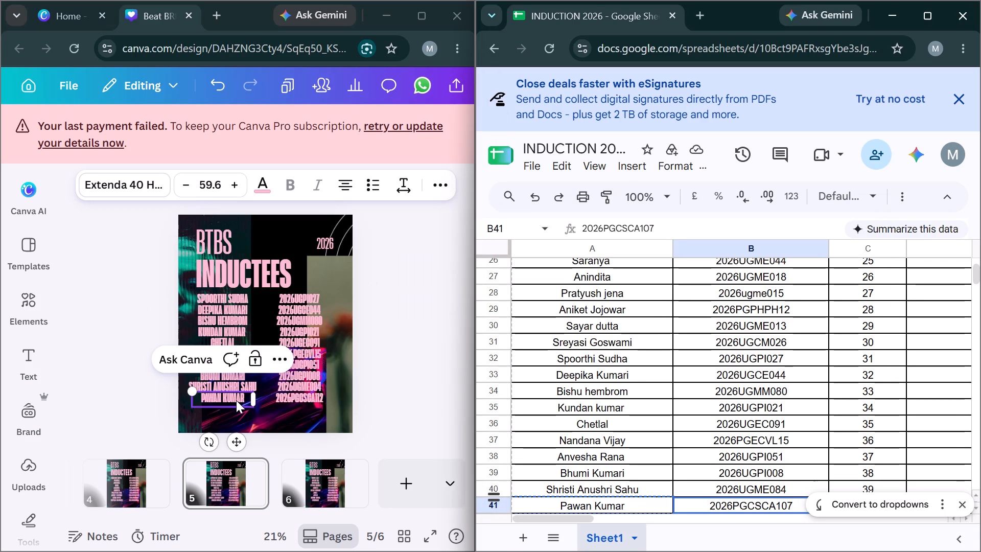
key("ctrl+c")
key("alt+Tab")
left_click(296, 395)
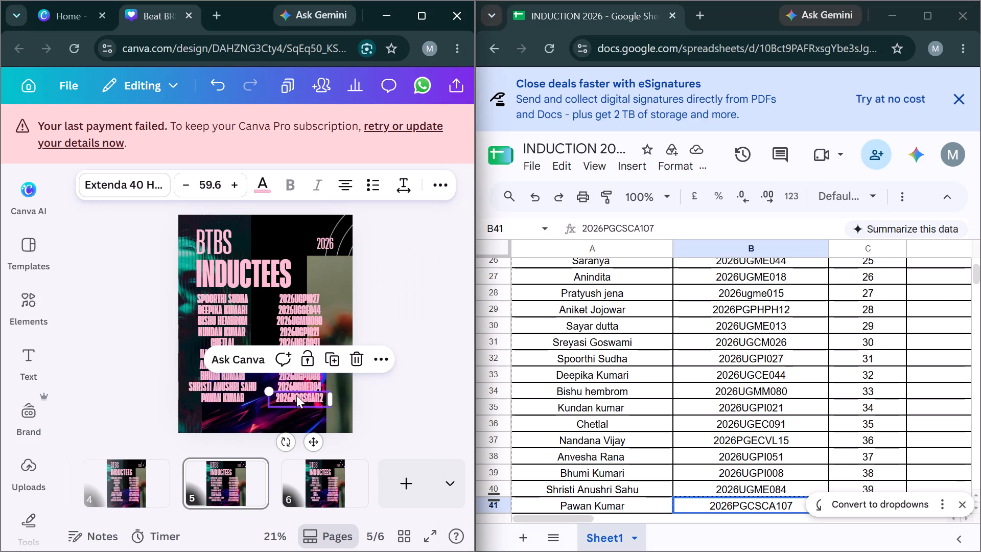
key("Return")
key("ctrl+v")
left_click(452, 408)
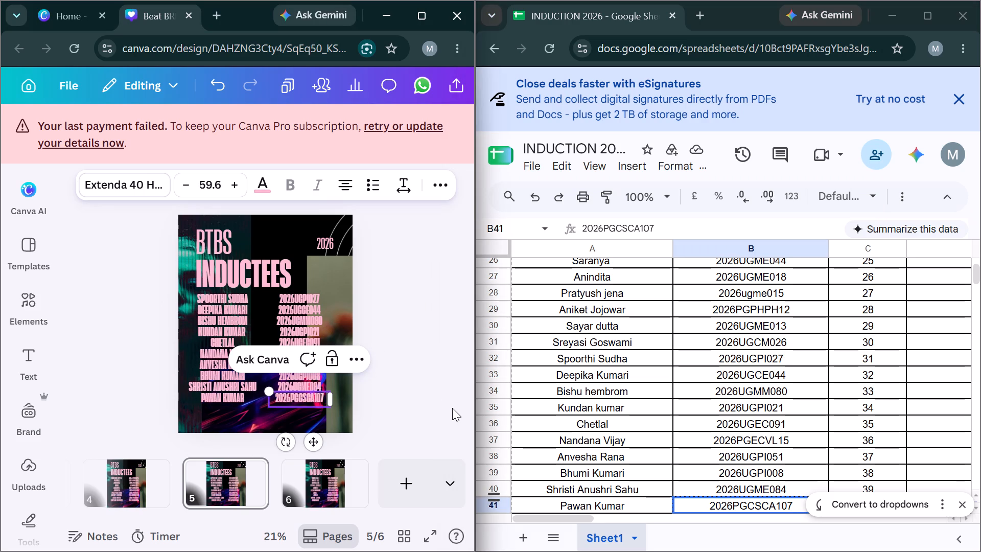
Copy the name in cell A42 of the spreadsheet.
key("Right")
scroll(717, 419, "down", 1)
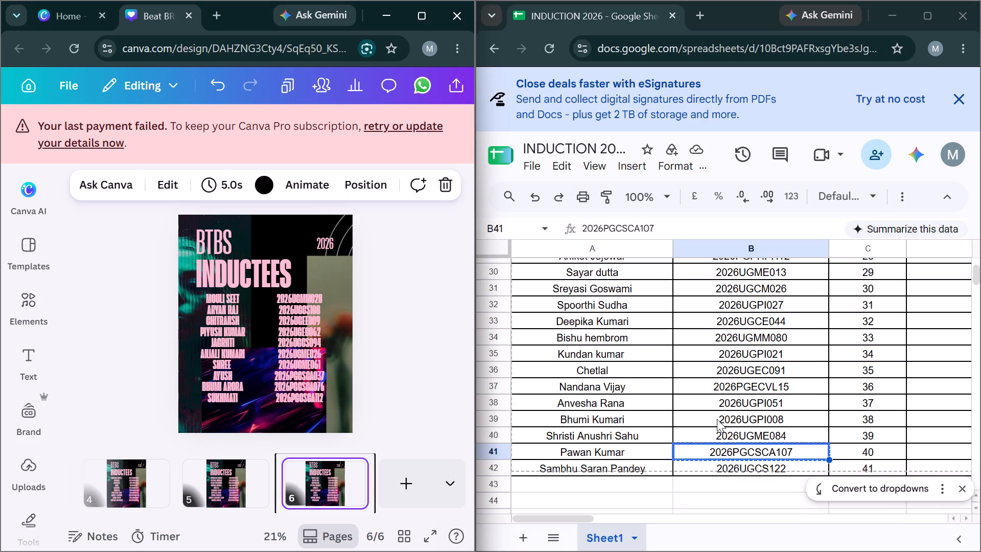
scroll(717, 419, "down", 1)
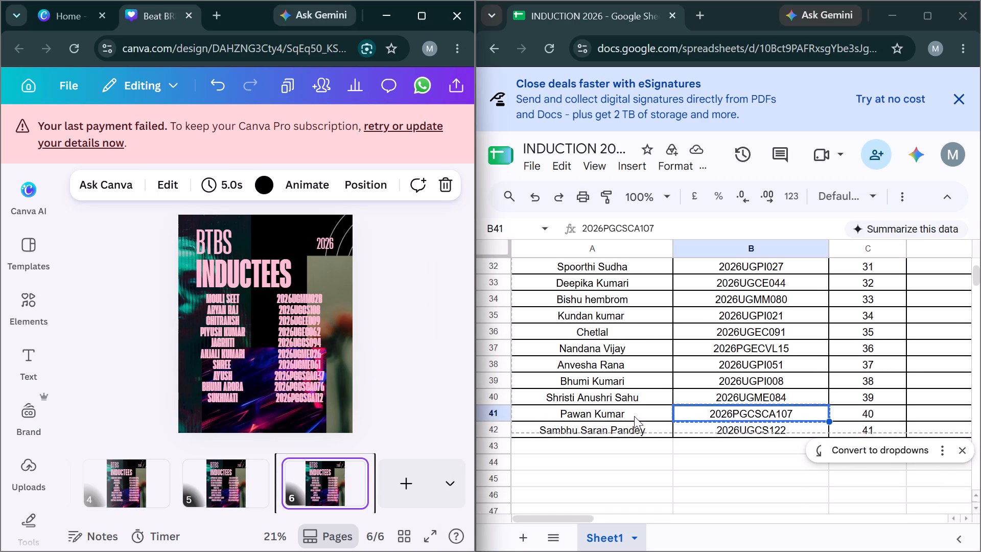
left_click(604, 425)
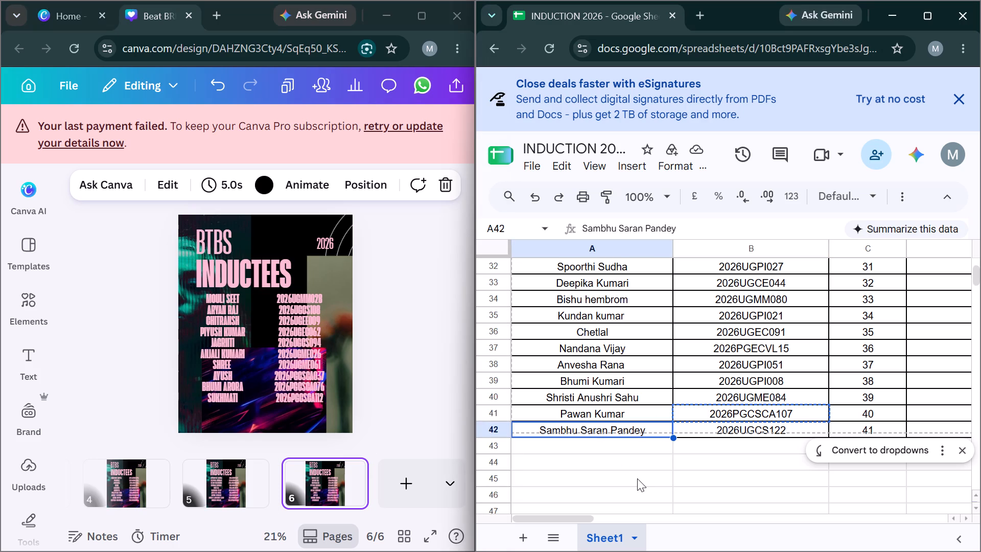
key("ctrl+c")
key("alt+Tab")
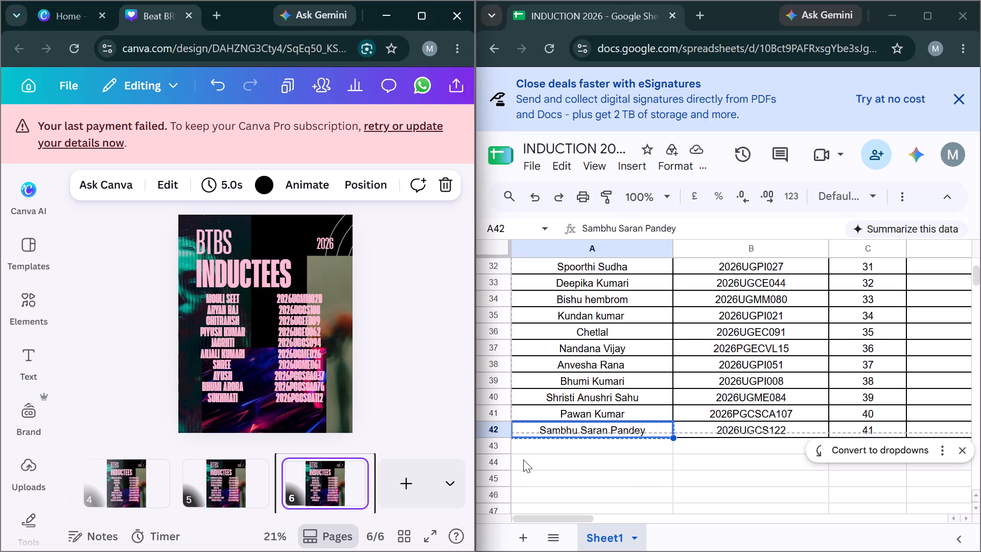
Duplicate the ninth row's name on page 5 and place the copy below the tenth name as an eleventh row.
left_click(254, 472)
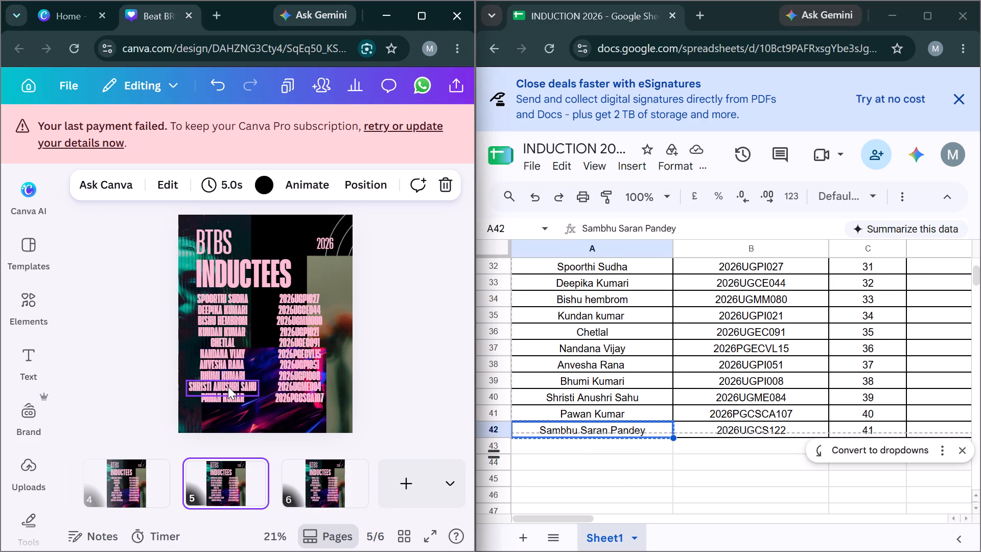
left_click(227, 386)
key("ctrl+c")
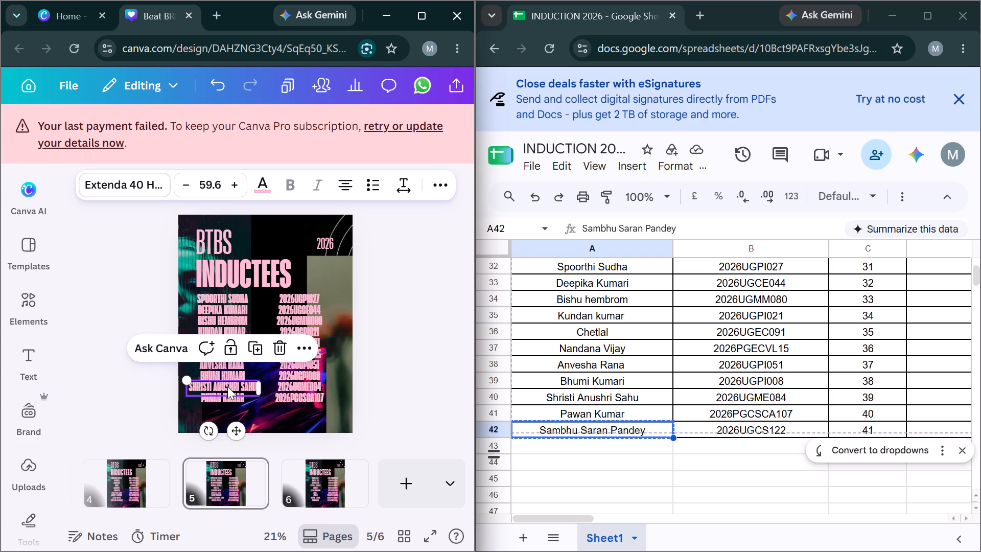
key("ctrl+v")
key("Down")
key("Left")
key("Left")
key("Left")
key("Left")
key("Left")
key("Left")
key("Left")
key("Left")
key("Left")
key("Left")
key("Left")
key("Left")
key("Left")
key("Left")
key("Left")
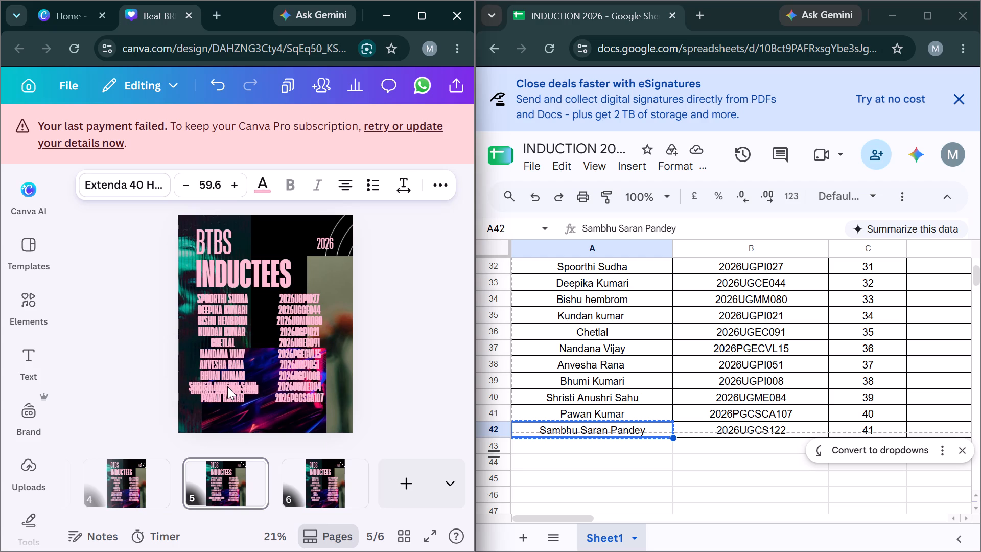
key("Left")
key("Down")
key("Down")
key("Down")
key("Down")
key("Down")
key("Down")
key("Down")
key("Down")
key("Down")
key("Down")
key("Down")
key("Down")
key("Down")
key("Down")
key("Down")
key("Down")
key("Down")
key("Down")
key("Down")
key("Down")
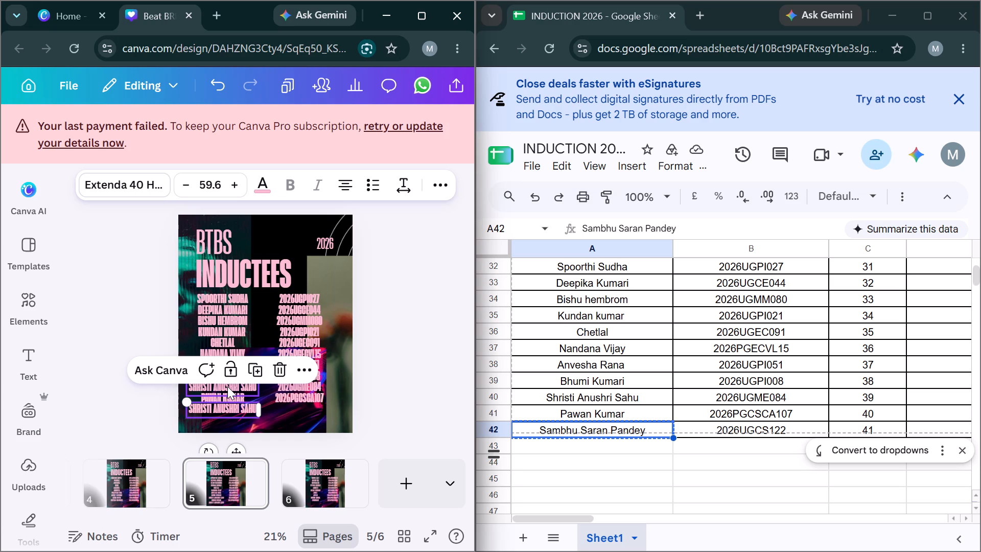
Replace the eleventh row's name on page 5 with the name from cell A42 of the spreadsheet.
key("Return")
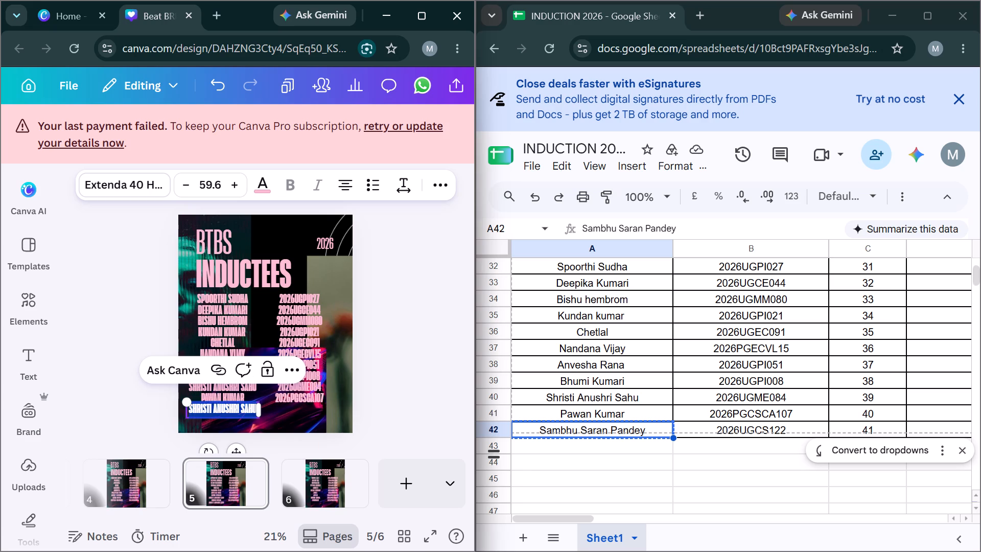
key("alt+Tab")
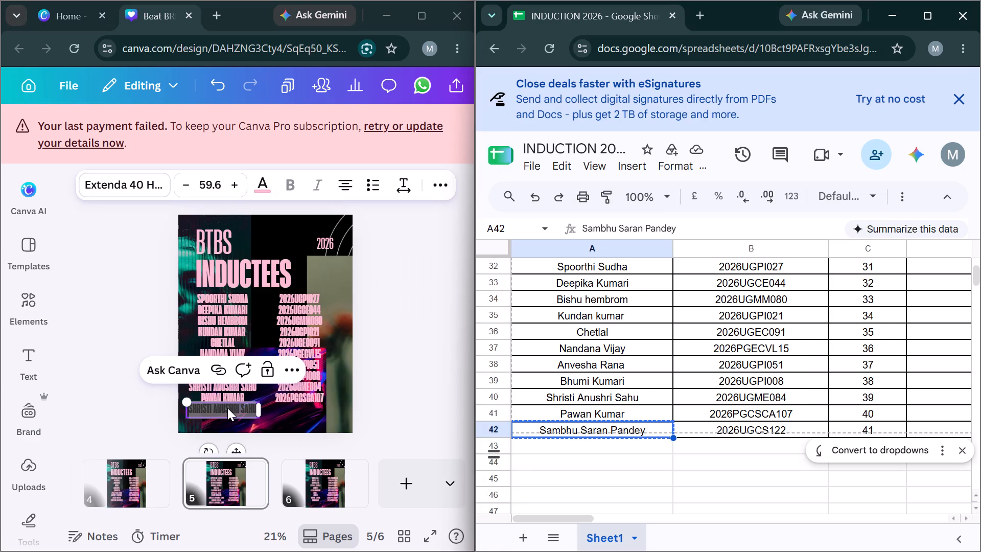
key("ctrl+c")
key("alt+Tab")
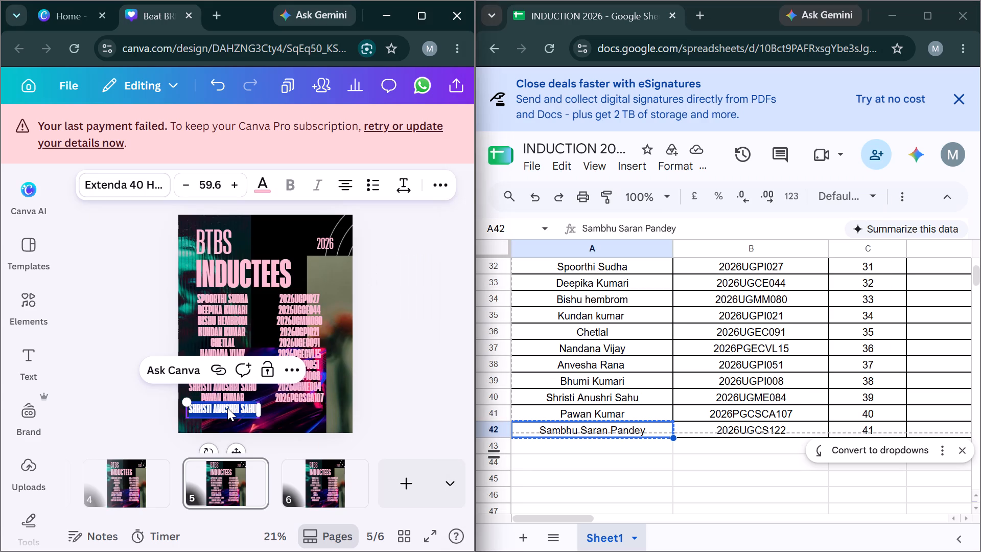
key("ctrl+v")
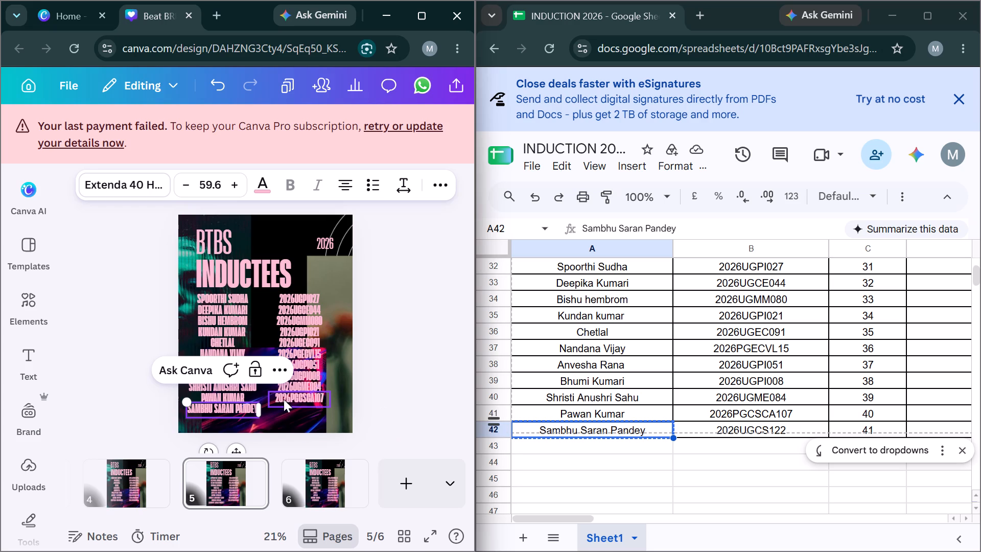
Duplicate the tenth row's ID on page 5 and place the copy directly below it, level with the eleventh name.
left_click(284, 396)
key("ctrl+c")
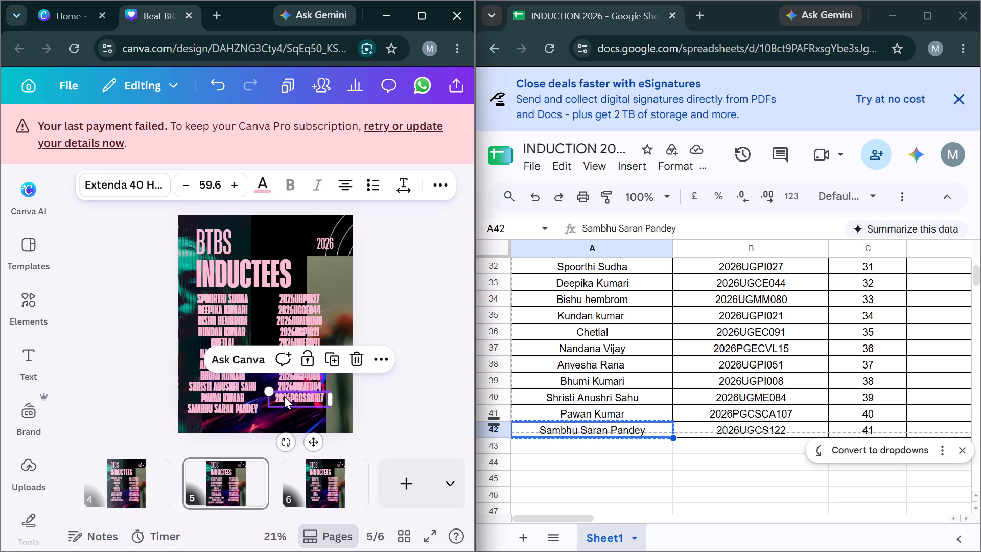
key("ctrl+v")
key("Left")
key("Left")
key("Left")
key("Left")
key("Left")
key("Left")
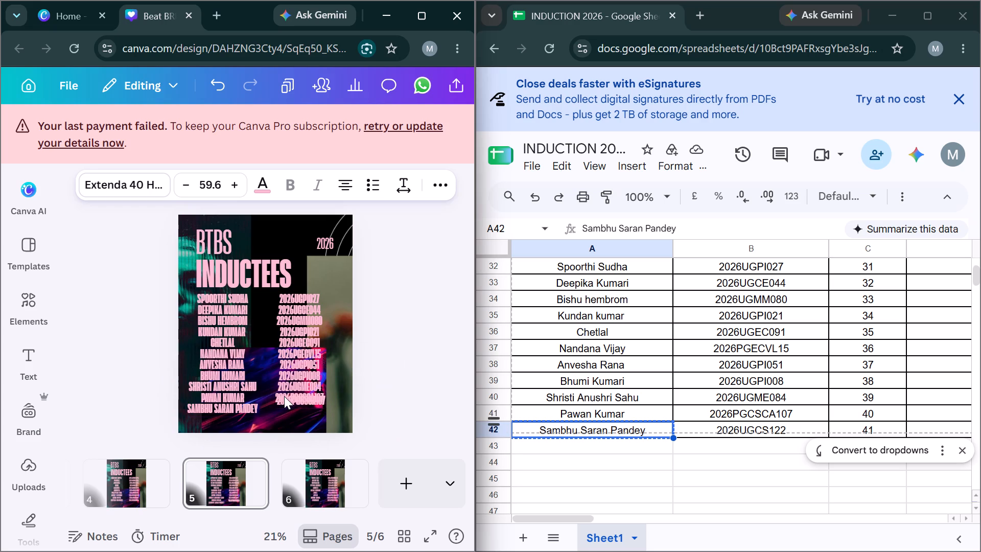
key("Left")
key("Left")
key("Left")
key("Left")
key("Left")
key("Left")
key("Left")
key("Left")
key("Left")
key("Left")
key("Down")
key("Down")
key("Down")
key("Down")
key("Down")
key("Down")
key("Down")
key("Down")
key("Down")
key("Down")
key("Down")
key("Down")
key("Down")
key("Down")
key("Down")
key("Down")
key("Down")
key("Down")
key("Down")
key("Down")
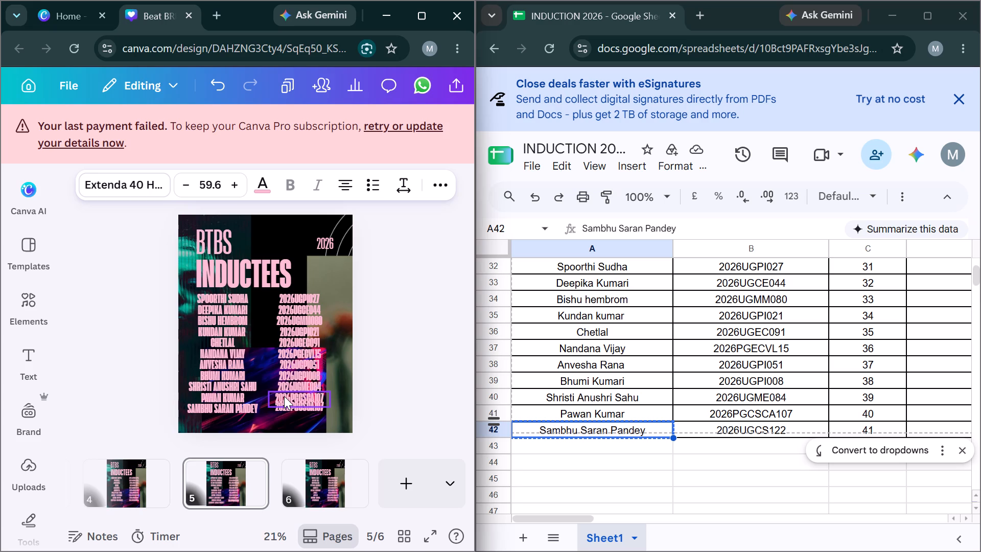
key("Down")
key("Down")
key("Down")
key("Down")
key("Down")
key("Down")
key("Down")
key("Down")
key("Down")
Nudge the duplicated ID on page 5 down into line with the eleventh name.
key("Down")
key("Down")
key("Down")
key("Down")
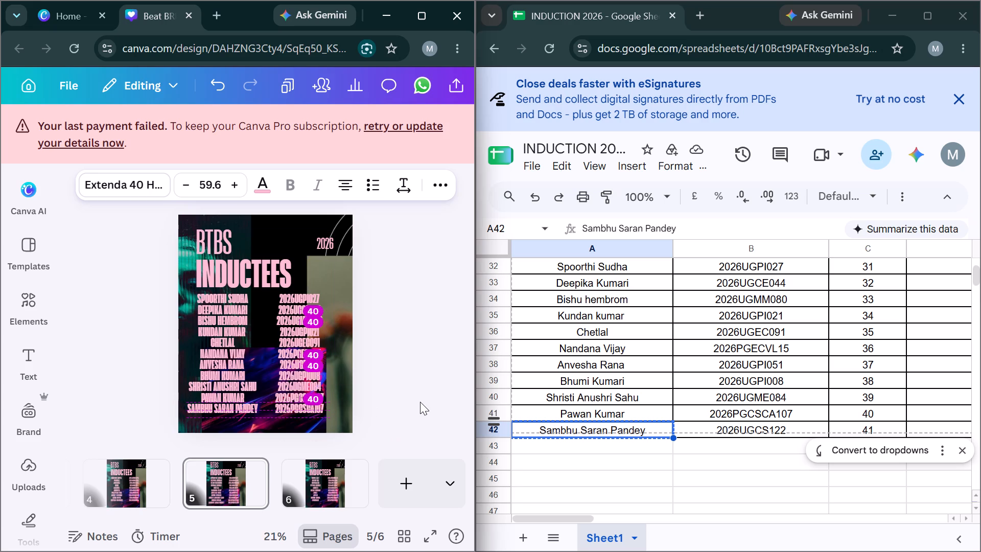
Replace the eleventh row's ID on page 5 with the ID from cell B42 of the spreadsheet.
key("alt+Tab")
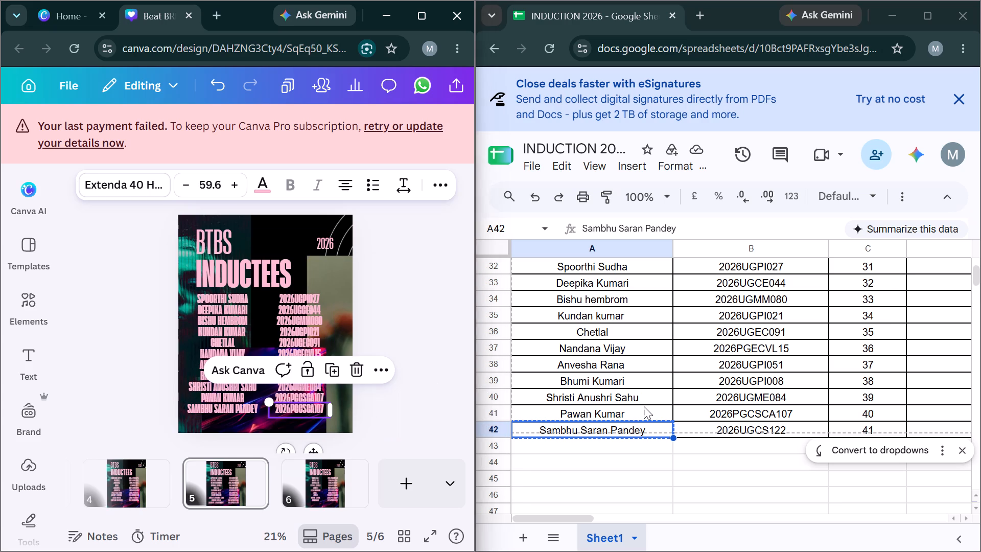
key("Right")
key("ctrl+c")
key("alt+Tab")
key("Return")
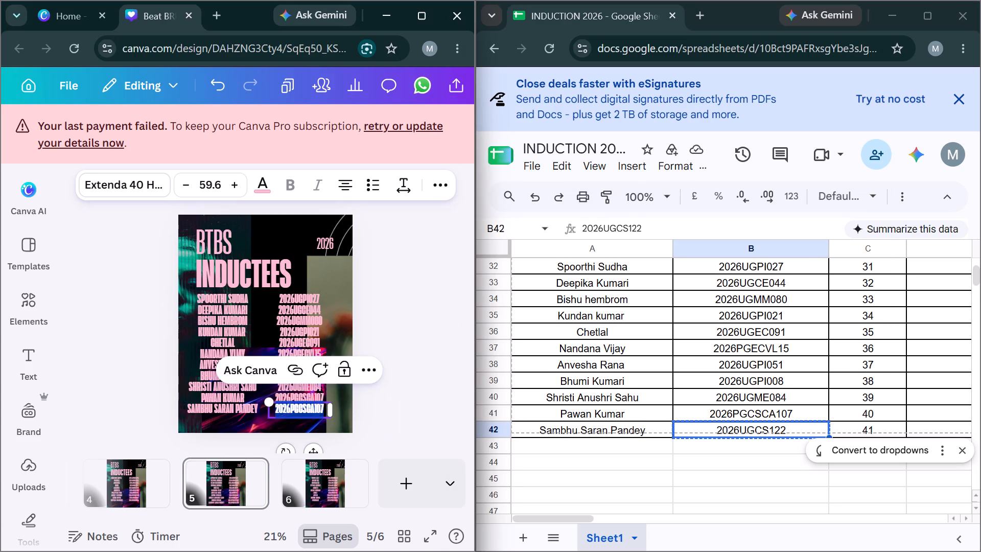
key("ctrl+v")
left_click(394, 356)
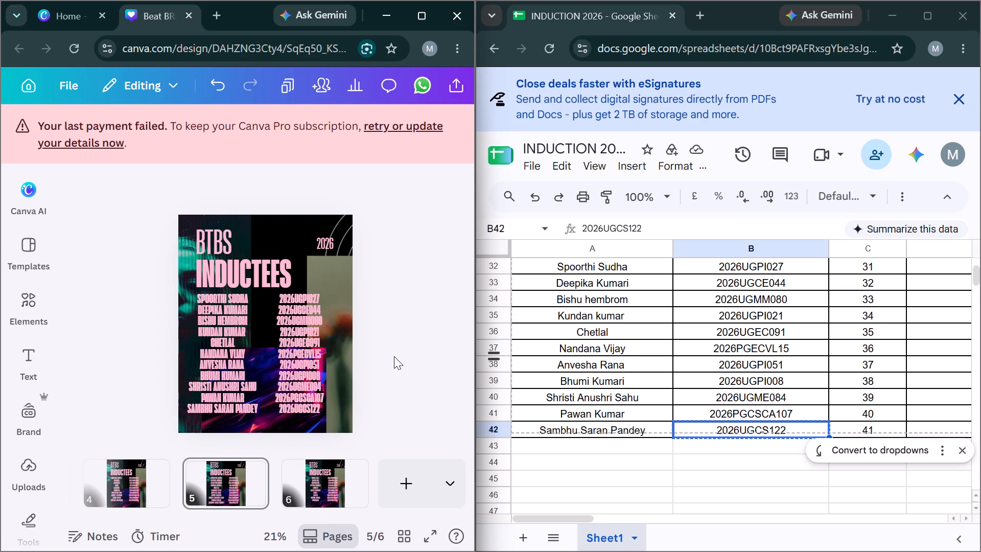
Delete the surplus inductees page 6 from the design.
left_click(355, 469)
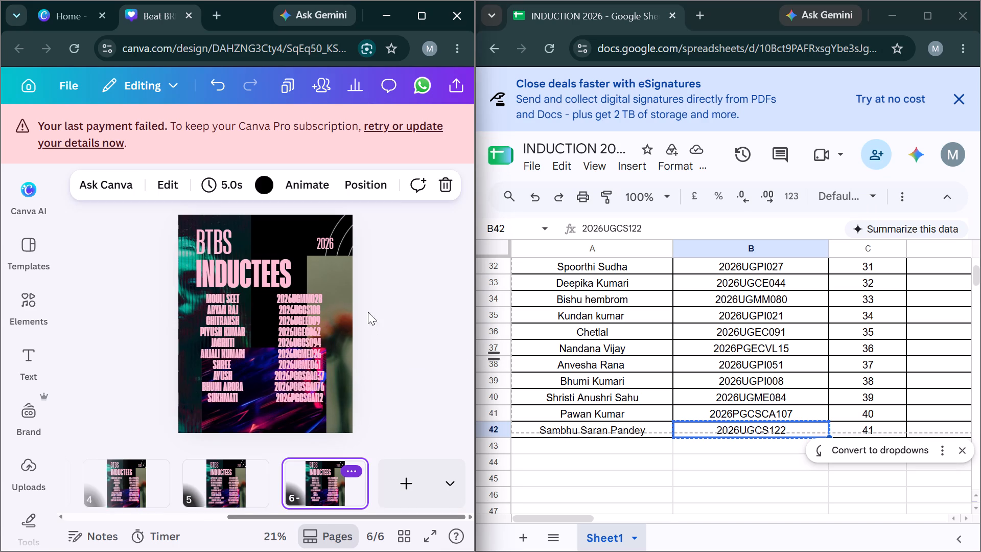
left_click(442, 186)
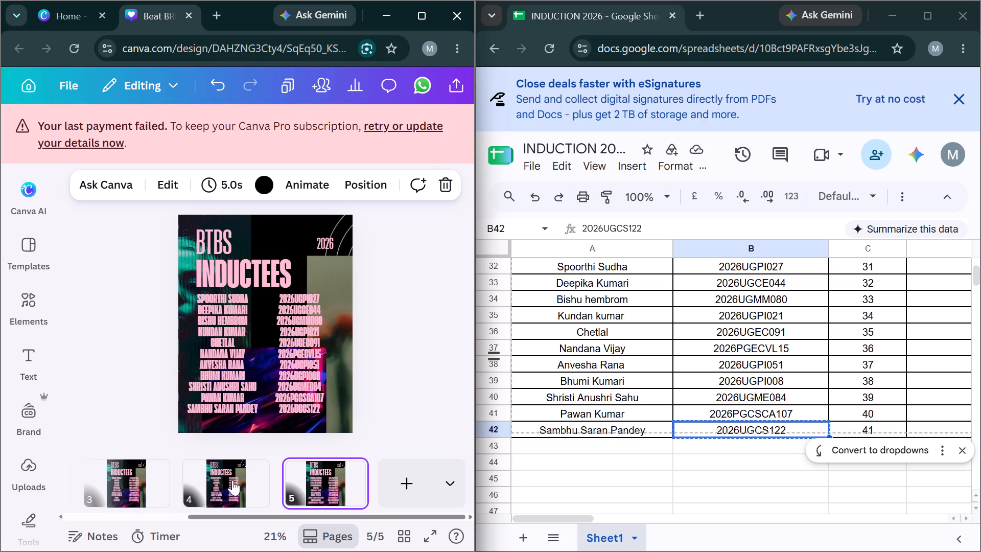
Duplicate the tenth row's name on page 4 and place the copy directly below it as an eleventh row.
left_click(232, 479)
left_click(249, 400)
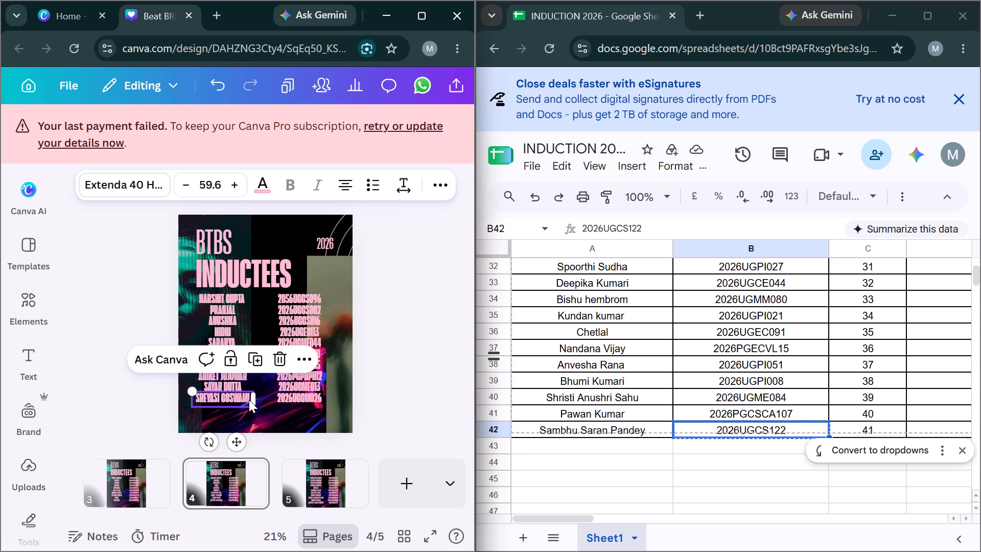
key("ctrl+c")
key("ctrl+v")
key("Left")
key("Left")
key("Left")
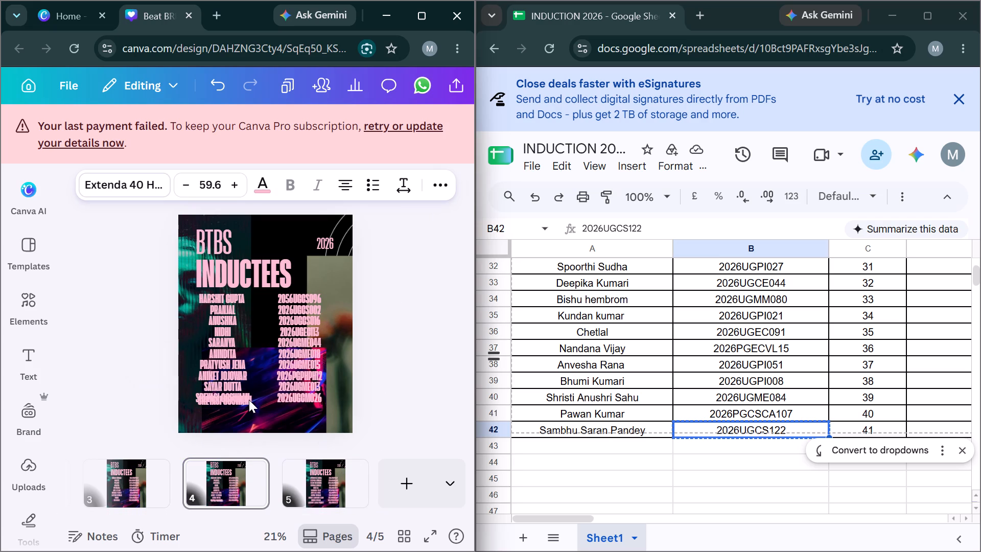
key("Left")
key("Left")
key("Left")
key("Left")
key("Left")
key("Left")
key("Left")
key("Left")
key("Left")
key("Left")
key("Left")
key("Left")
key("Left")
key("Left")
key("Left")
key("Right")
key("Right")
key("Down")
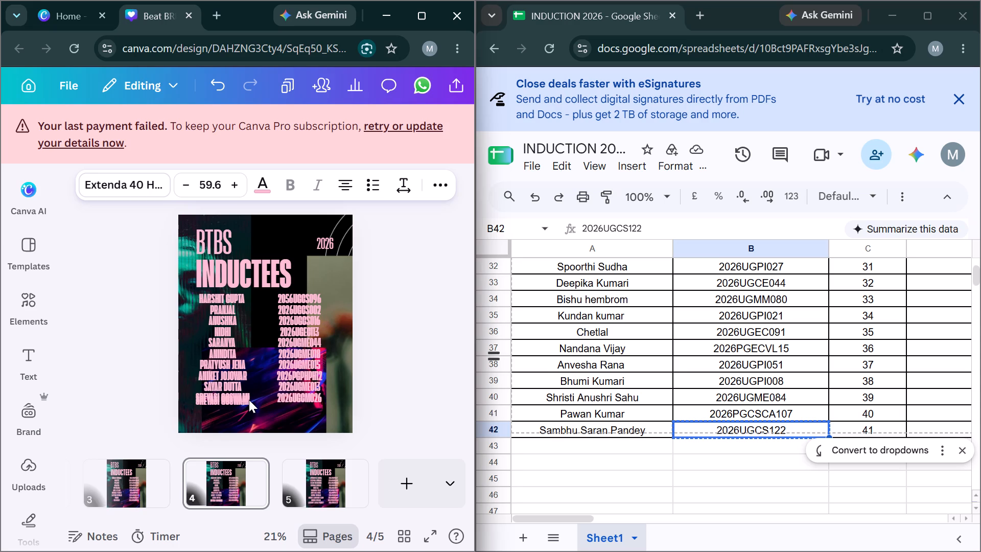
key("Down")
key("Down")
key("Down")
key("Down")
key("Down")
key("Down")
key("Down")
key("Down")
key("Down")
key("Down")
key("Down")
key("Down")
key("Down")
key("Down")
key("Down")
key("Down")
key("Down")
key("Down")
key("Down")
key("Down")
key("Down")
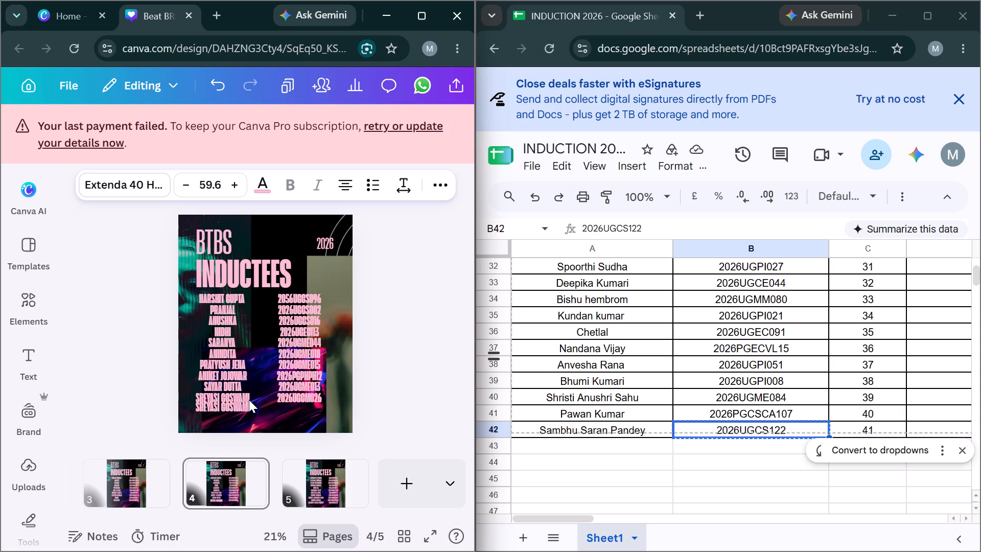
Nudge the duplicated eleventh name on page 4 down to match the spacing of the rows above.
key("Down")
key("Down")
key("Down")
key("Down")
key("Down")
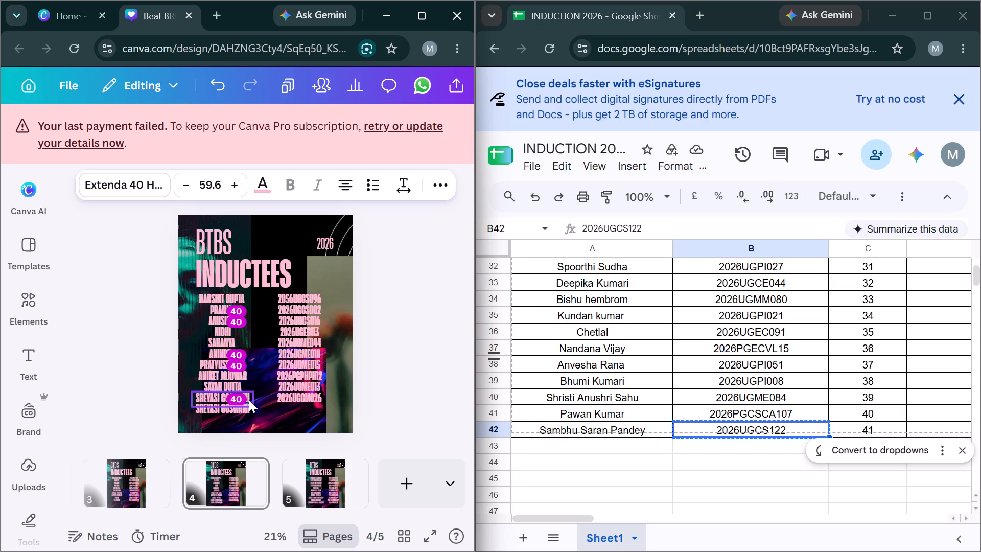
left_click(369, 404)
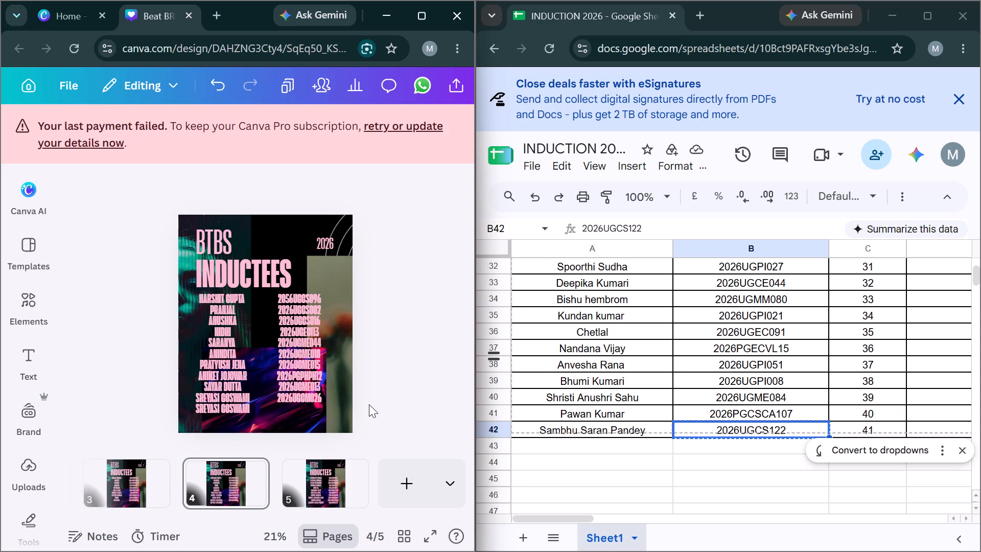
left_click(312, 393)
key("ctrl+c")
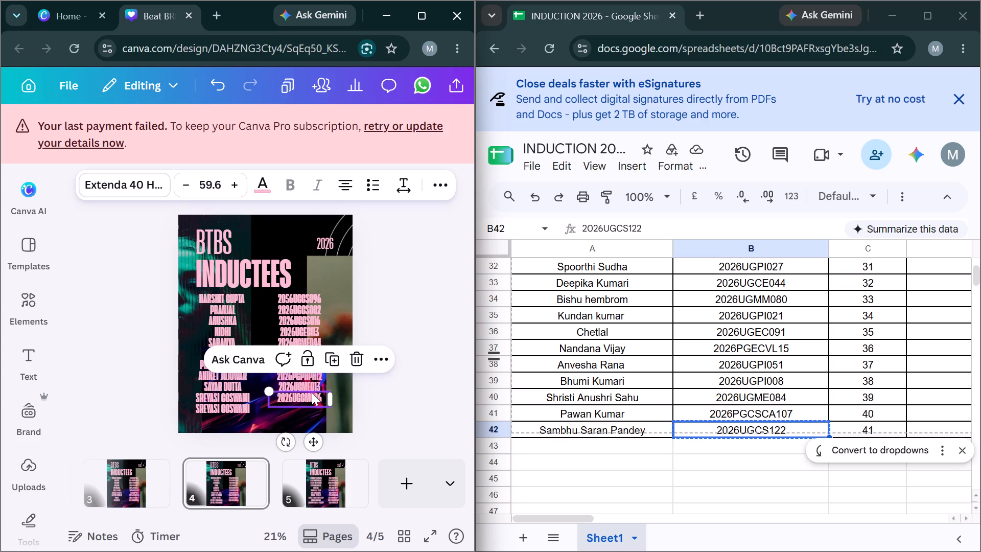
key("ctrl+v")
key("Left")
key("Left")
key("Left")
key("Left")
key("Left")
key("Left")
key("Left")
key("Left")
key("Left")
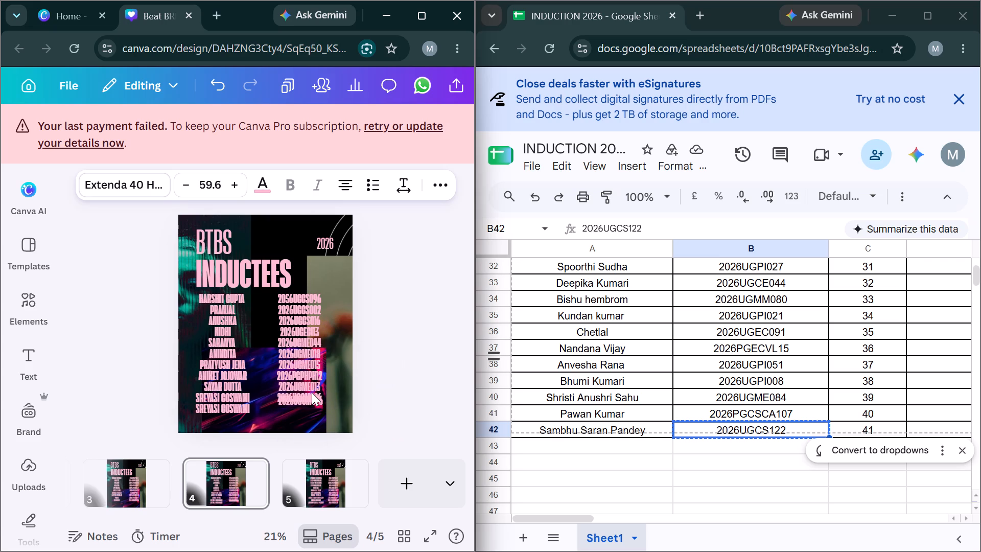
key("Left")
key("Left")
key("Left")
key("Left")
key("Left")
key("Left")
key("Left")
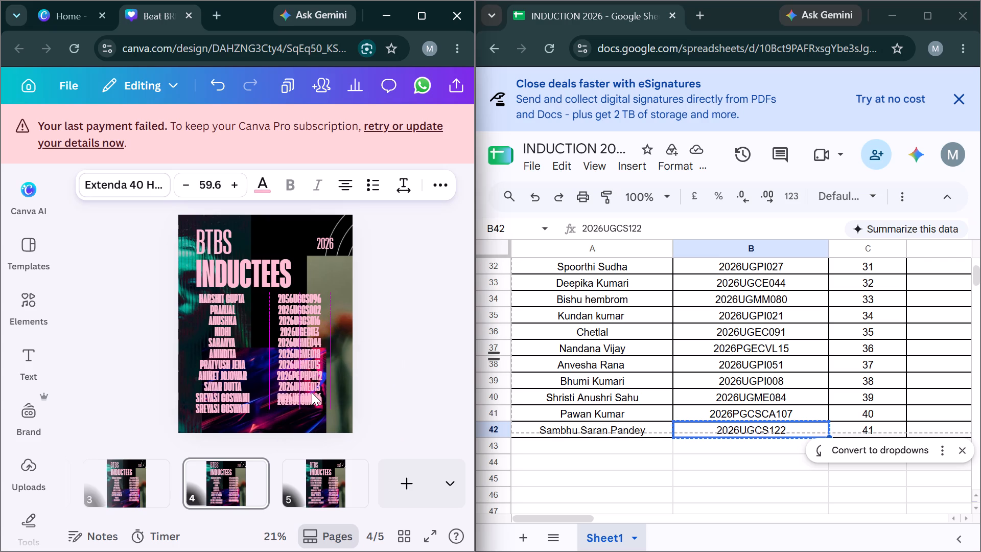
key("Down")
key("Down")
key("Down")
key("Down")
key("Down")
key("Down")
key("Down")
key("Down")
key("Down")
key("Down")
key("Down")
key("Down")
key("Down")
key("Down")
key("Down")
key("Down")
key("Down")
key("Down")
key("Down")
key("Down")
key("Down")
key("Down")
key("Down")
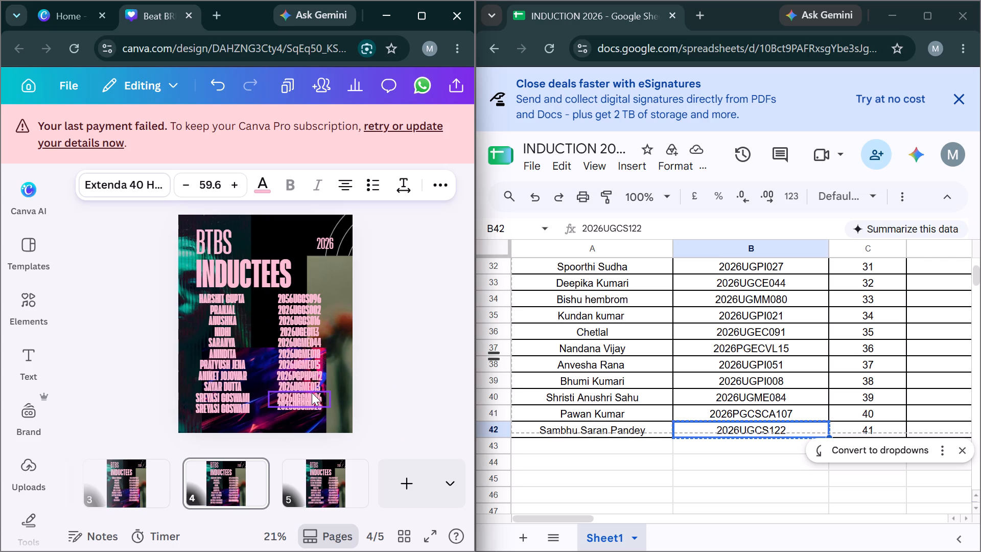
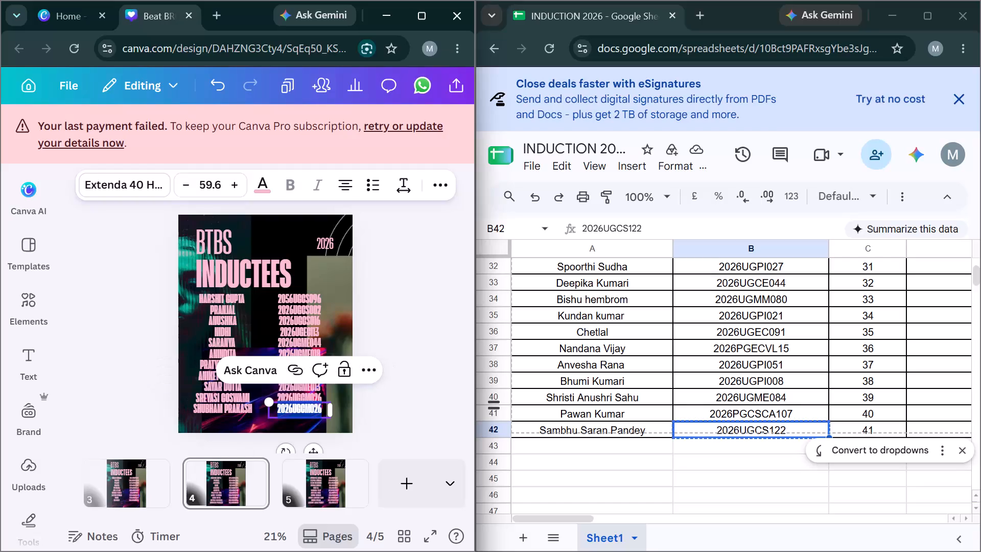
Replace the eleventh row's ID on page 4 with the ID copied from the chat.
key("ctrl+v")
left_click(415, 415)
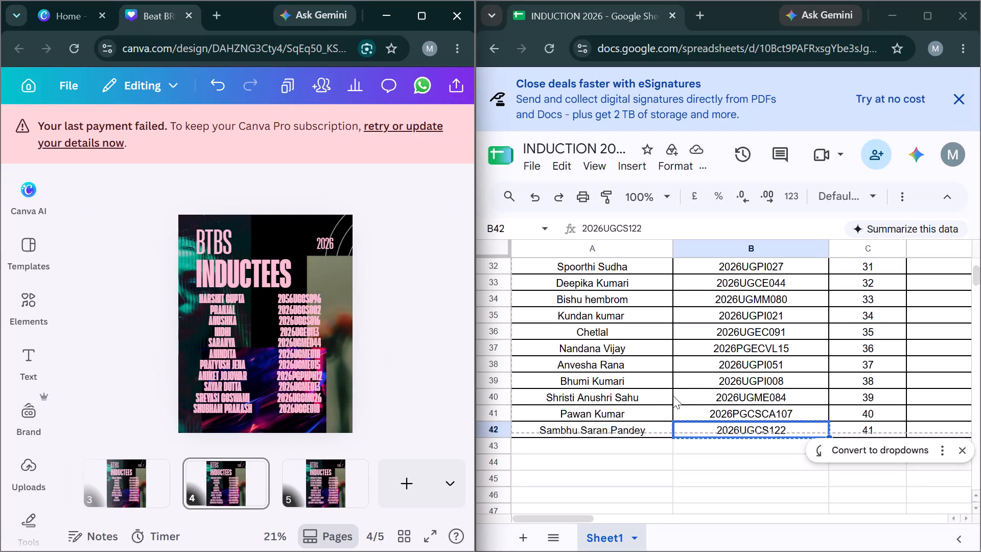
Close the induction spreadsheet window and maximize the poster design window.
left_click(974, 3)
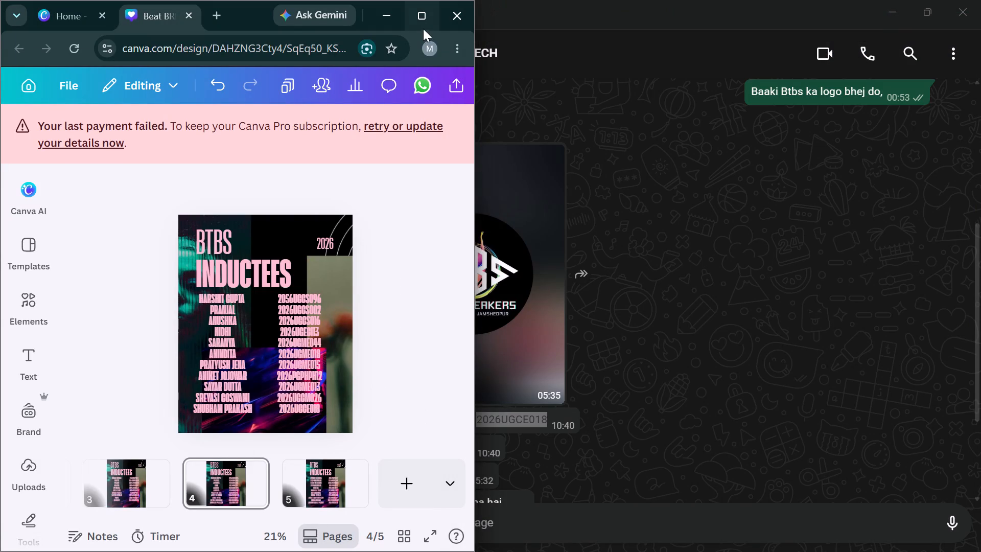
left_click(423, 26)
Review the design's pages in sequence, checking the names and IDs on the inductee pages.
scroll(716, 296, "right", 5)
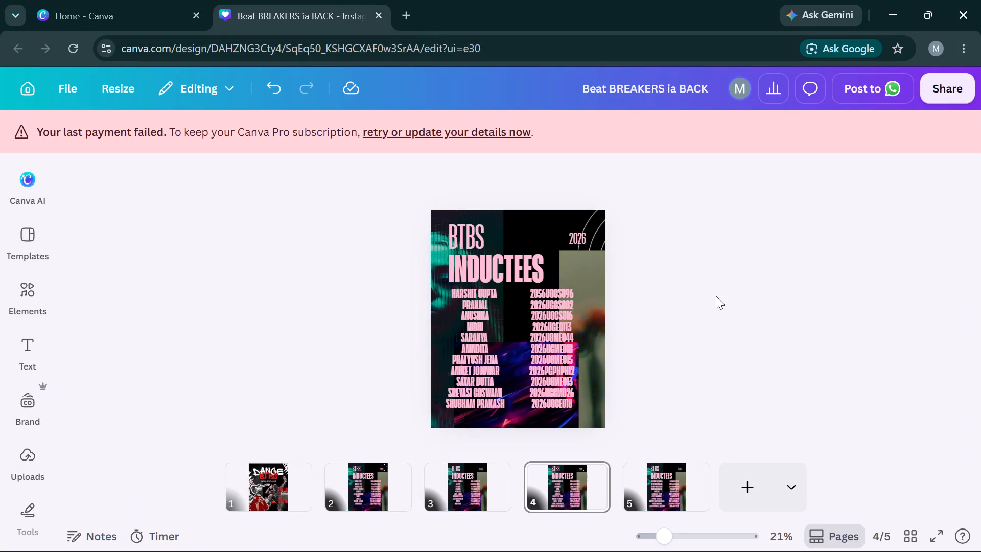
scroll(716, 296, "left", 7)
left_click(290, 491)
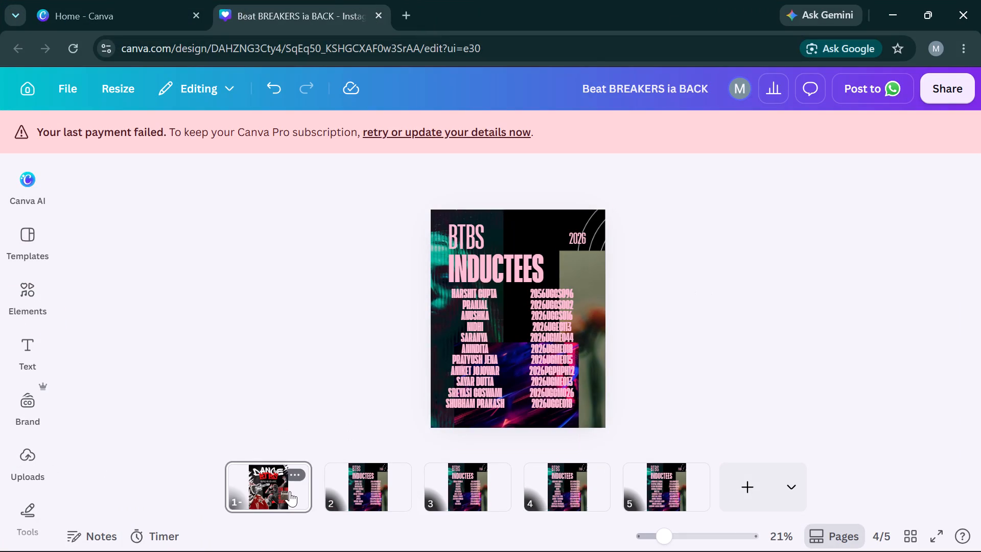
key("Right")
key("Right")
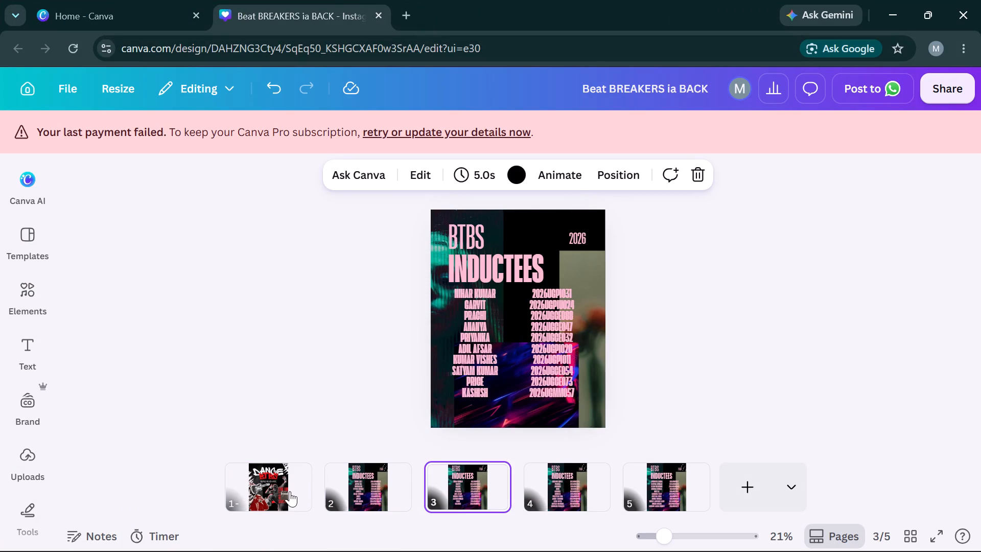
key("Right")
key("Right")
key("Right")
key("Left")
key("Left")
key("Left")
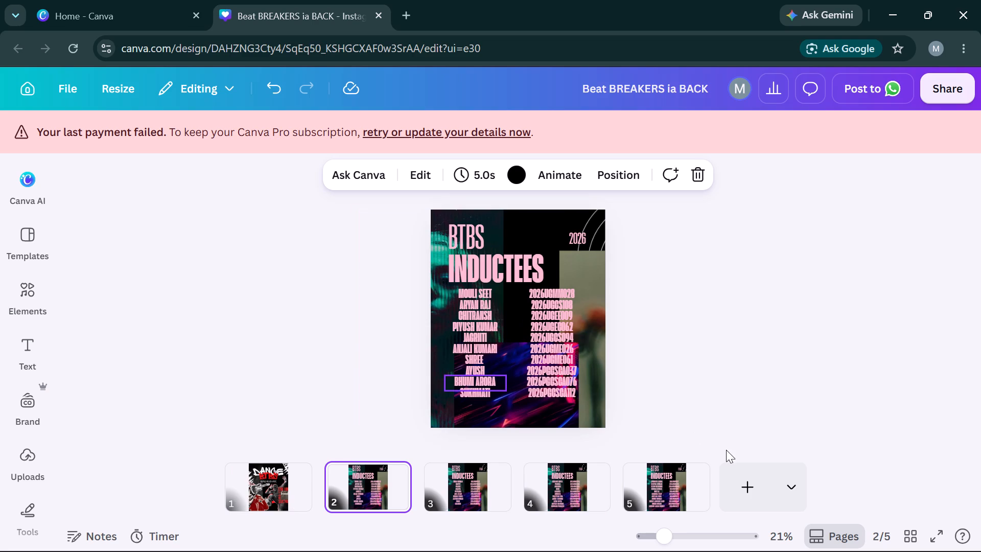
Add a blank page 6 after the last inductees page.
left_click(728, 469)
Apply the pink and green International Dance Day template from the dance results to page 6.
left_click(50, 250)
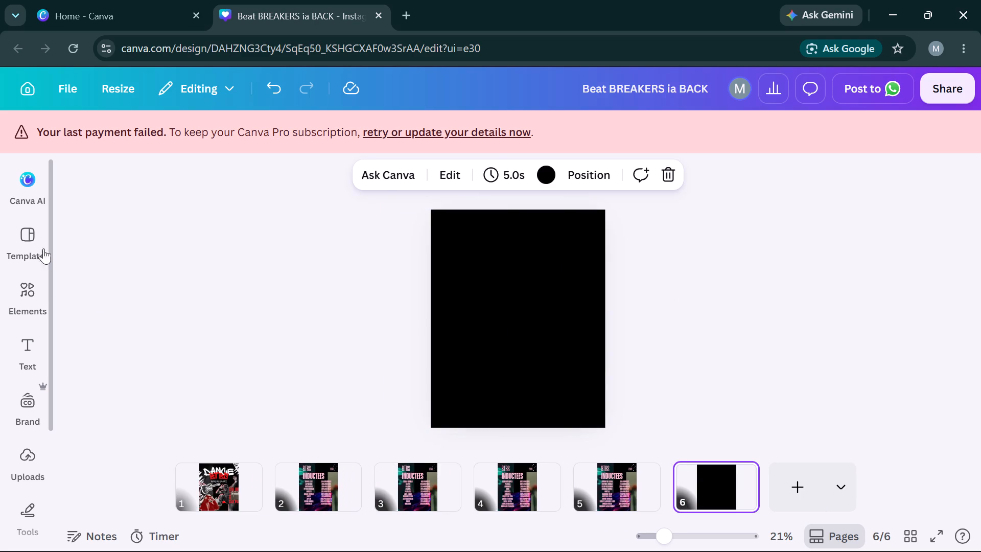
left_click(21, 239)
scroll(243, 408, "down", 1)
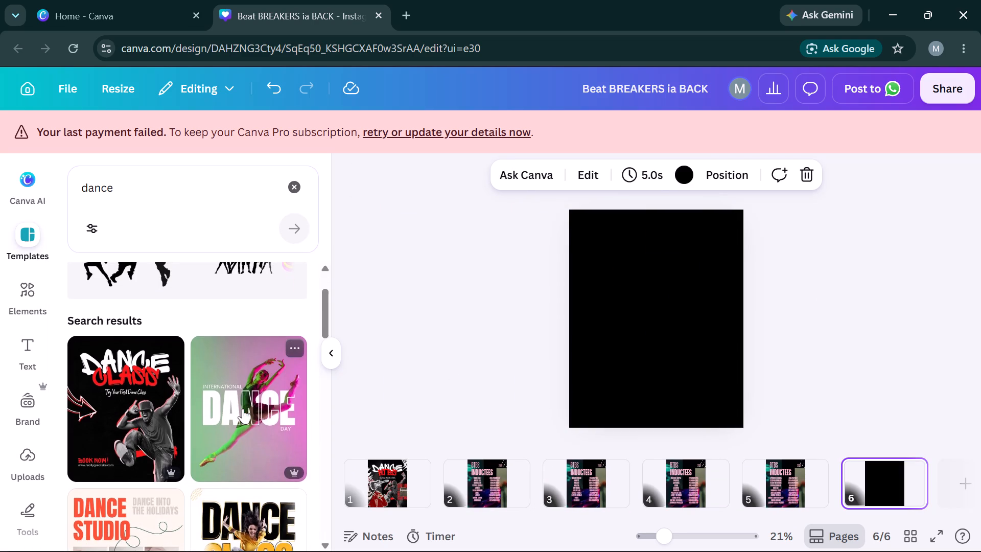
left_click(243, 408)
Apply the Pink and Purple Gradient Modern Dance Class template from the similar designs to page 6.
scroll(243, 408, "down", 3)
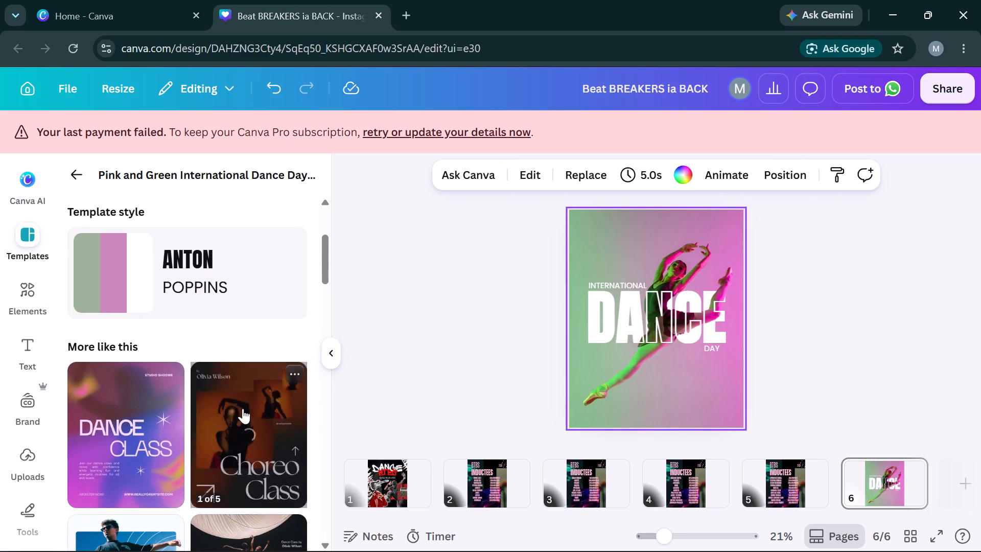
scroll(243, 408, "down", 1)
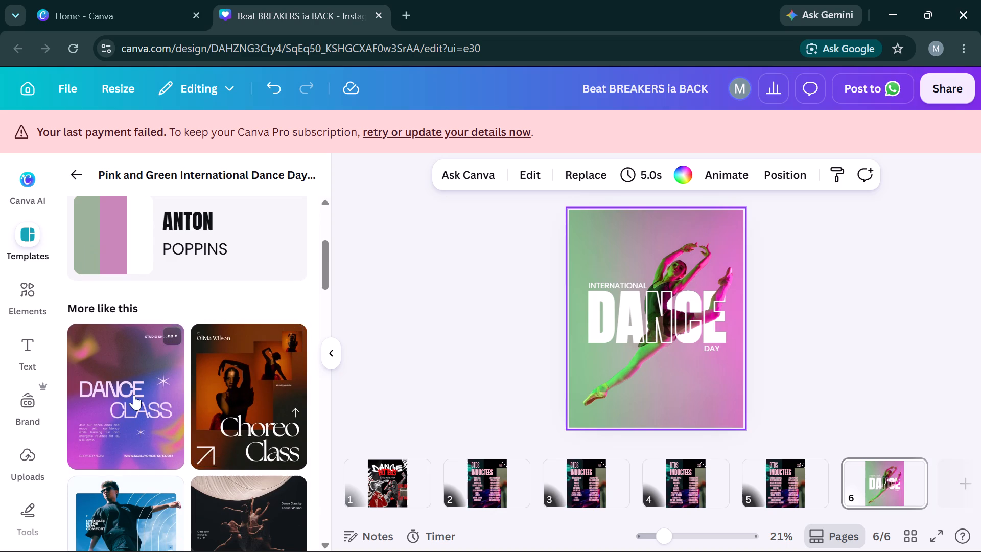
left_click(134, 395)
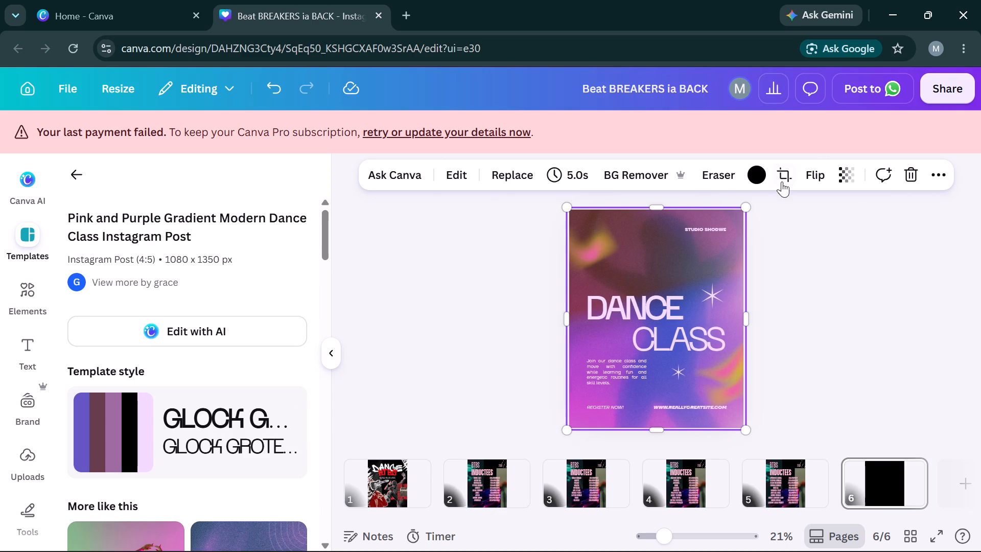
Detach the purple gradient dancer image from the background of the DANCE CLASS template on page 6.
left_click(947, 179)
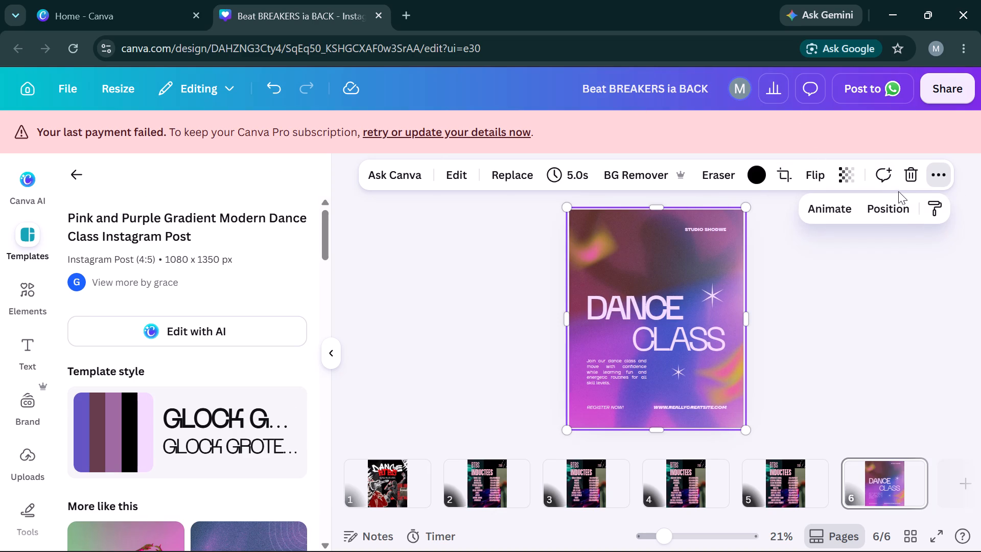
left_click(892, 201)
scroll(199, 400, "right", 2)
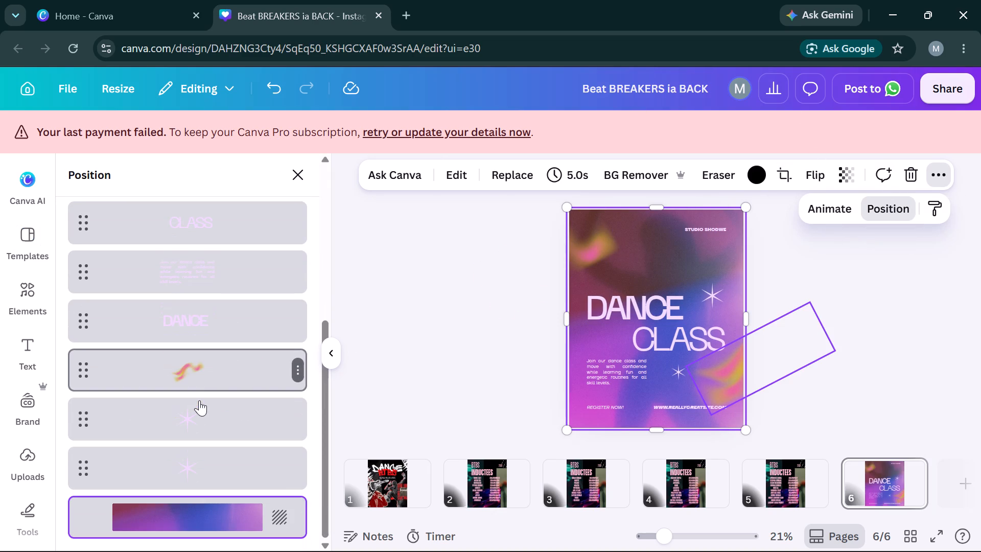
scroll(199, 400, "right", 1)
left_click(297, 503)
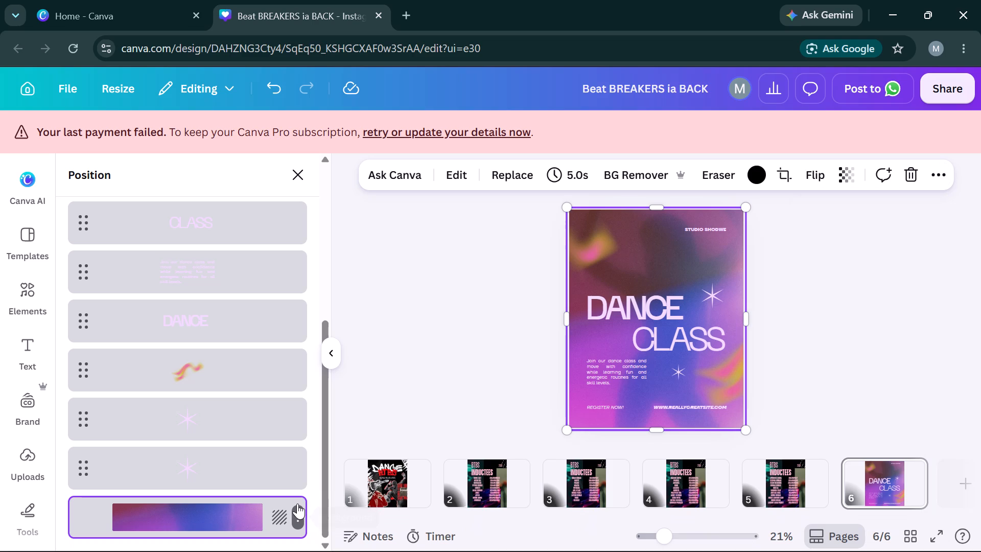
left_click(297, 508)
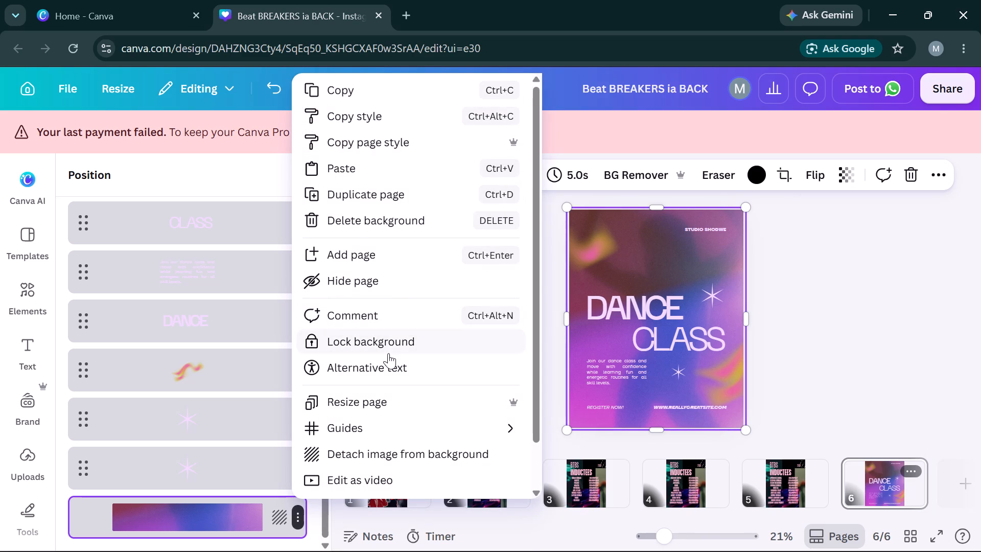
left_click(409, 445)
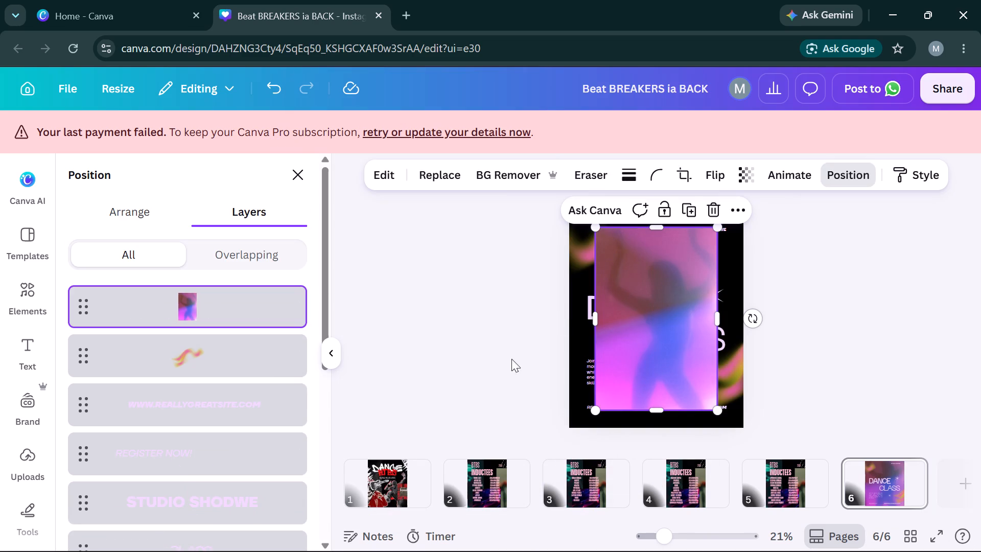
Duplicate inductees page 2 and paste a copy of the detached gradient image over the right side of the duplicate.
key("ctrl+c")
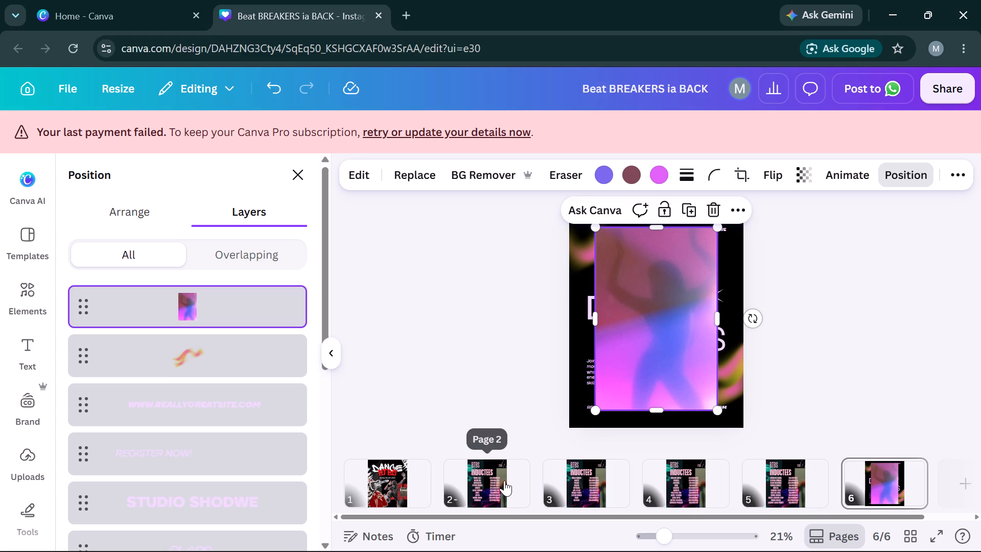
left_click(504, 480)
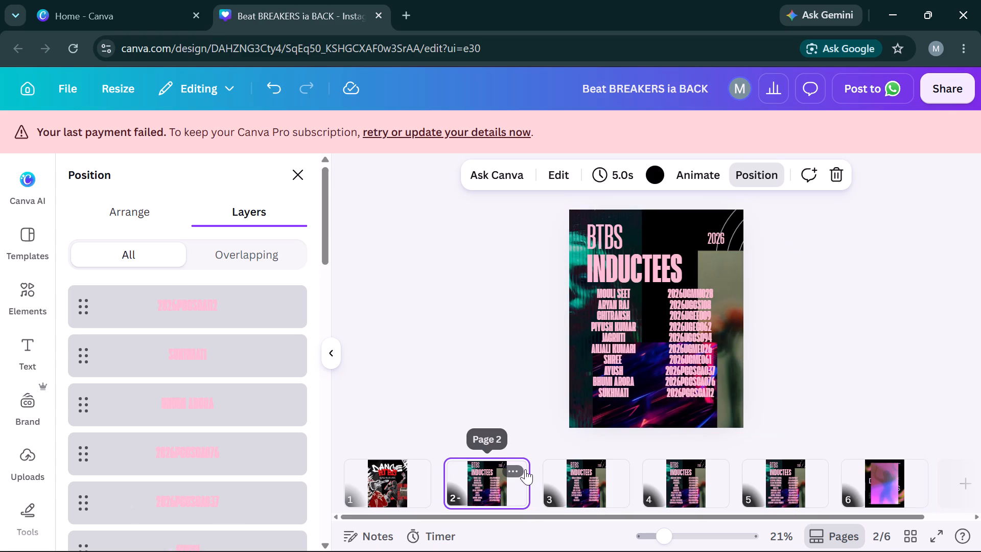
key("ctrl+d")
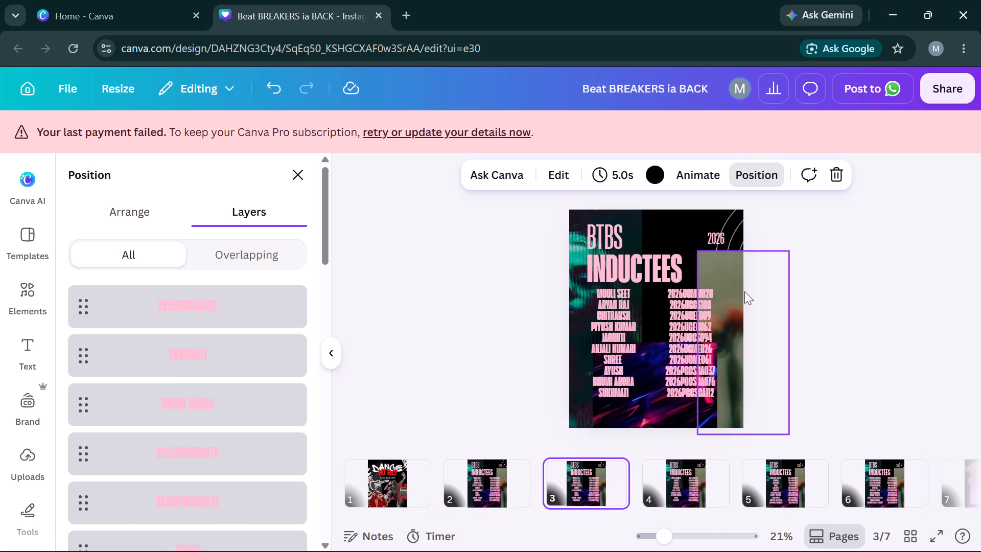
key("ctrl+v")
left_click_drag(615, 273, 679, 331)
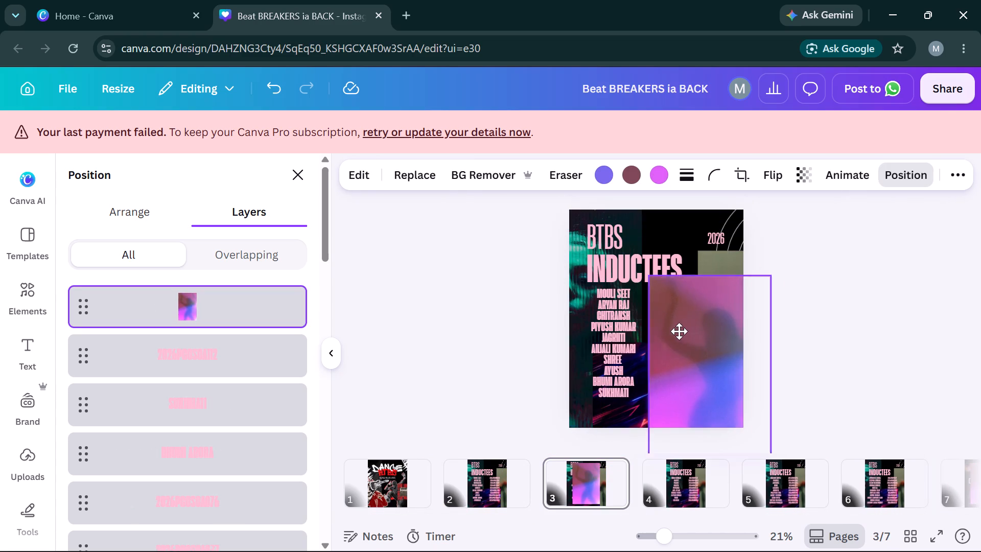
left_click_drag(679, 331, 688, 323)
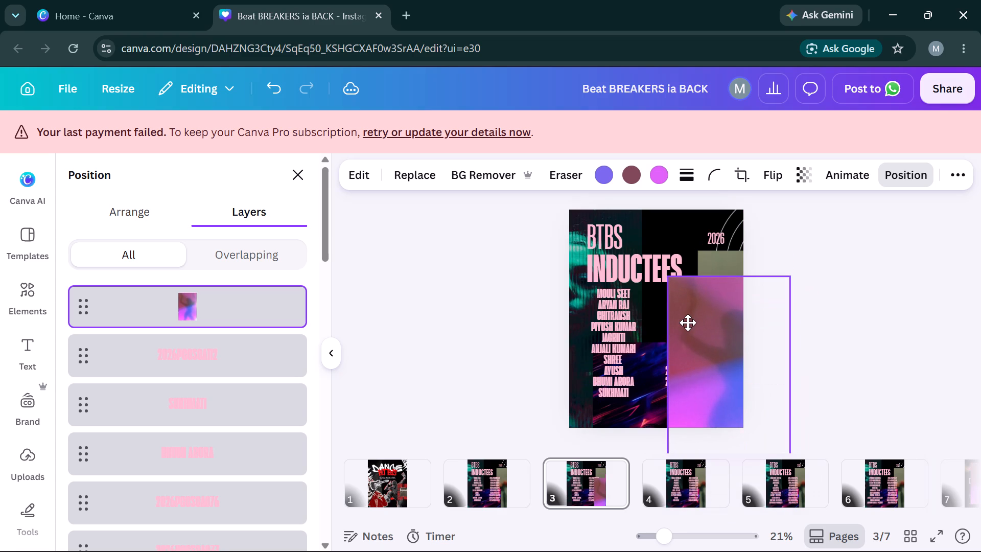
left_click_drag(688, 323, 696, 313)
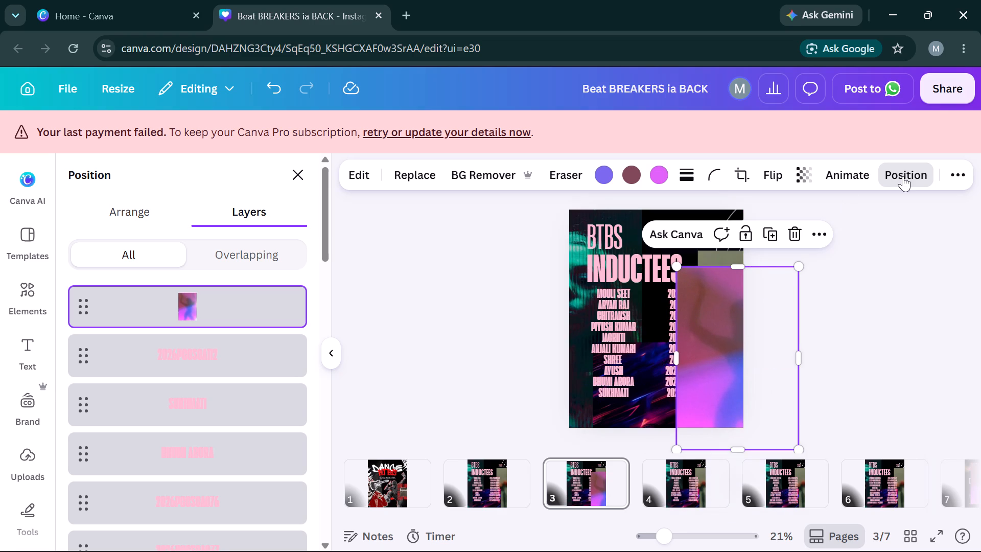
Send the pasted gradient image on page 3 to the back, and bring it forward one layer.
left_click(903, 176)
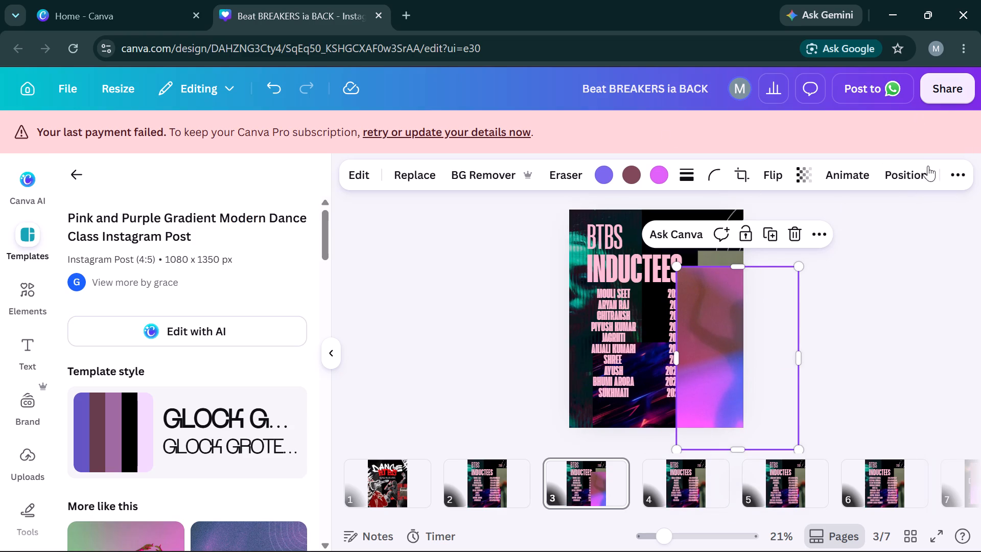
left_click(909, 180)
left_click(135, 211)
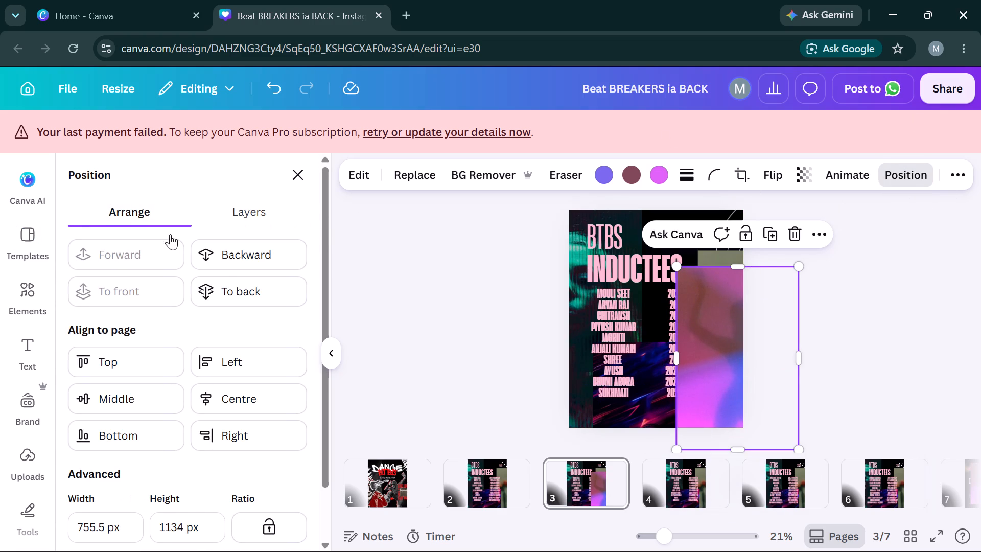
left_click(219, 279)
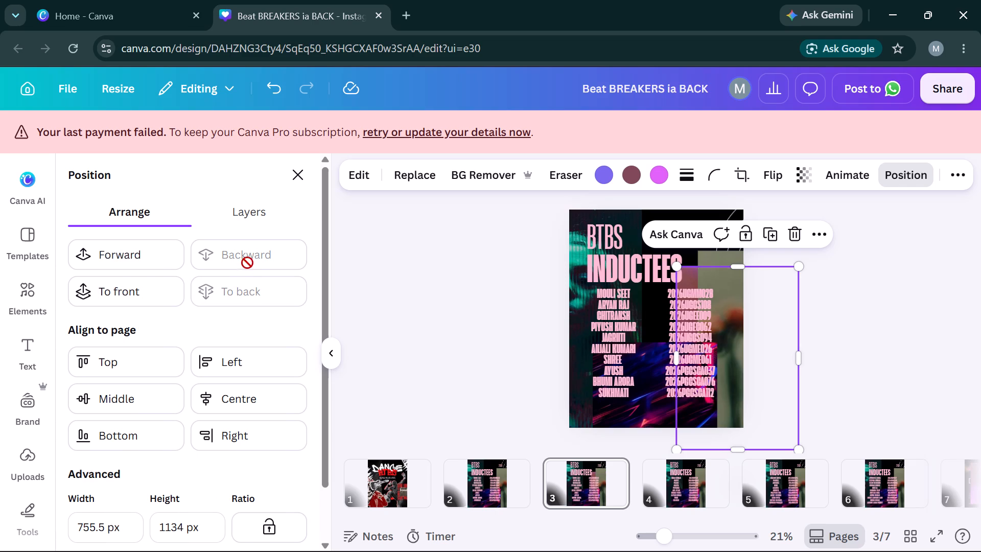
left_click(142, 262)
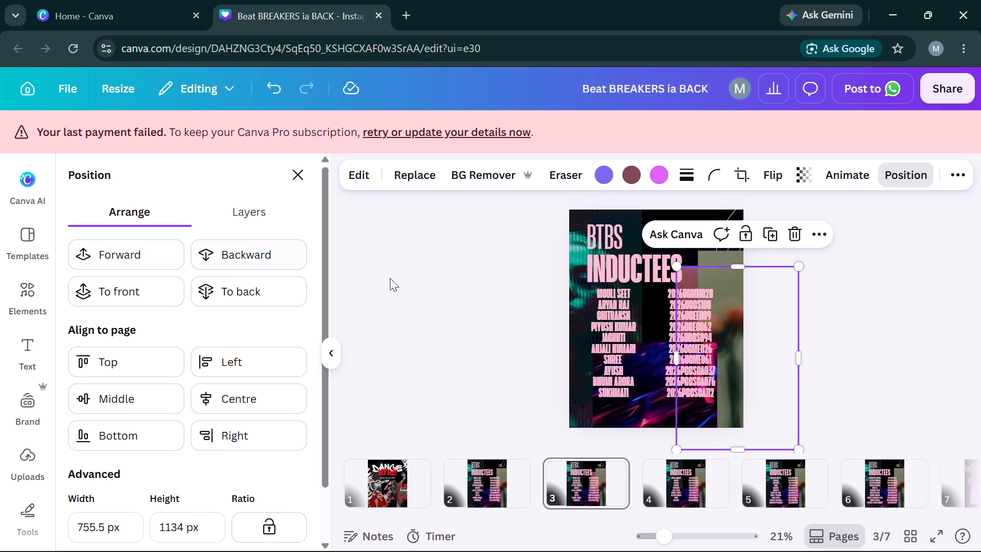
Delete the blurred green photo at the right edge of page 3.
left_click(714, 259)
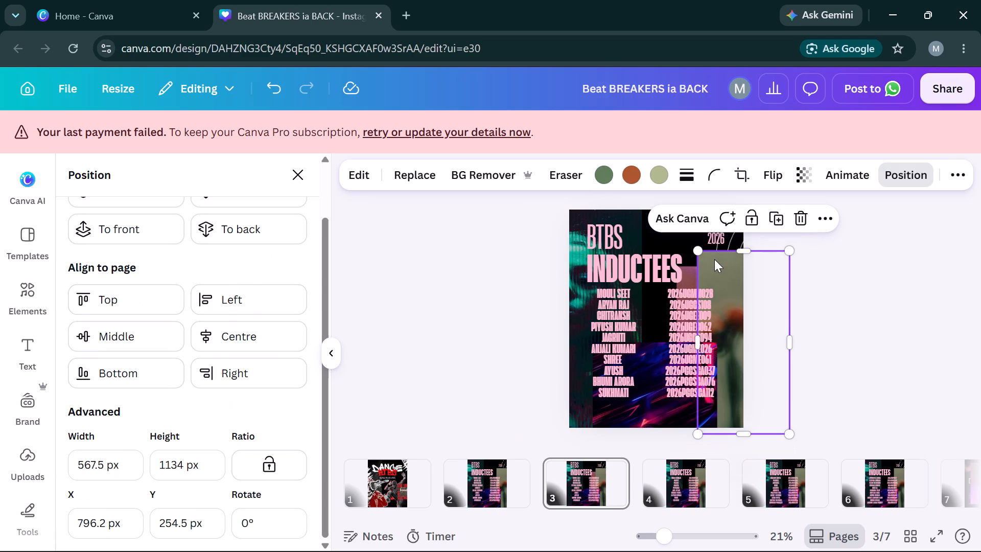
key("Delete")
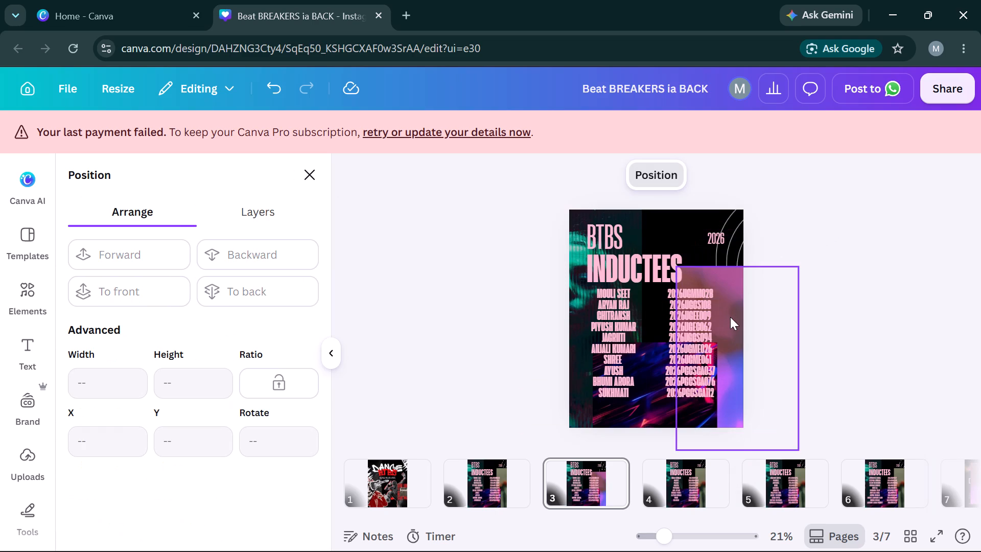
Position the gradient image along page 3's right side and stretch it to the full page height, about 756 by 1,364 px.
left_click_drag(730, 317, 739, 301)
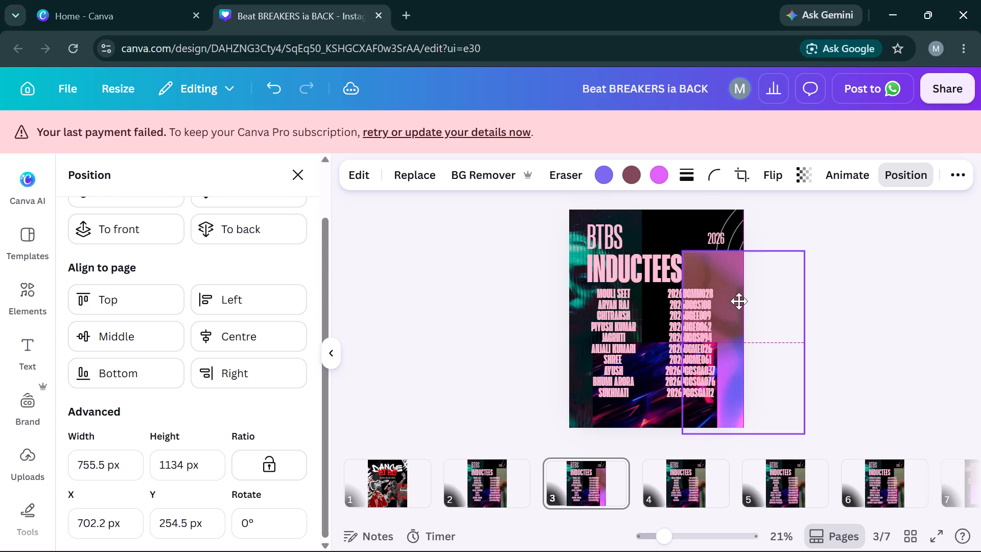
left_click_drag(739, 301, 658, 352)
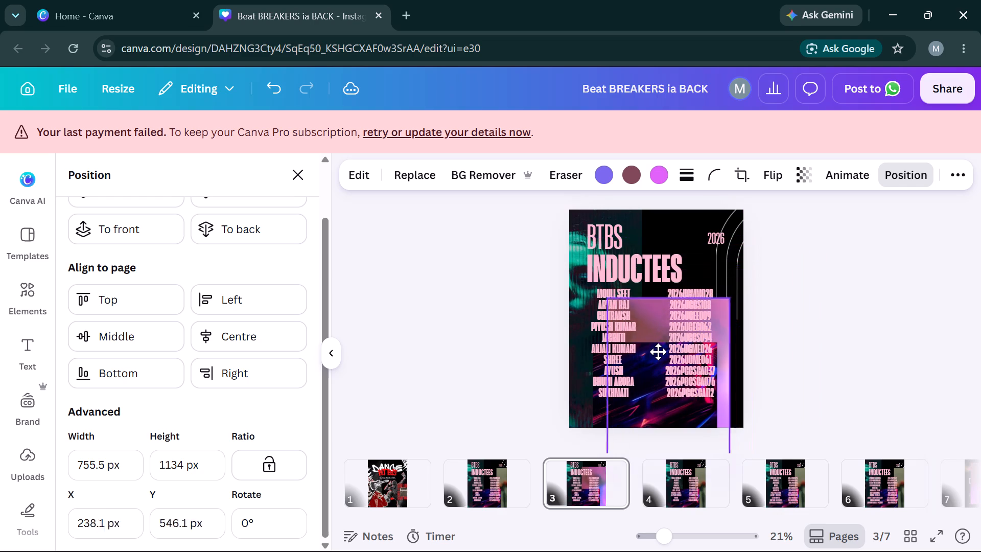
left_click_drag(658, 352, 698, 337)
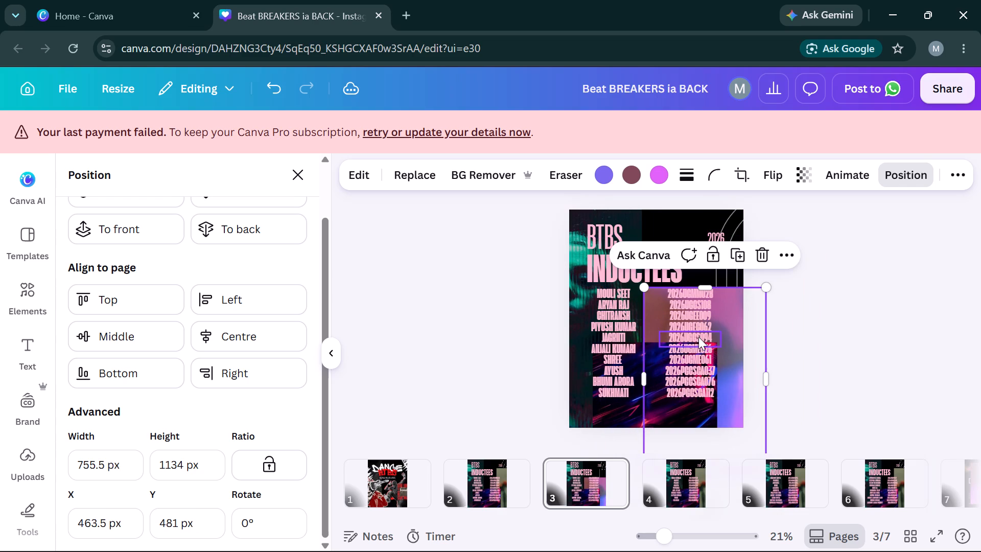
left_click(812, 346)
left_click(812, 346)
left_click(812, 346)
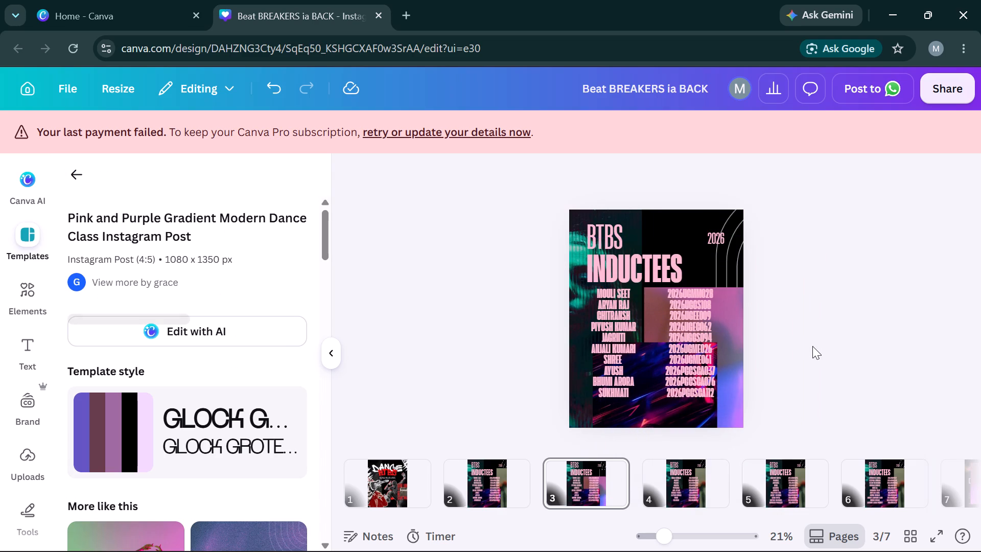
left_click_drag(738, 364, 773, 285)
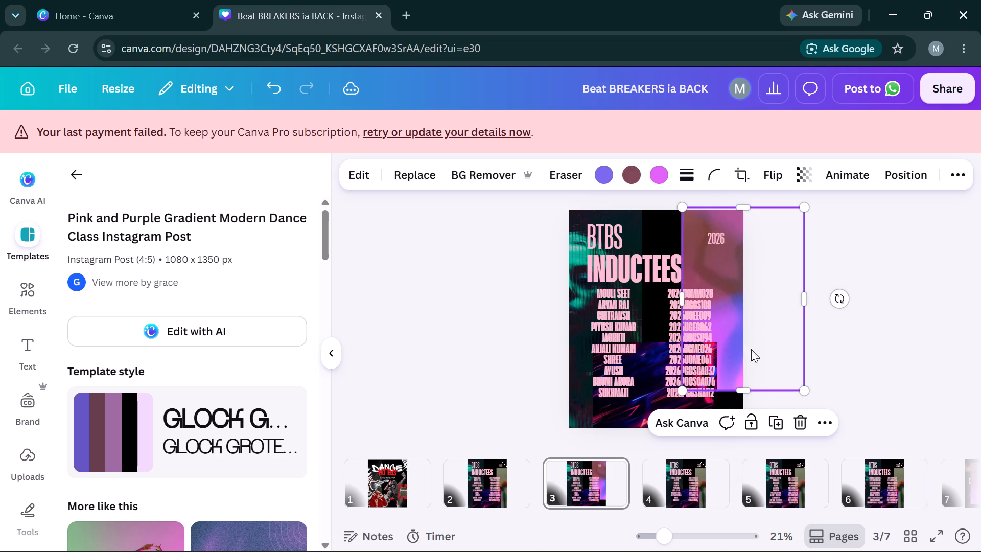
left_click_drag(744, 388, 745, 429)
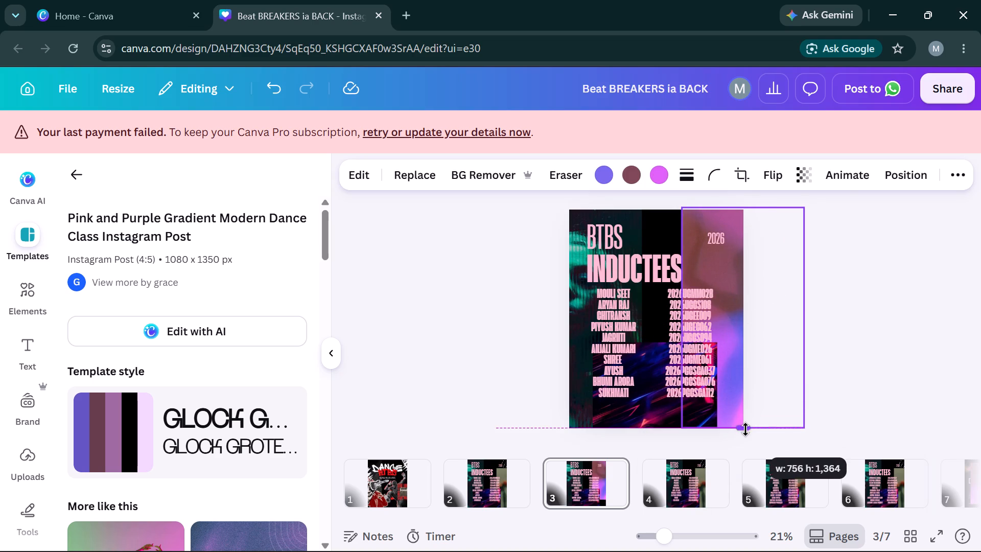
left_click_drag(745, 429, 746, 429)
left_click_drag(743, 380, 714, 384)
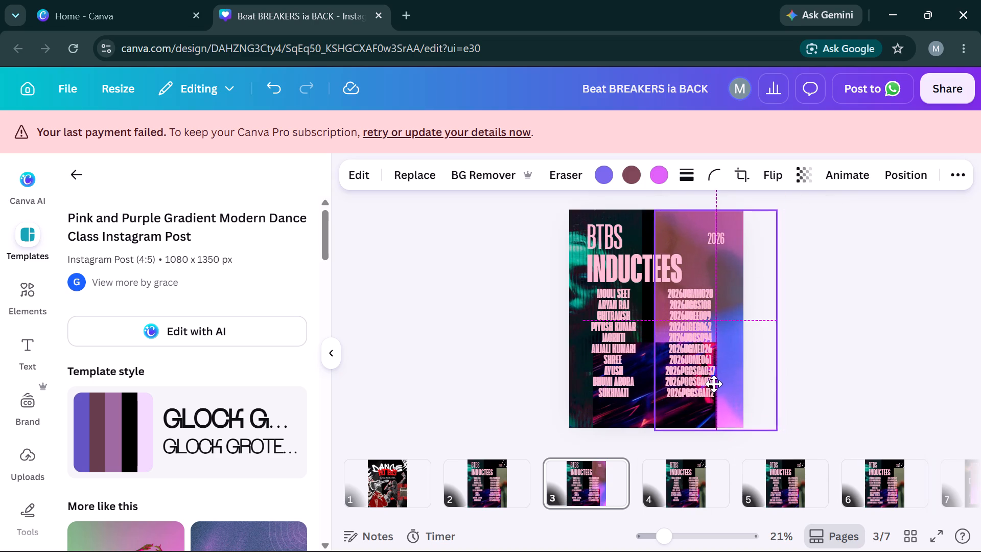
left_click_drag(714, 384, 709, 382)
left_click(871, 338)
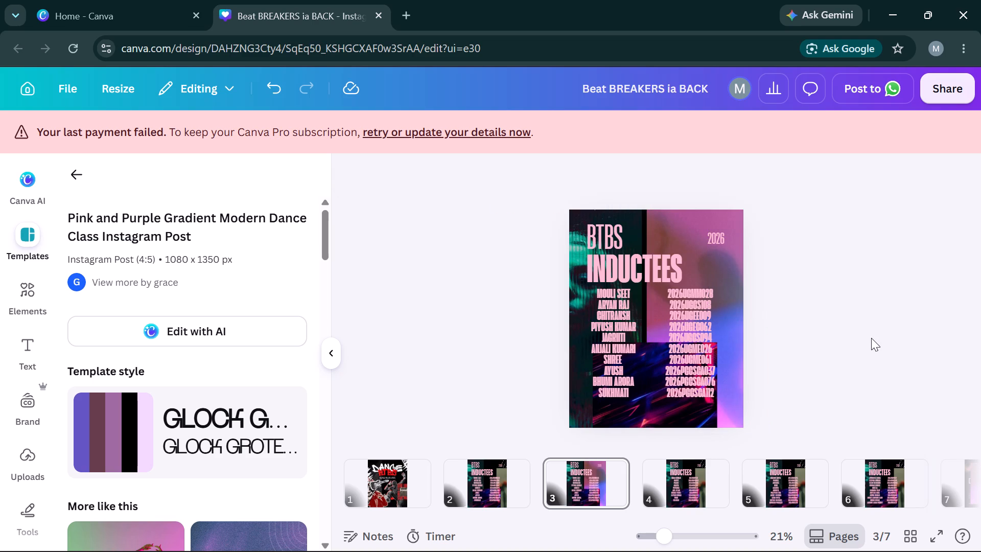
Send the gradient image on page 3 backward one layer so it sits behind the curved line graphic.
left_click(731, 277)
left_click(903, 168)
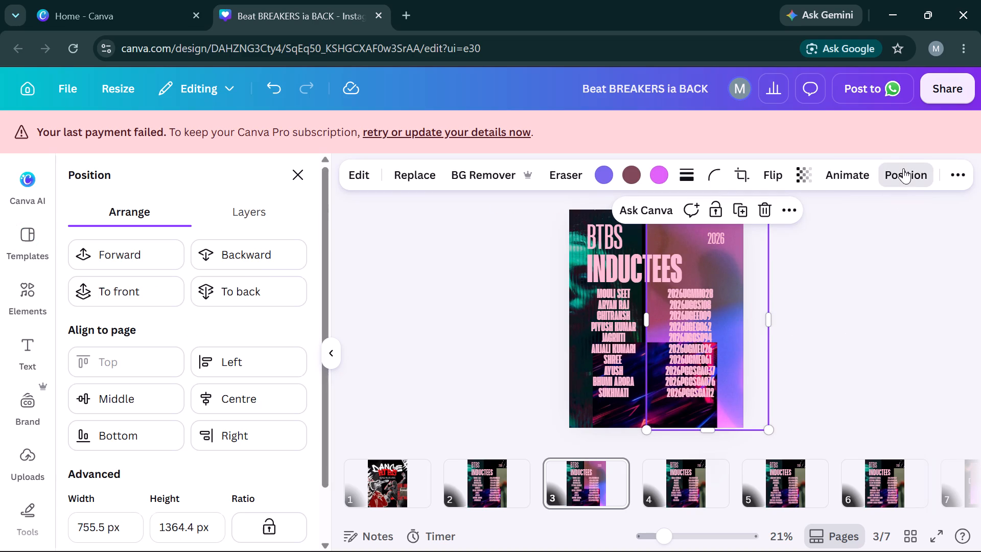
left_click(261, 262)
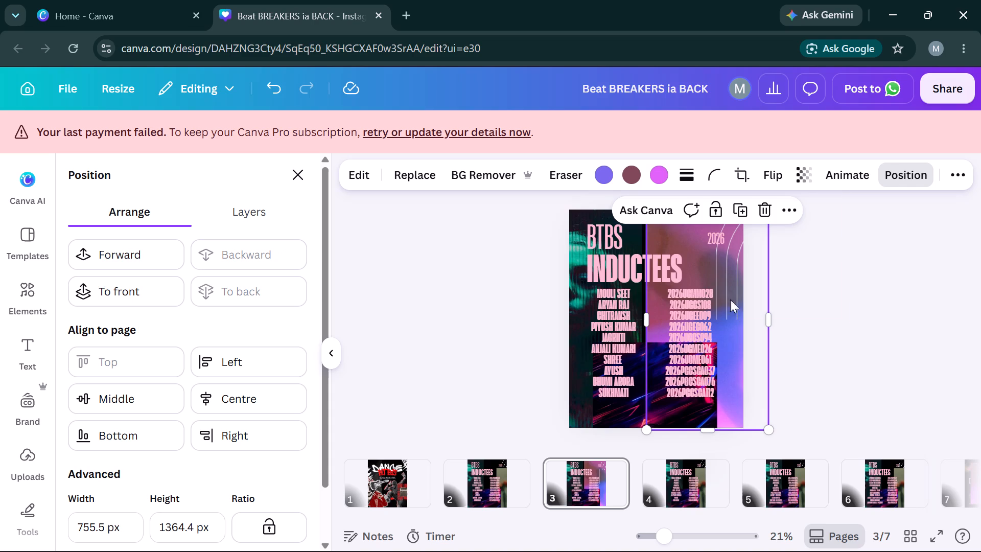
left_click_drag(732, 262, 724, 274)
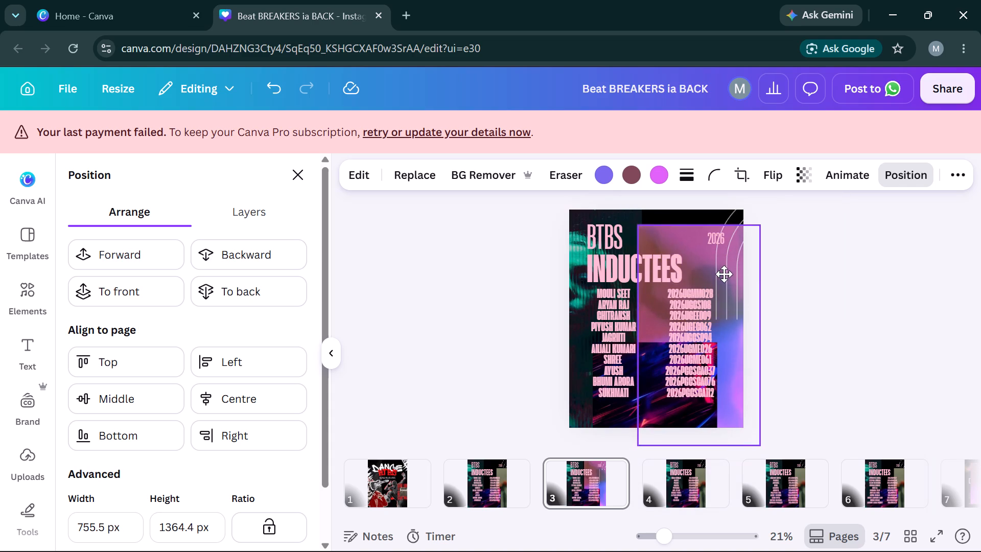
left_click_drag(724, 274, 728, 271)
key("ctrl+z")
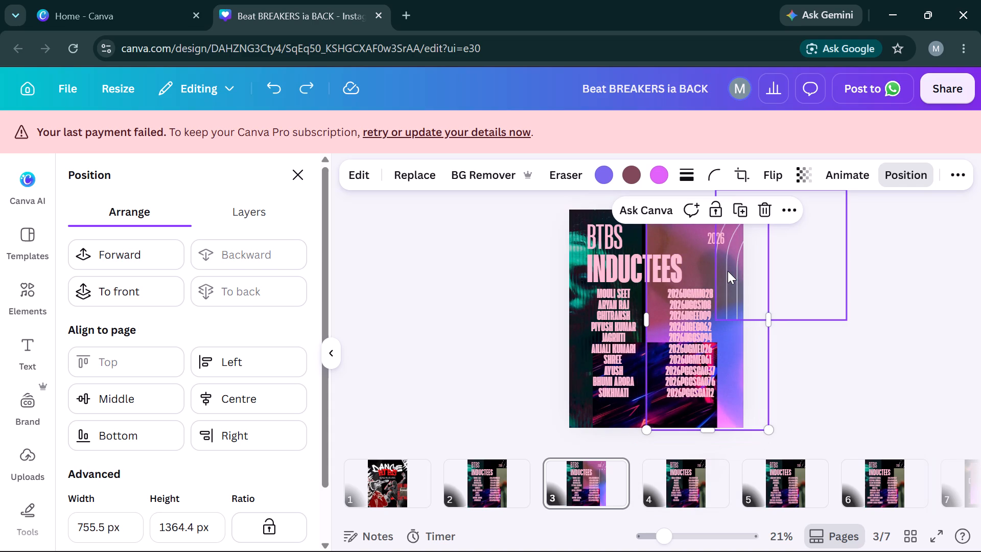
Move the curved line graphic on page 3 from the upper-right corner down to the lower-right corner.
left_click(732, 261)
left_click_drag(732, 261, 687, 280)
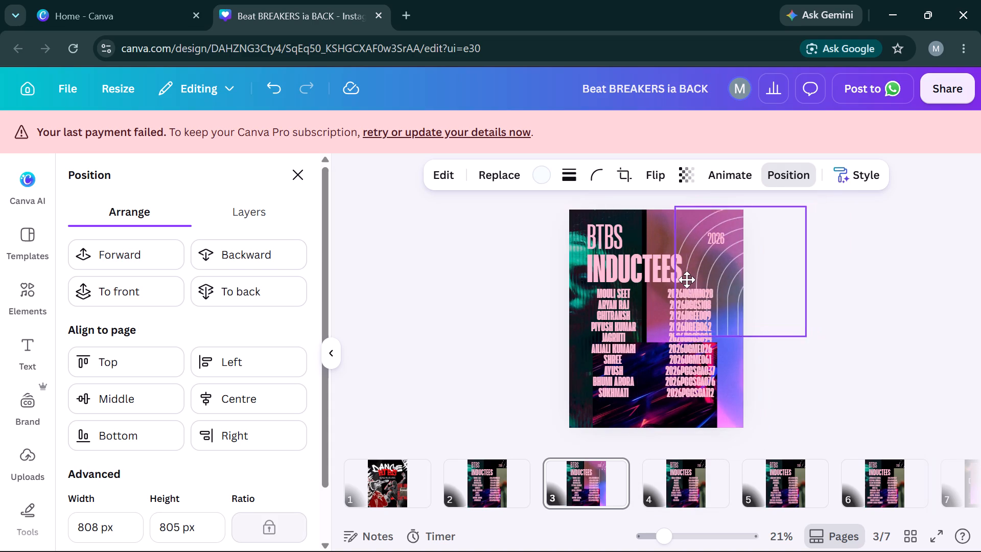
left_click_drag(687, 280, 694, 403)
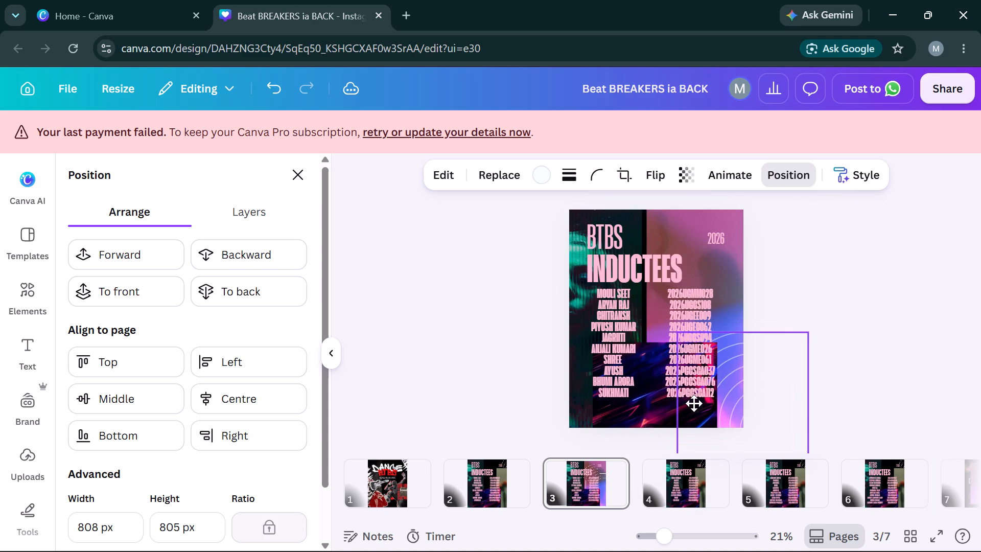
left_click_drag(694, 403, 696, 411)
left_click(939, 253)
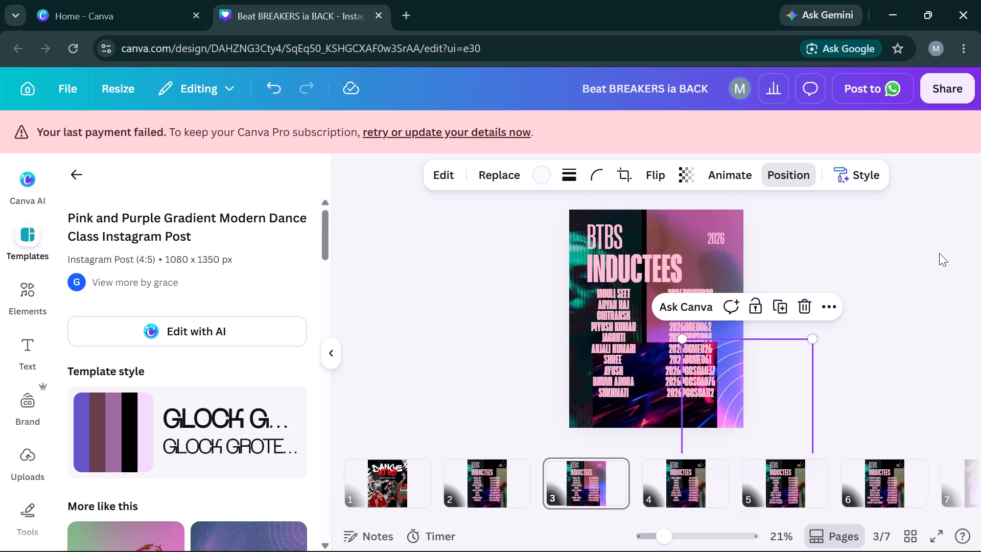
left_click(939, 253)
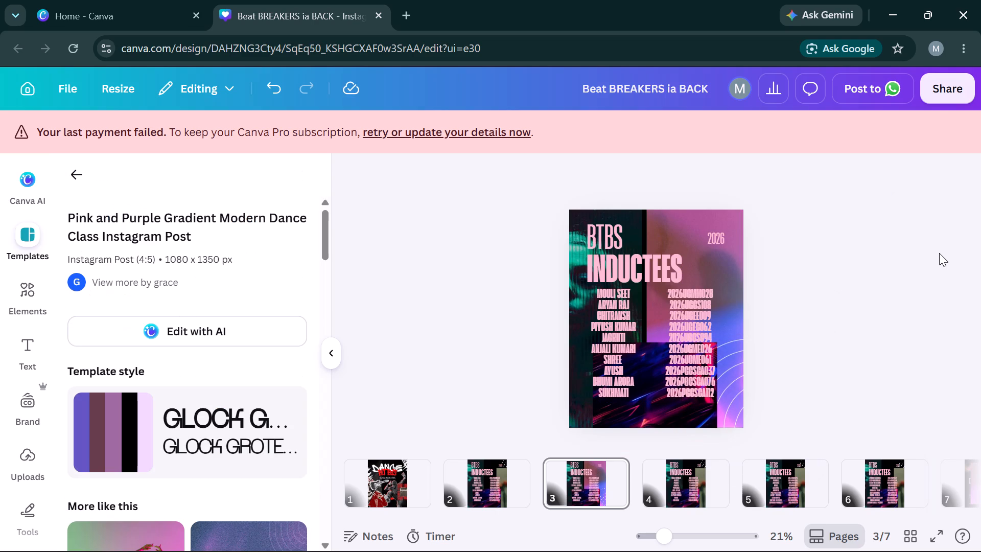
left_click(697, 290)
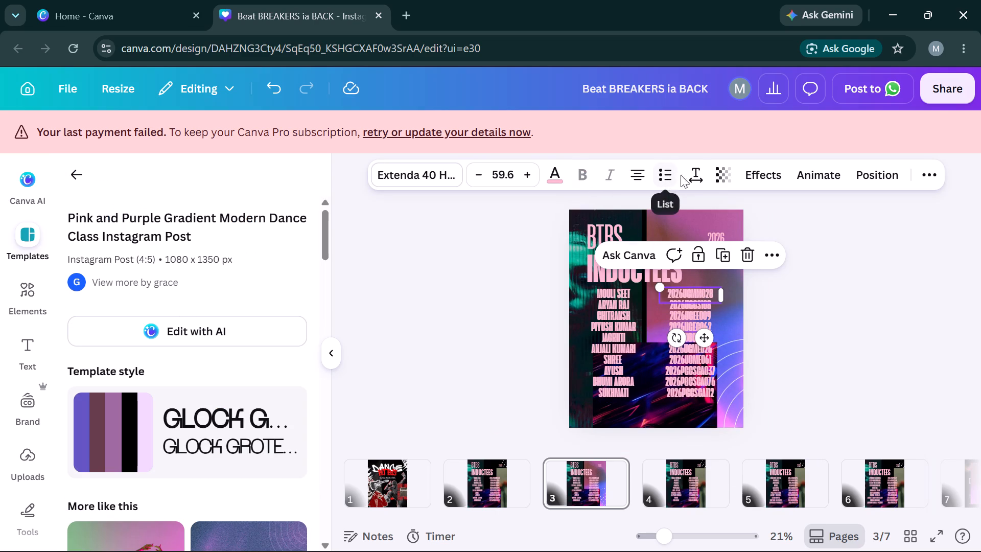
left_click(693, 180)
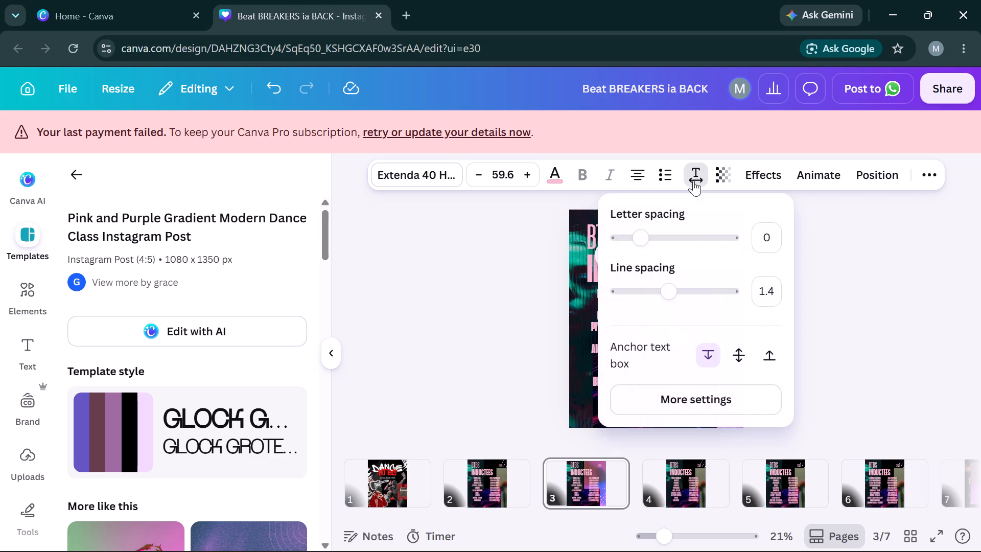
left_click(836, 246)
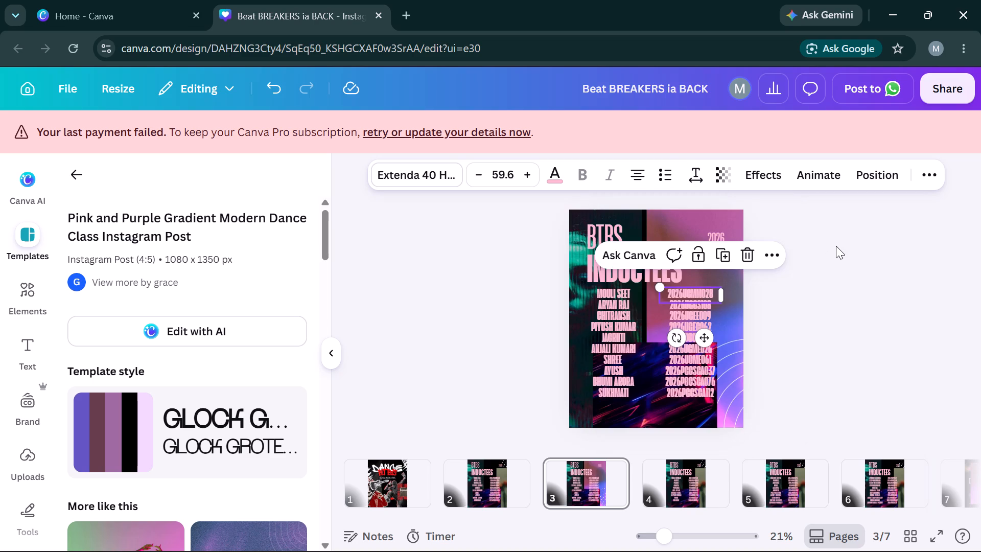
Set the letter spacing of all the text on page 3 to 2.
key("ctrl+a")
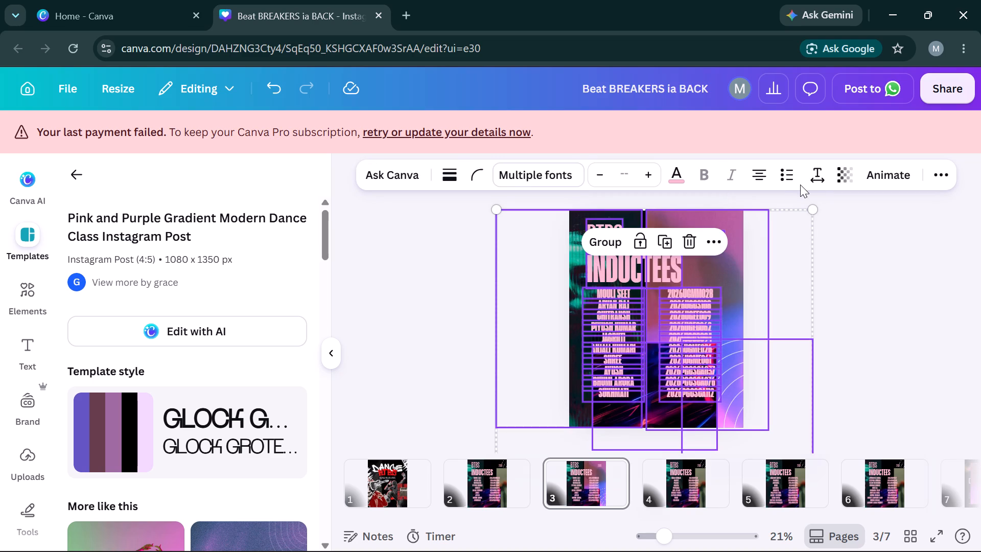
left_click(814, 175)
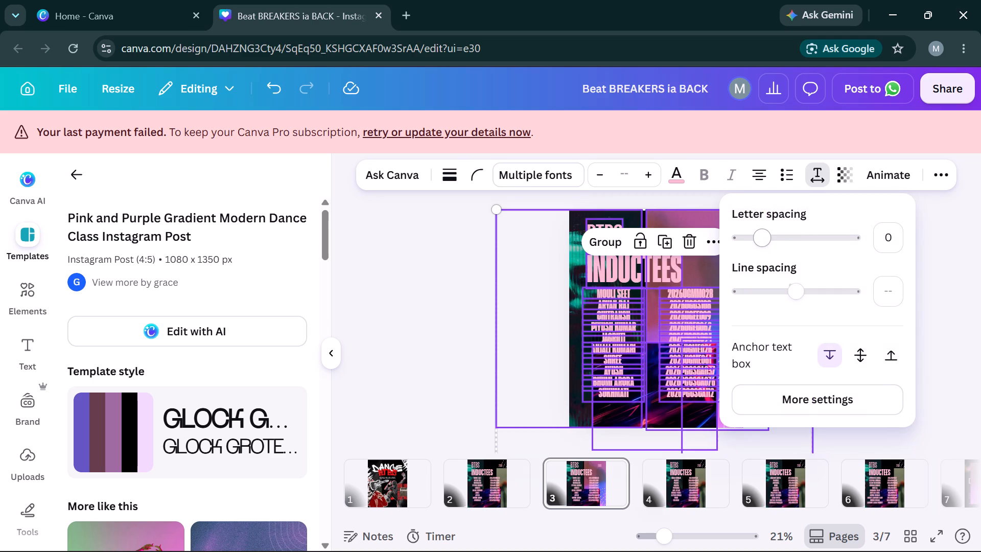
left_click_drag(768, 245, 765, 244)
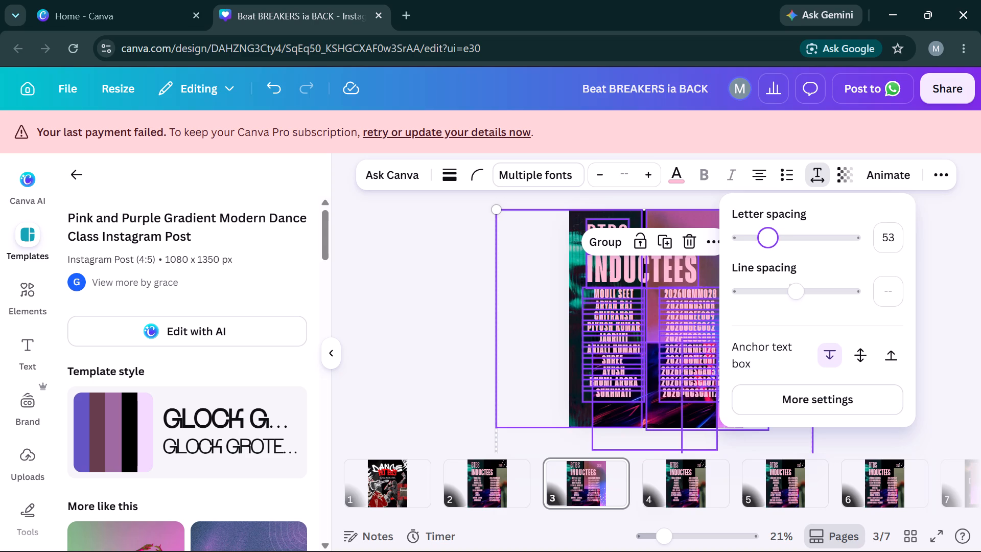
left_click_drag(765, 244, 764, 245)
key("ctrl+z")
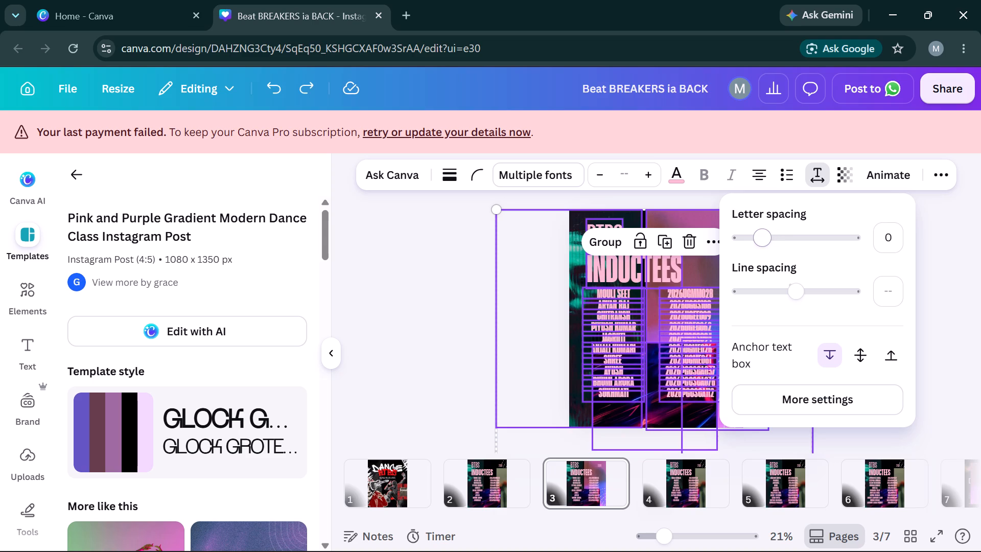
left_click(886, 243)
key("1")
key("Return")
key("1")
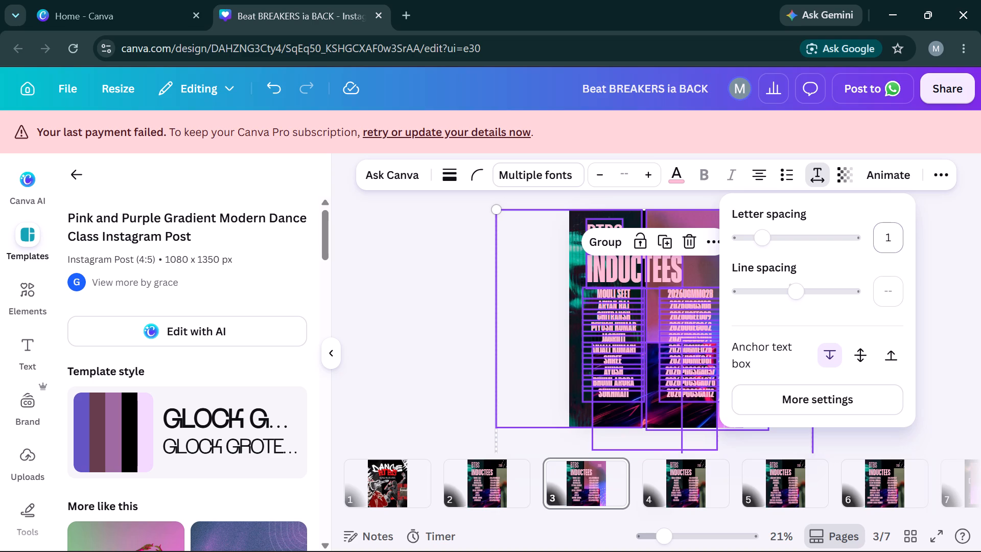
left_click(893, 240)
key("2")
key("Return")
left_click(929, 286)
left_click(929, 286)
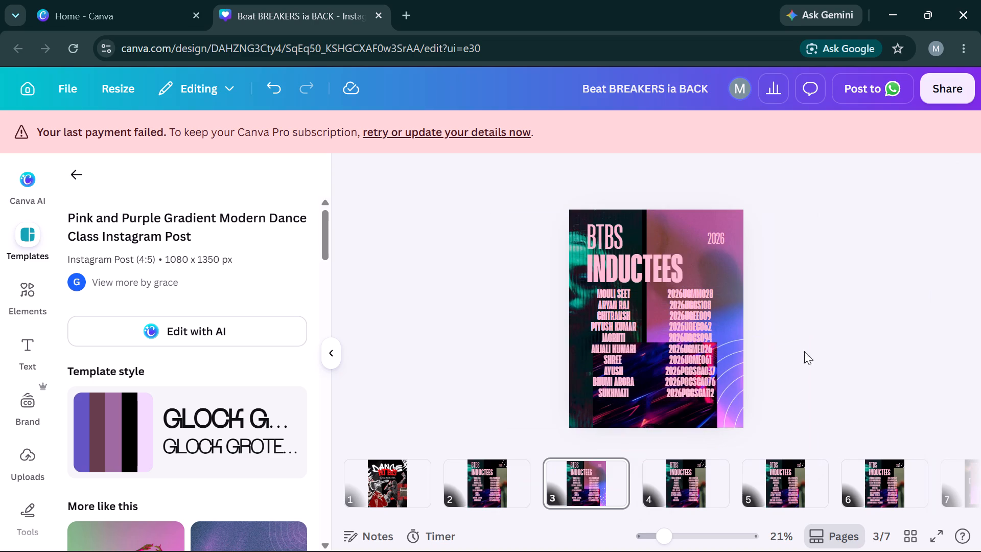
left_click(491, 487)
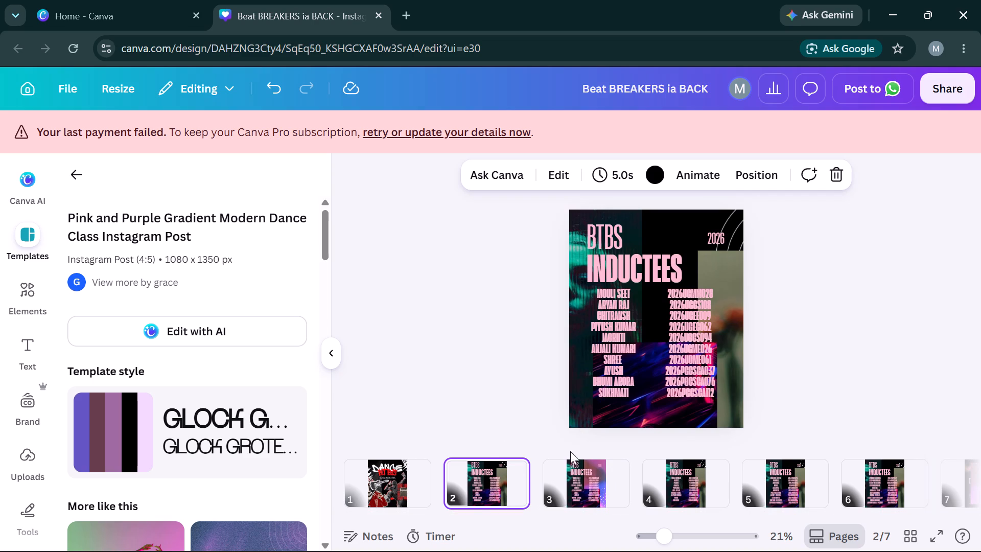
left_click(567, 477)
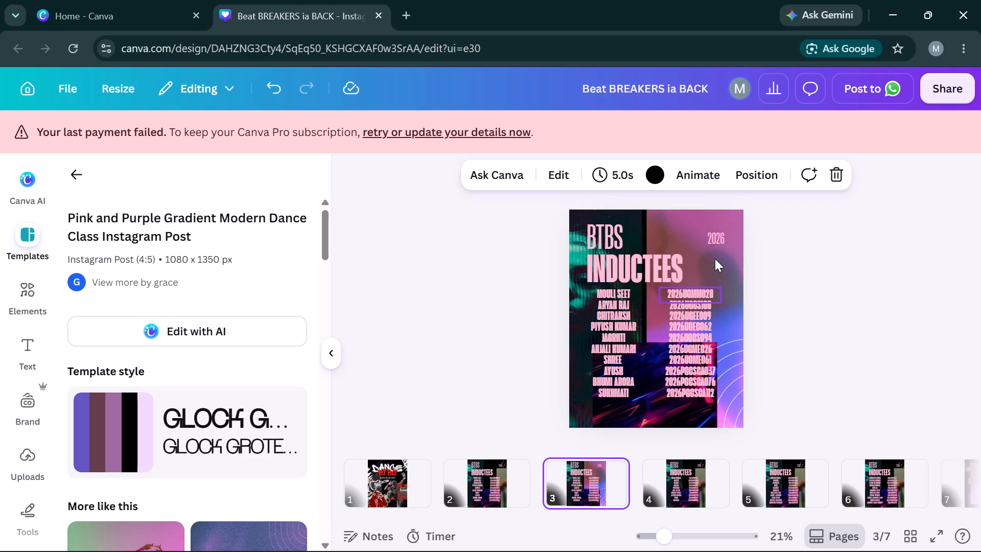
Group the gradient image with the curved line graphic on page 3 and copy the group.
left_click(715, 259)
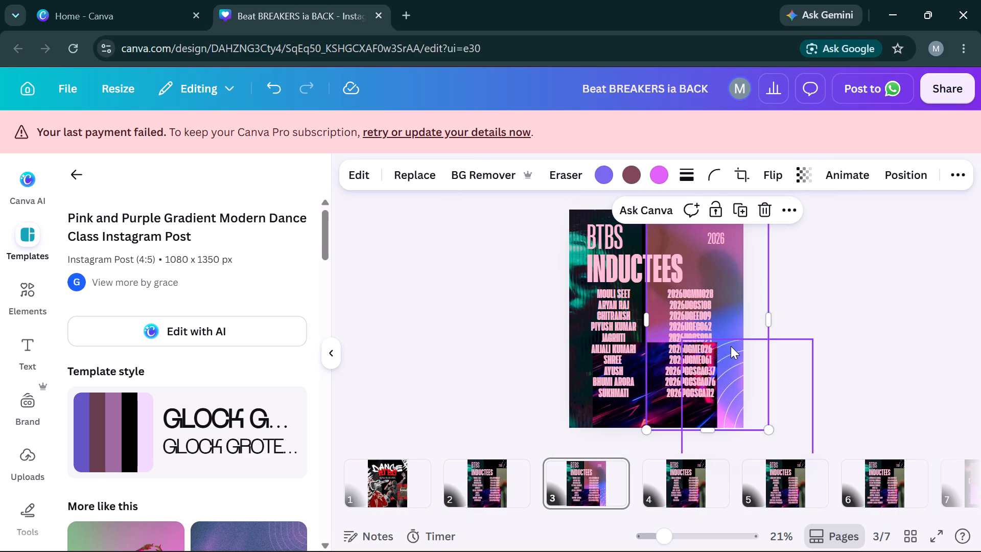
left_click(731, 346, "ctrl")
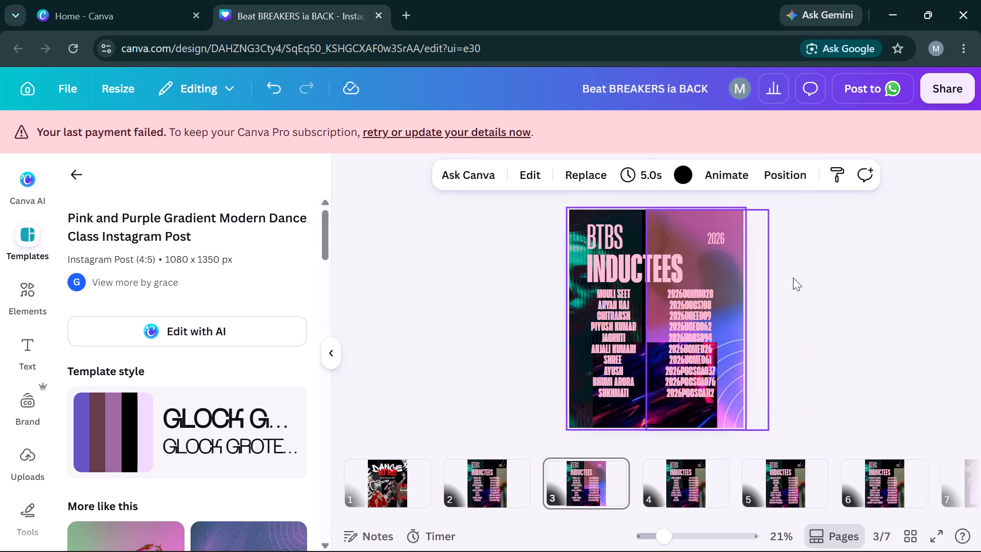
left_click(794, 277)
left_click(732, 267)
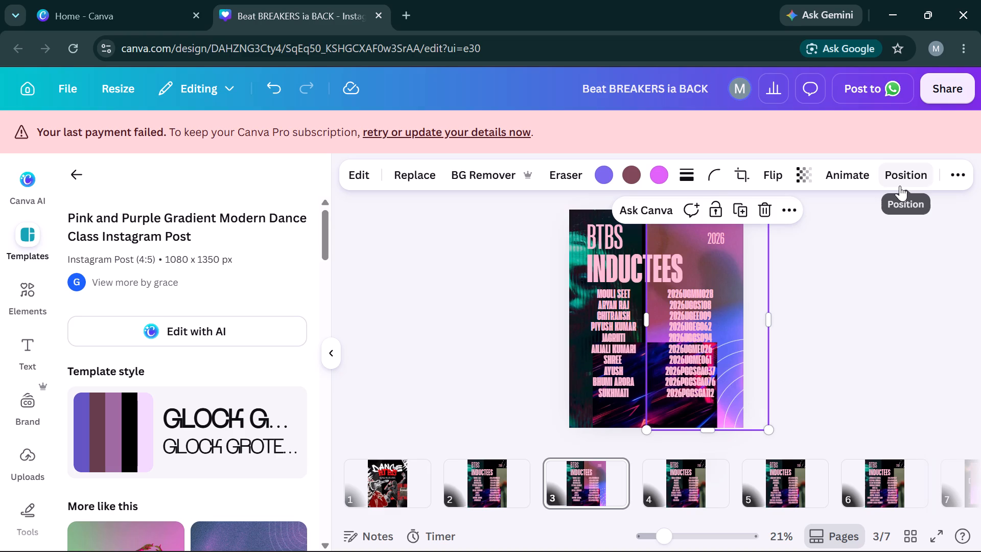
left_click(900, 186)
left_click(255, 202)
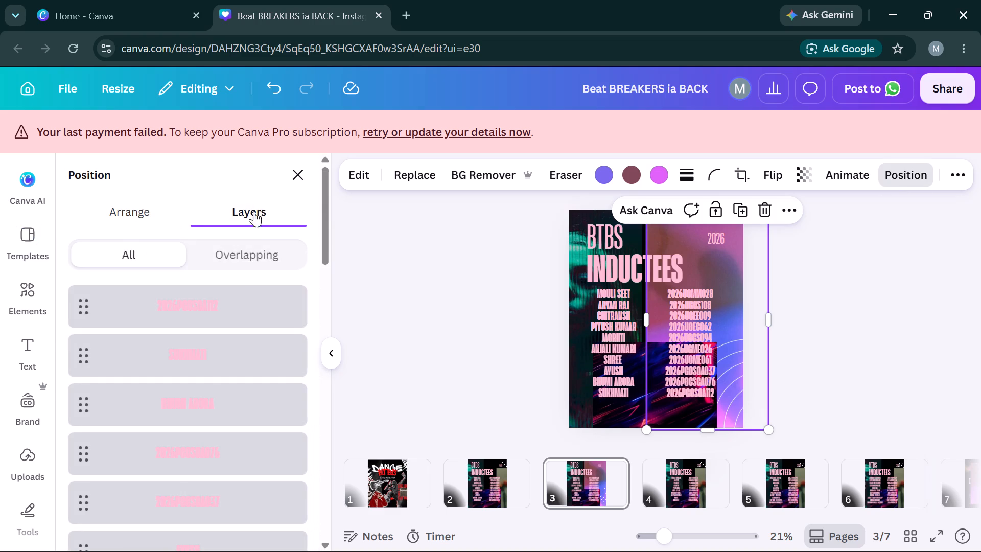
scroll(230, 296, "down", 7)
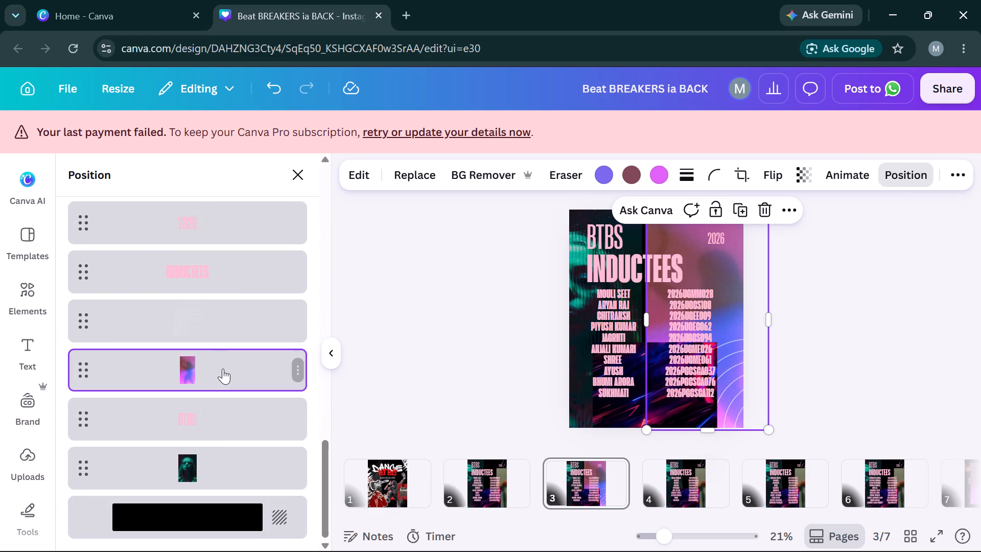
left_click(233, 324, "ctrl")
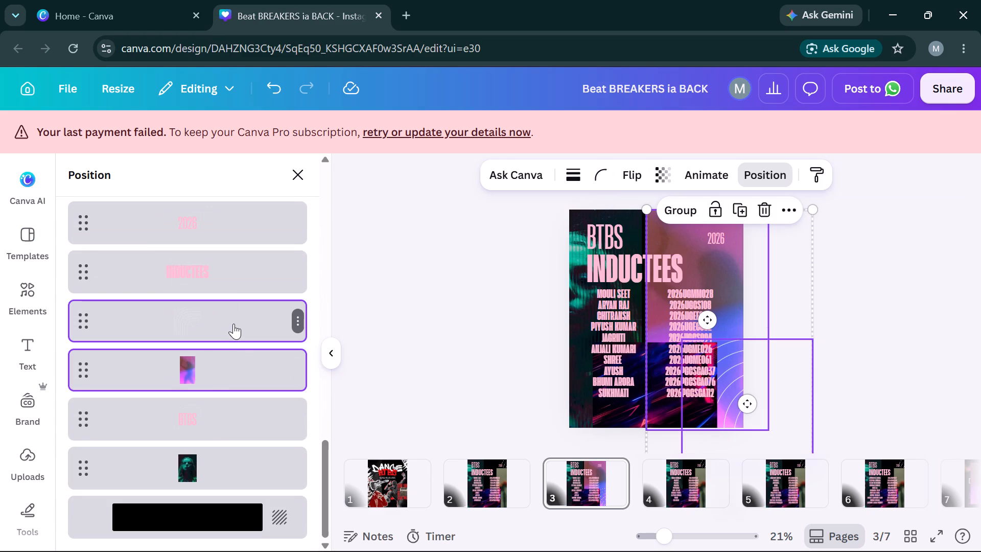
key("ctrl+g")
key("ctrl+c")
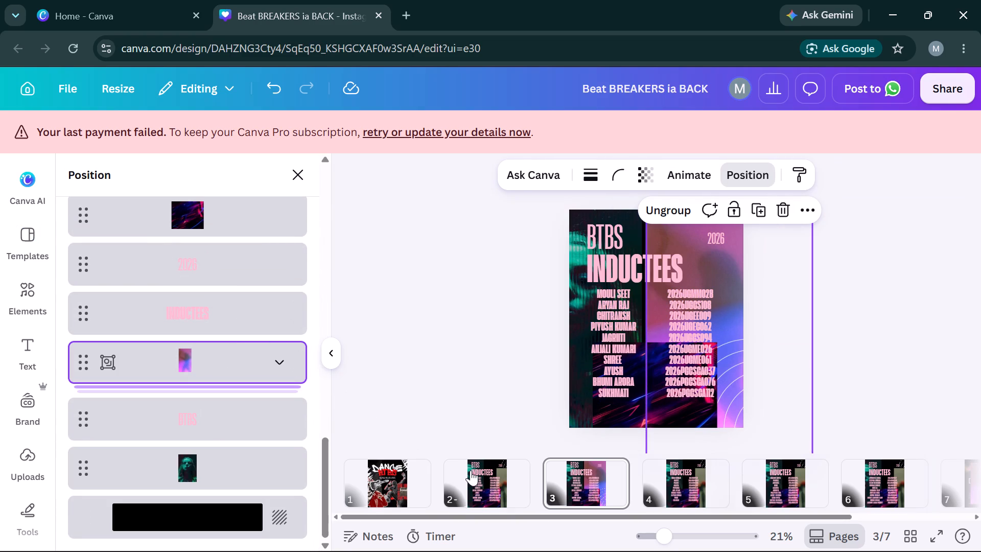
Delete the blurred green photo and the curved line graphic from page 2.
left_click(471, 470)
left_click(727, 310)
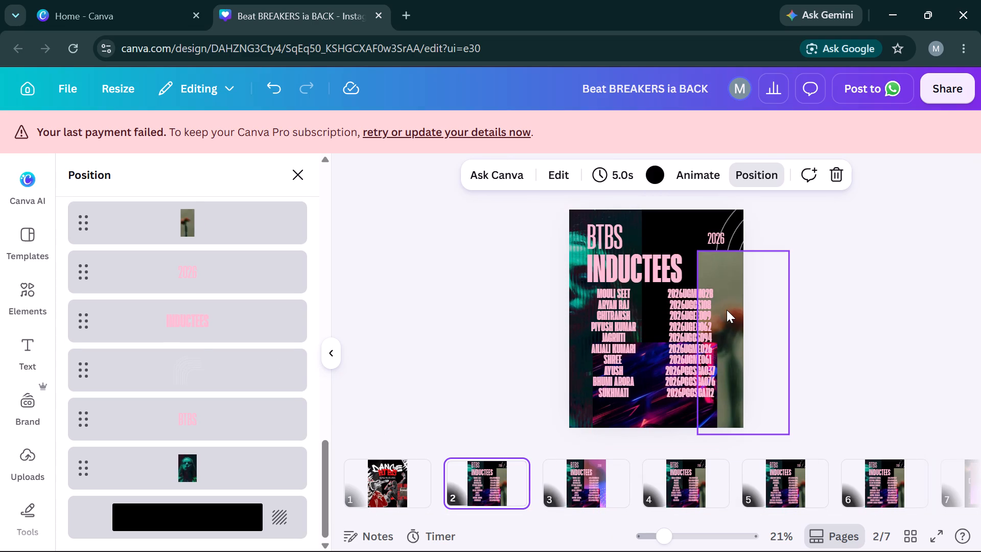
key("Delete")
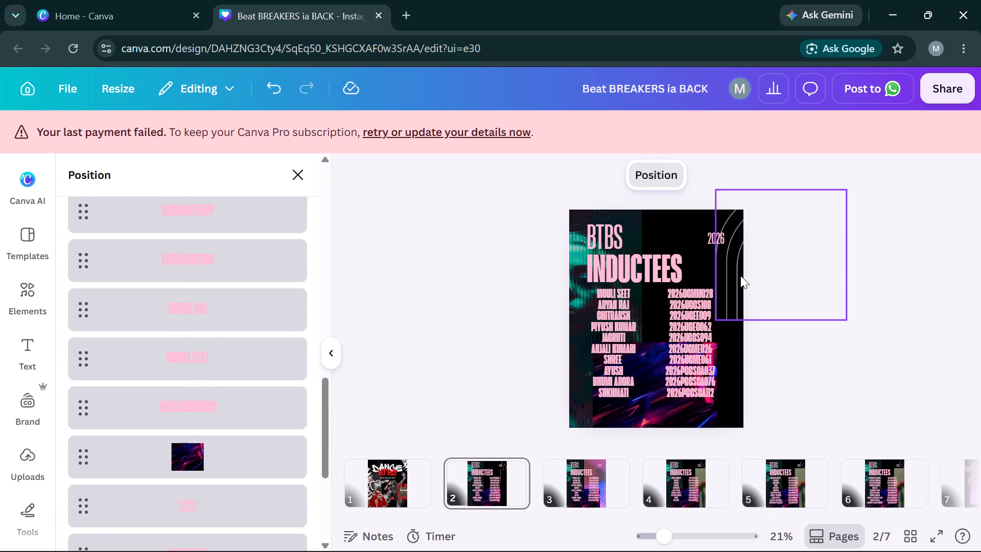
left_click(740, 275)
key("Delete")
Paste the gradient image and curved line group onto page 2 and send it to the back.
key("ctrl+v")
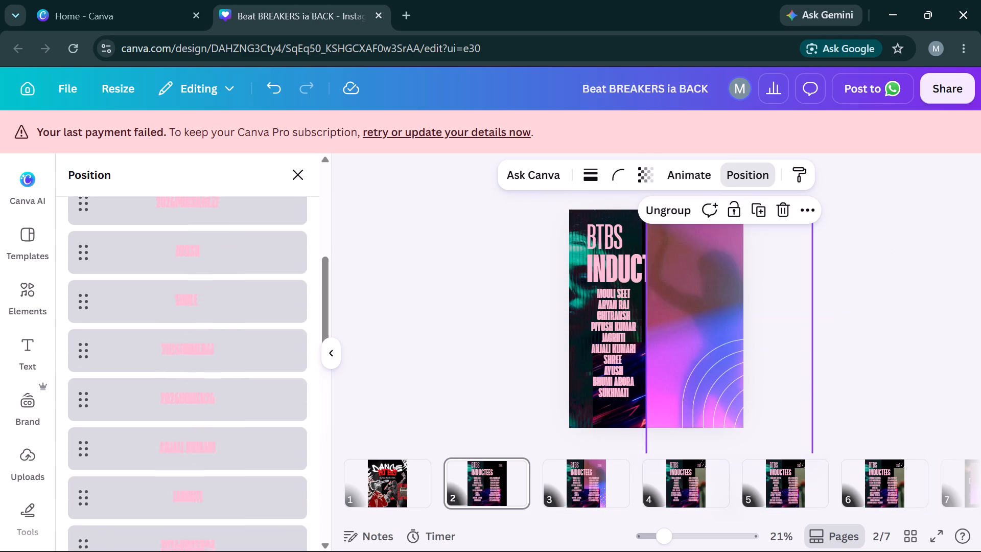
left_click(163, 221)
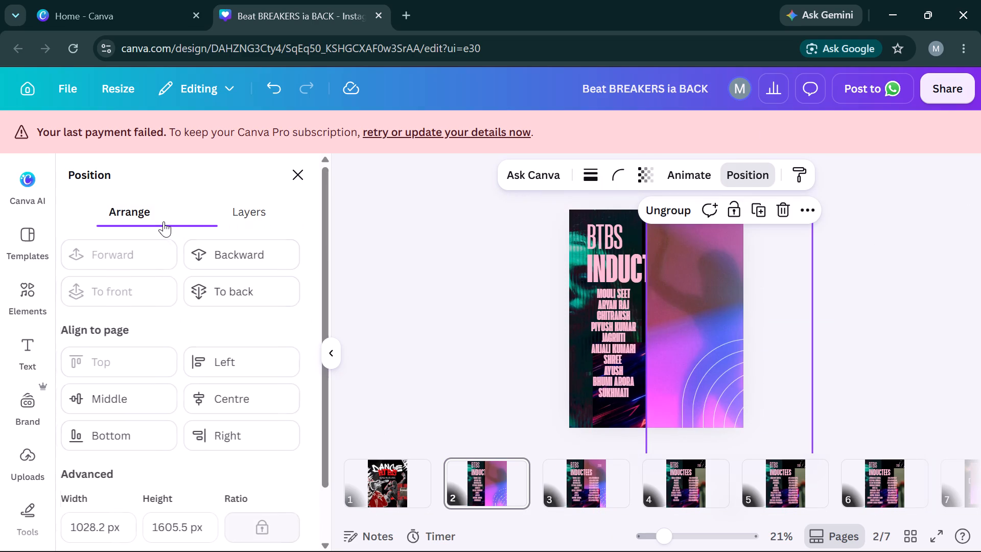
left_click(245, 288)
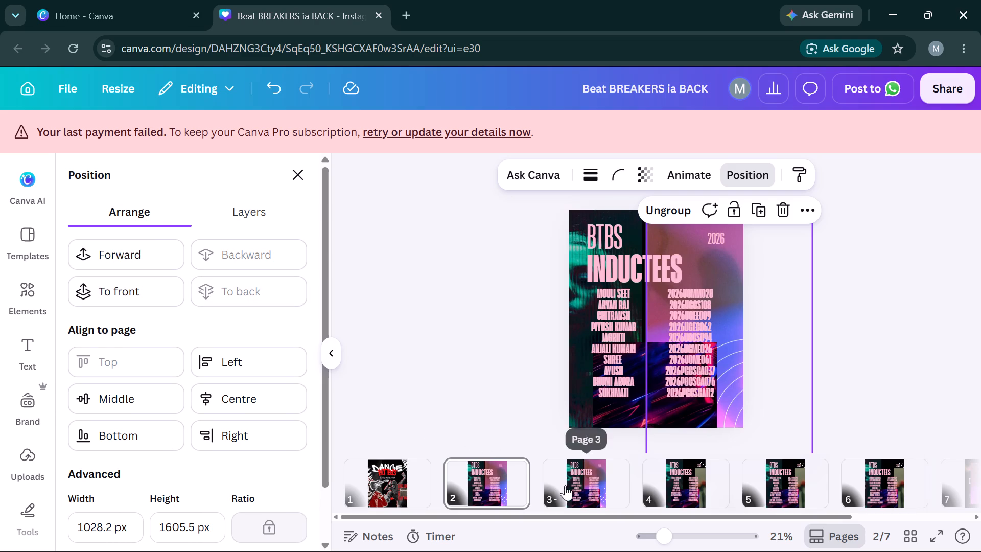
Delete the blurred green photo and the curved line graphic from page 4.
left_click(709, 500)
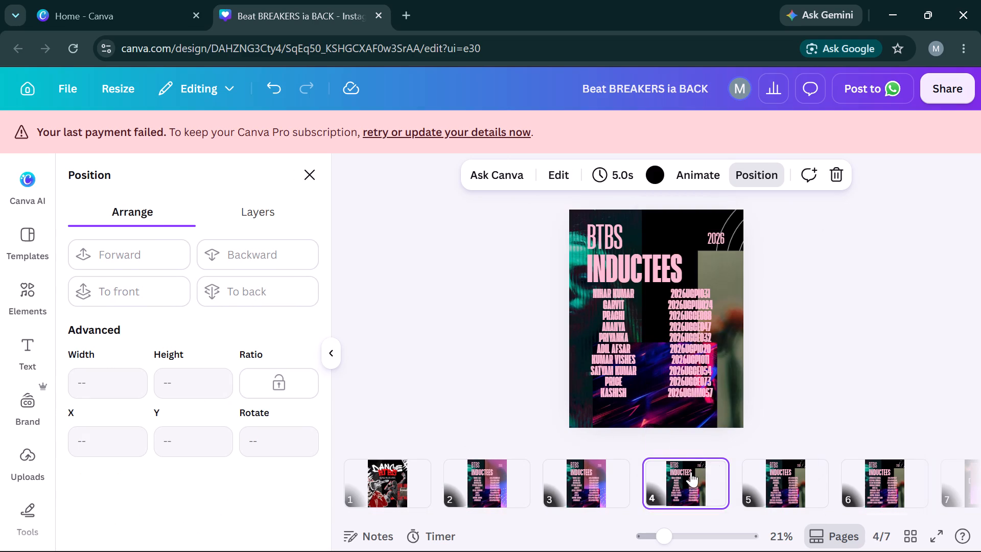
left_click(730, 277)
key("Delete")
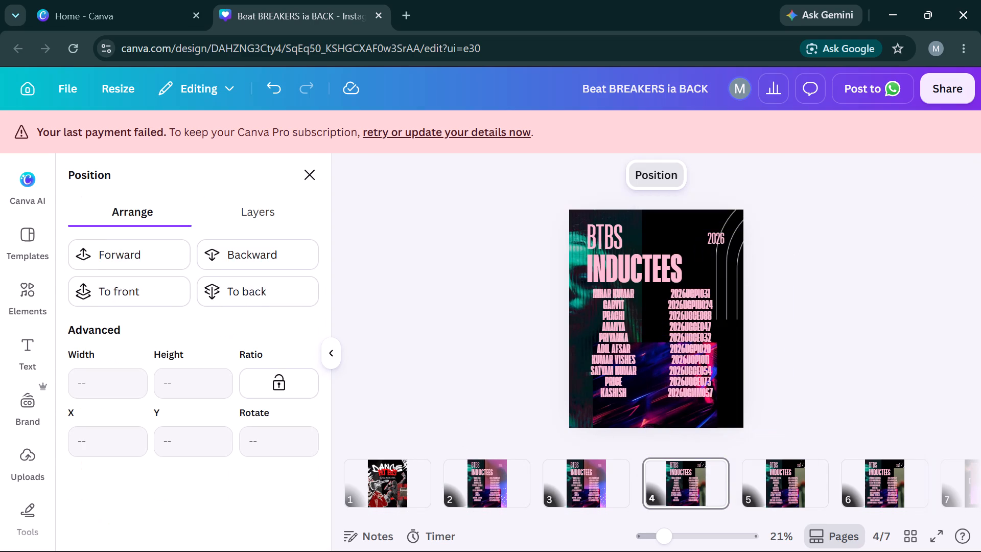
left_click(729, 265)
key("Delete")
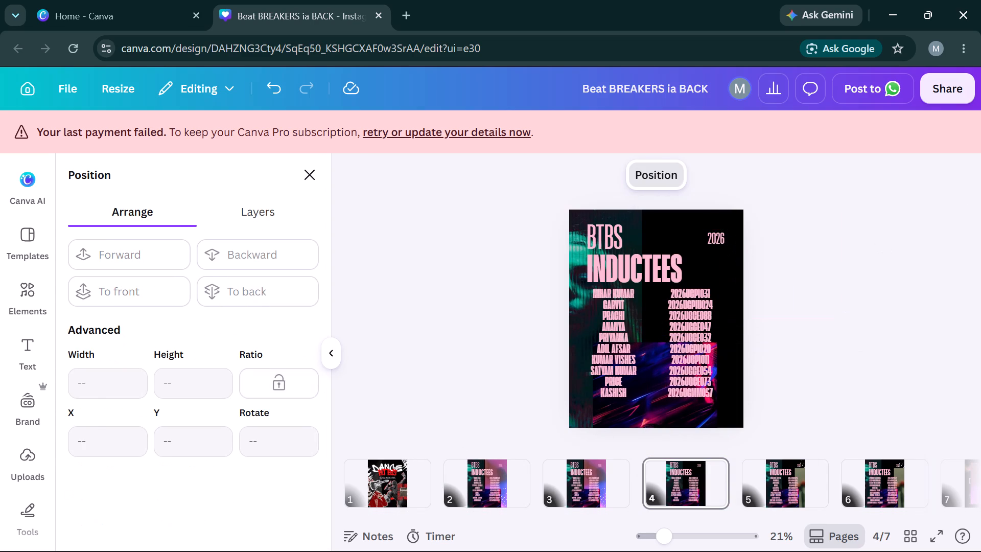
Paste the gradient image and curved line group onto page 4 and send it to the back.
key("ctrl+v")
left_click(206, 305)
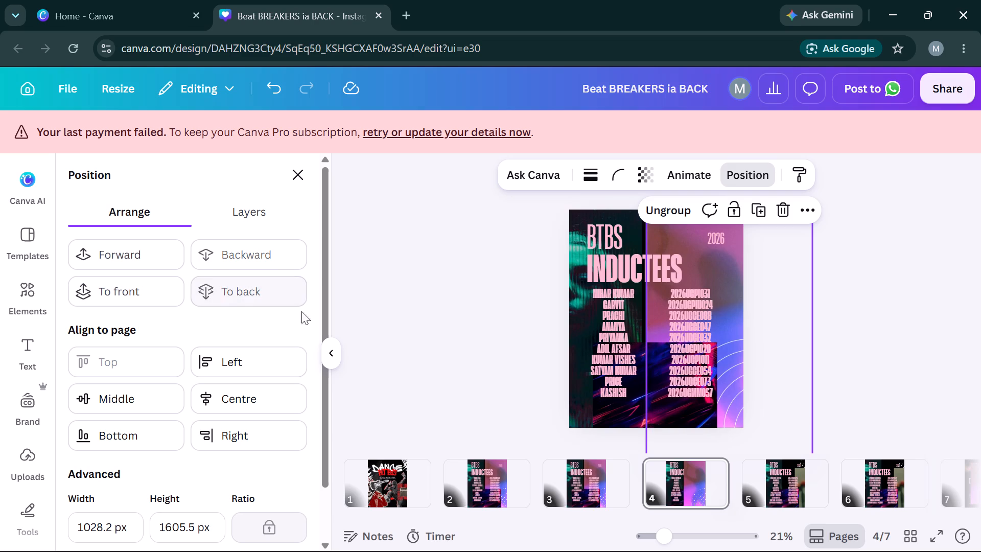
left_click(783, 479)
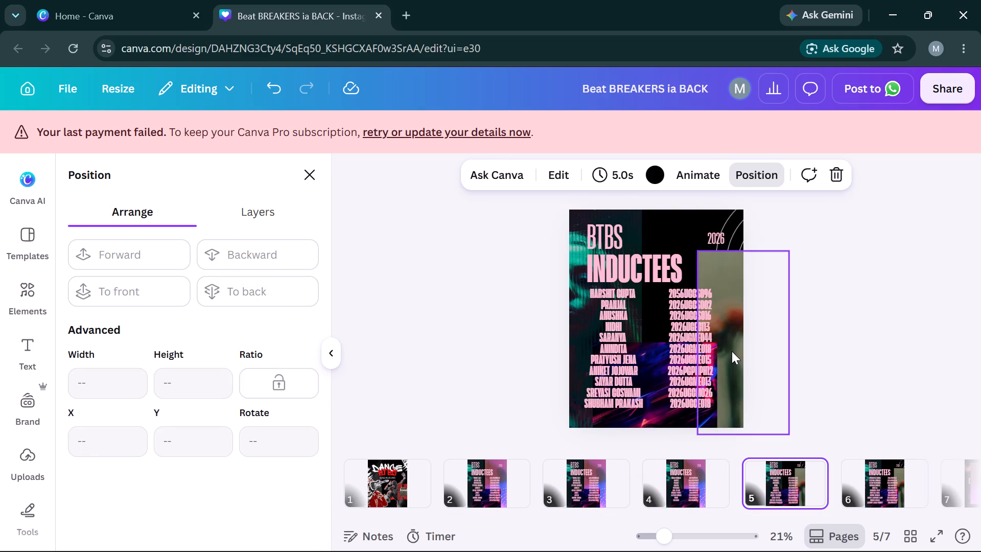
Delete the blurred green photo and the curved line graphic from page 5.
left_click(732, 351)
key("Delete")
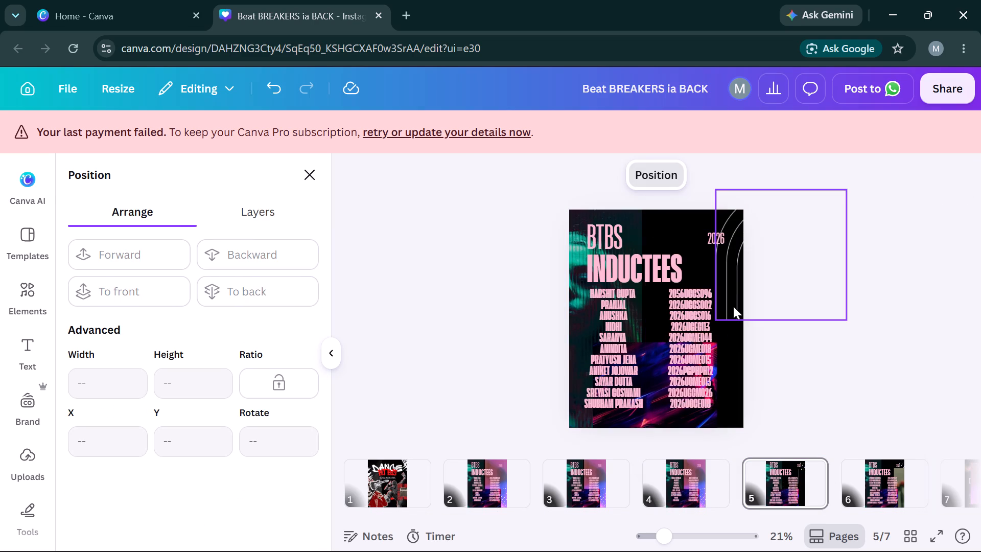
left_click(733, 306)
key("Delete")
Paste the gradient image and curved line group onto page 5 and send it to the back.
key("ctrl+a")
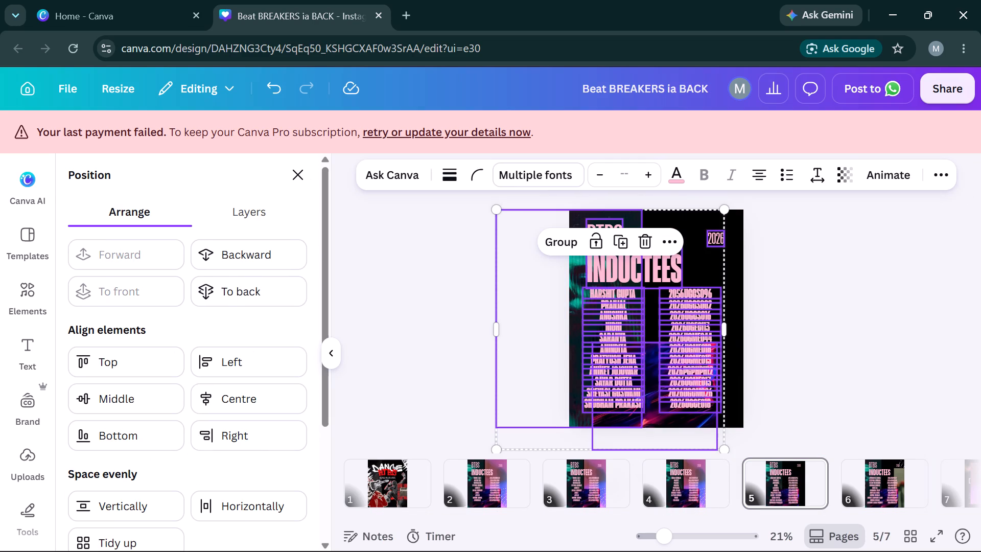
left_click(829, 282)
left_click(829, 282)
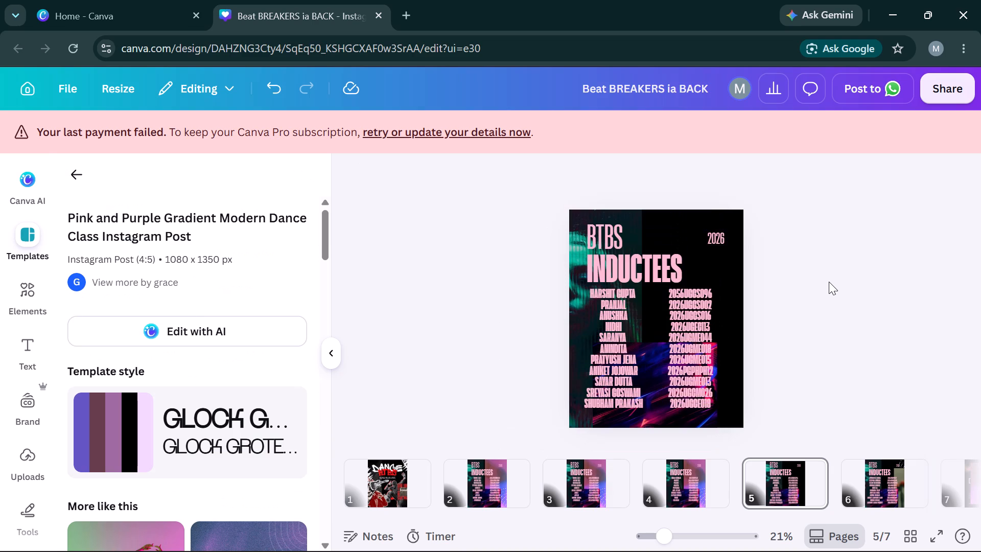
key("ctrl+v")
left_click(754, 182)
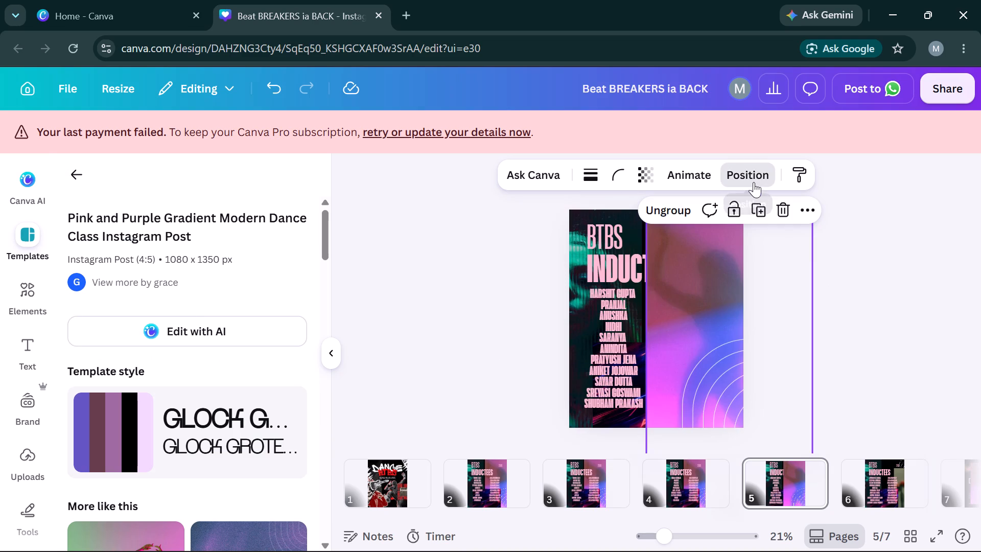
left_click(276, 277)
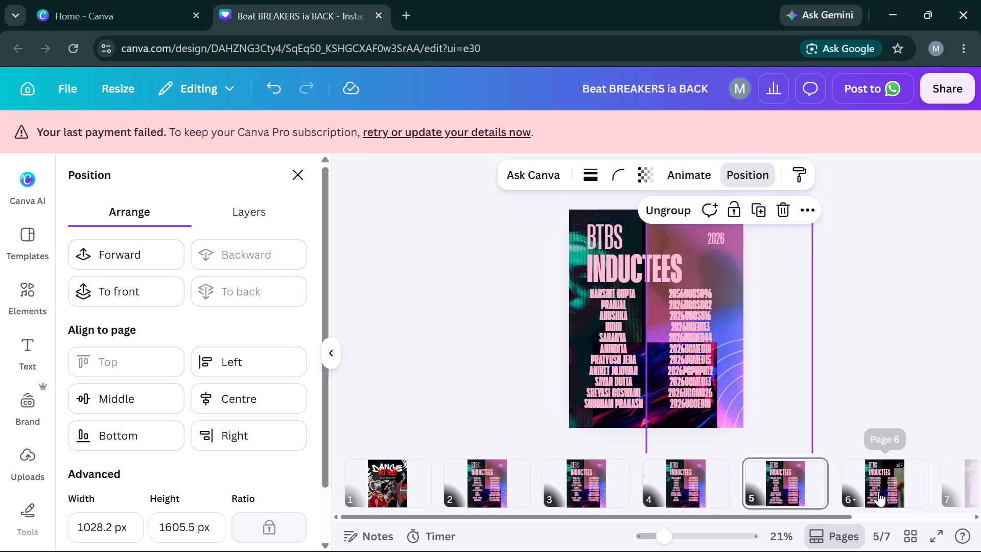
Delete the blurred green photo and the curved line graphic from page 6.
left_click(878, 491)
left_click(721, 278)
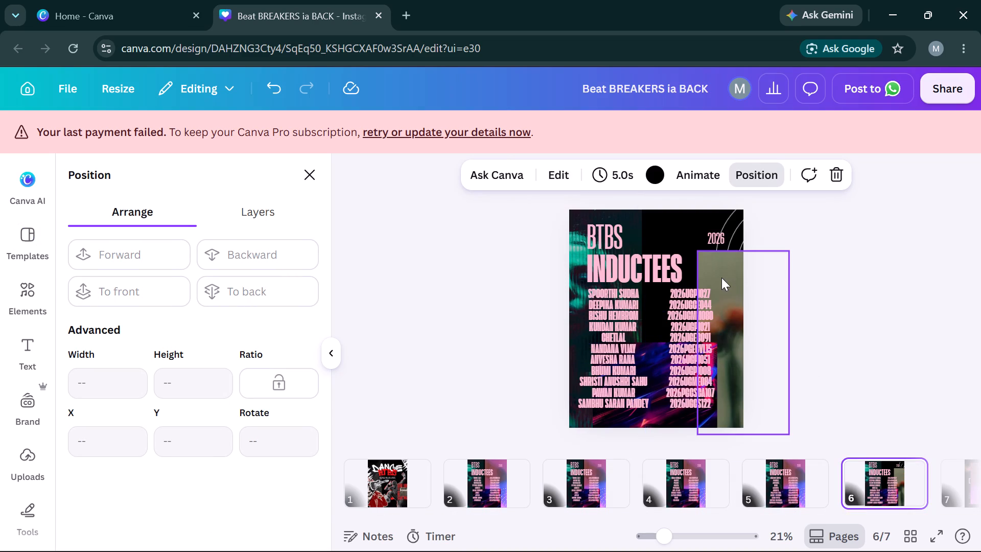
key("Delete")
left_click(721, 259)
key("Delete")
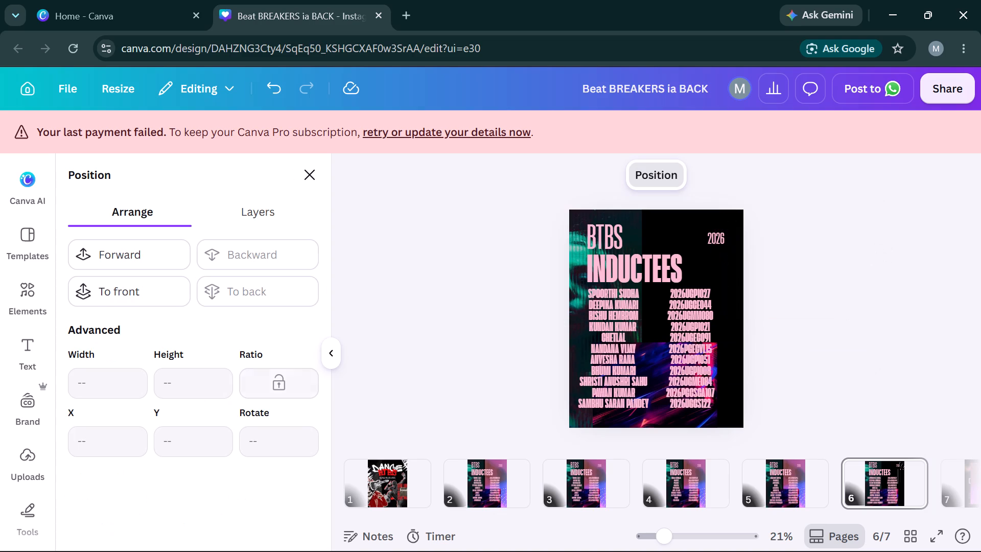
Paste the gradient image and curved line group onto page 6 and send it to the back.
key("ctrl+v")
left_click(268, 302)
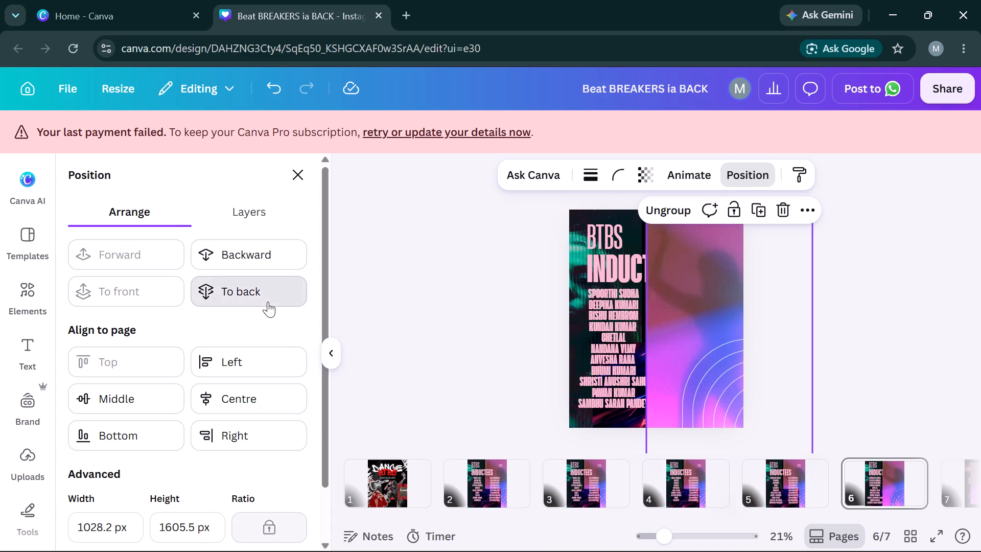
left_click(932, 274)
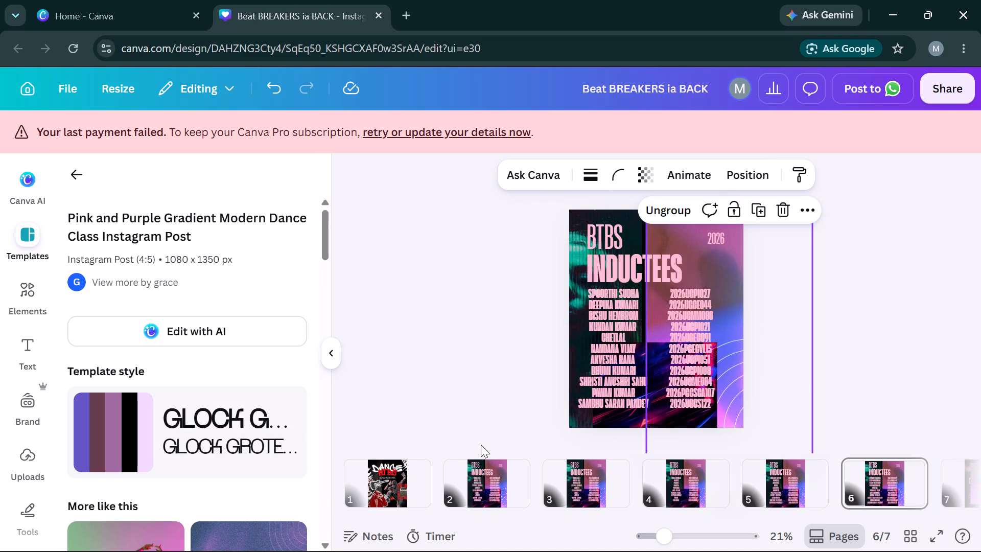
Compare the inductee lists on pages 2 and 3, and delete the duplicate page 2.
left_click(462, 492)
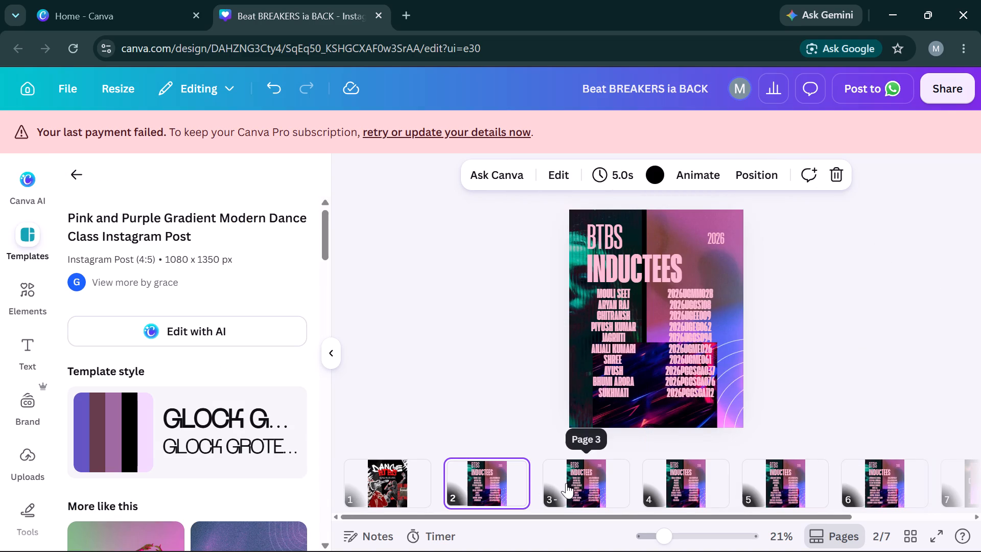
left_click(569, 483)
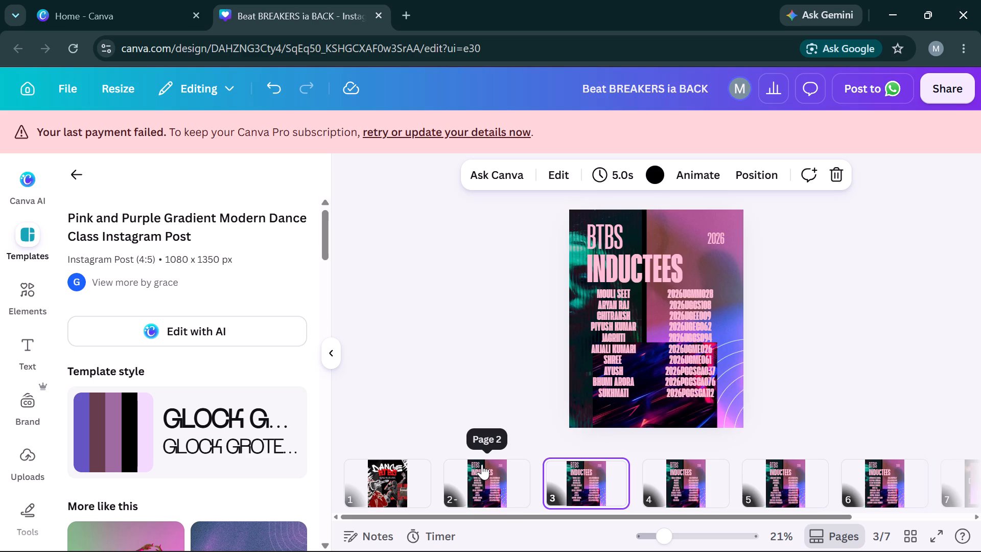
left_click(482, 464)
left_click(567, 471)
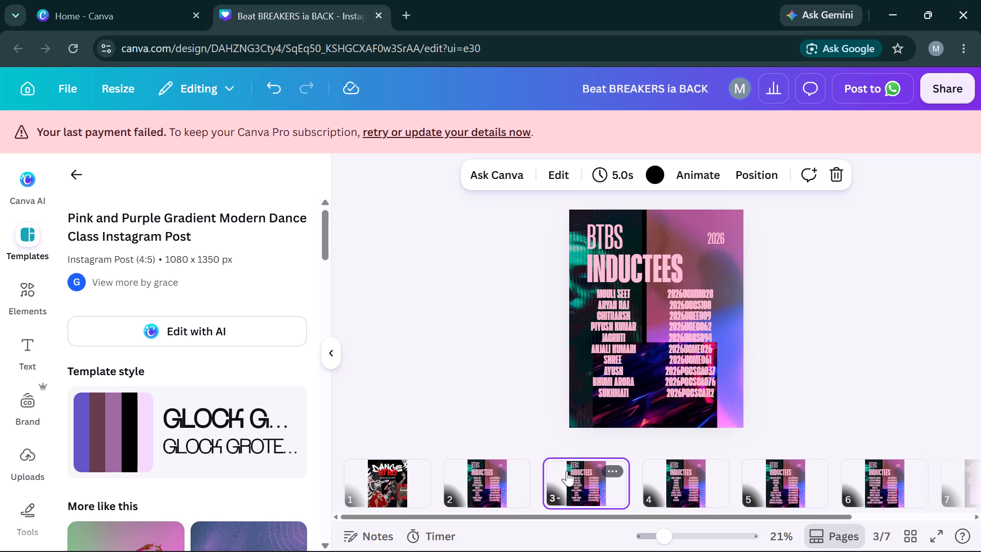
left_click(516, 467)
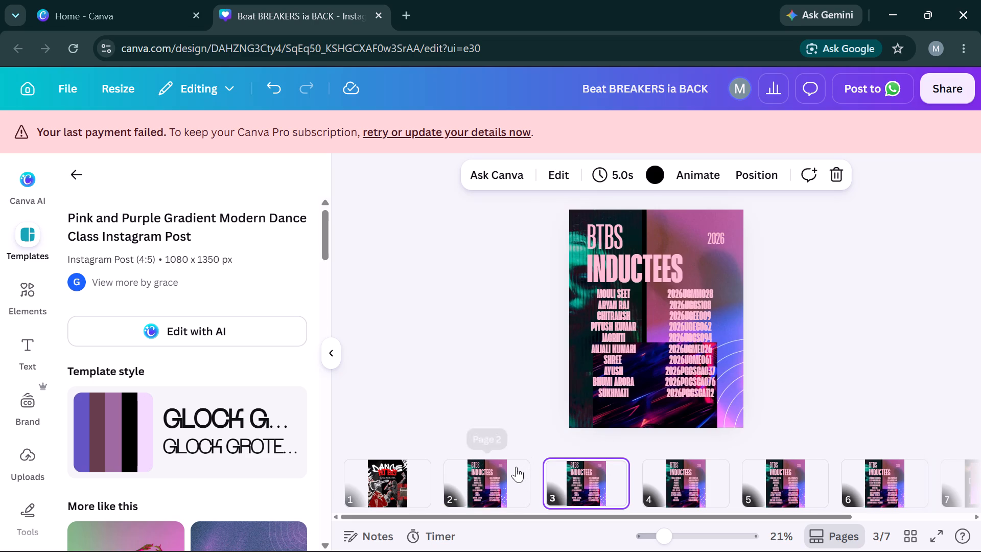
key("Delete")
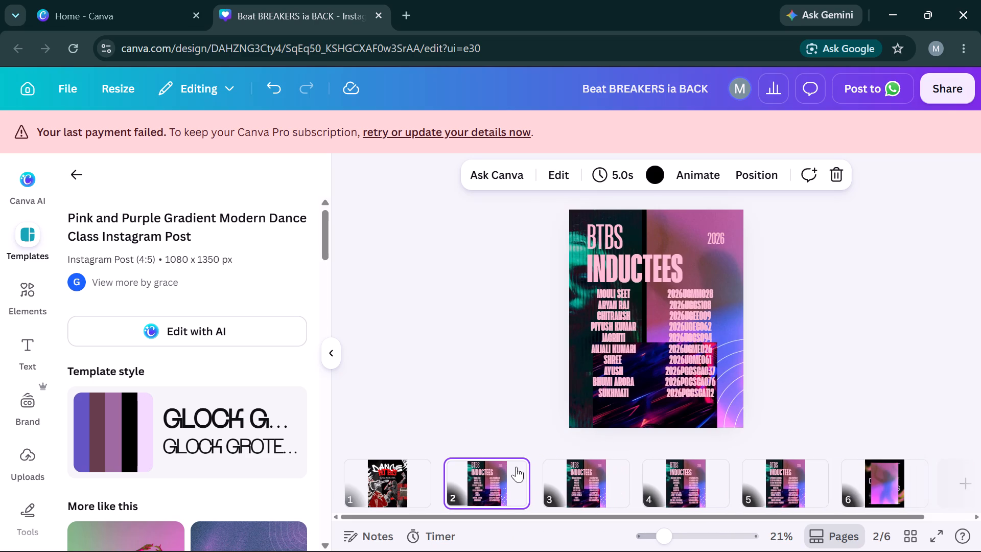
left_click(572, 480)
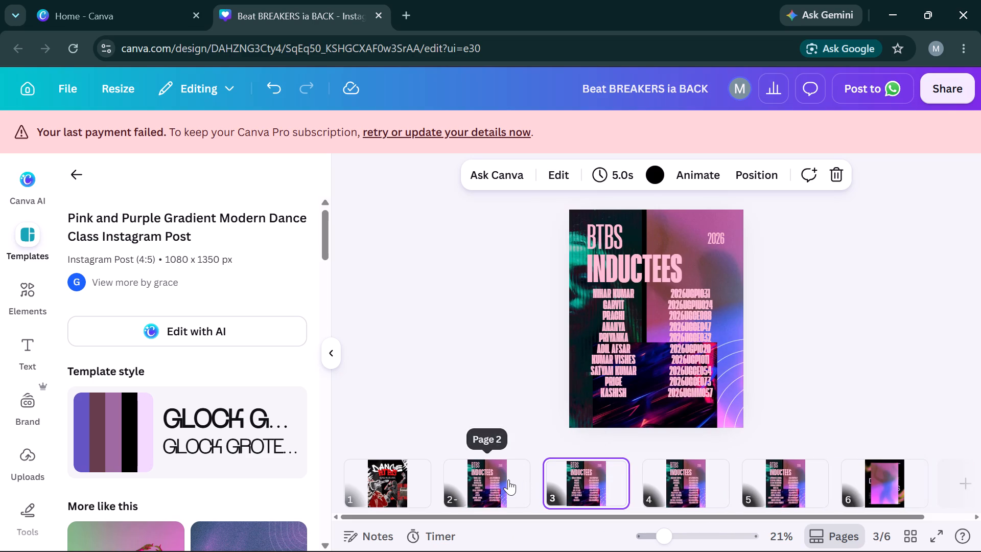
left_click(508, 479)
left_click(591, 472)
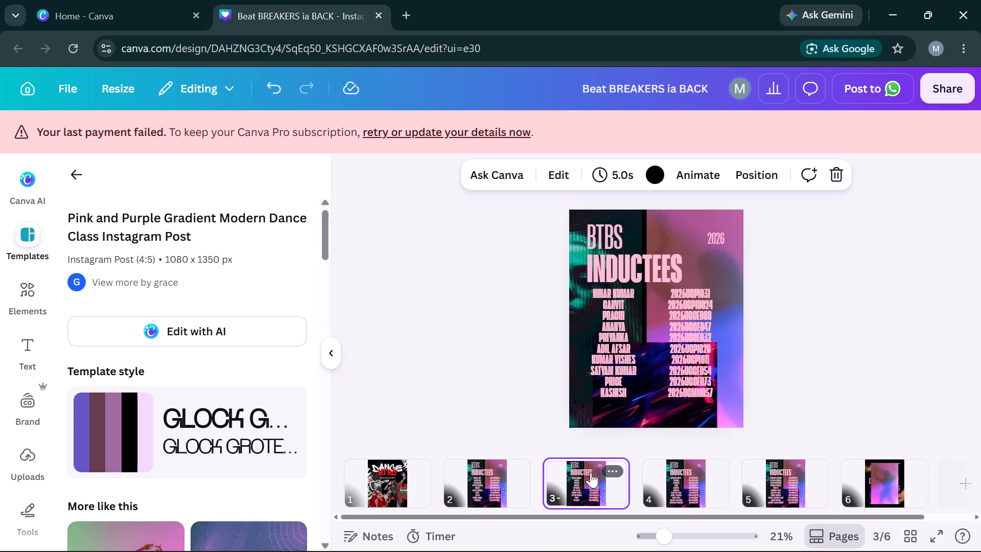
Select everything on page 2 and open its letter and line spacing settings.
left_click(521, 473)
key("ctrl+a")
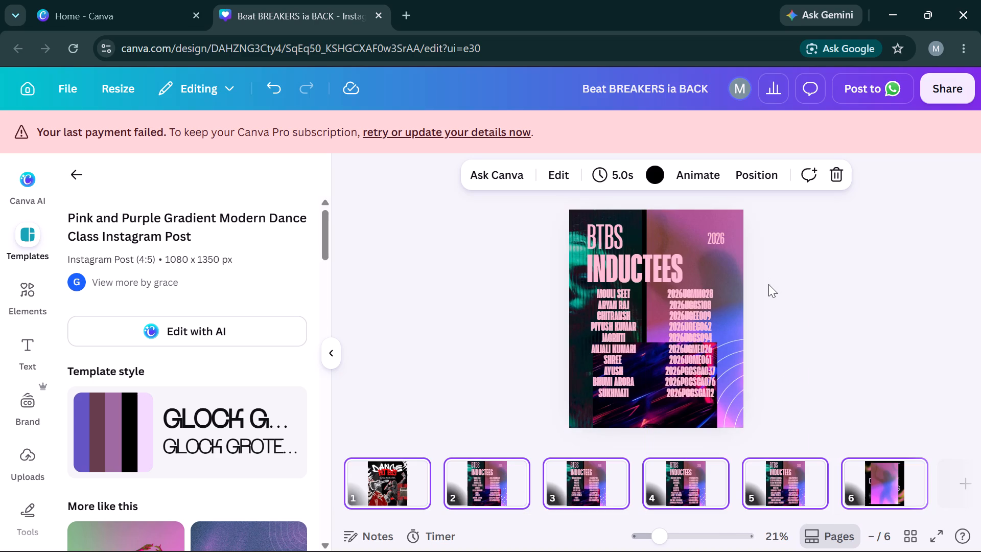
left_click(768, 284)
key("ctrl+a")
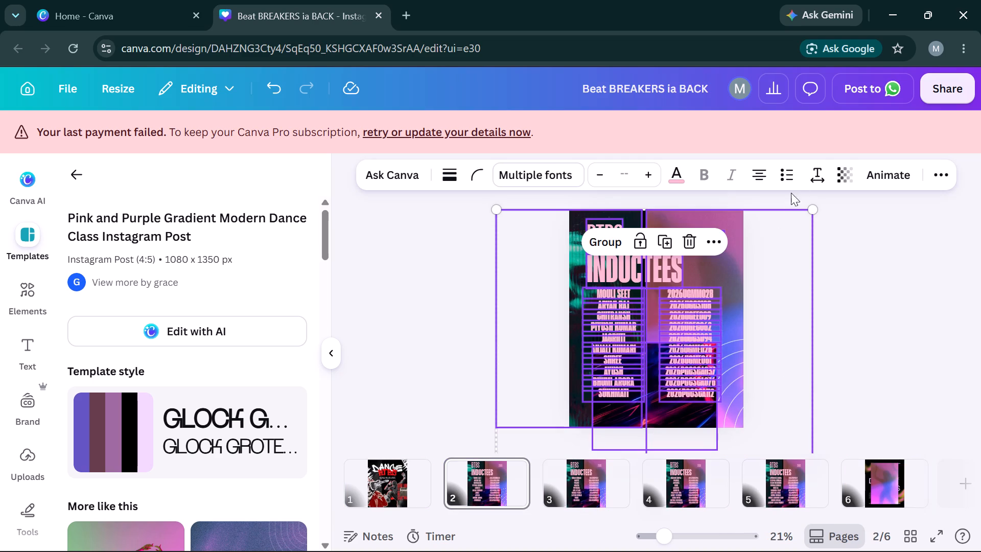
left_click(819, 173)
left_click(928, 266)
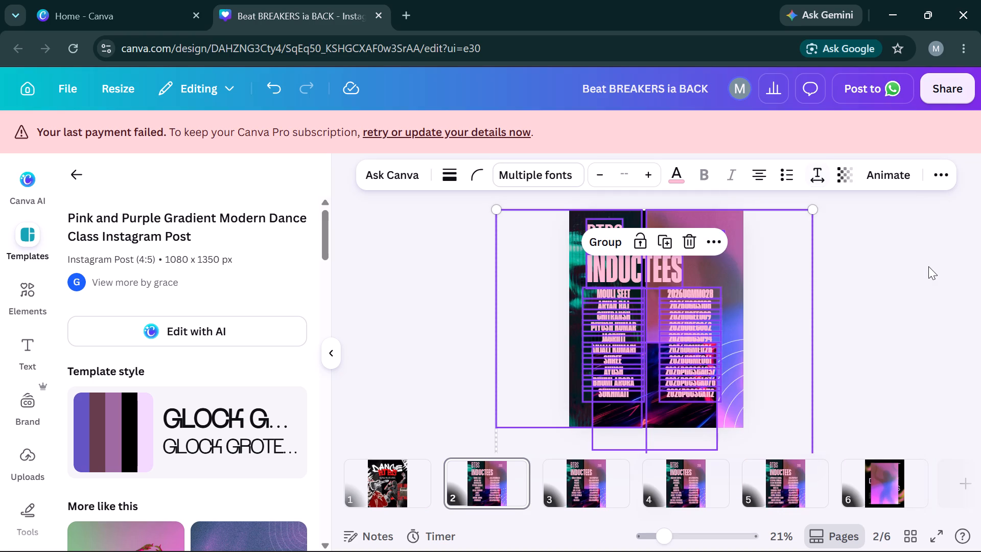
Set the letter spacing of all text on page 3 to 2.
left_click(928, 266)
left_click(568, 471)
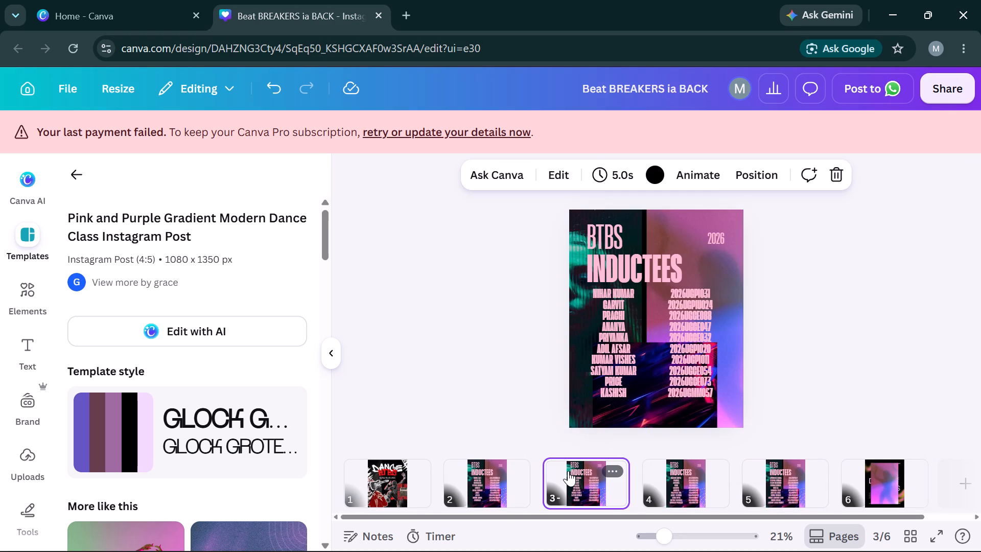
key("ctrl+a")
left_click(836, 344)
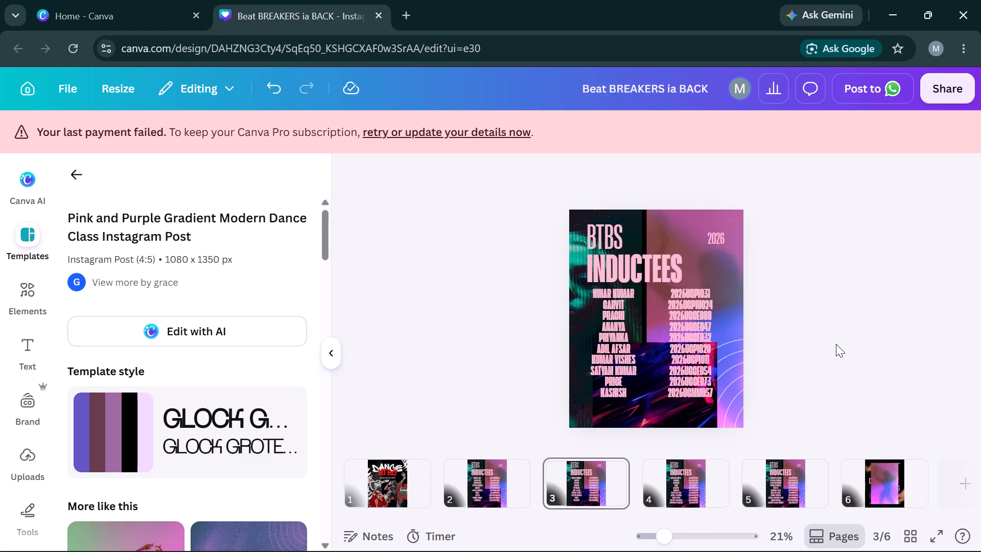
key("ctrl+a")
left_click(811, 171)
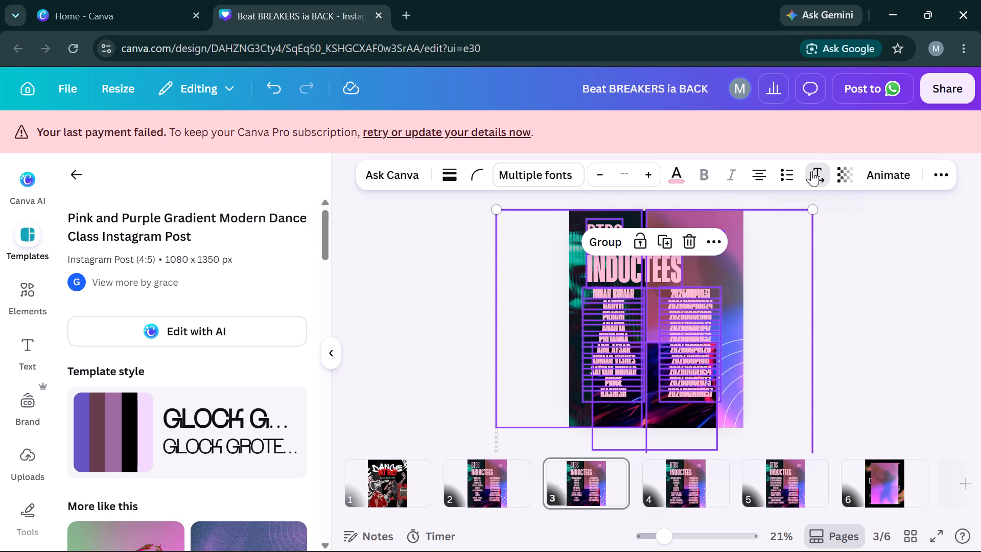
left_click(884, 234)
key("2")
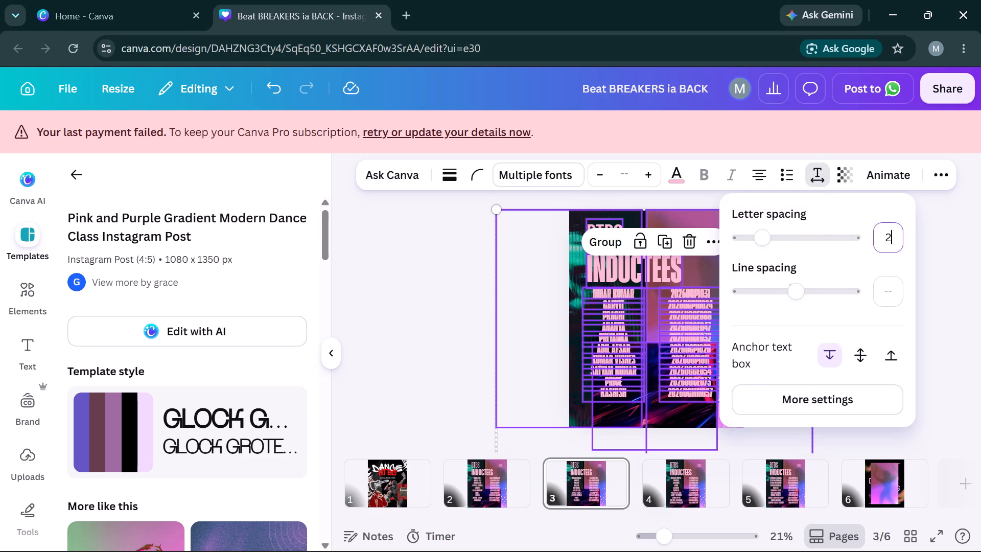
key("Return")
Set the letter spacing of all text on page 4 to 2.
left_click(689, 467)
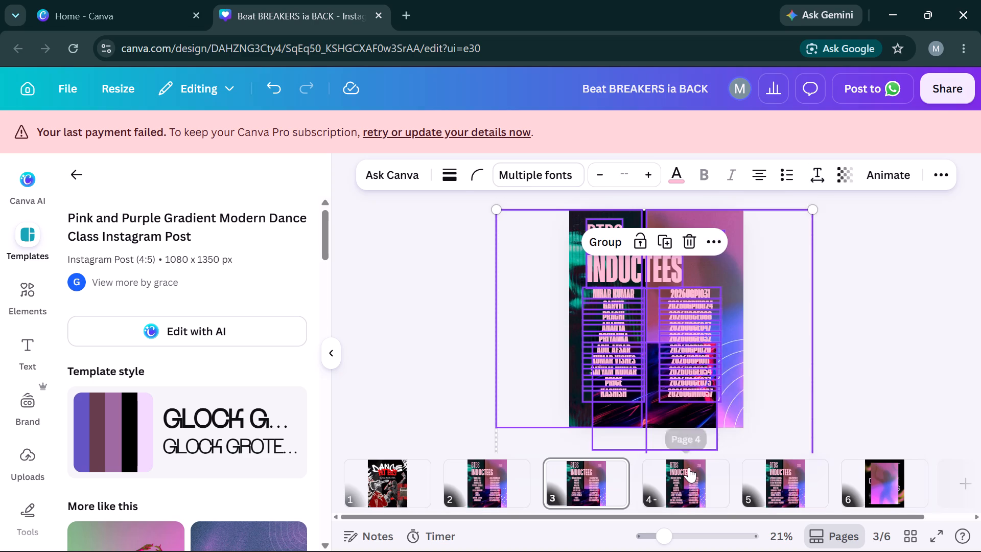
left_click(794, 272)
key("ctrl+a")
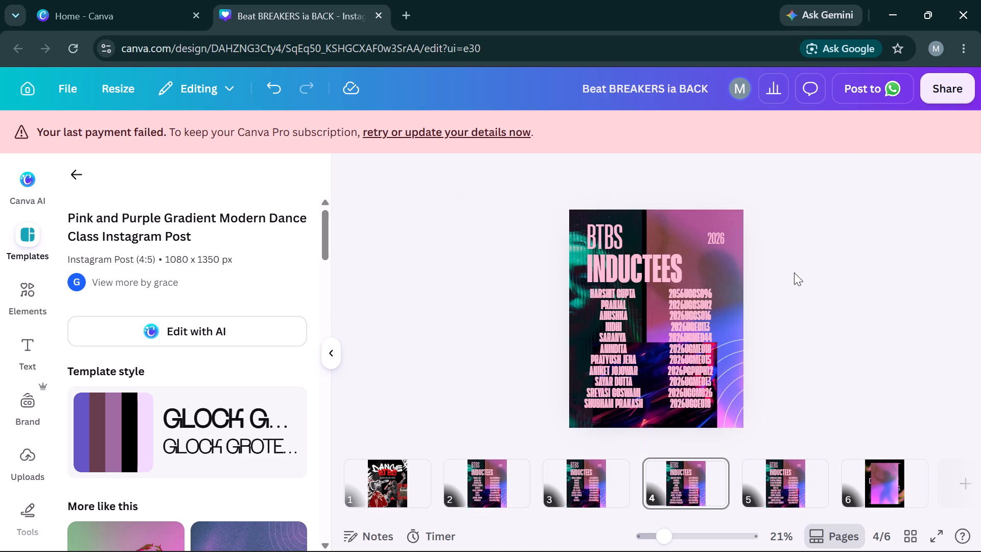
left_click(822, 176)
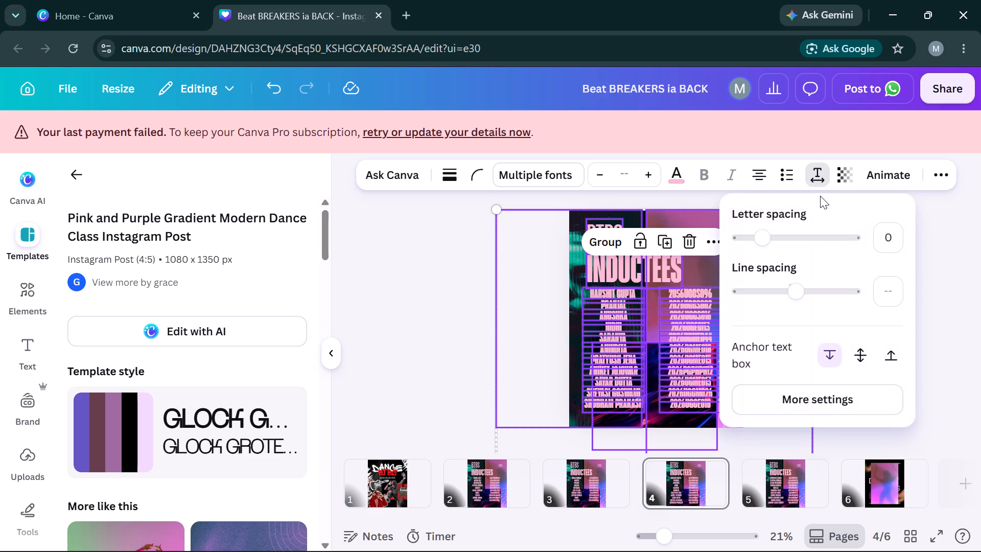
left_click(889, 240)
key("2")
key("Return")
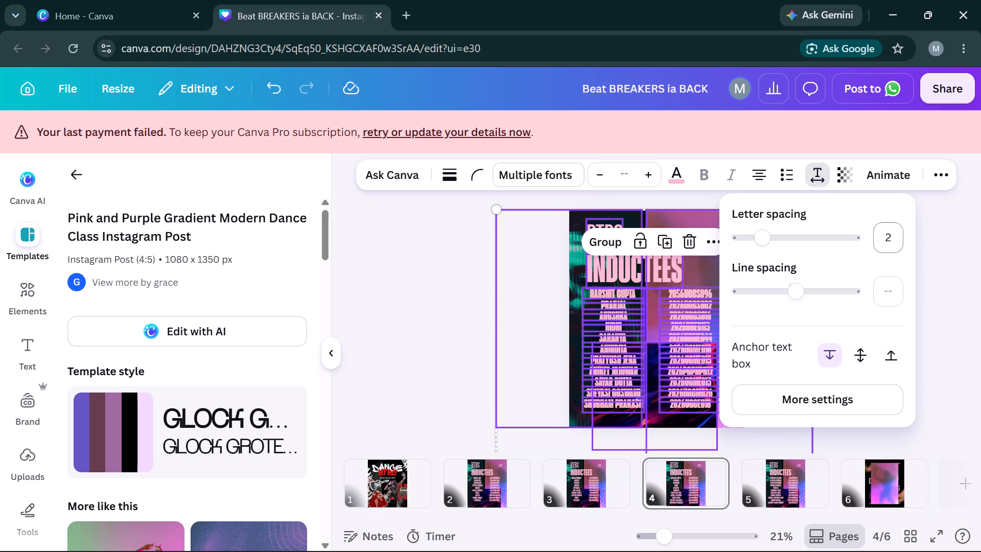
left_click(951, 302)
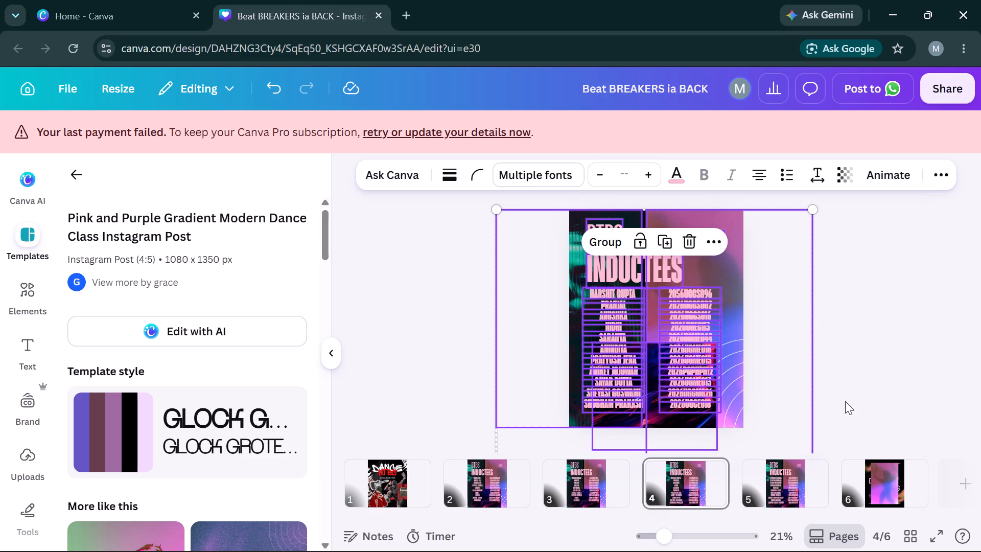
left_click(845, 401)
Set the letter spacing of all text on page 5 to 2.
left_click(788, 473)
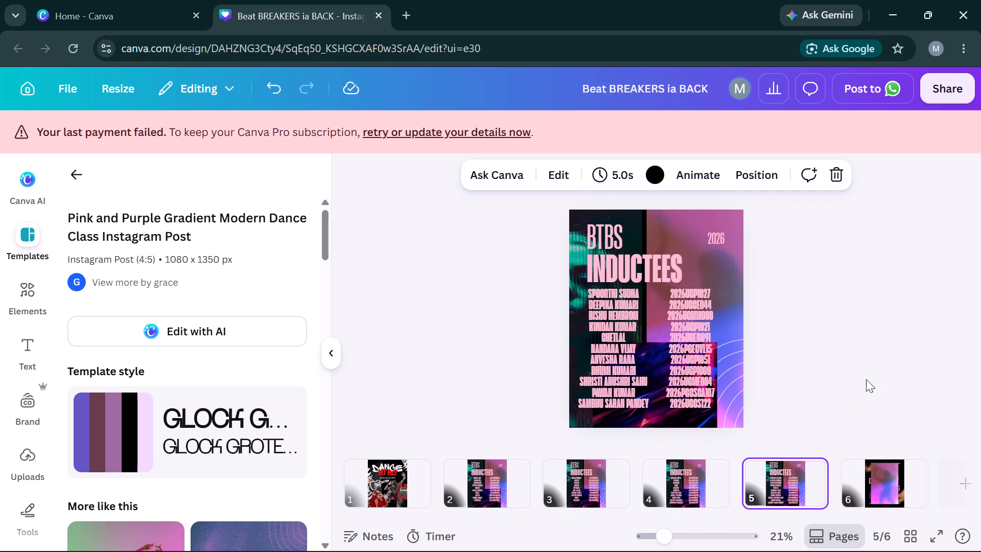
left_click(816, 371)
key("ctrl+a")
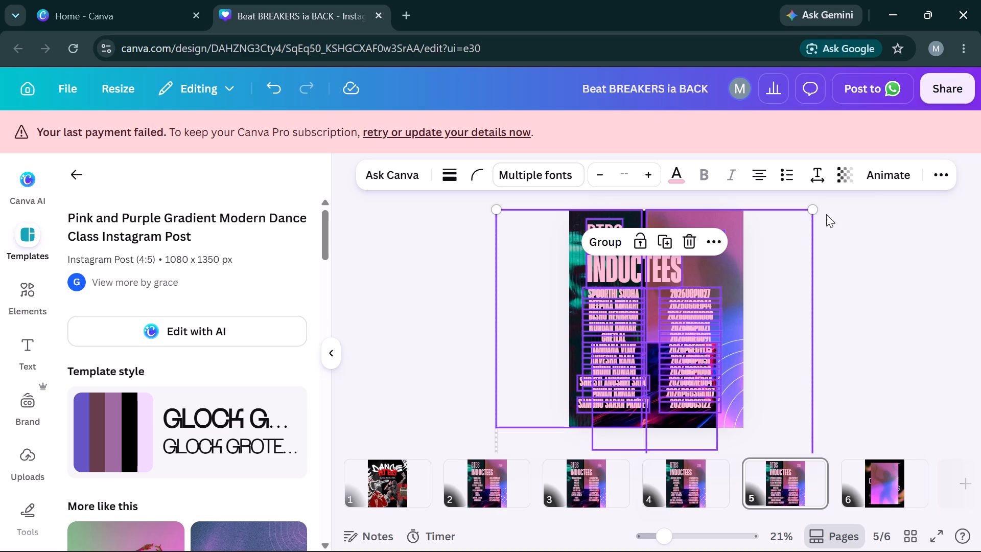
left_click(809, 175)
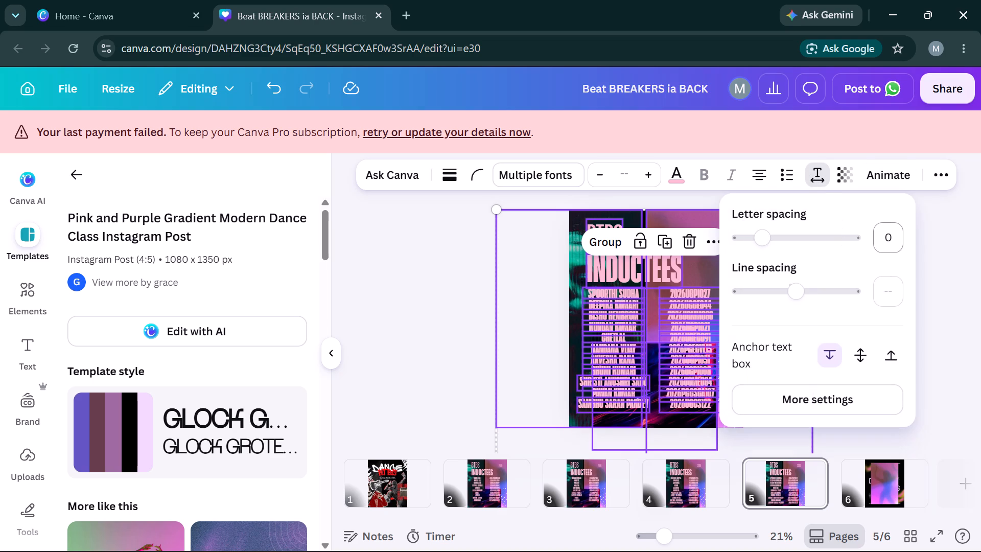
left_click(894, 236)
key("2")
key("Return")
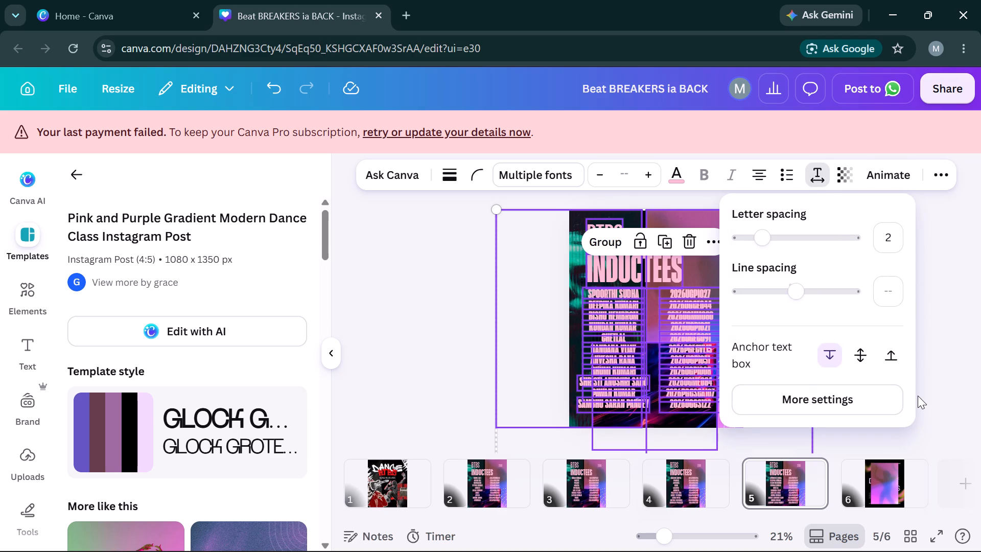
left_click(918, 396)
Delete page 6, which holds the leftover pink and purple gradient template.
left_click(914, 493)
key("Delete")
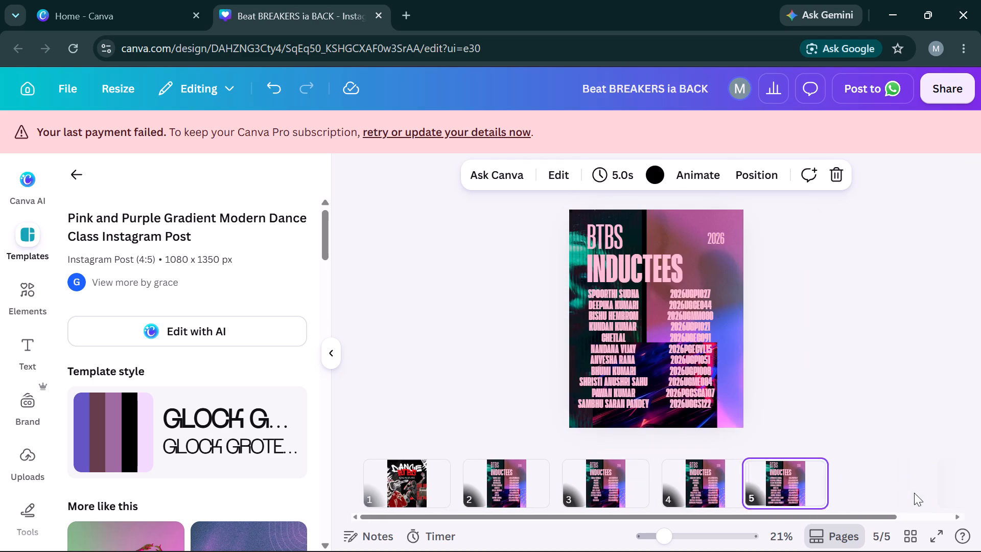
Go back and forth through all the pages to compare the cover with the BTBS INDUCTEES pages.
left_click(907, 385)
key("Home")
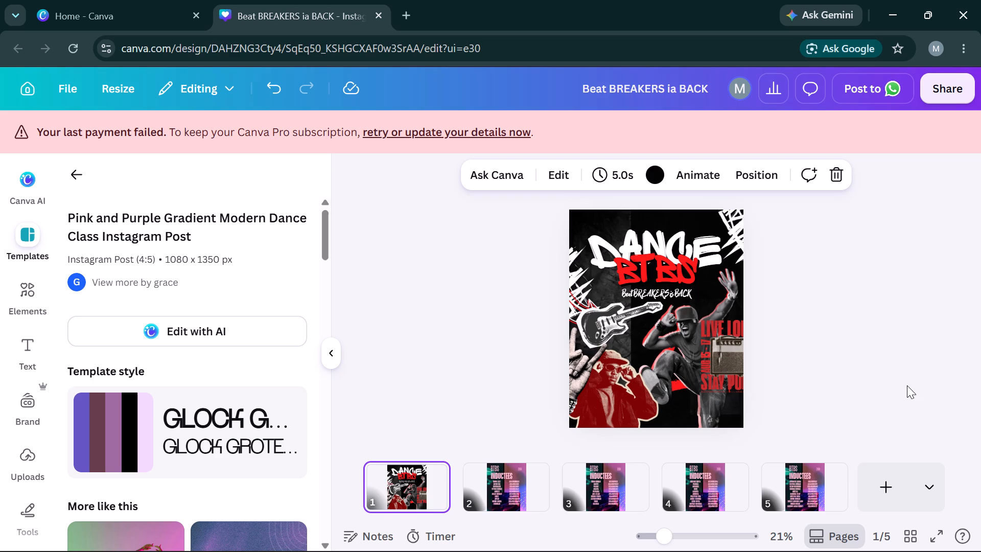
key("Right")
key("Right")
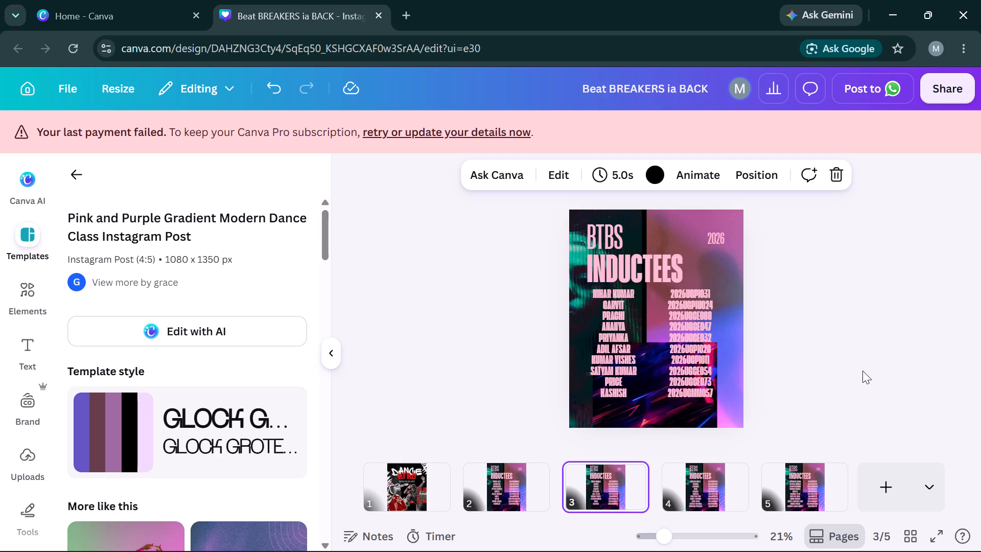
key("Right")
key("Right")
key("Right")
key("Right")
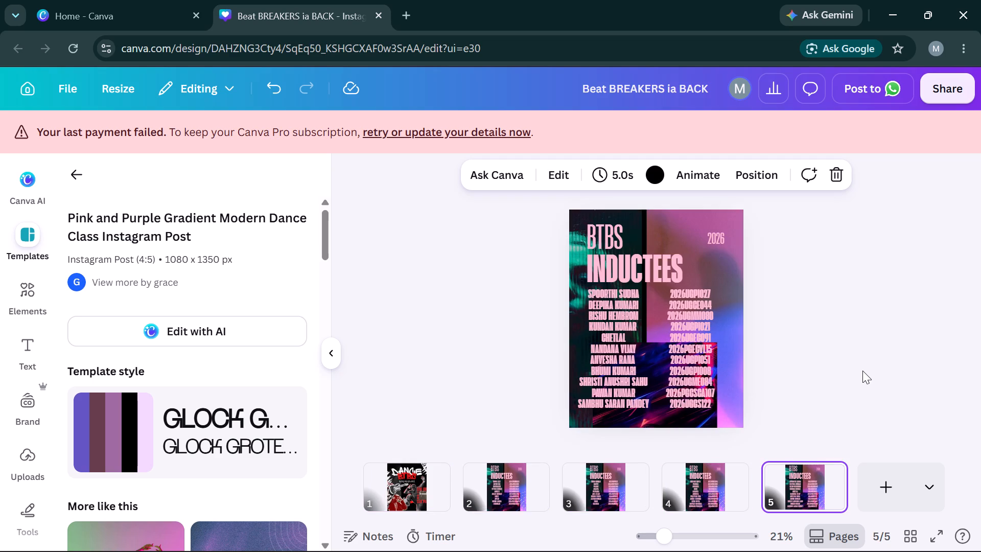
key("Left")
key("Left")
key("Left")
key("Left")
key("Left")
key("Right")
key("Right")
key("Right")
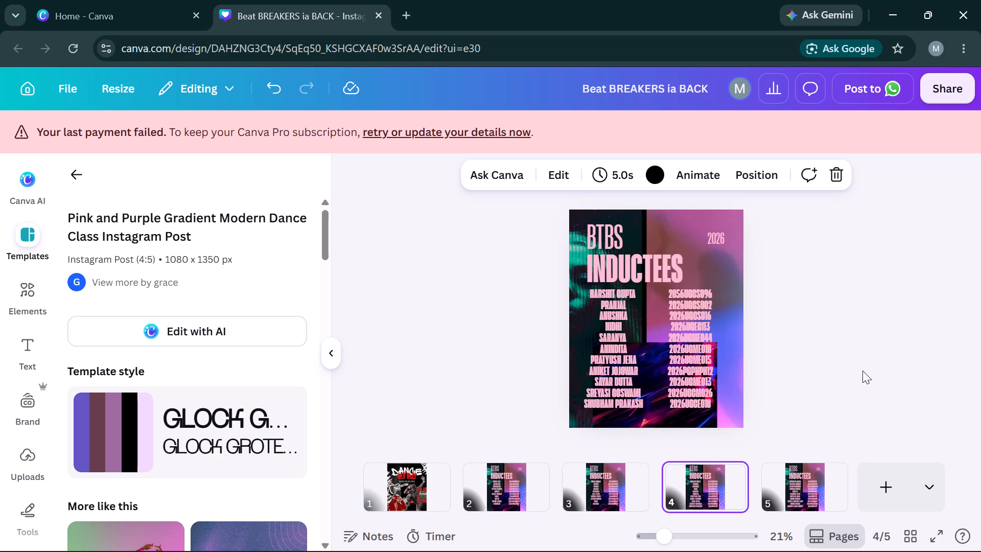
key("Right")
key("Right")
key("Right")
key("Left")
key("Left")
key("Left")
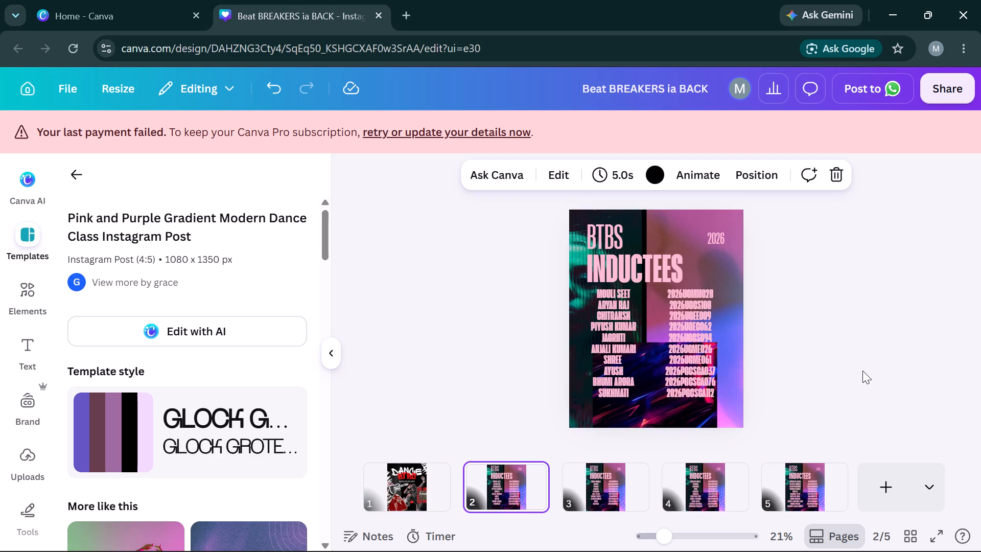
key("Left")
key("Right")
key("Right")
key("Right")
key("Right")
key("Right")
key("Left")
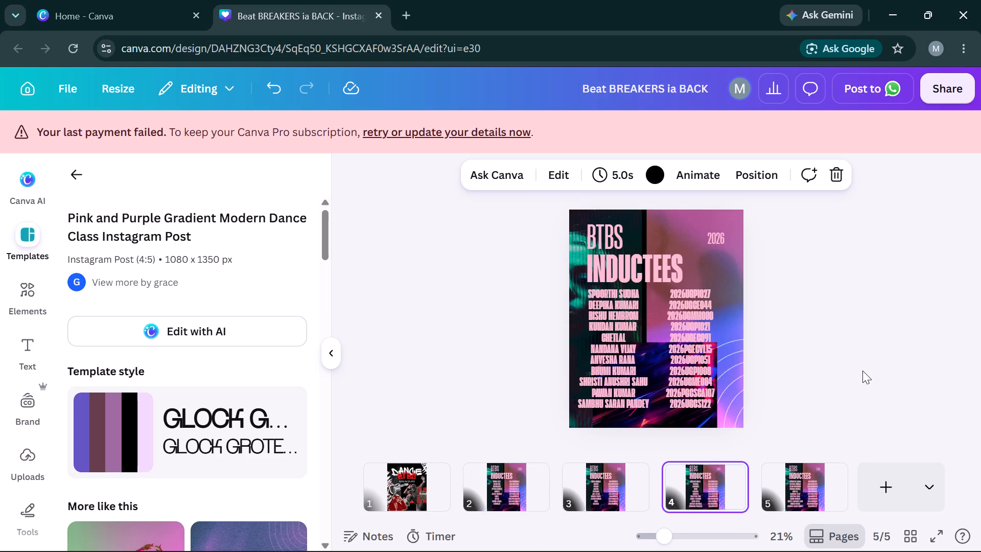
key("Left")
key("Left")
key("Left")
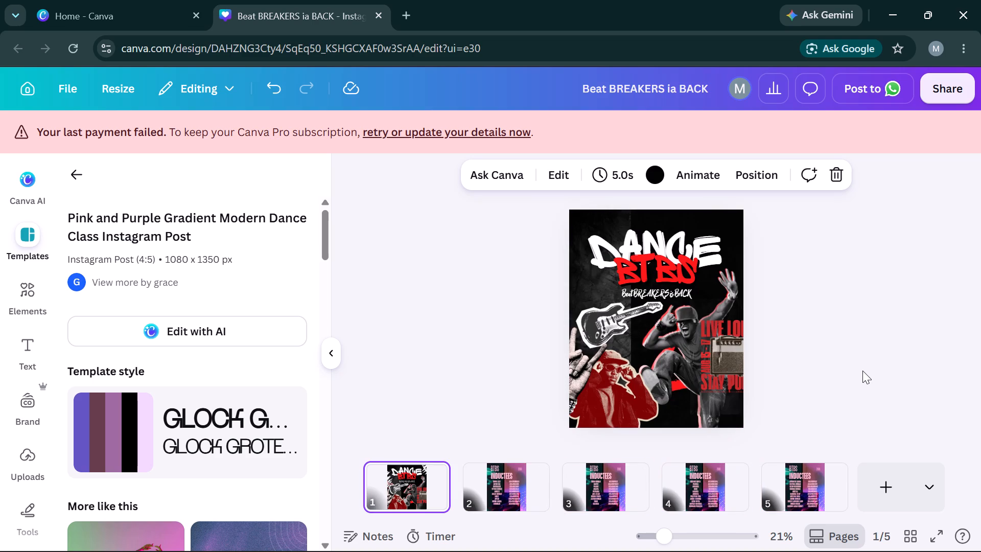
Add a new page at the end and apply the purple and yellow Coming Soon template to it.
scroll(125, 487, "down", 2)
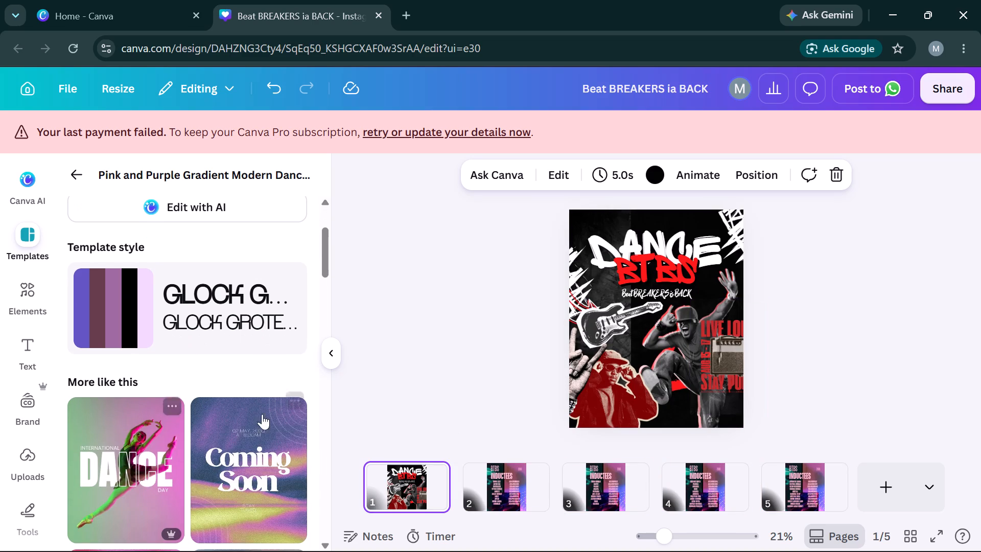
left_click(494, 499)
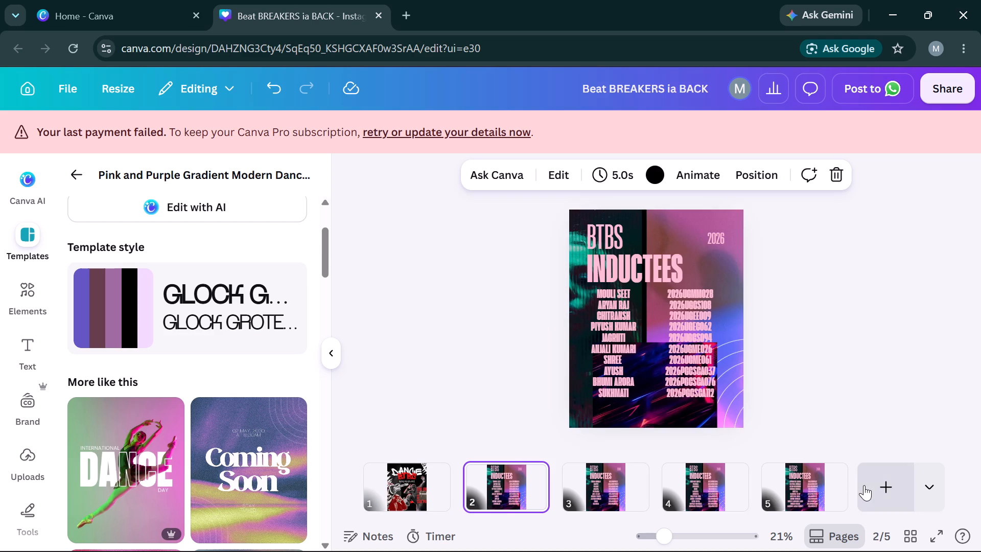
left_click(864, 485)
left_click(236, 443)
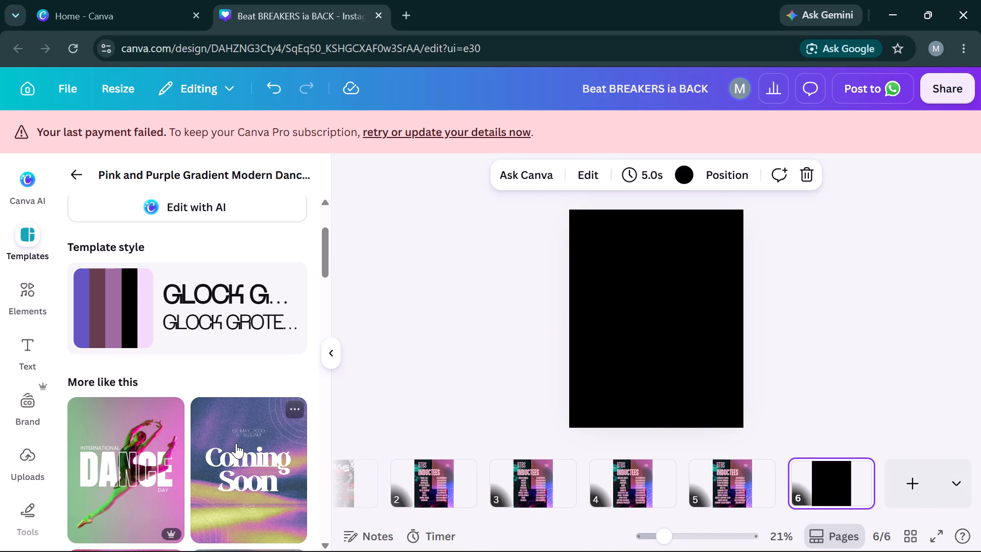
Detach the purple and yellow gradient image from the background of the Coming Soon page.
left_click(697, 229)
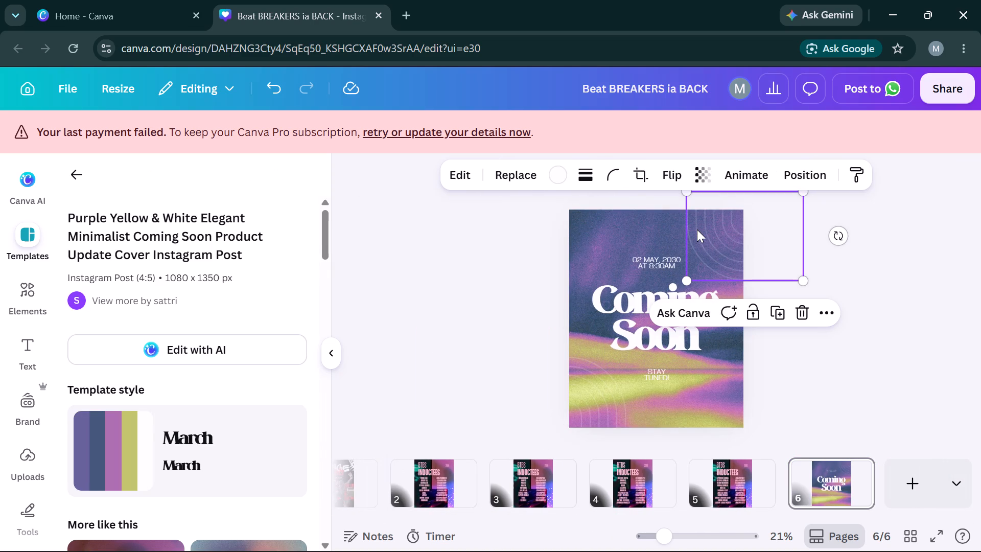
left_click(653, 231)
key("ctrl+c")
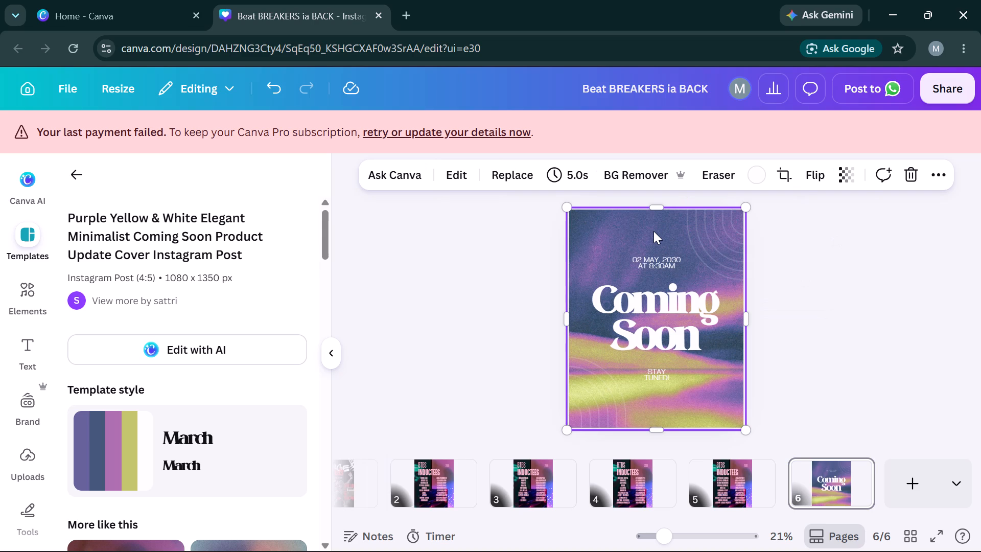
left_click_drag(653, 231, 669, 306)
left_click(587, 242)
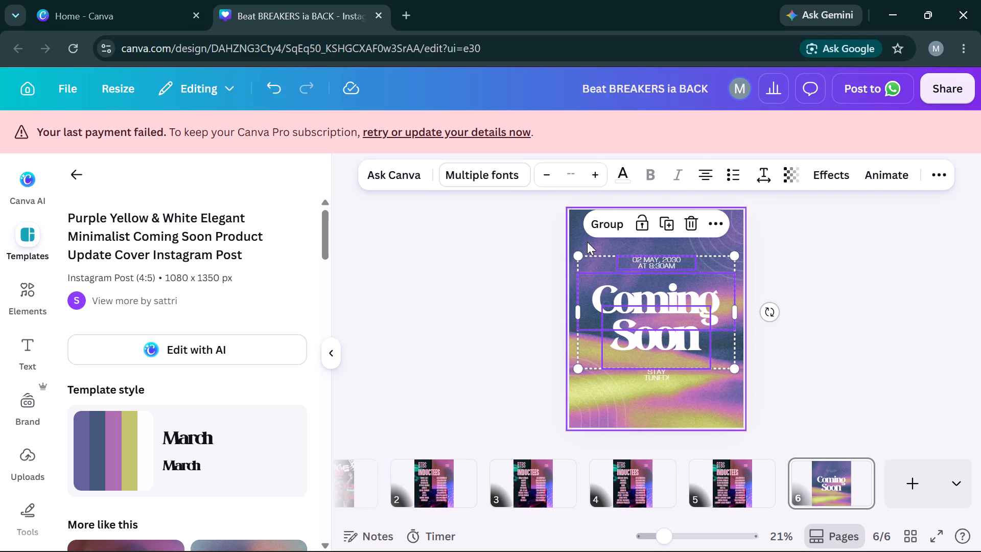
left_click_drag(587, 242, 592, 281)
left_click(863, 167)
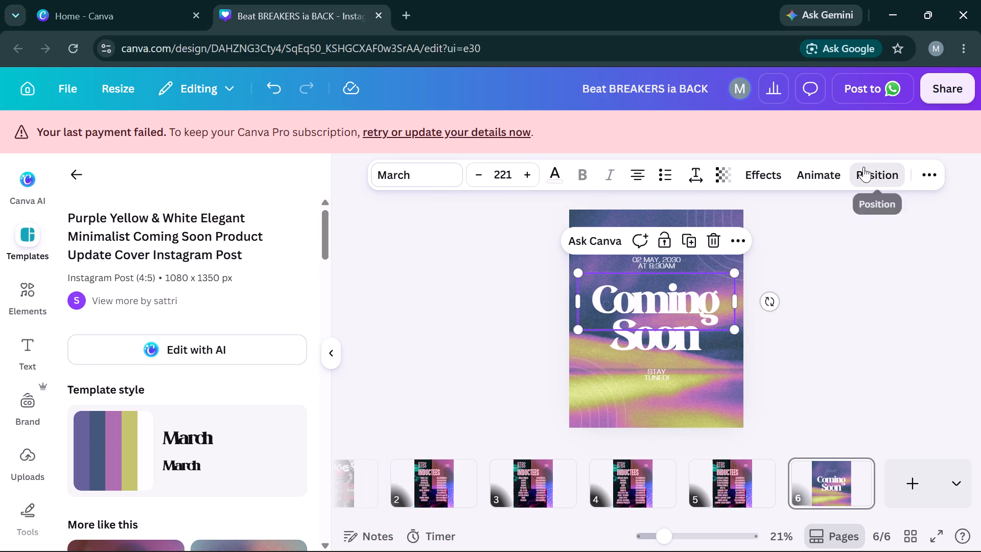
left_click(230, 211)
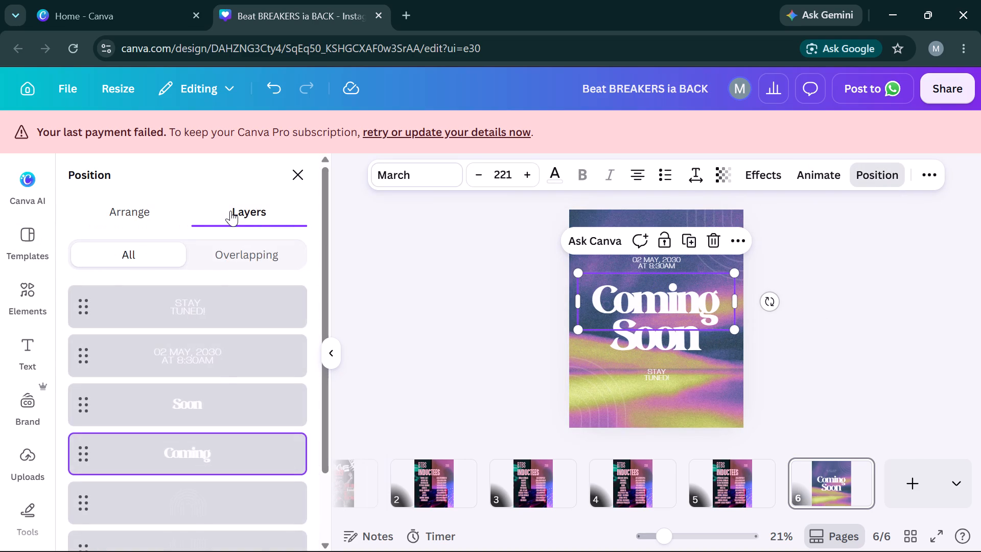
scroll(223, 366, "down", 1)
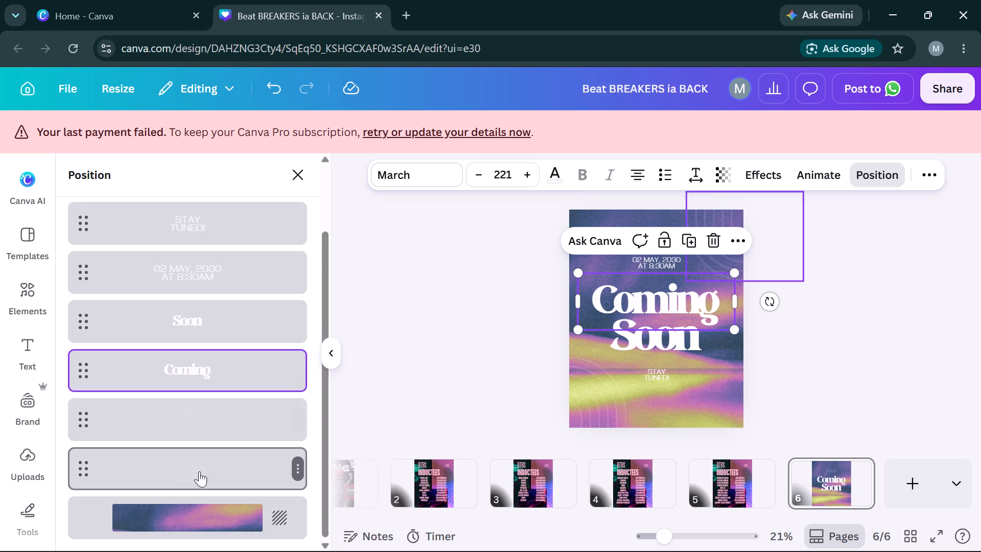
left_click(201, 503)
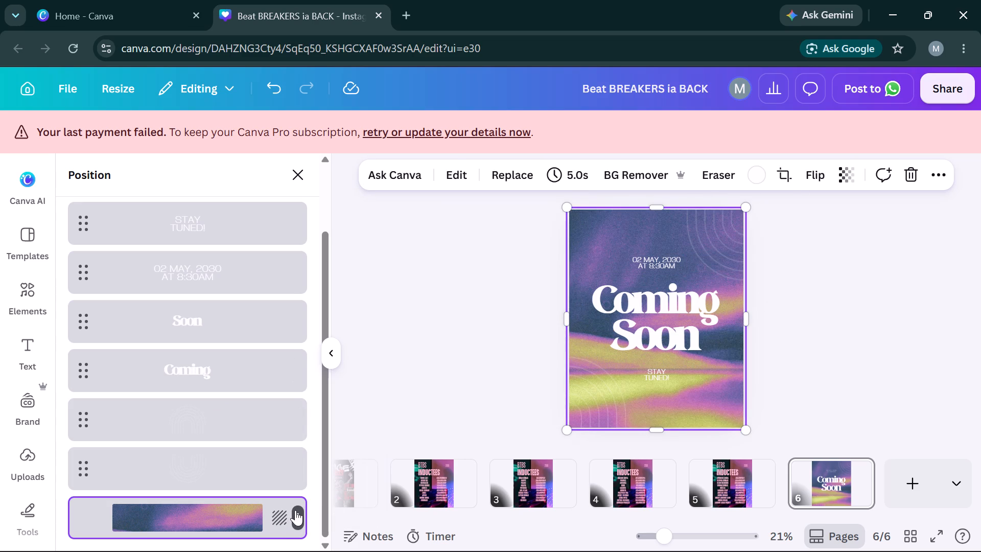
left_click(295, 510)
left_click(346, 448)
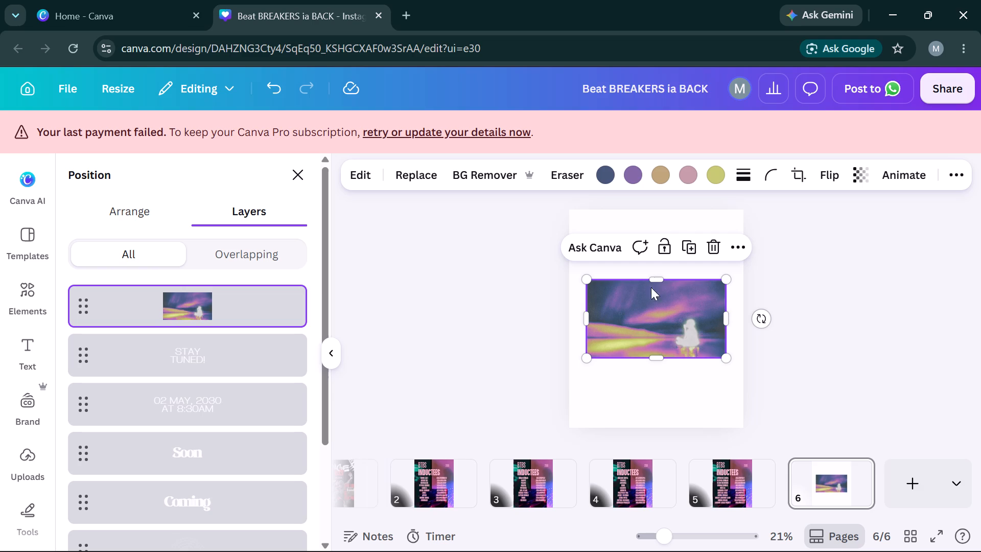
Enlarge the detached gradient image on page 6 until it covers the whole page.
left_click_drag(655, 281, 655, 214)
left_click_drag(589, 352, 585, 381)
left_click_drag(649, 376, 654, 421)
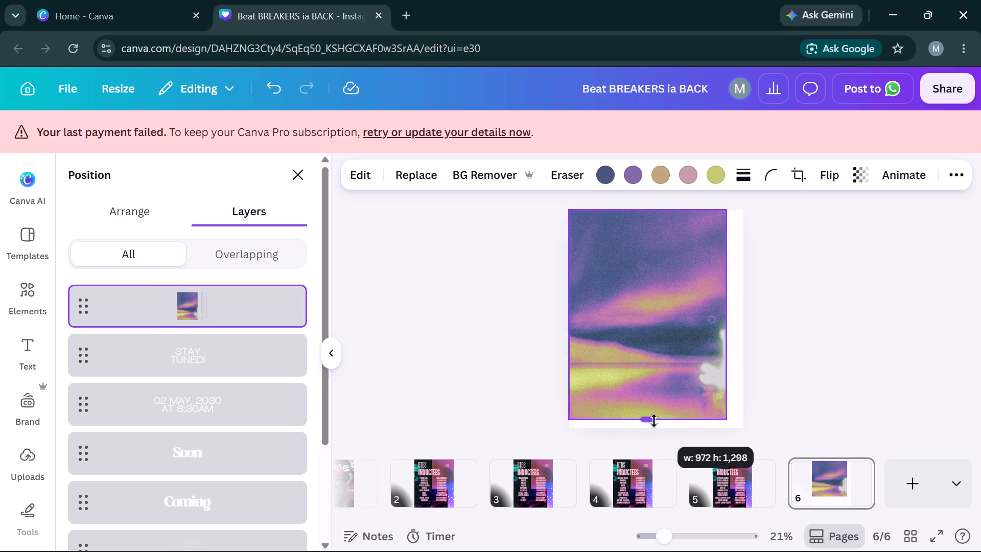
left_click_drag(654, 421, 655, 426)
left_click_drag(730, 321, 751, 316)
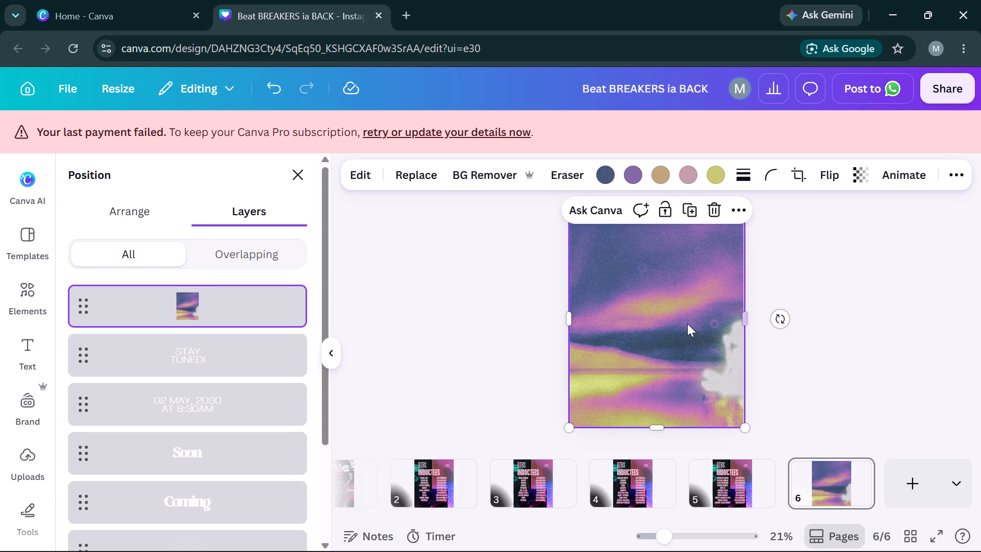
Reposition the gradient image within its crop on page 6 so the white seated figure falls outside the frame.
left_click(687, 324)
double_click(687, 324)
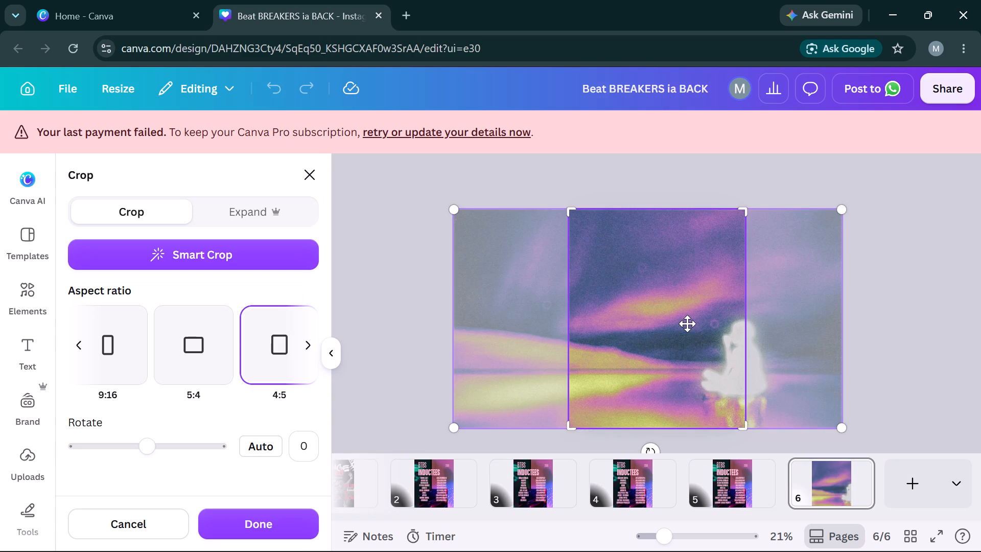
left_click_drag(687, 324, 816, 327)
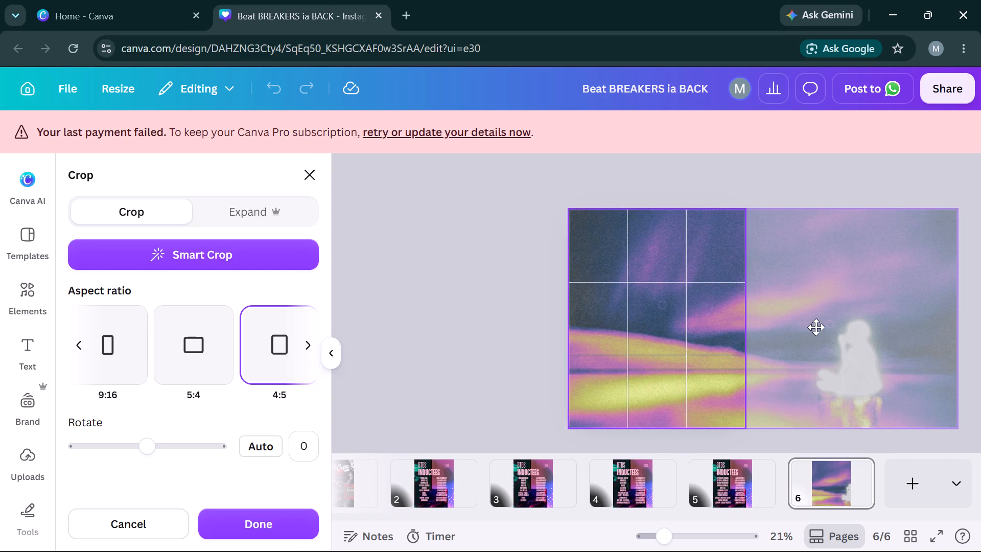
left_click_drag(816, 327, 759, 339)
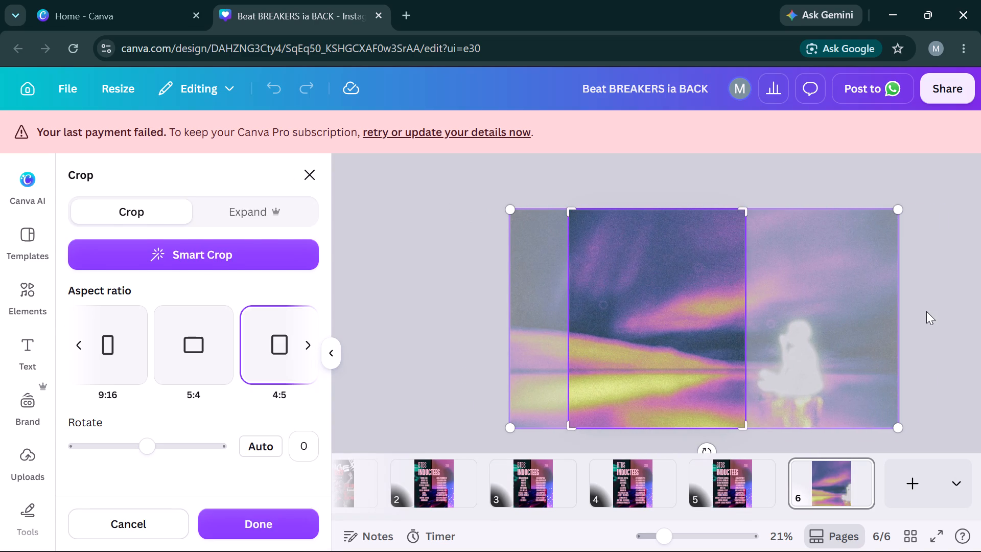
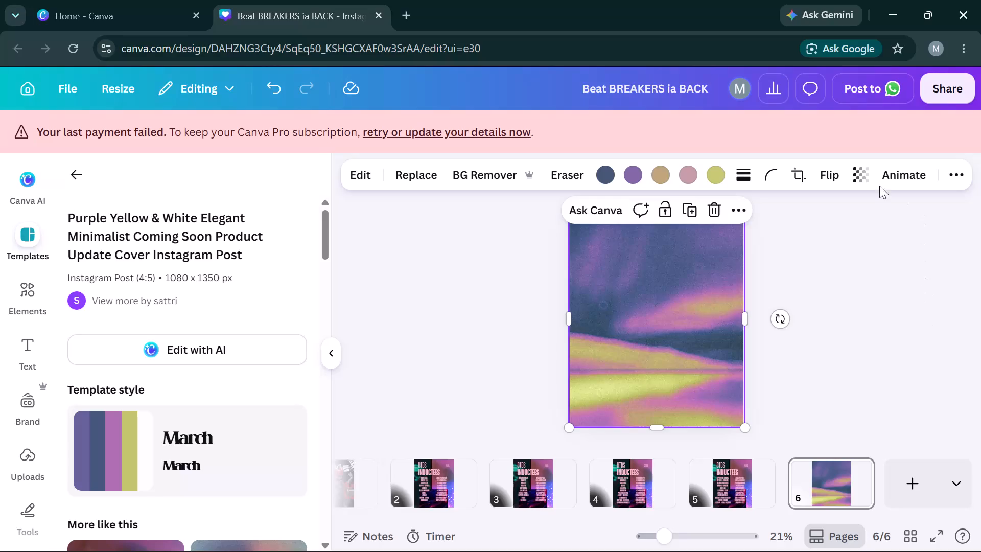
Set the transparency of the gradient image on page 6 to 19.
left_click(870, 176)
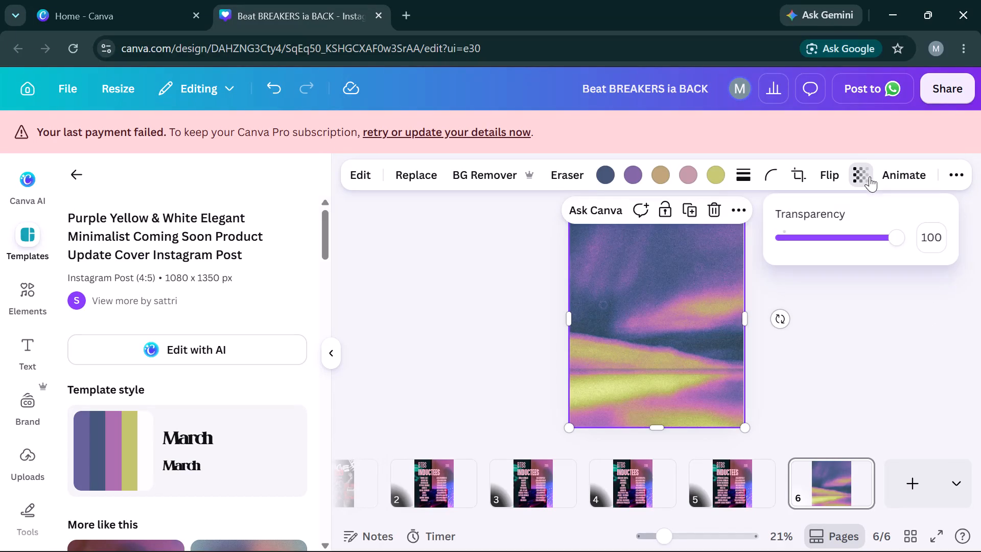
left_click_drag(873, 238, 809, 237)
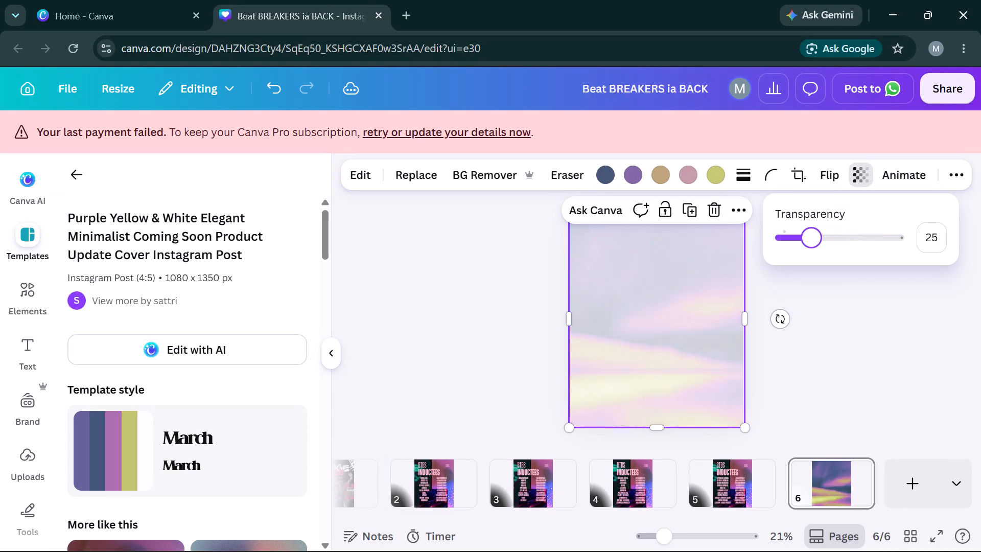
left_click_drag(809, 237, 804, 238)
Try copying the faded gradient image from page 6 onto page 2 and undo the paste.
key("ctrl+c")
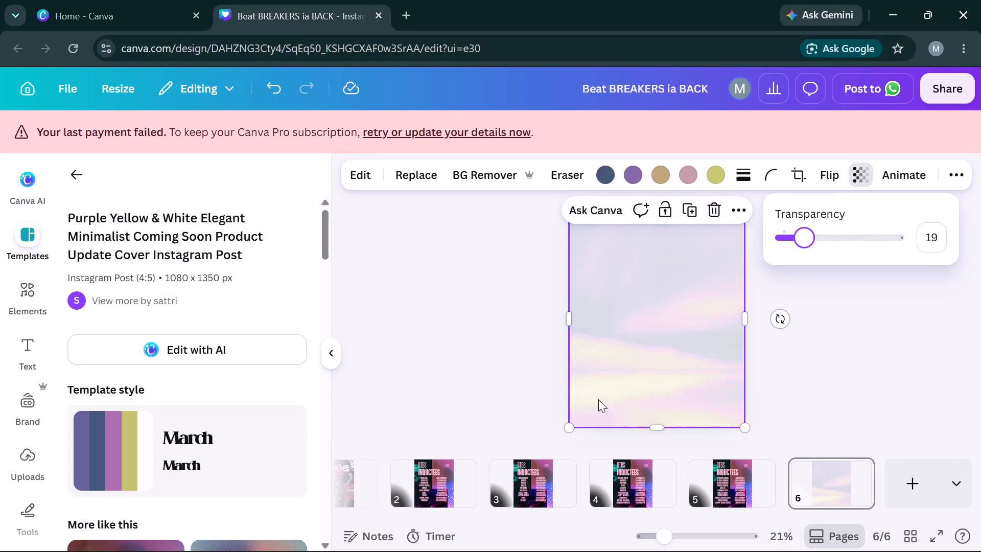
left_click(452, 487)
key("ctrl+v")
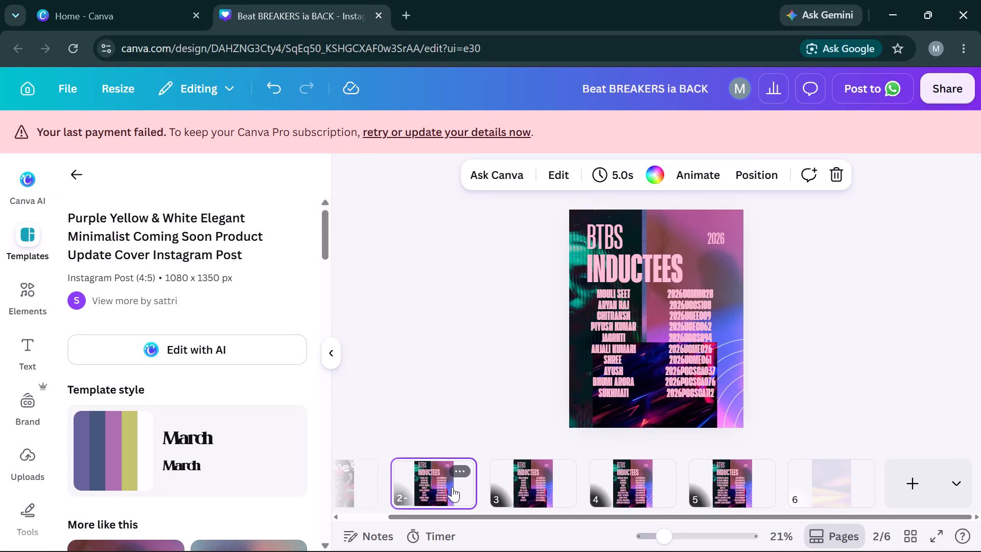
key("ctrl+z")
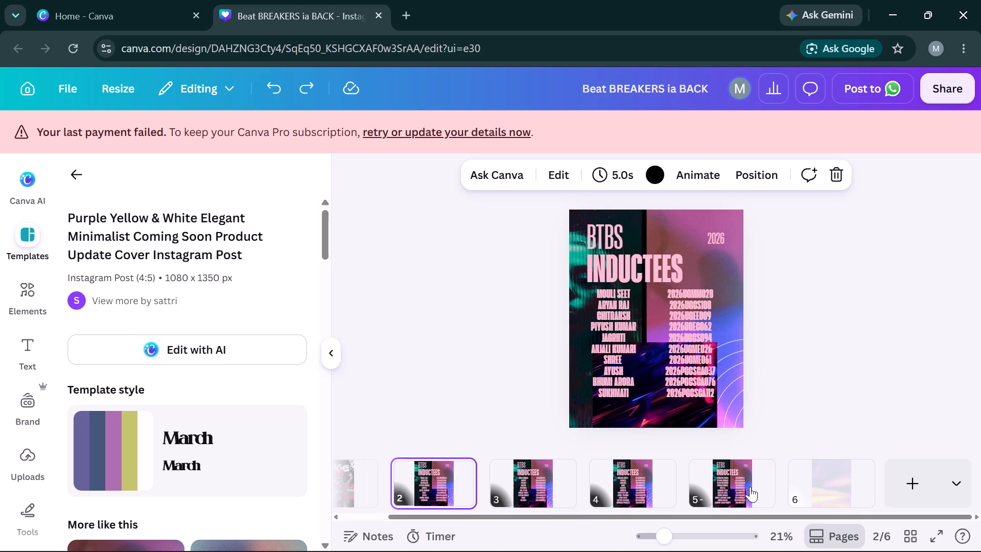
Select the faded gradient image on page 6 and display its place in the page's layer order.
left_click(836, 479)
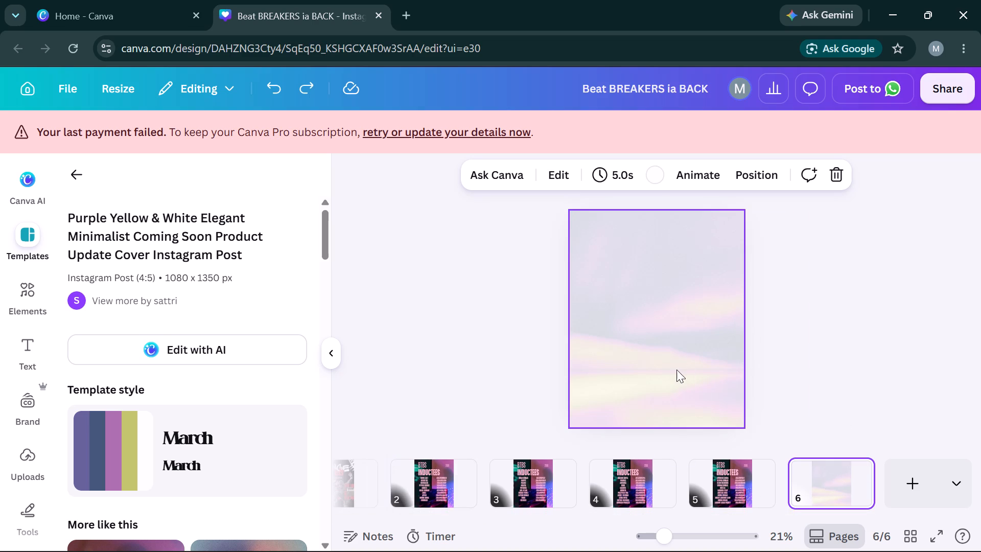
left_click_drag(676, 370, 639, 395)
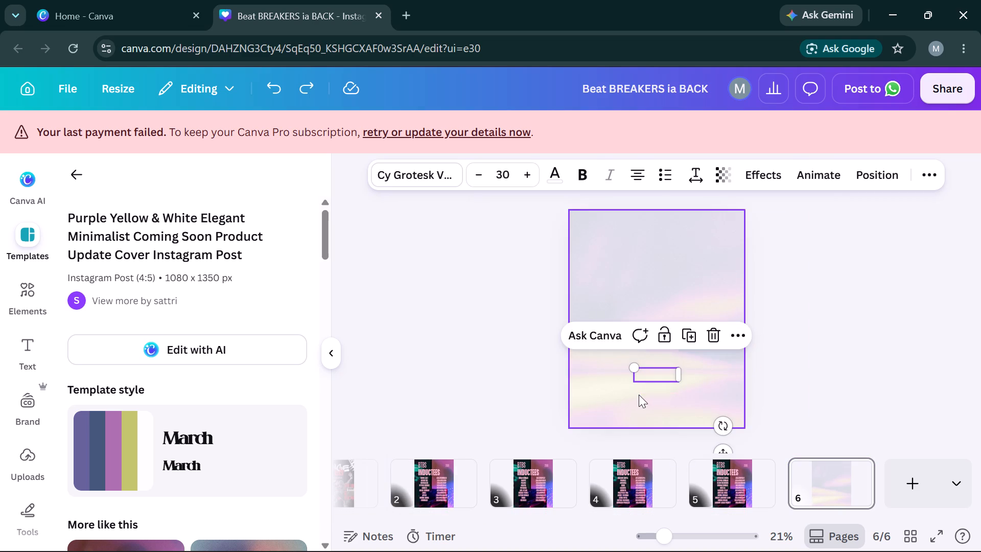
left_click(707, 258)
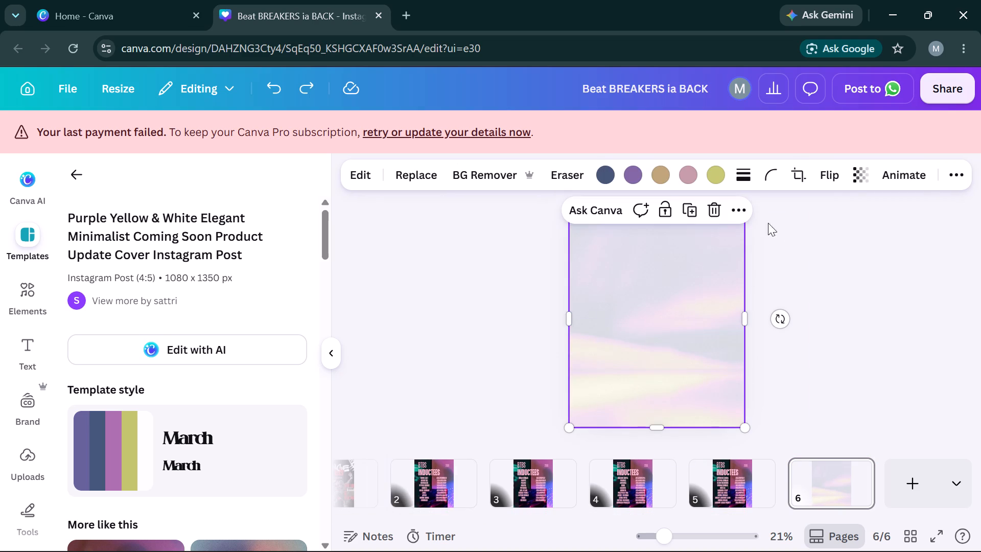
left_click(946, 173)
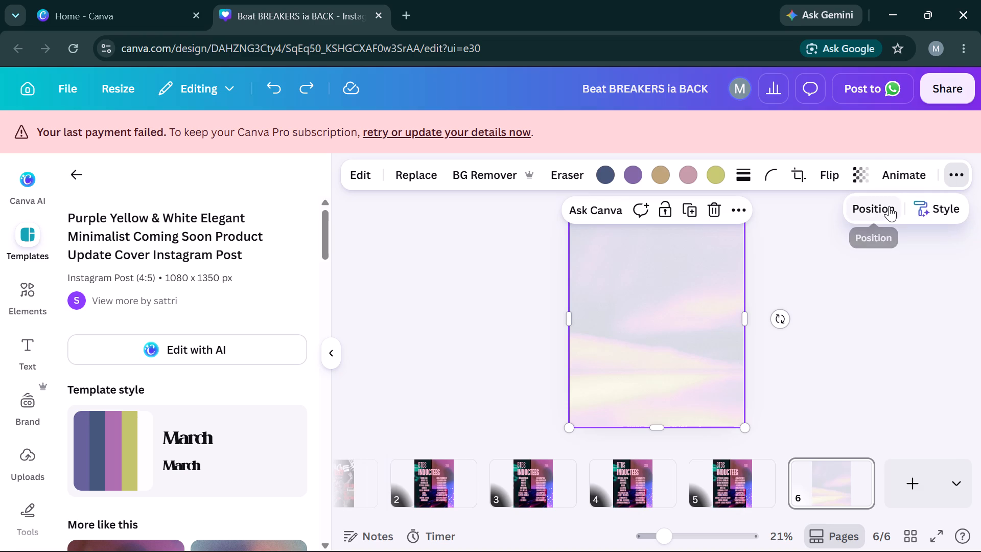
left_click(889, 206)
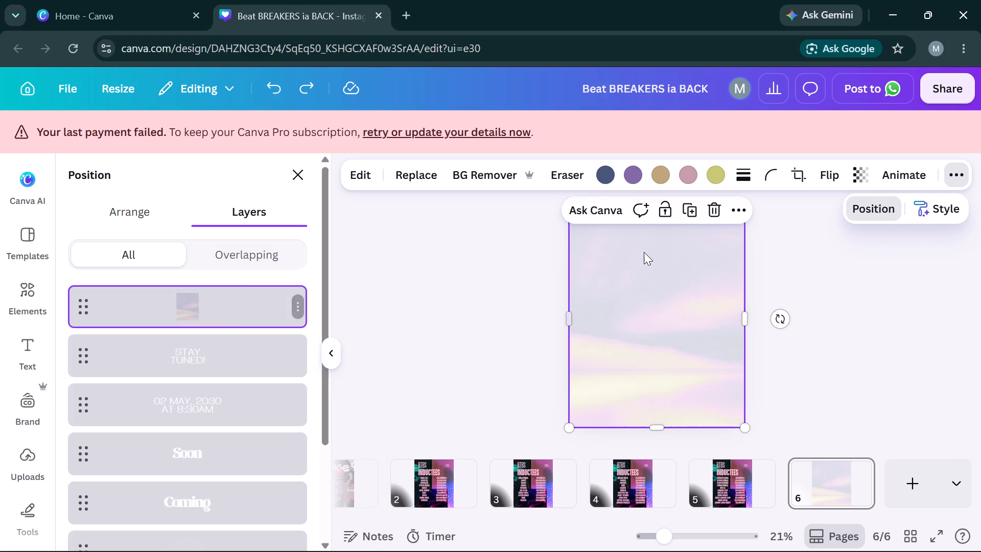
Try to copy the faded gradient image from page 6 onto inductee pages 2, 4 and 5.
left_click(642, 254)
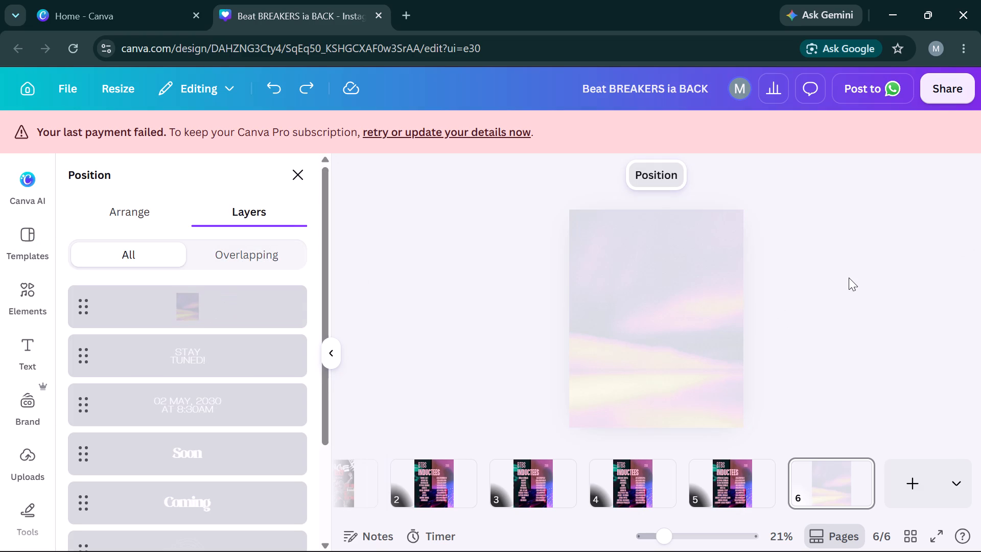
key("ctrl+c")
left_click(426, 474)
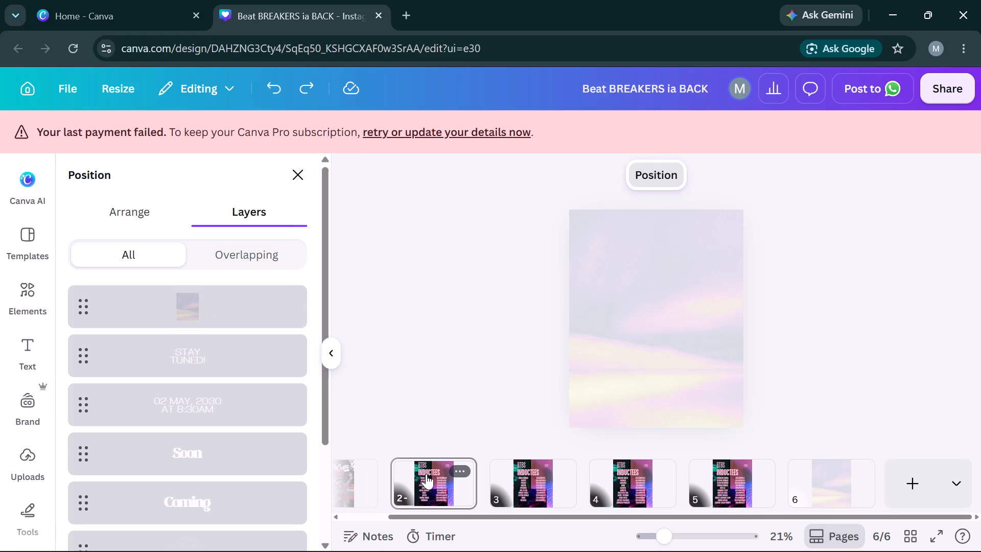
key("ctrl+v")
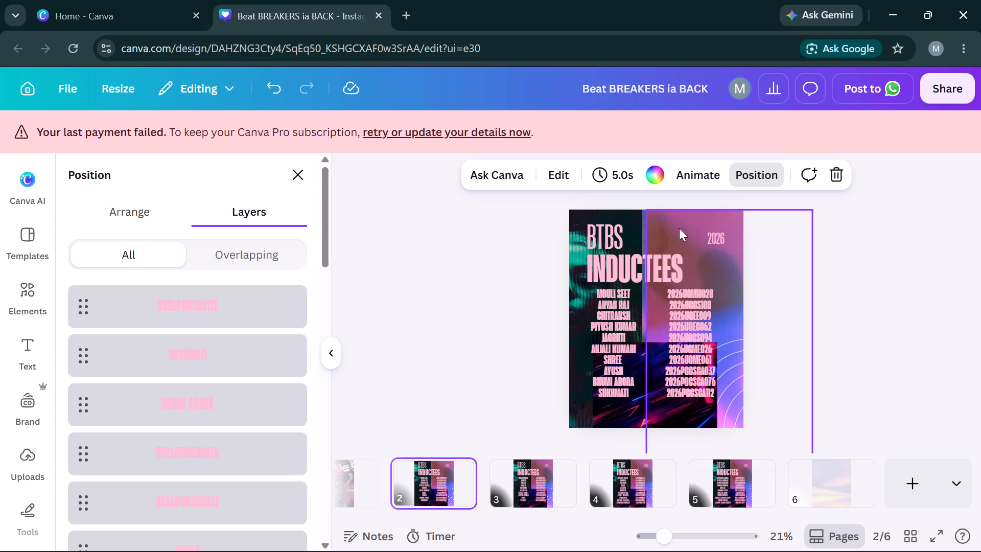
left_click(651, 475)
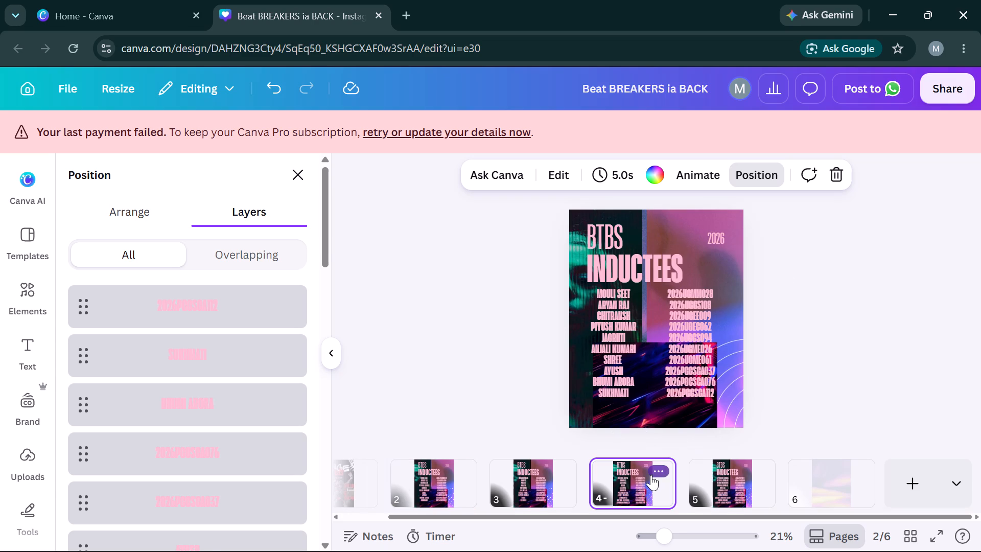
key("ctrl+v")
left_click(737, 485)
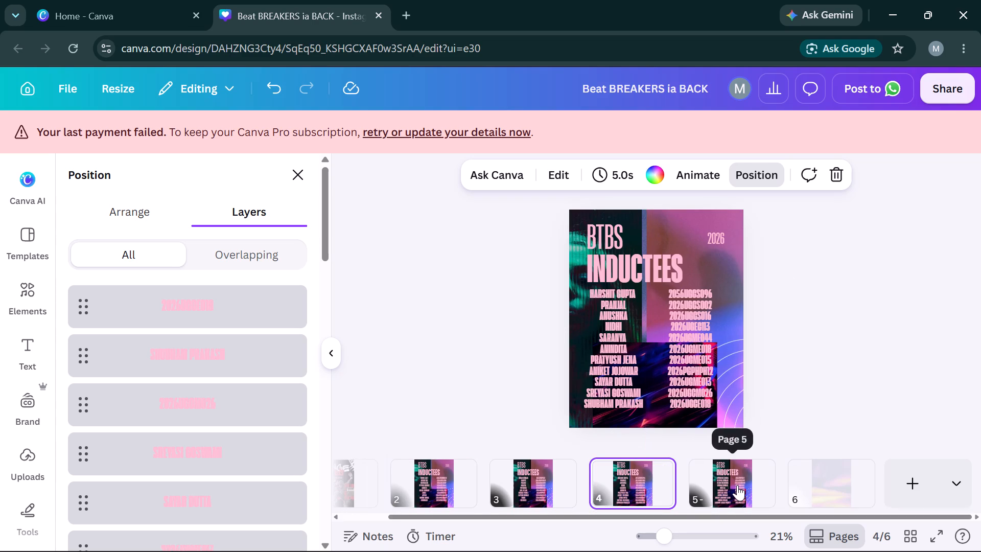
key("ctrl+v")
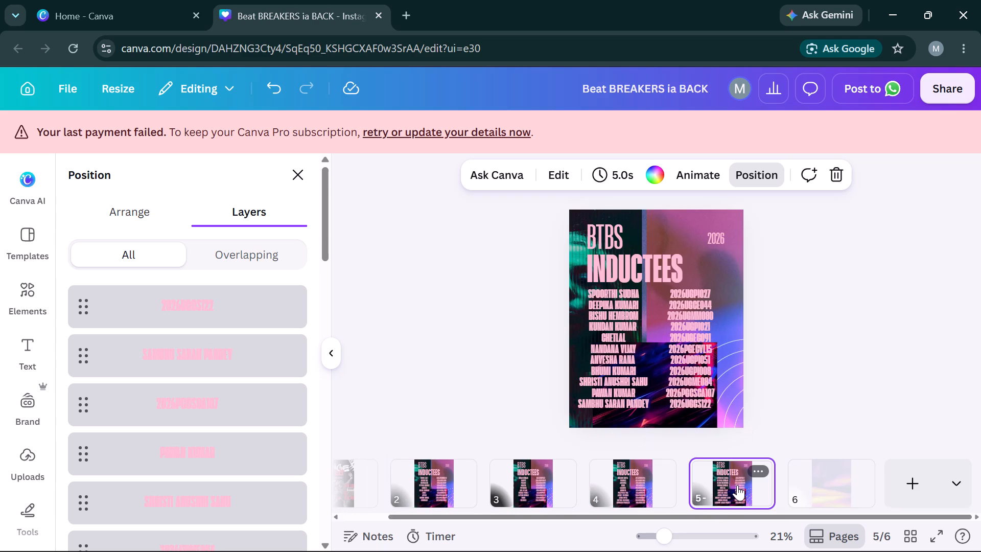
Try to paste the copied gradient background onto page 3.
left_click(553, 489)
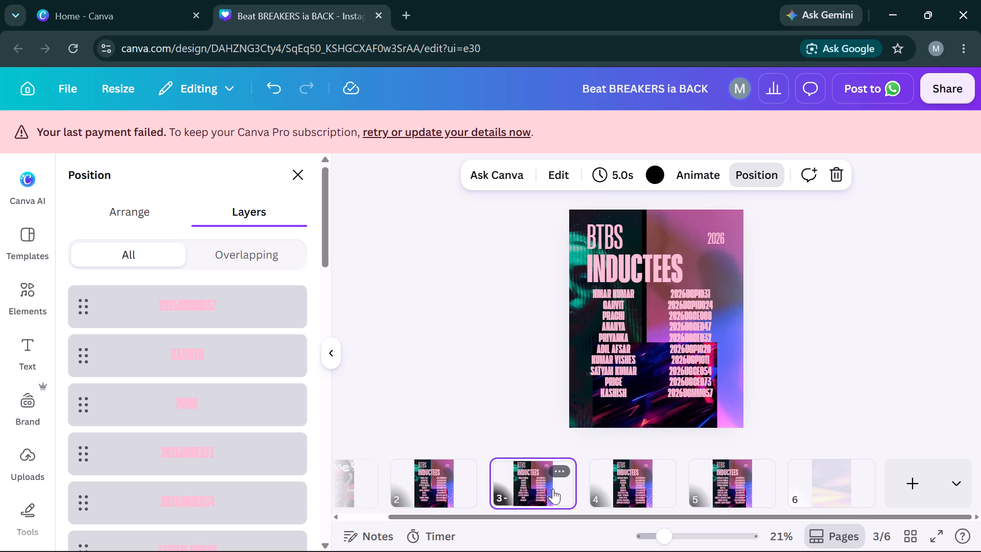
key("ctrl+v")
Delete page 6, the Coming Soon page with the gradient image.
left_click(859, 469)
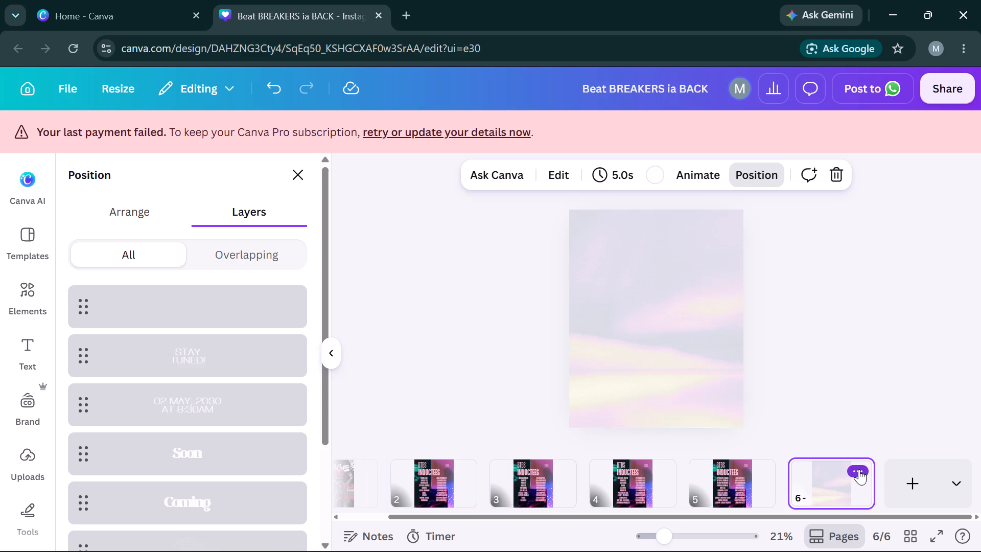
key("Delete")
left_click(862, 319)
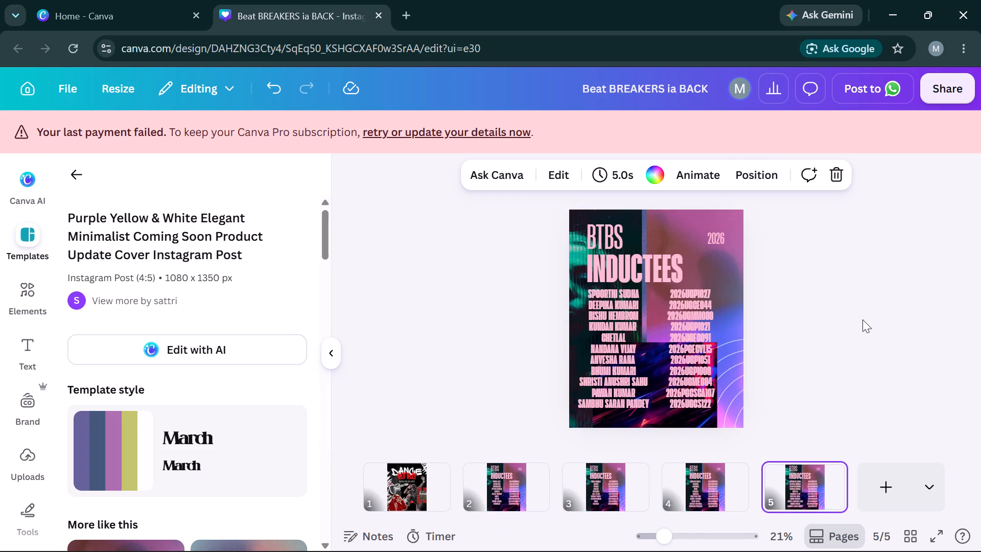
left_click(862, 319)
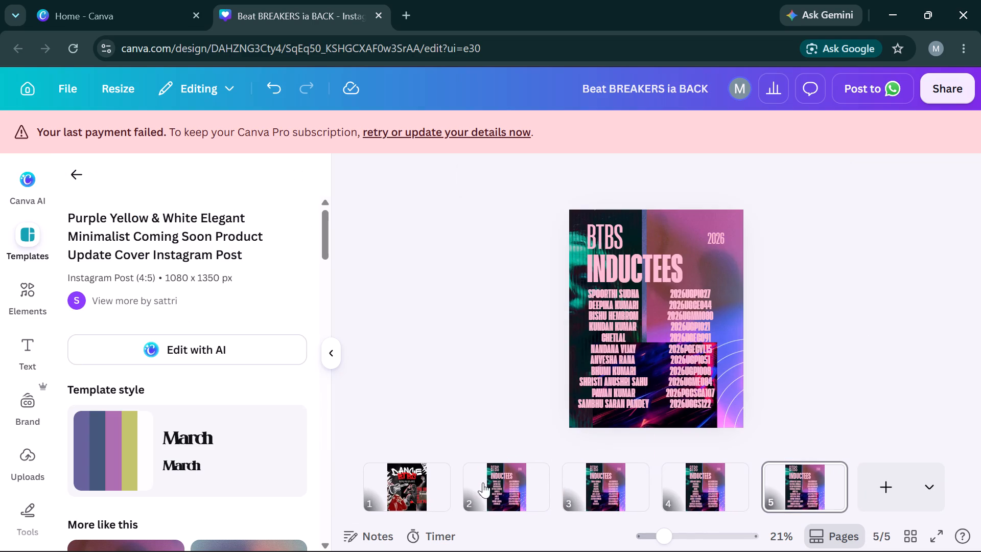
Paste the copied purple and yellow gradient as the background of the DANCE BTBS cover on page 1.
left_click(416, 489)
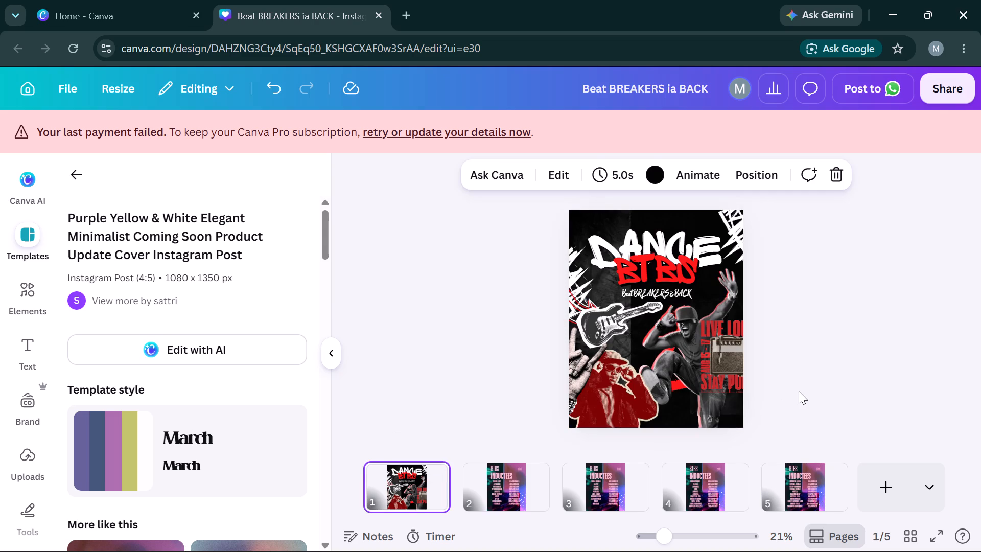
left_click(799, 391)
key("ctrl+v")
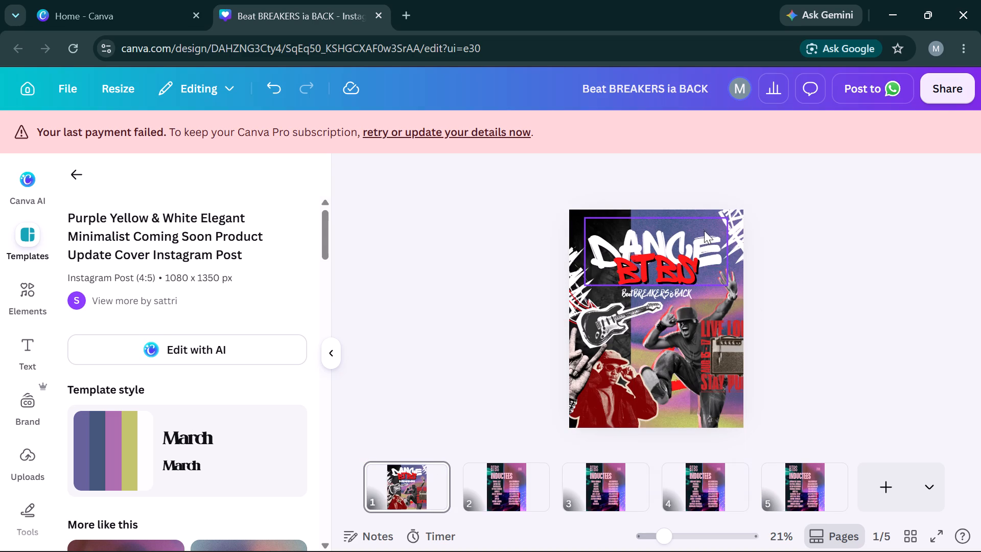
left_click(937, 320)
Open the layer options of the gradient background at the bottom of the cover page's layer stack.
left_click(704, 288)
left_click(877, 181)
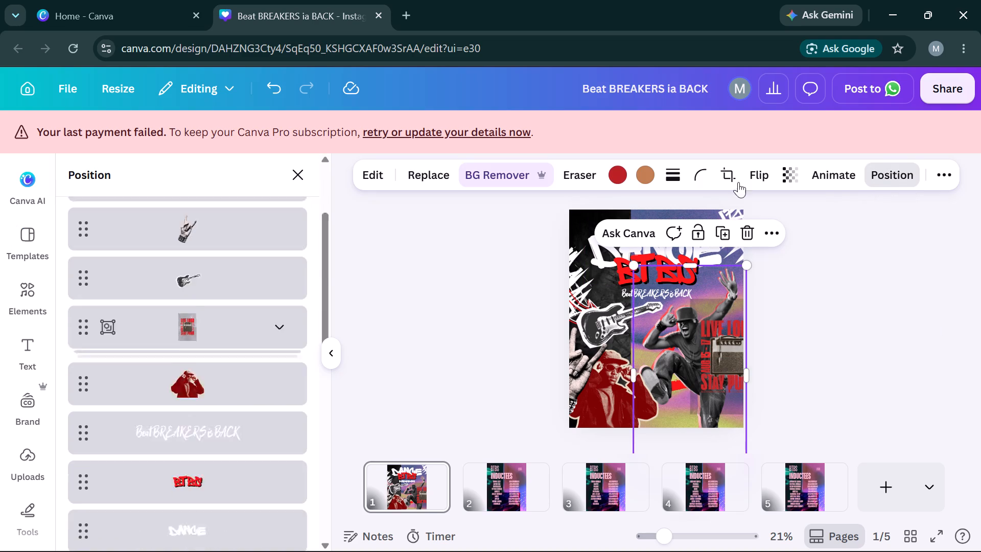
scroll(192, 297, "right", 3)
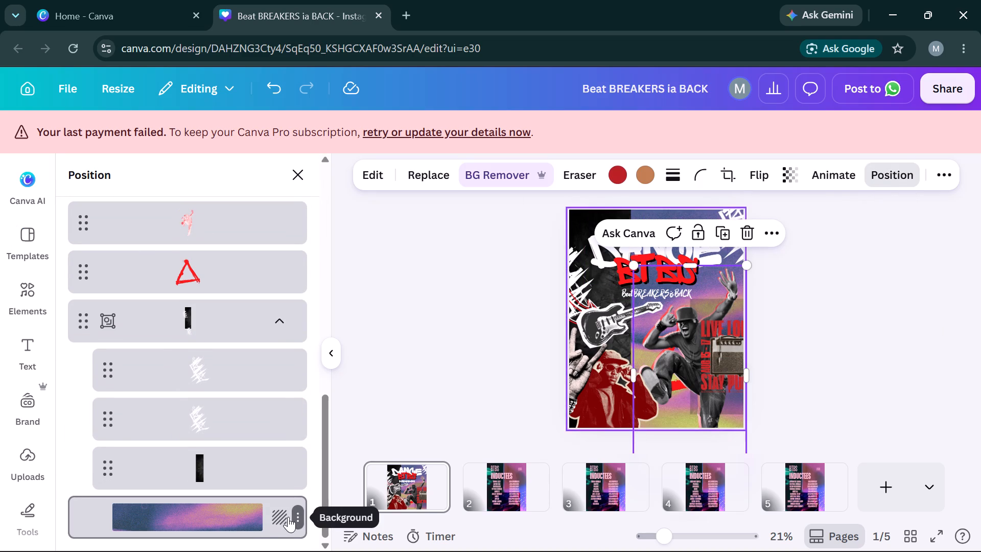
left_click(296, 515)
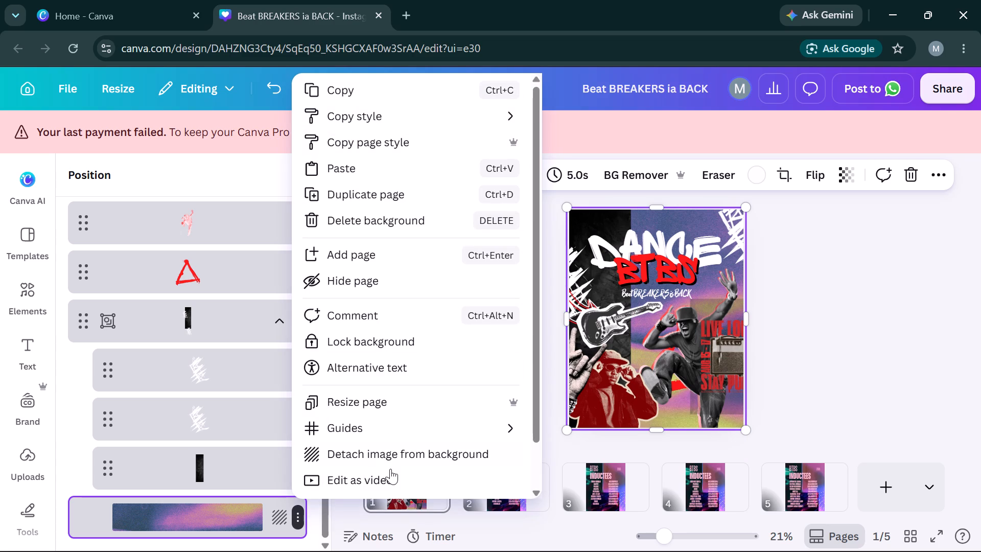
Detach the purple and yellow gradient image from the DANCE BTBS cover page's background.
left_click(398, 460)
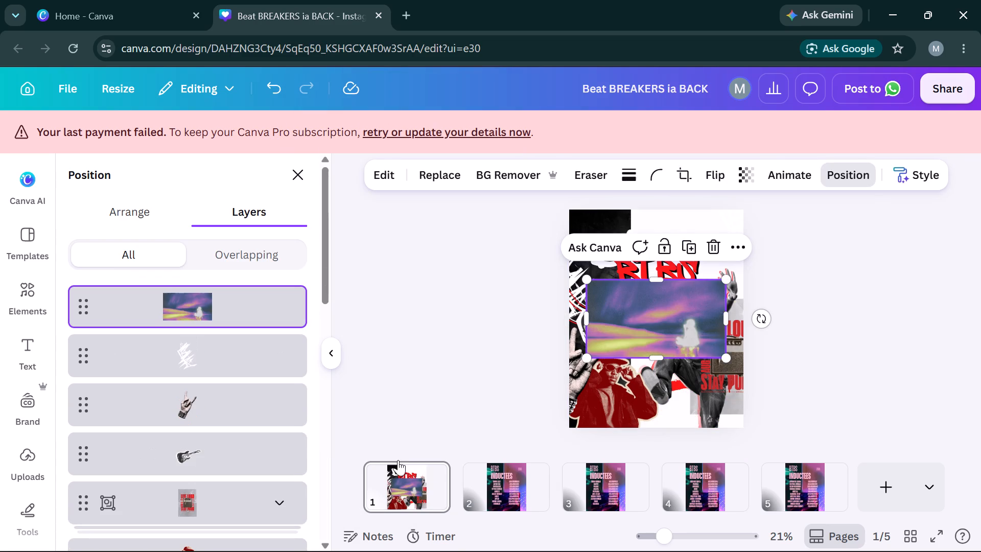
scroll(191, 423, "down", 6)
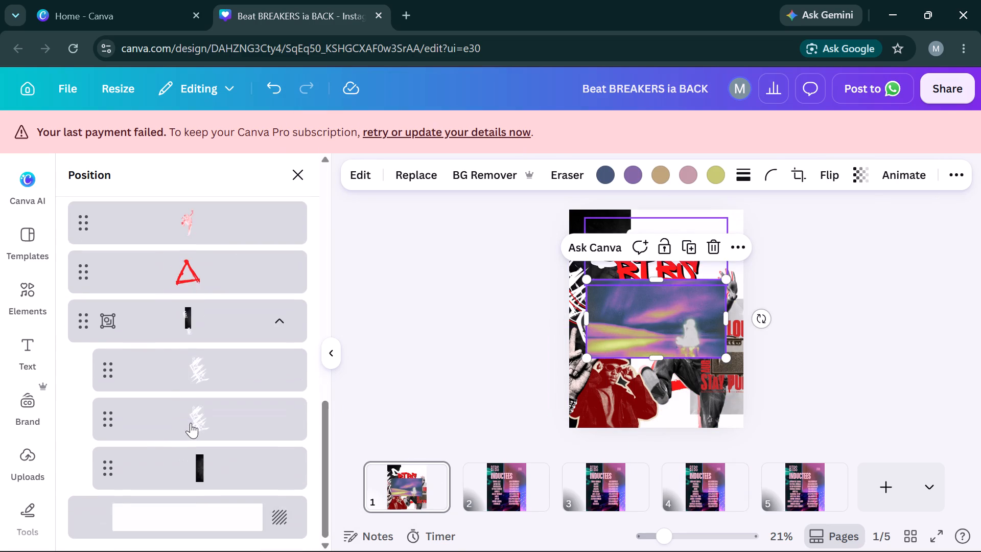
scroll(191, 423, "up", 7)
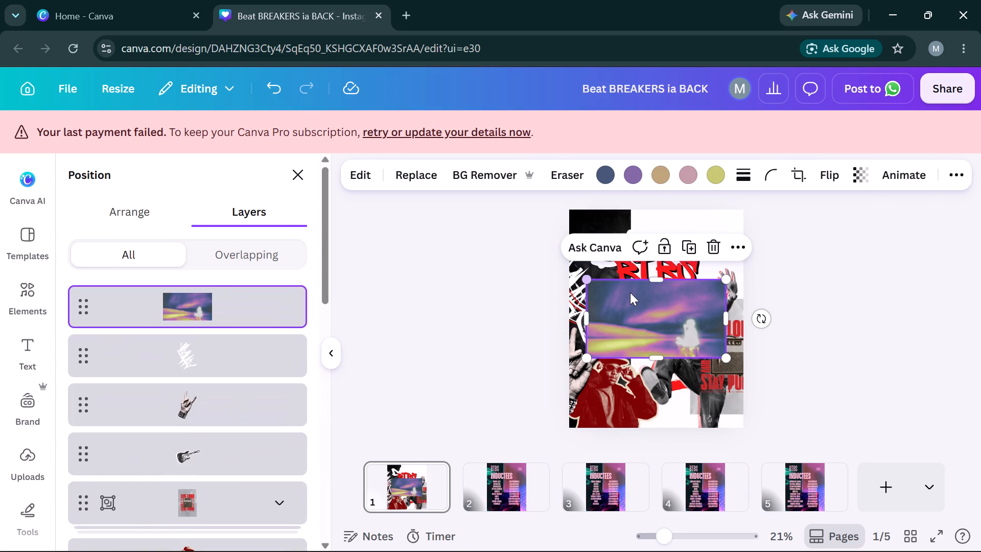
Undo both the gradient's detachment and its pasting as the cover page's background, going back to the black background.
key("ctrl+z")
key("ctrl+z")
scroll(212, 476, "down", 3)
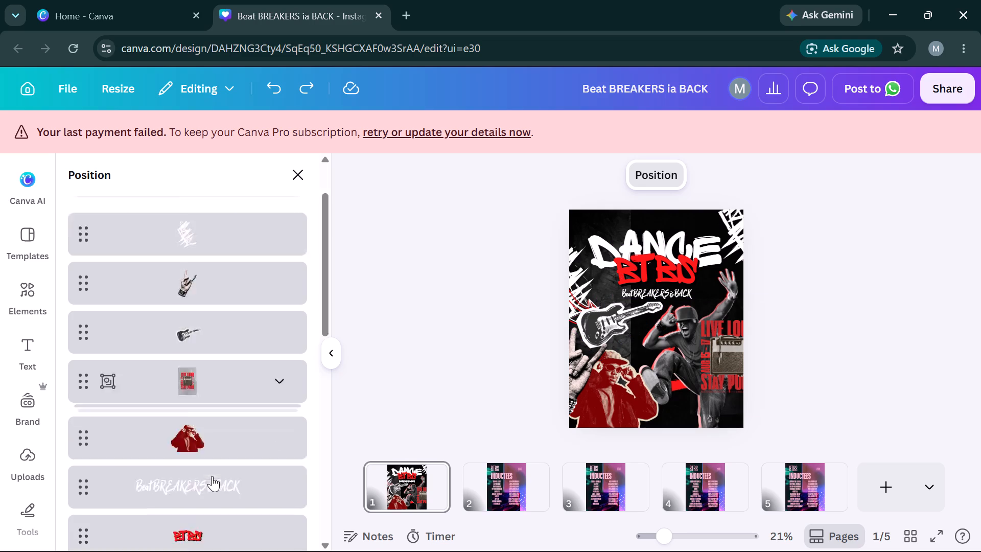
scroll(212, 476, "down", 2)
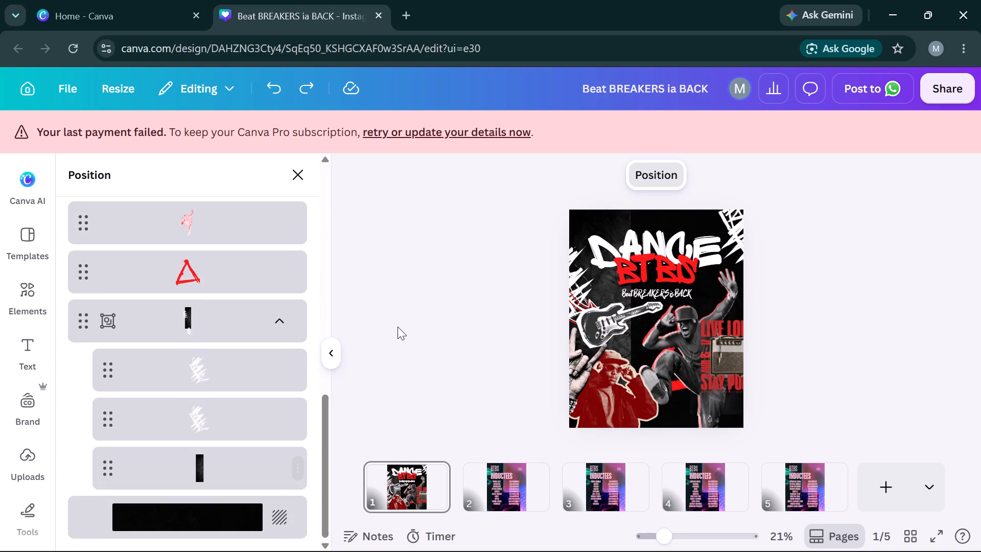
left_click(836, 420)
scroll(836, 420, "up", 4)
scroll(836, 420, "left", 4)
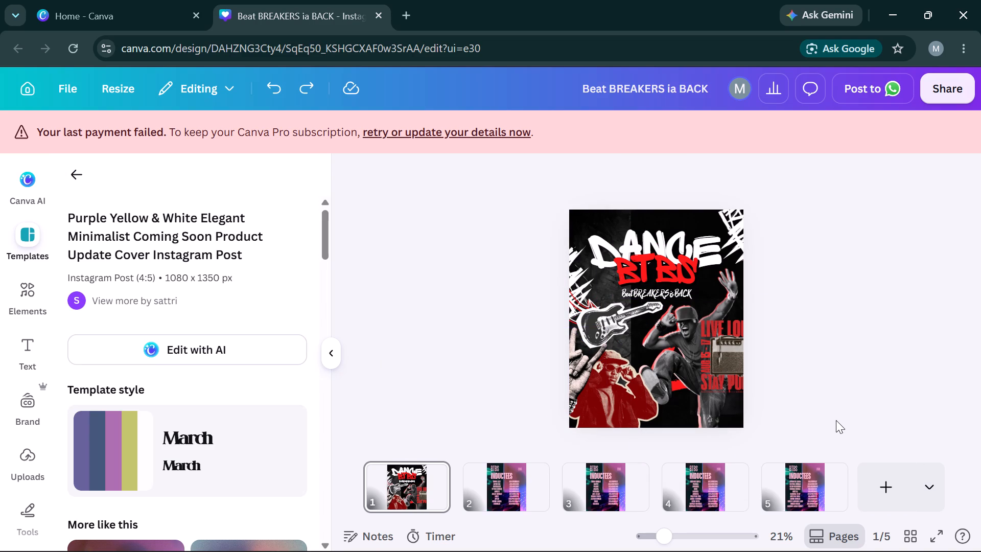
Open the grey paper image behind the red text beside the cover's dancer for cropping.
left_click(965, 335)
left_click(727, 365)
double_click(727, 365)
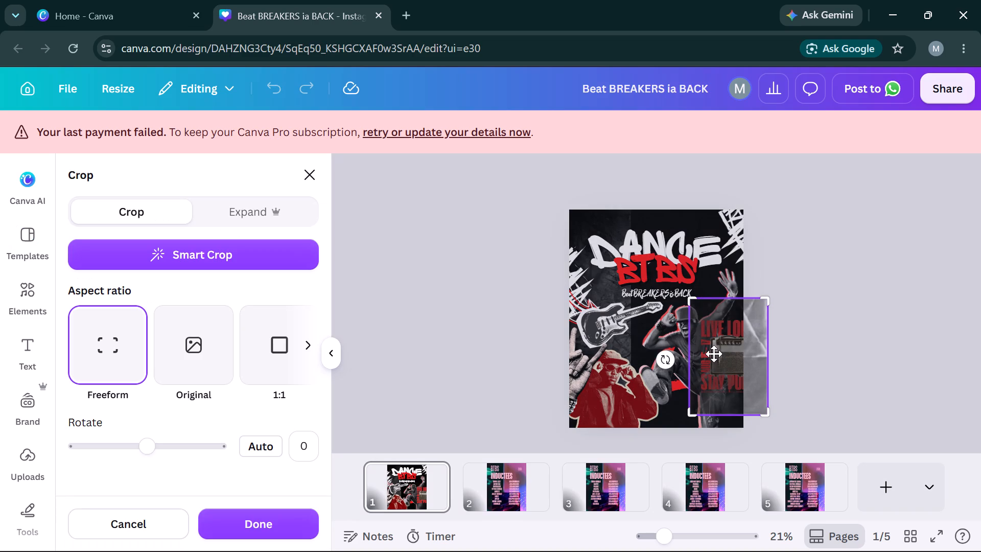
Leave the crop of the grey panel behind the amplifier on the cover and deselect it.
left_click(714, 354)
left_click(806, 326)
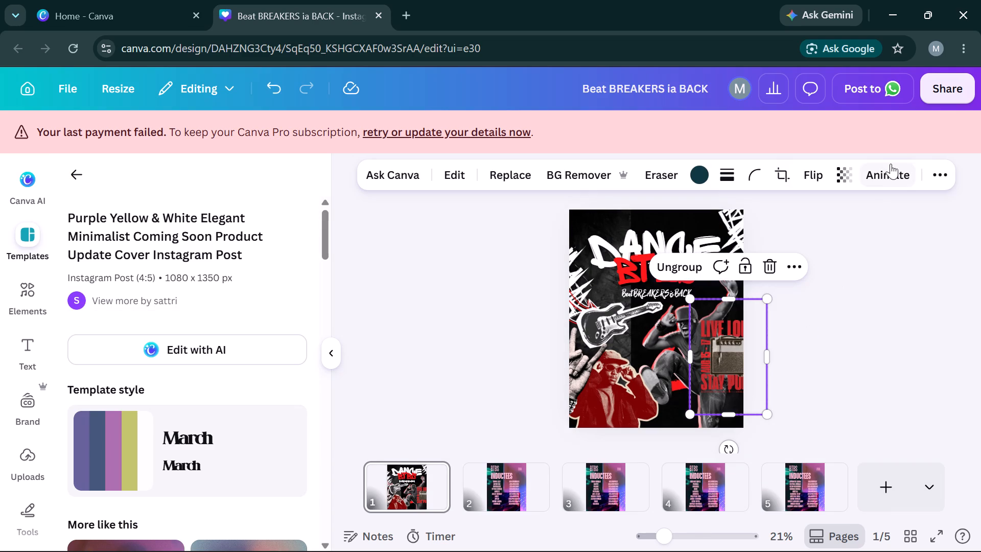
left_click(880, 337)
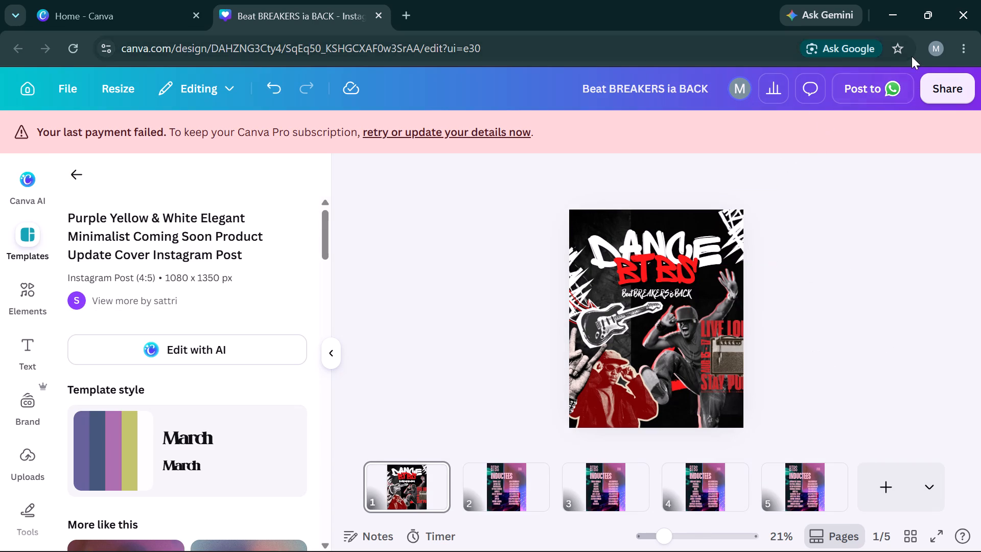
Download all pages of the design as a PDF.
left_click(938, 99)
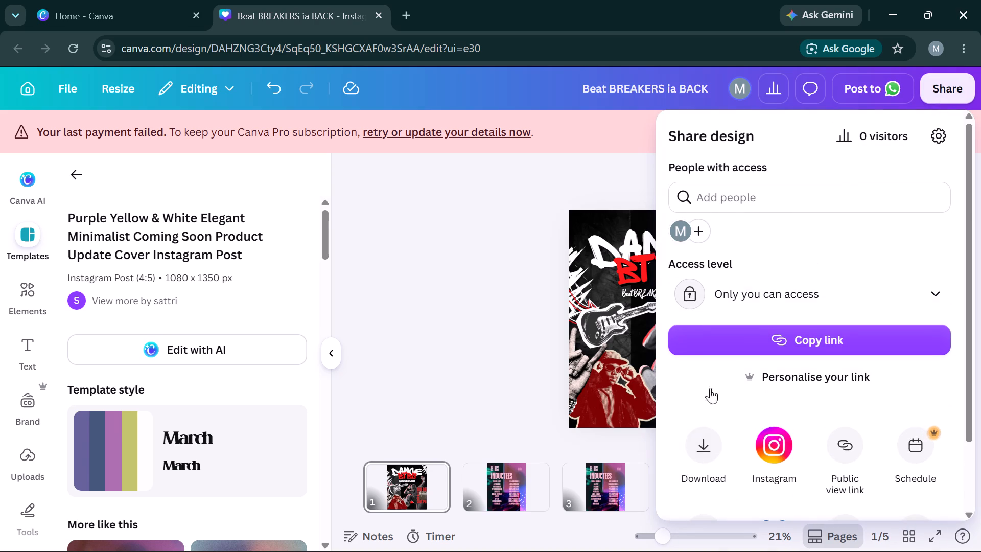
left_click(687, 435)
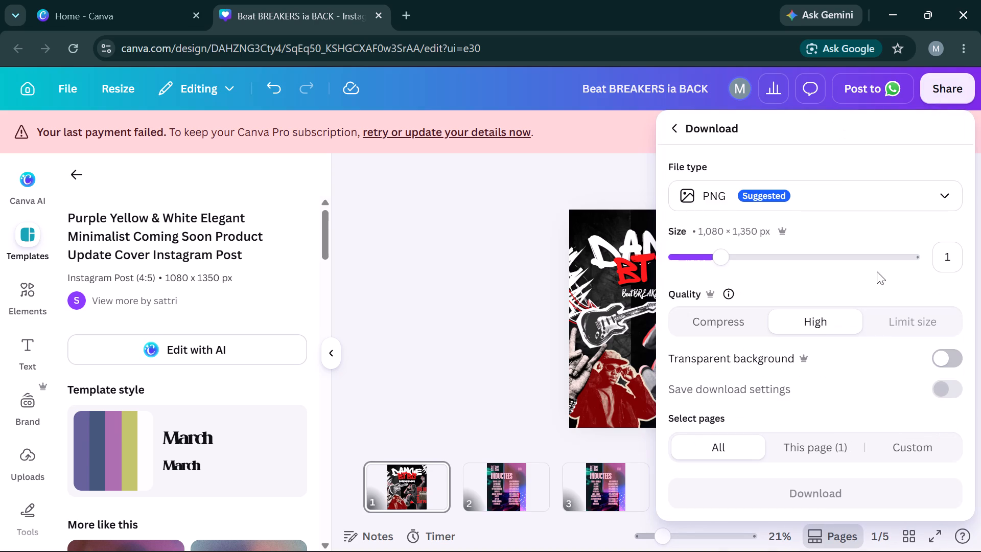
left_click(830, 195)
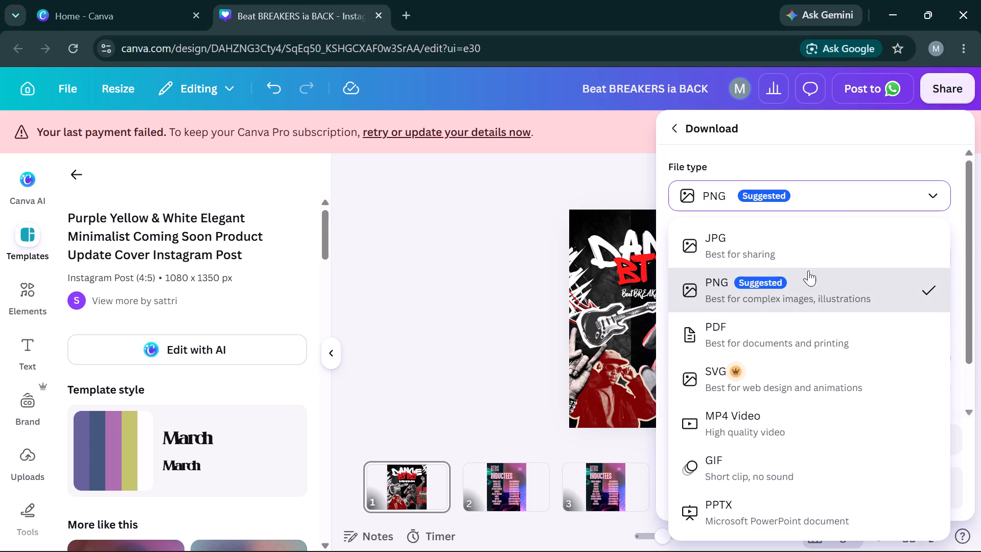
left_click(776, 342)
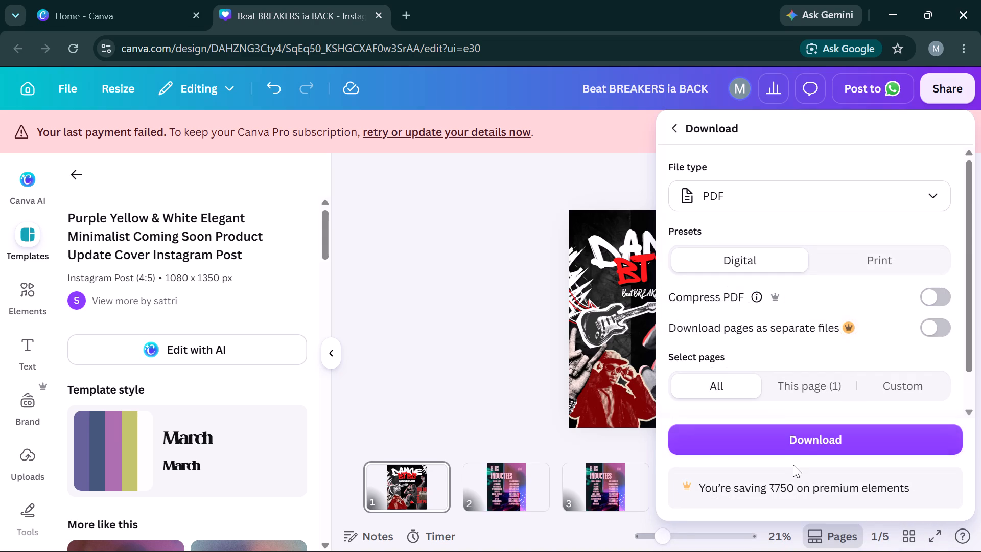
left_click(806, 446)
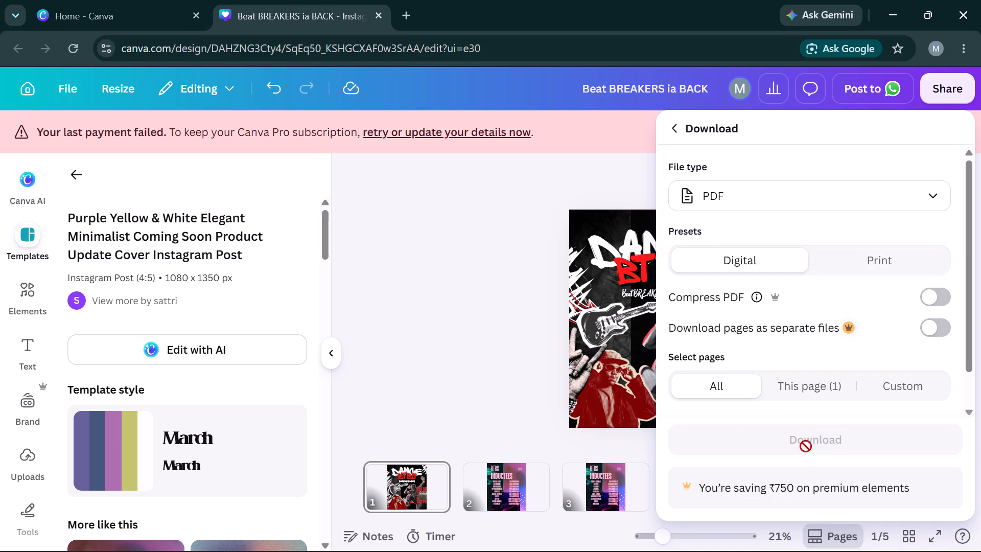
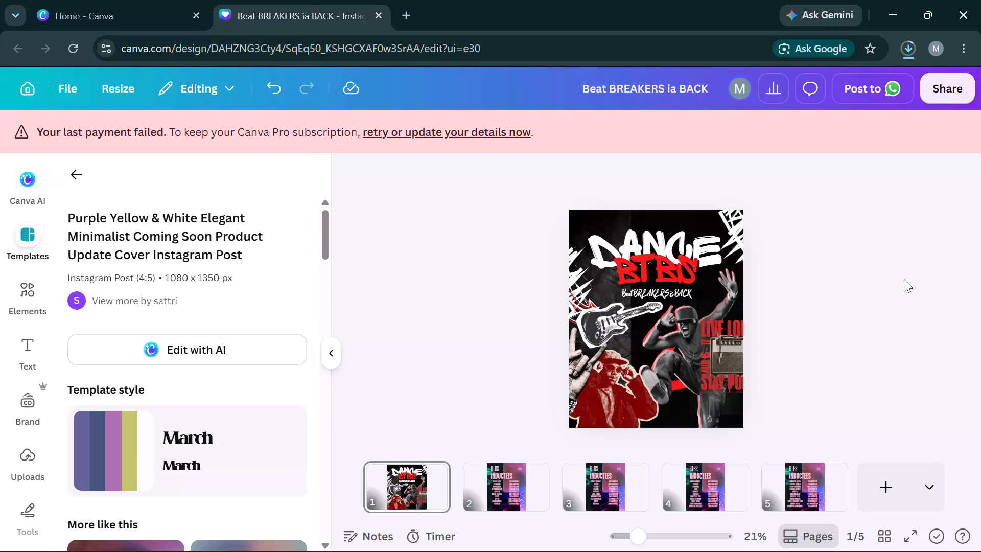
Ungroup the amplifier, grey panel and red text group on the DANCE BTBS cover.
left_click(708, 361)
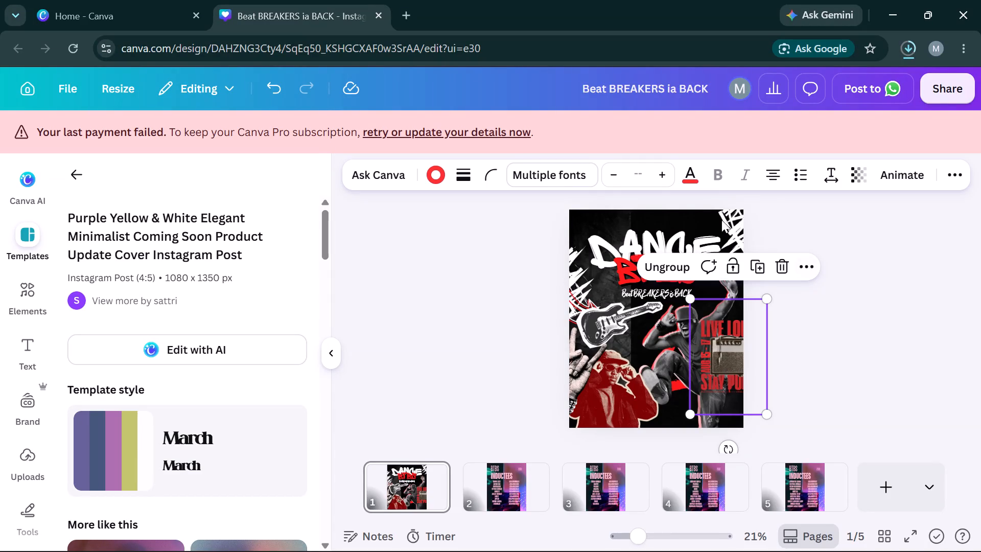
key("ctrl+shift+g")
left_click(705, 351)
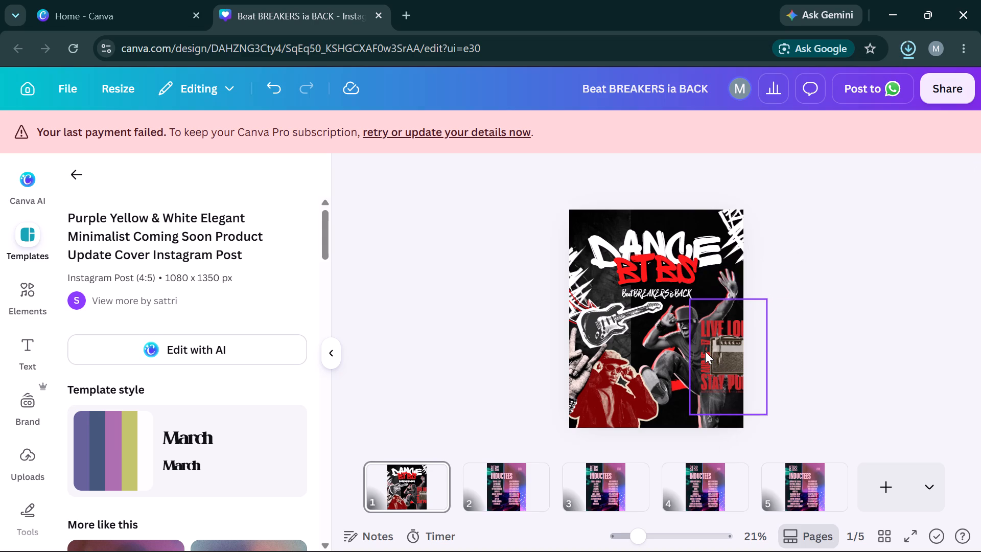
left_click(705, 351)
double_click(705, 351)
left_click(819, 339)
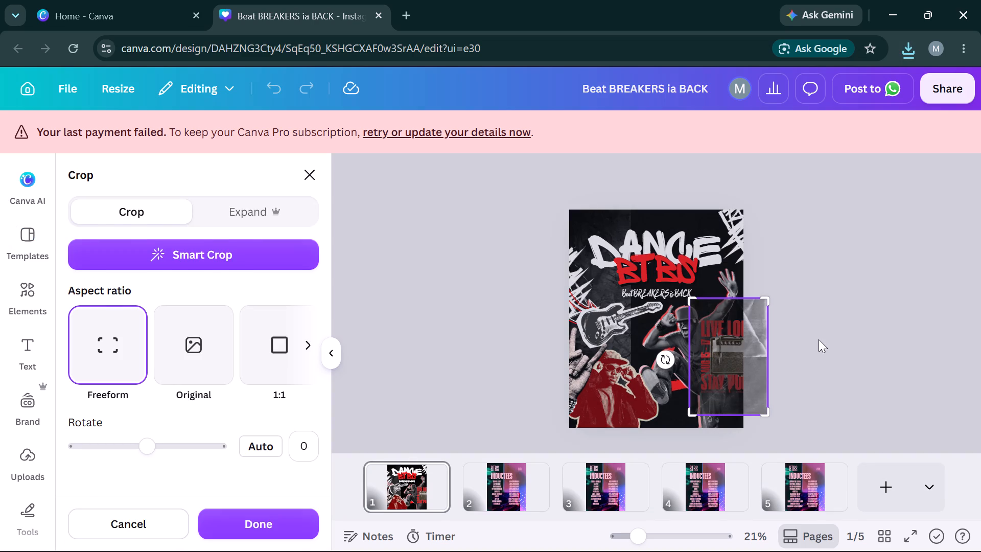
Show the cover page's layers and select the vertical red date text beside the amplifier.
left_click(837, 175)
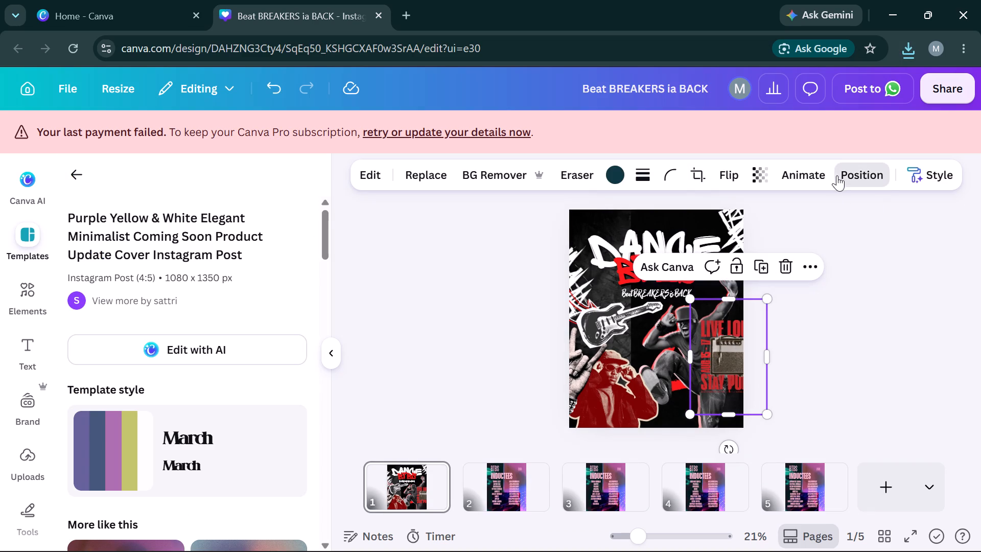
scroll(214, 432, "right", 1)
left_click(214, 432)
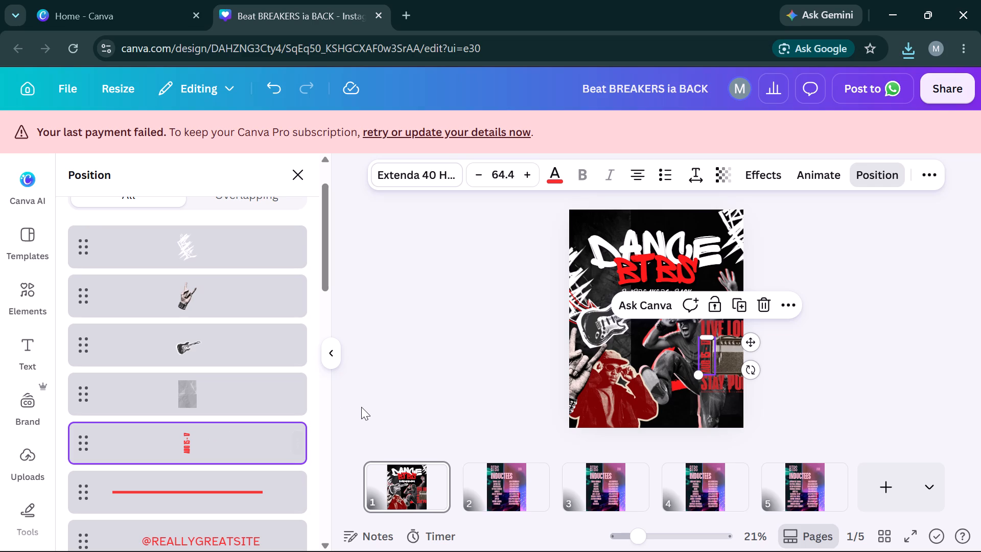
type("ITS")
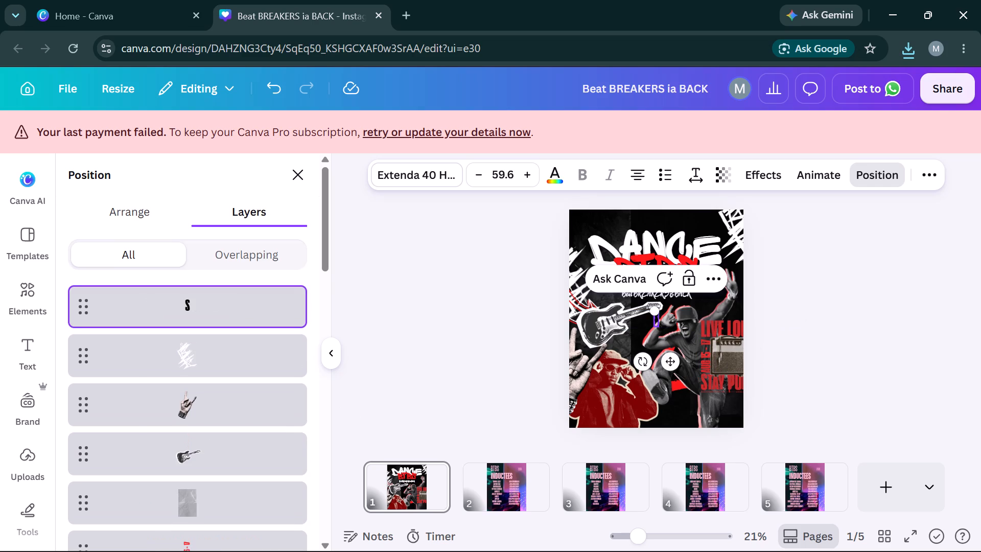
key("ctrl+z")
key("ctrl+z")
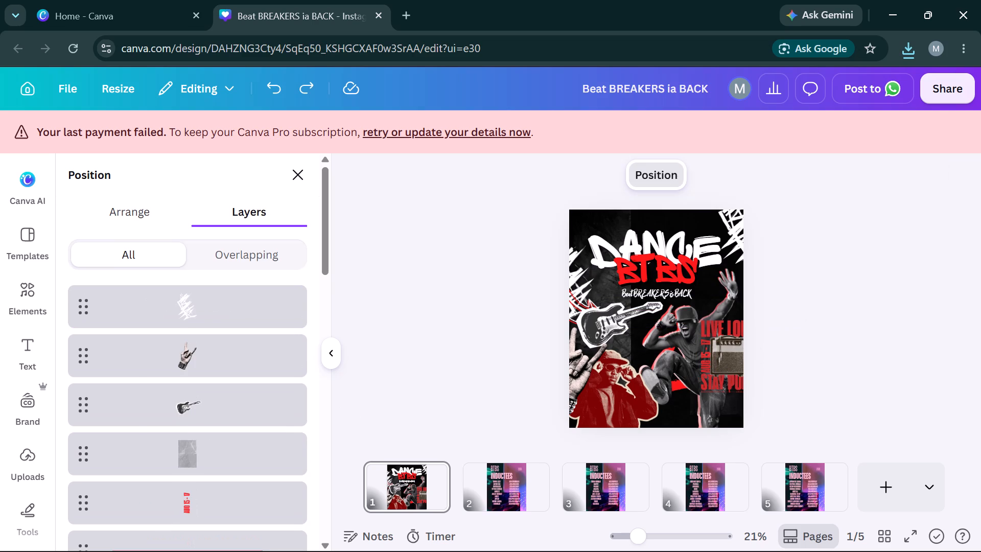
Replace the vertical red date text beside the amplifier with ITZZZ EPIC and deselect it.
left_click(210, 505)
key("Return")
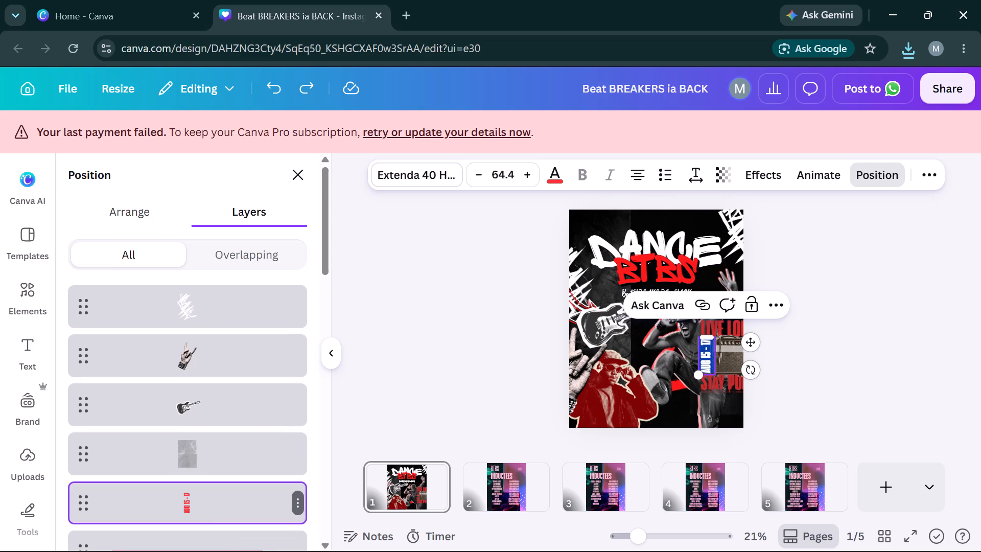
type("ITSS")
key("BackSpace")
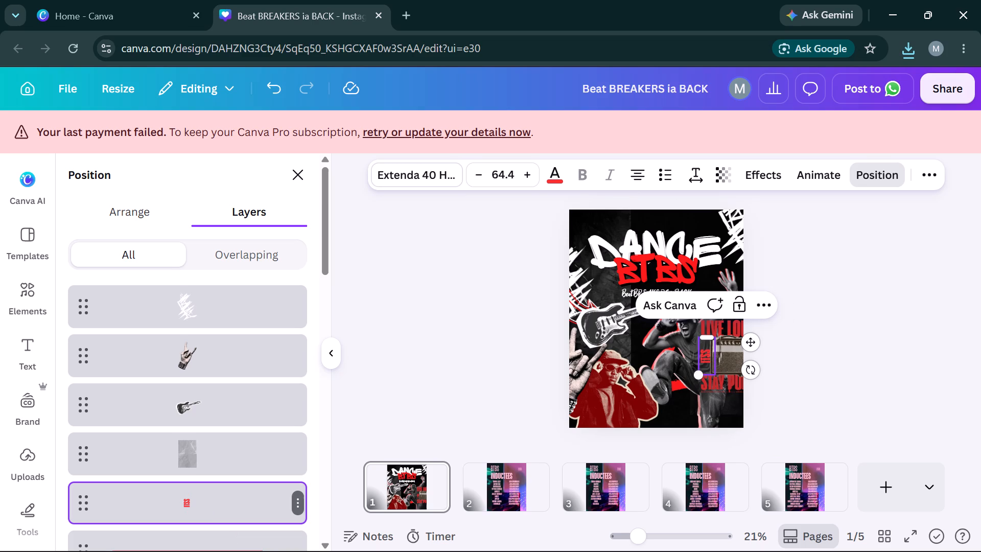
key("BackSpace")
type("ZZZ")
key("space")
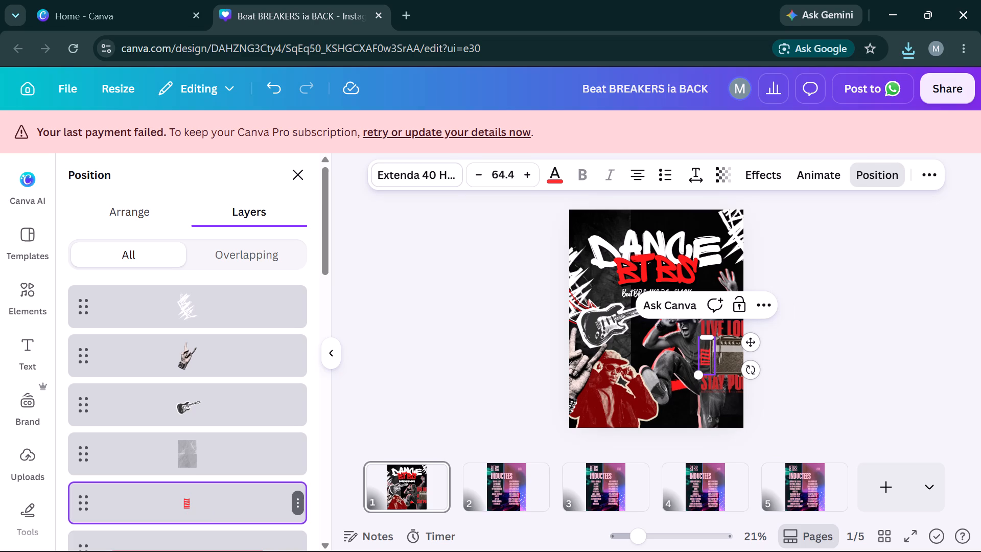
type("EPIC")
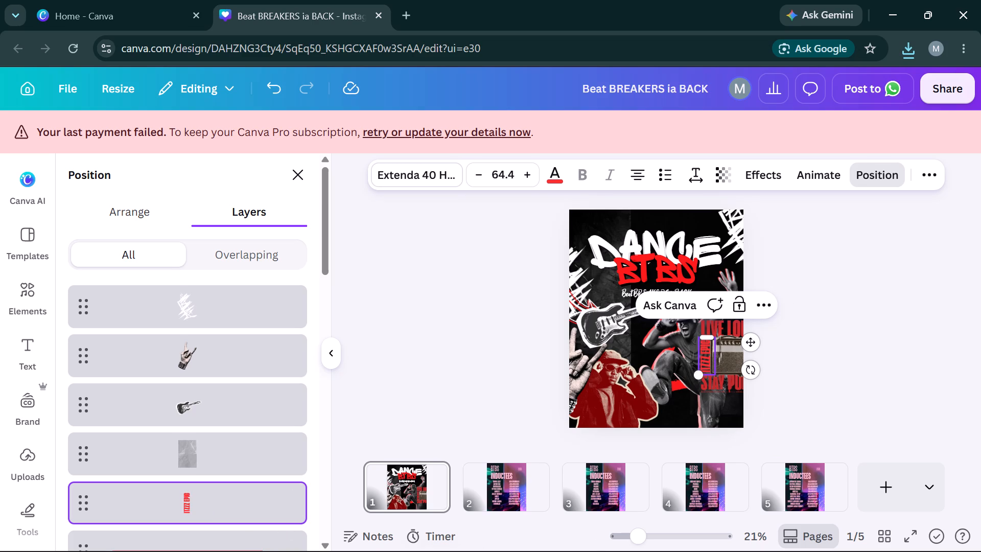
left_click(893, 359)
left_click(893, 359)
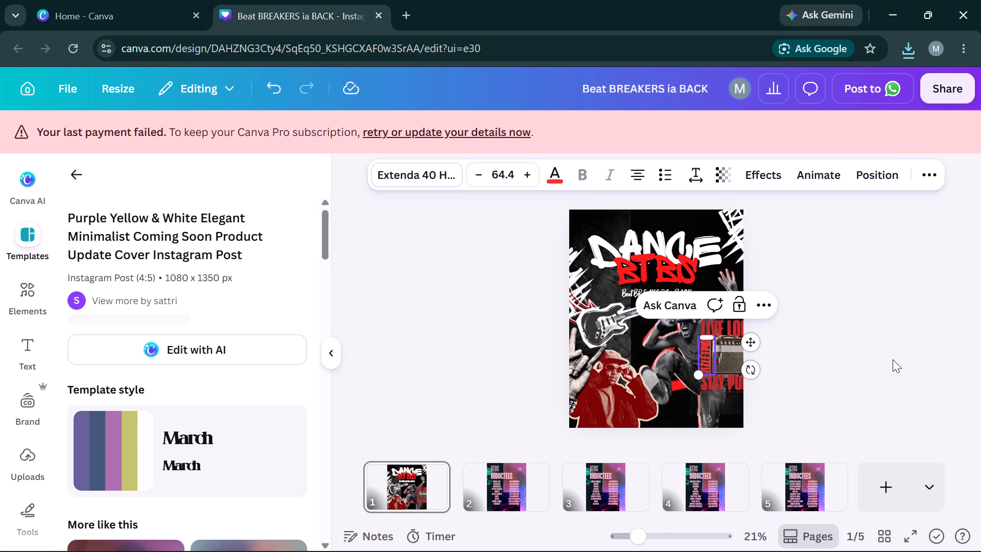
left_click(893, 359)
left_click(861, 388)
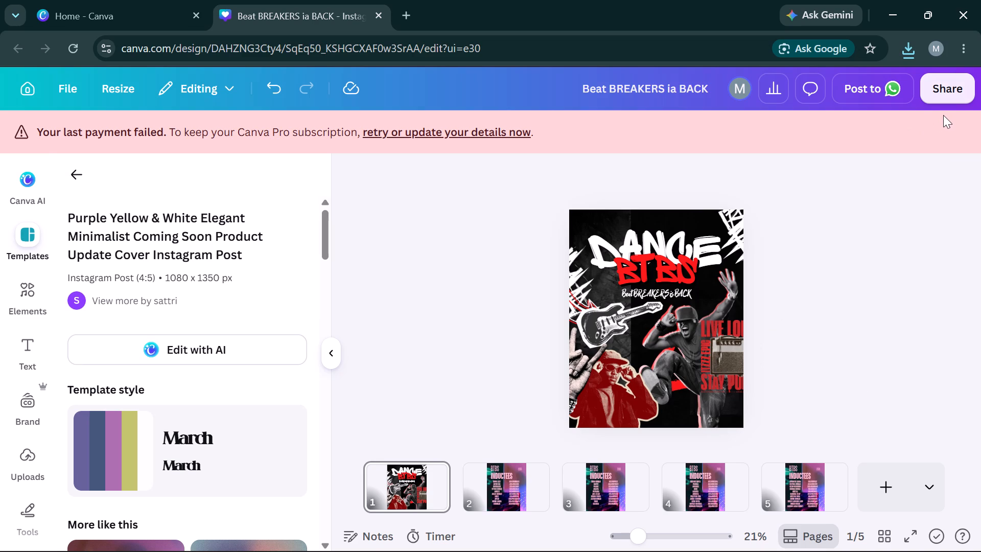
Download all pages of the updated design as a PDF with the Digital preset.
left_click(937, 86)
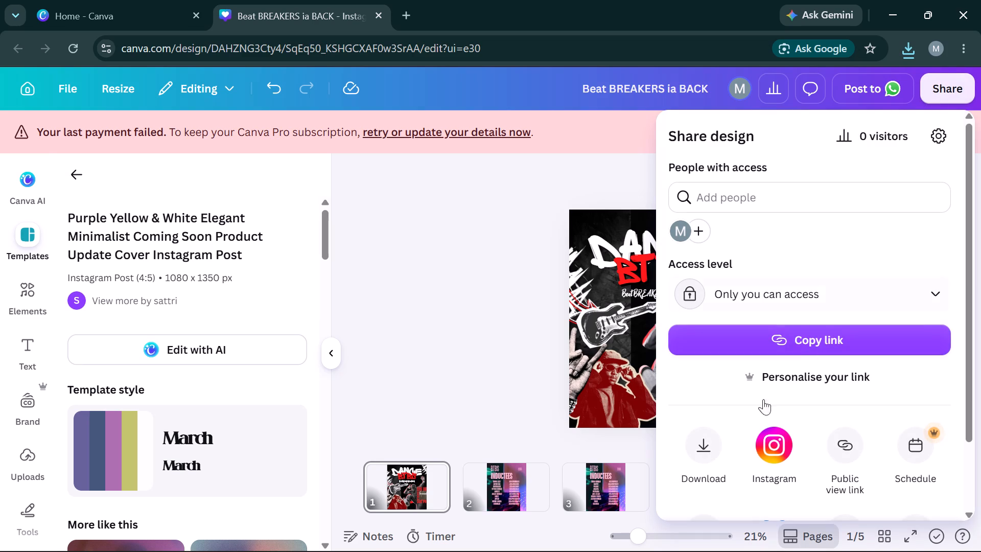
left_click(708, 448)
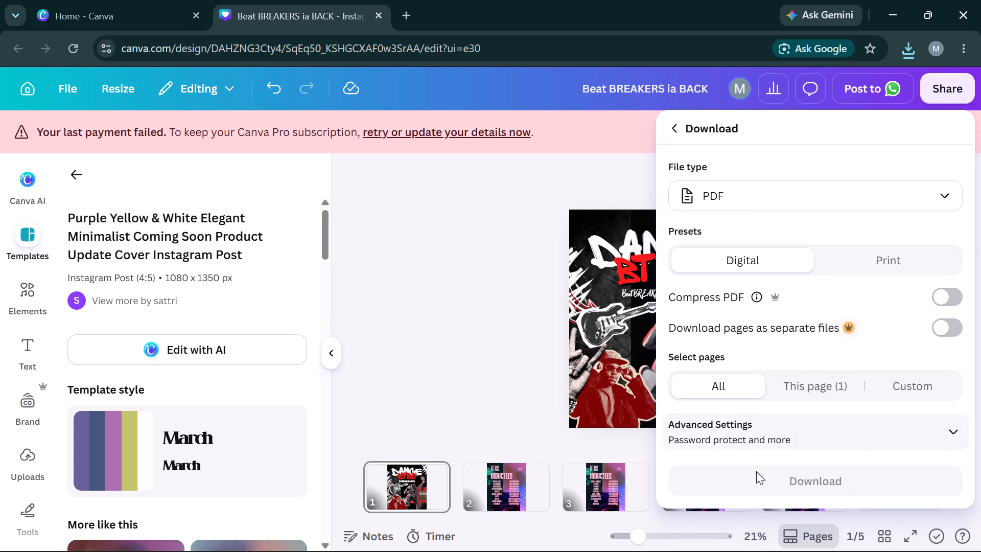
left_click(739, 430)
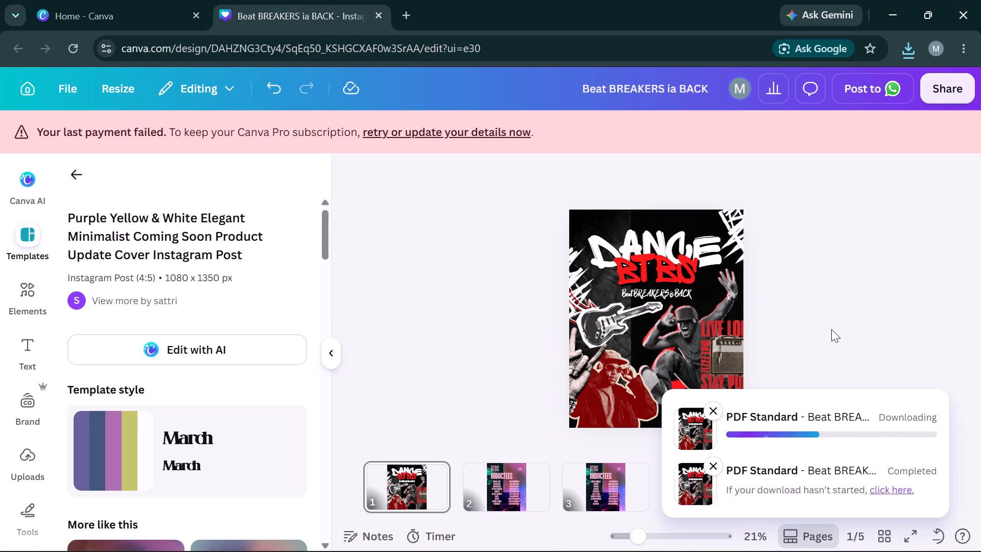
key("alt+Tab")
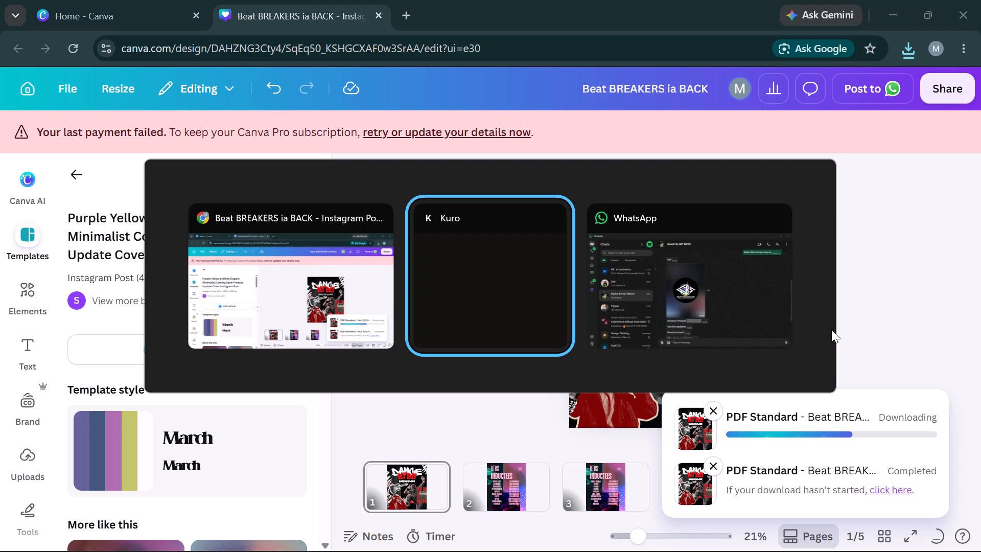
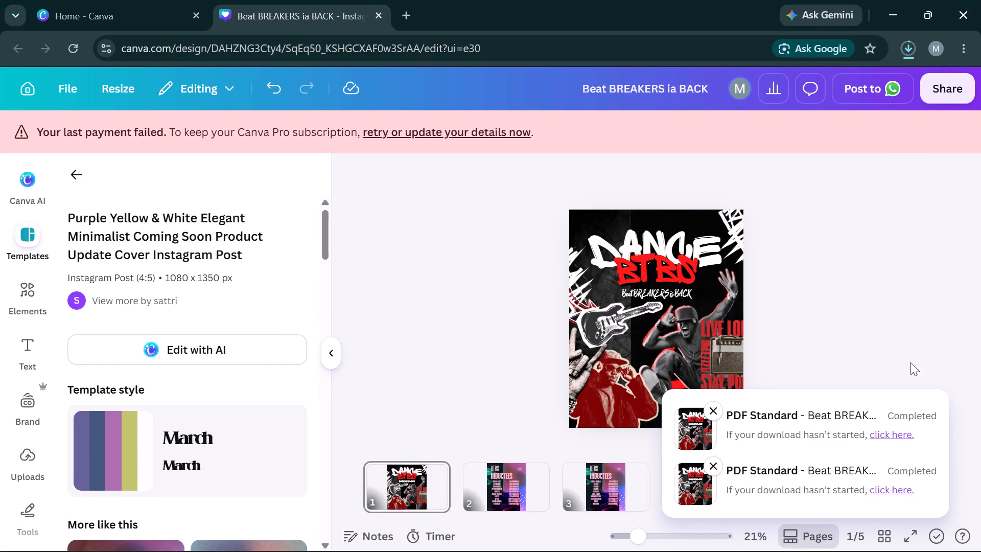
Dismiss both completed PDF Standard download notifications.
left_click(719, 471)
left_click(719, 460)
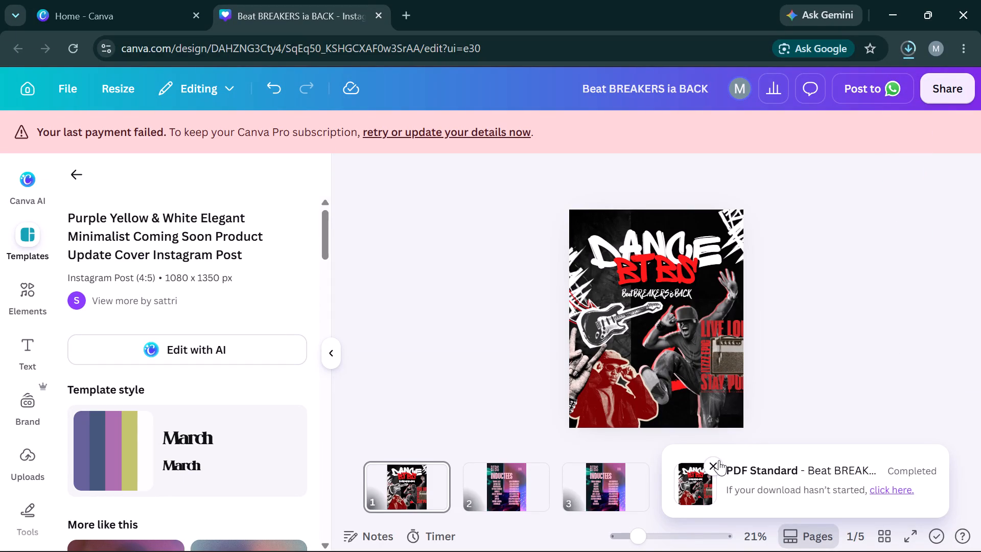
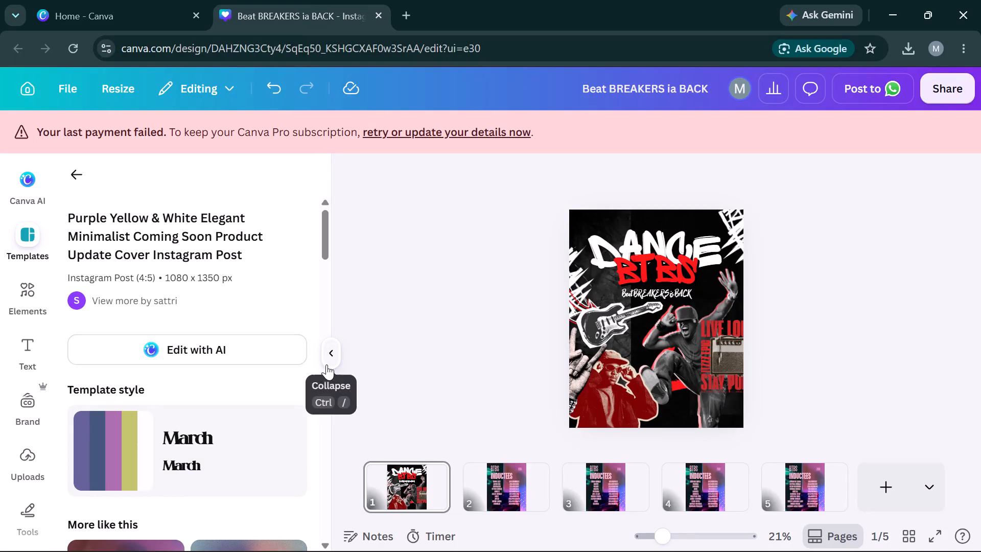
Collapse the template details side panel to view the finished DANCE BTBS cover page.
left_click(327, 360)
key("Right")
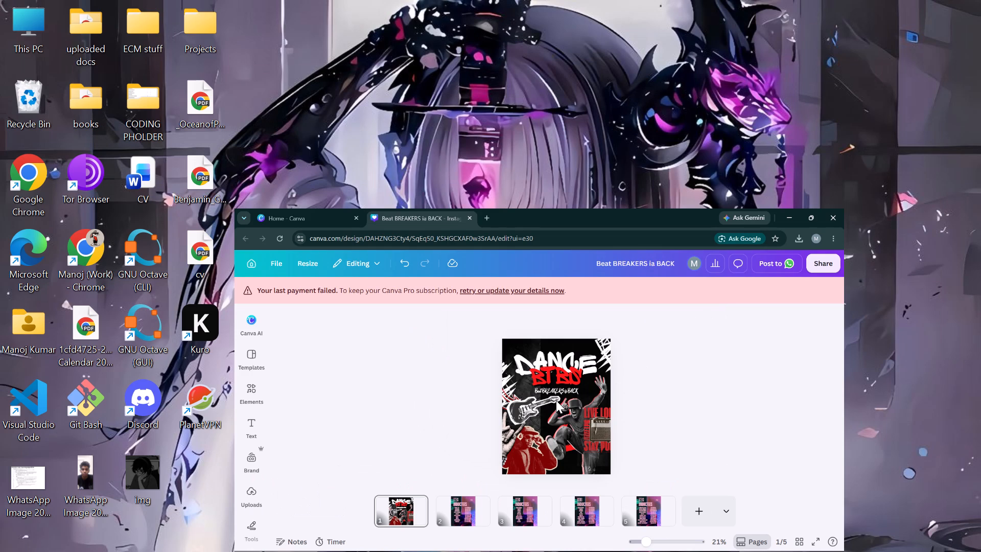
Search the computer for FILE to launch File Explorer and open the downloaded Beat BREAKERS ia BACK (1) PDF in Chrome.
left_click(905, 325)
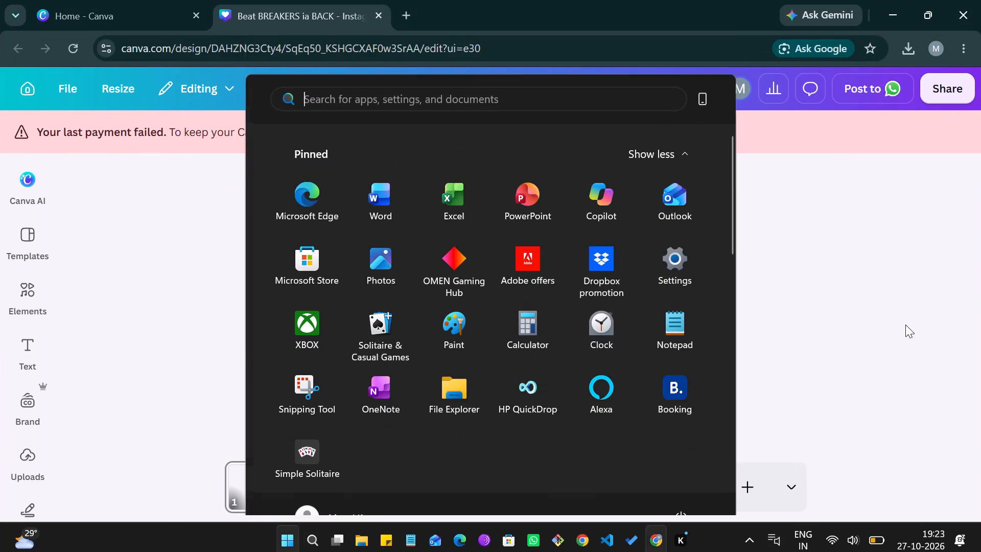
type("FILE")
key("Return")
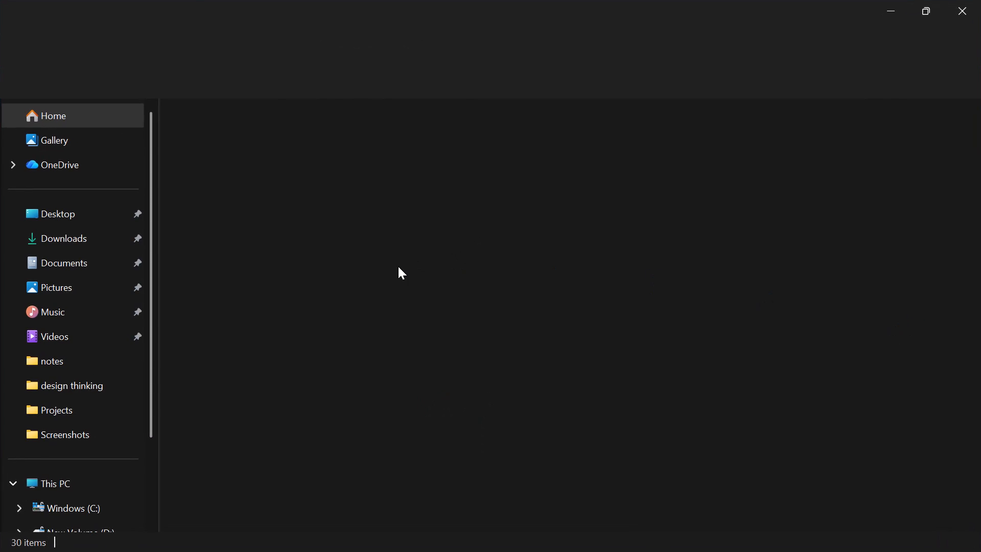
Open the recent Beat BREAKERS ia BACK (1) PDF in Chrome and bring its tab into view.
left_click(354, 408)
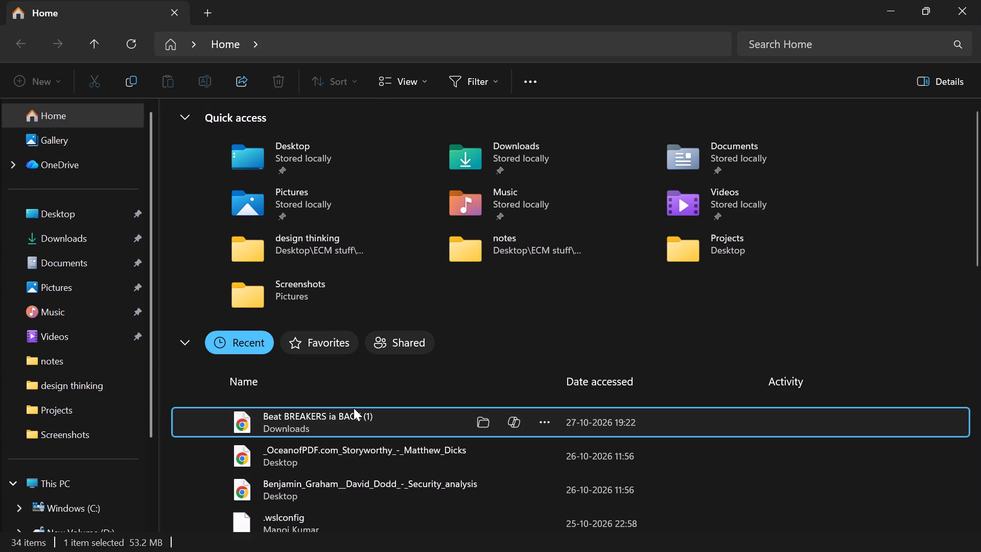
double_click(354, 408)
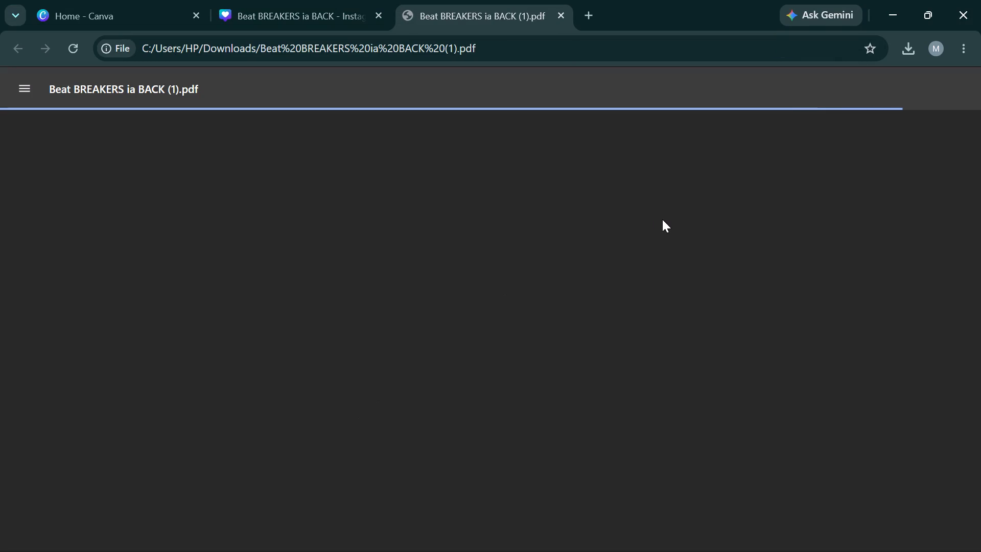
left_click(306, 0)
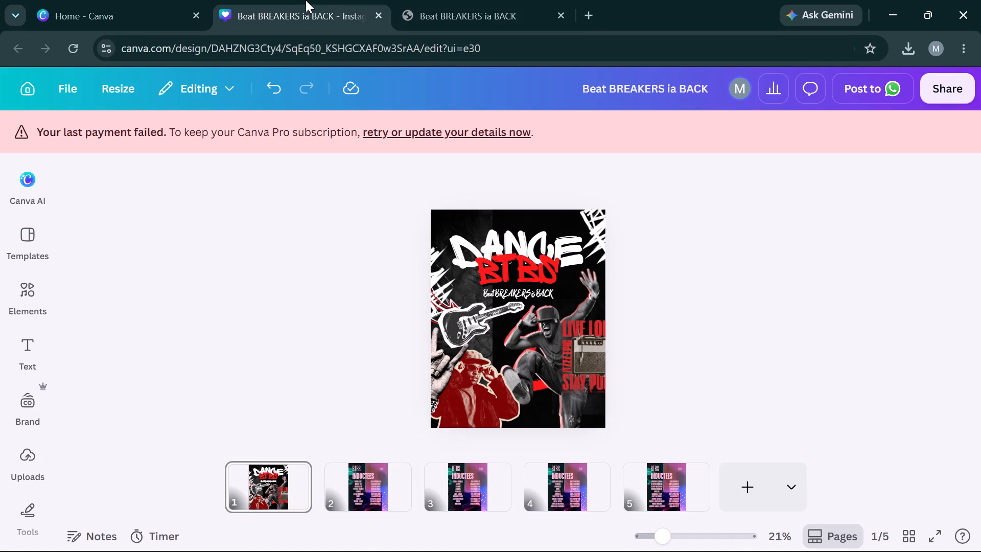
left_click(420, 0)
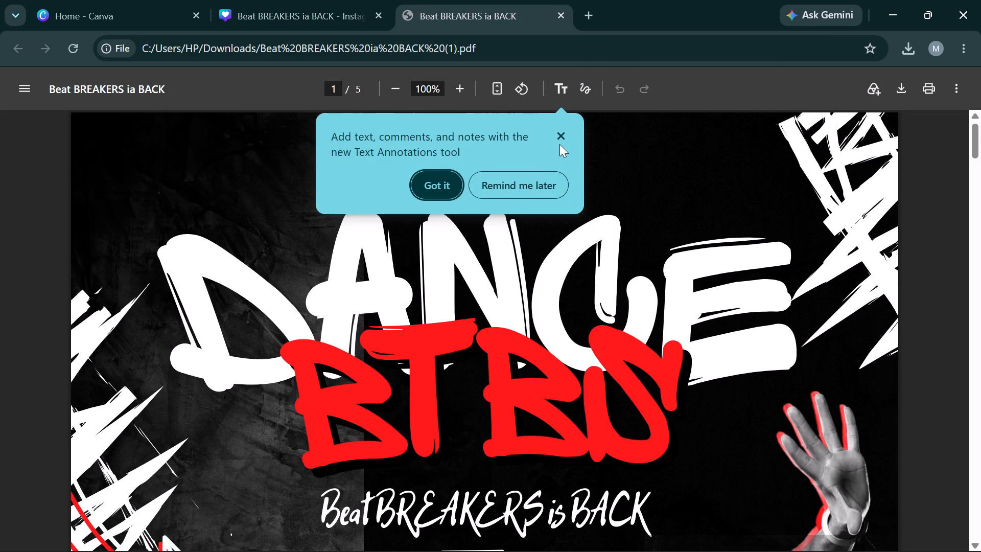
Dismiss the Text Annotations tip, fit the PDF to the page, and review the DANCE BTBS cover and the page after it.
left_click(560, 139)
scroll(766, 346, "down", 3)
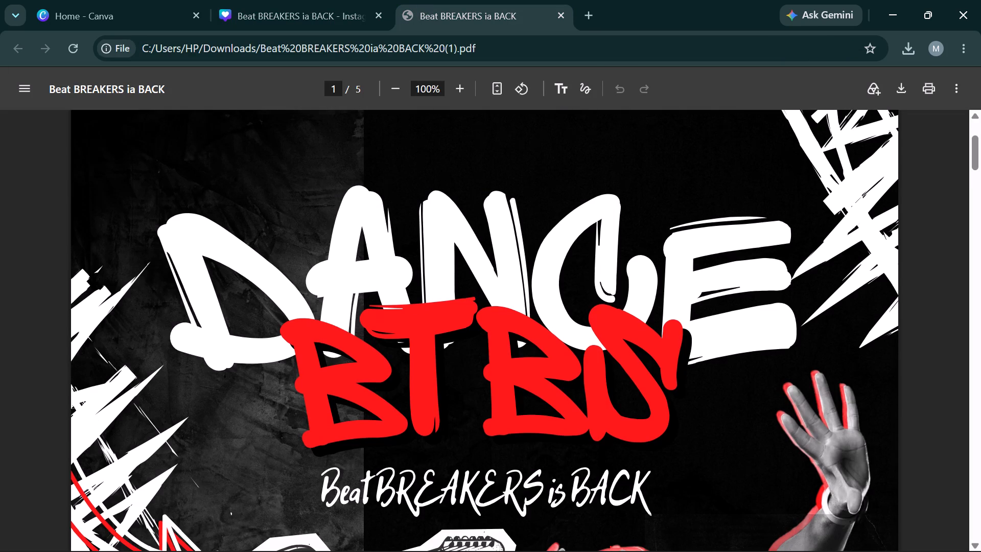
scroll(766, 346, "down", 1)
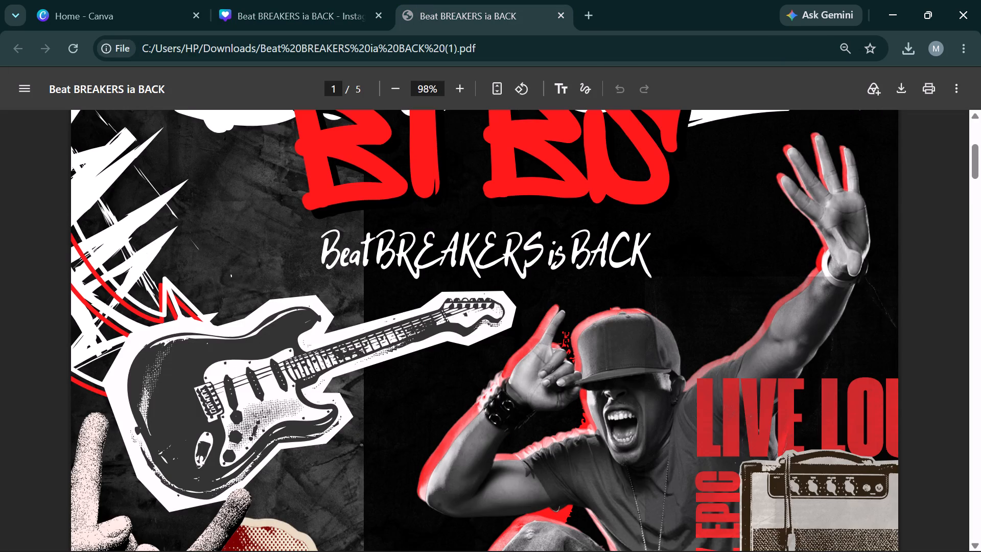
left_click(499, 89)
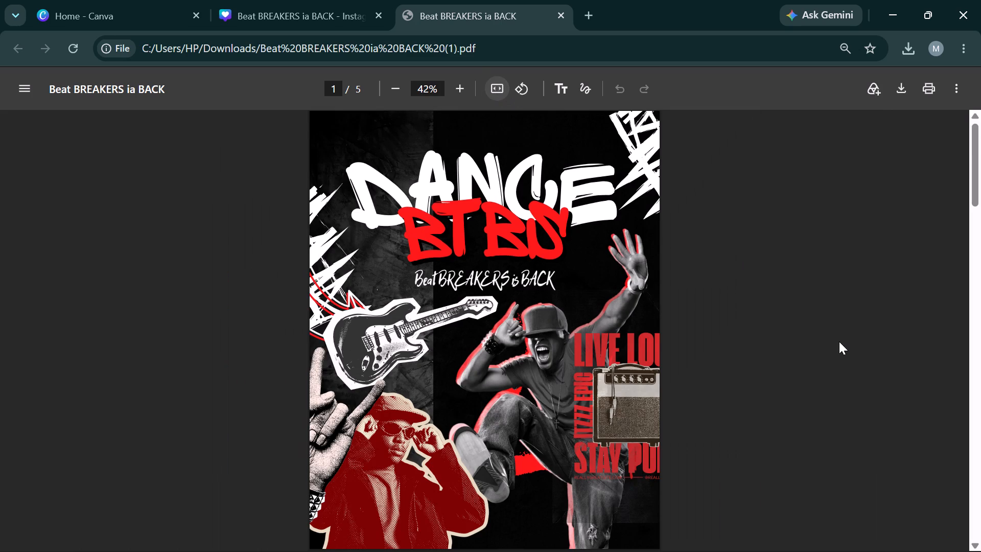
key("Right")
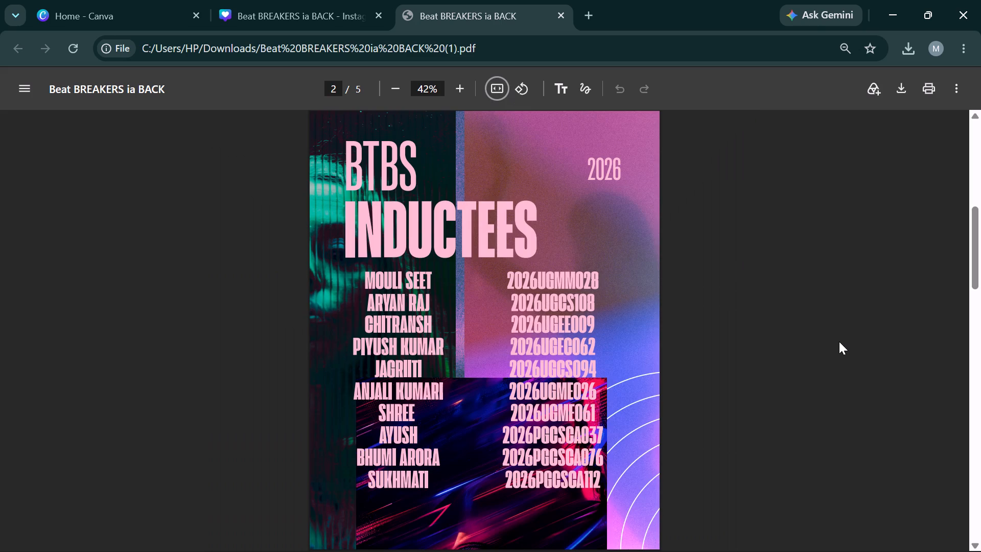
Page back and forth through the downloaded PDF to examine the DANCE BTBS cover and every BTBS INDUCTEES 2026 page.
key("Right")
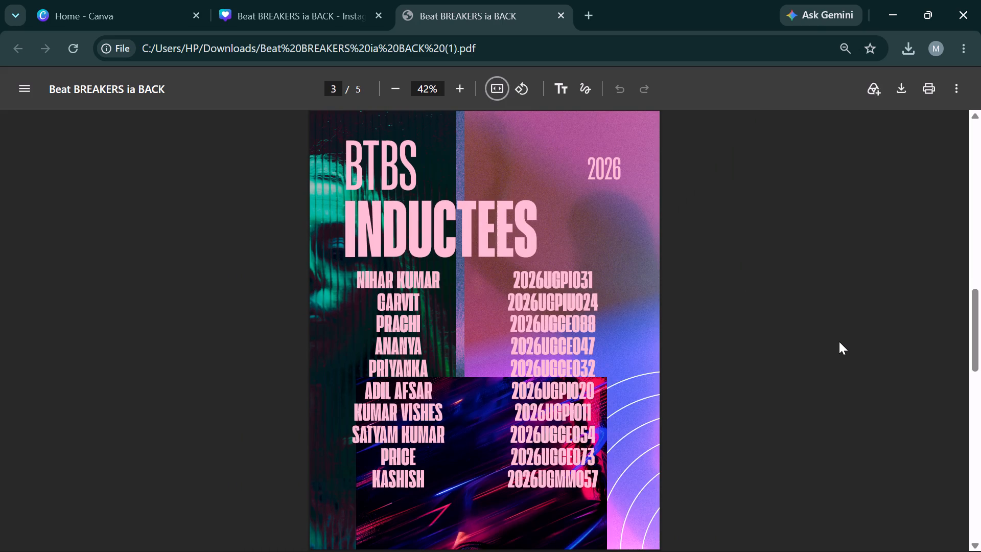
left_click(839, 341)
key("Right")
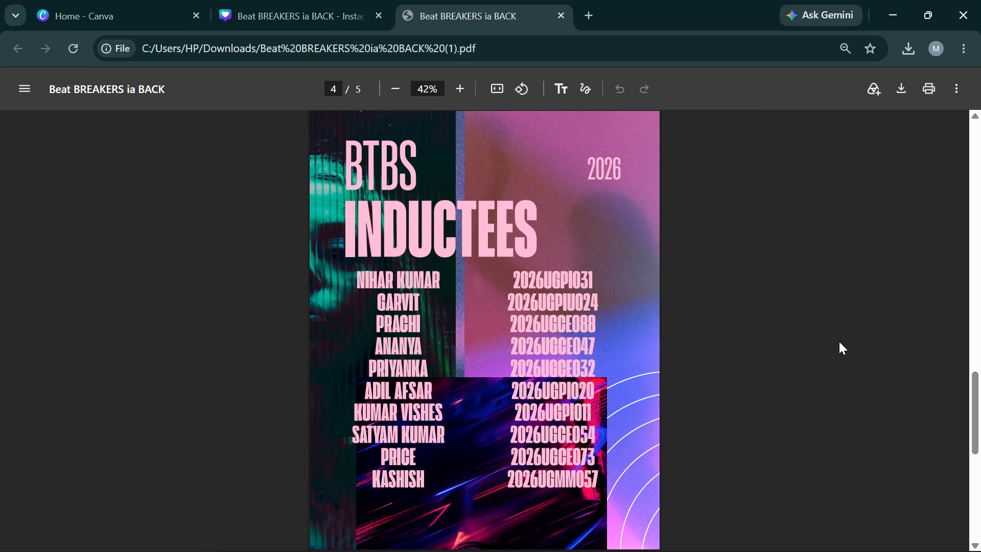
key("Left")
key("Left")
key("Left")
key("Right")
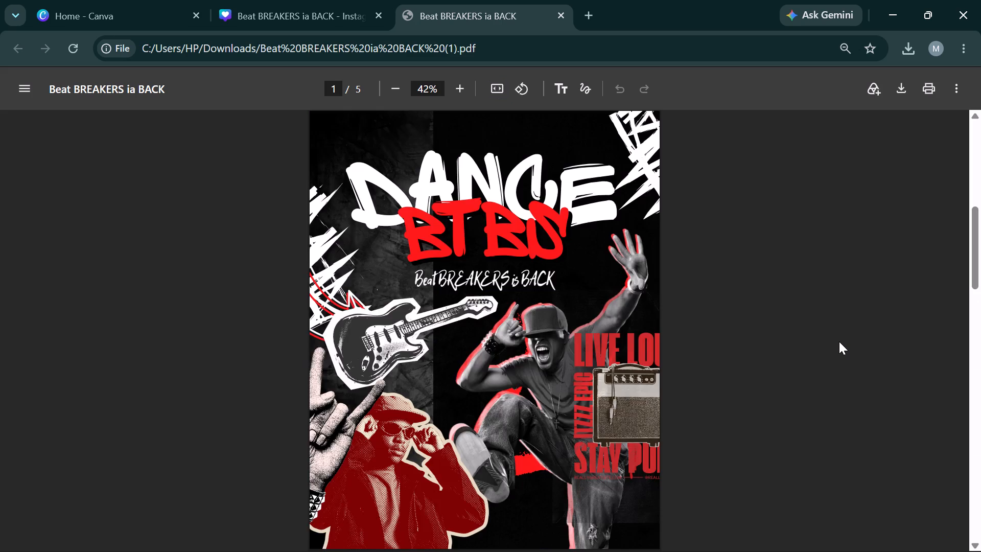
key("Right")
key("Right")
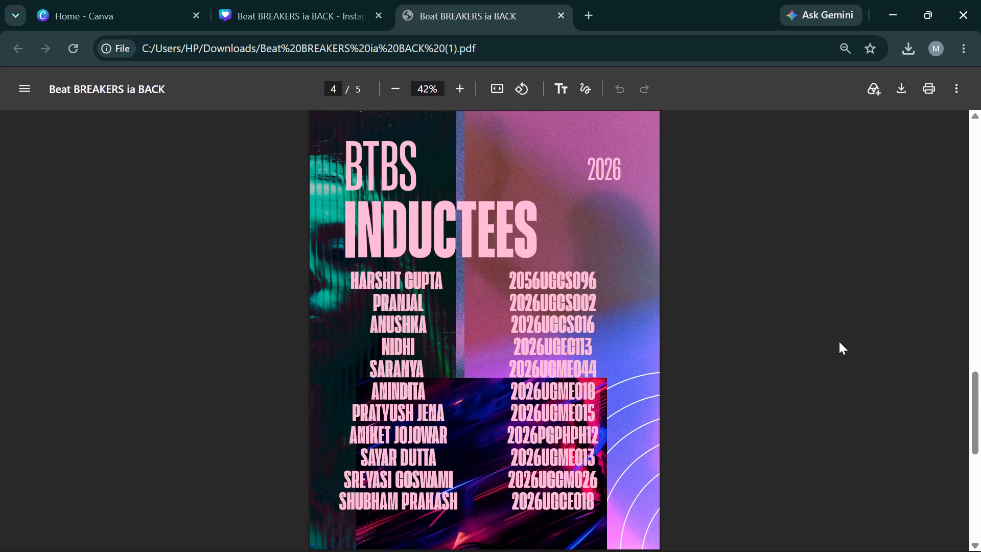
key("Right")
key("Left")
key("Left")
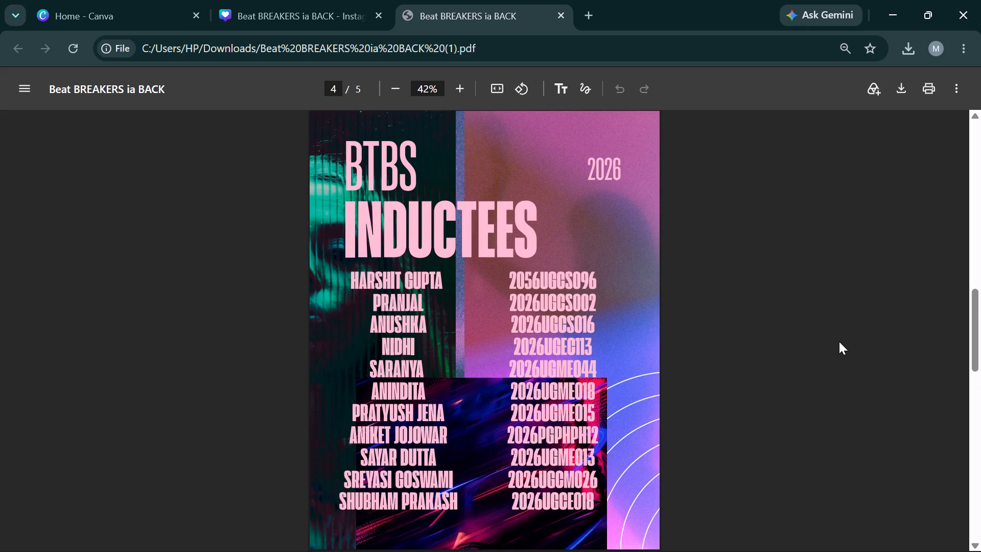
key("Left")
key("Left")
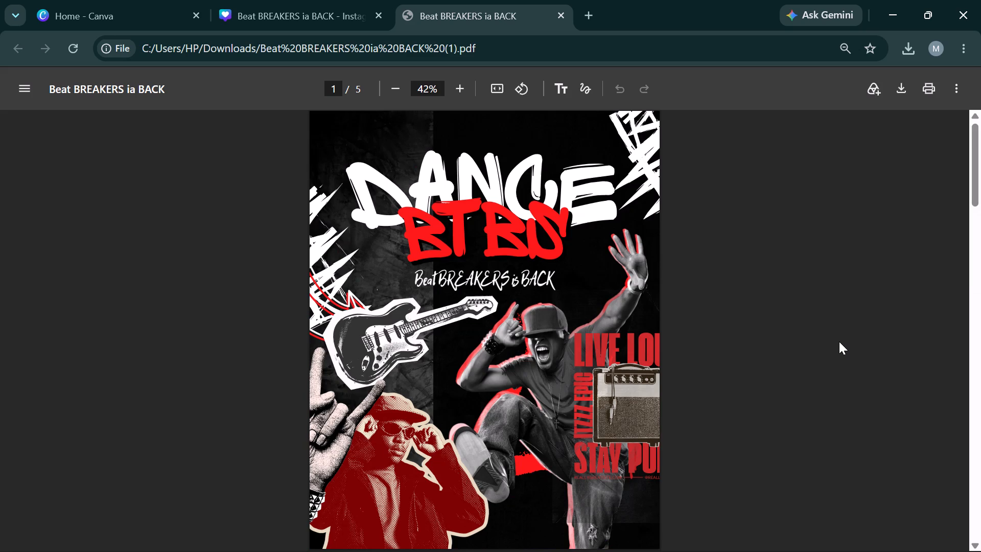
key("Right")
key("Right")
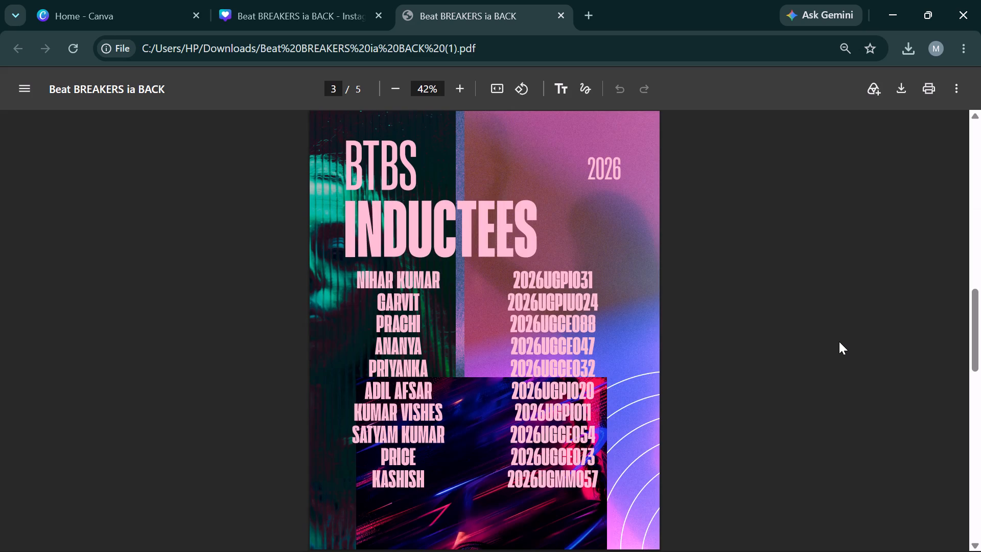
key("Right")
key("Right")
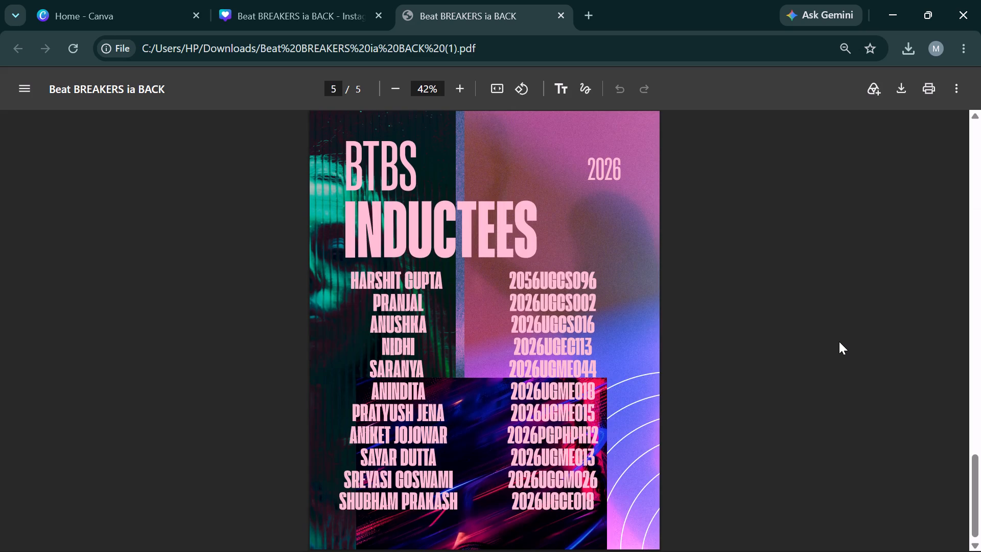
key("Left")
key("Left")
key("Left")
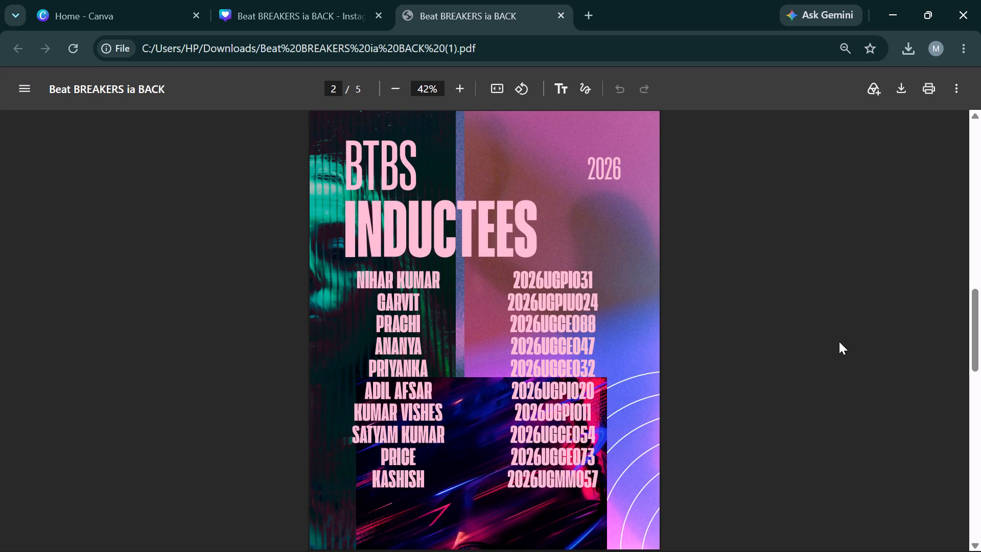
key("Left")
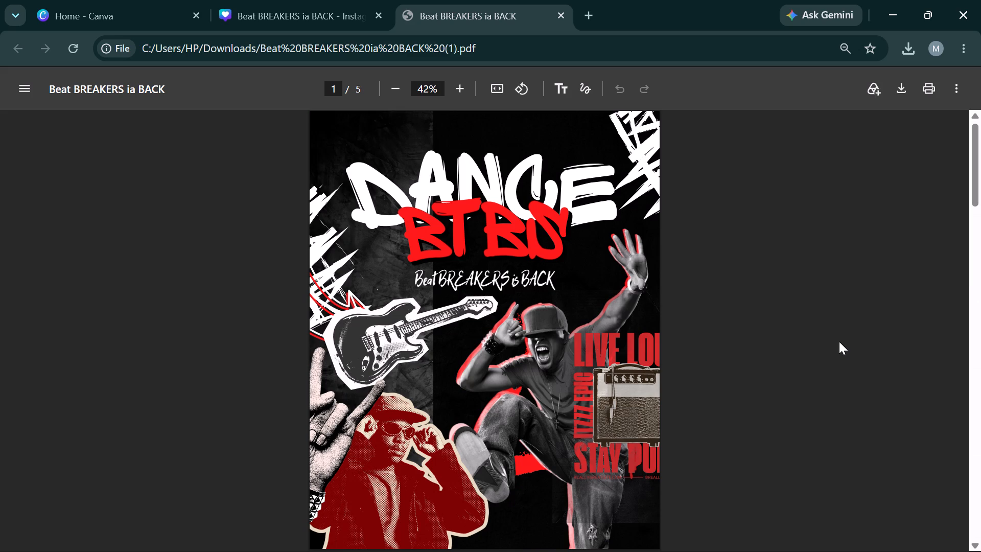
key("Right")
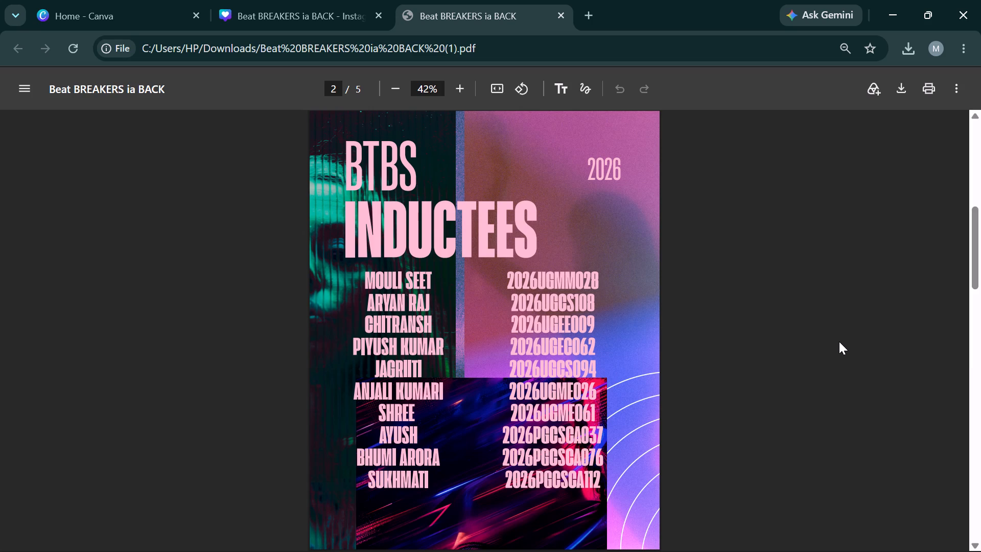
key("Right")
key("Right")
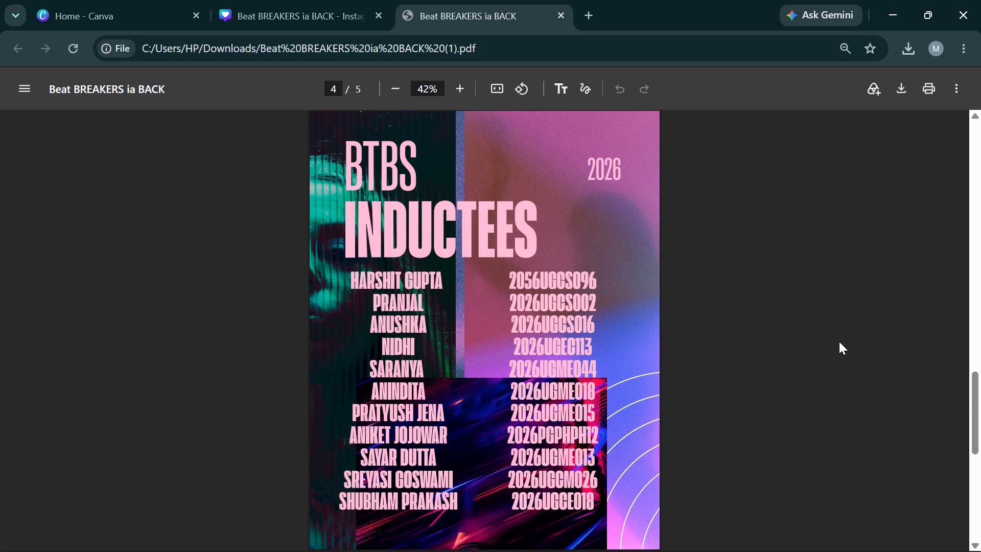
key("Right")
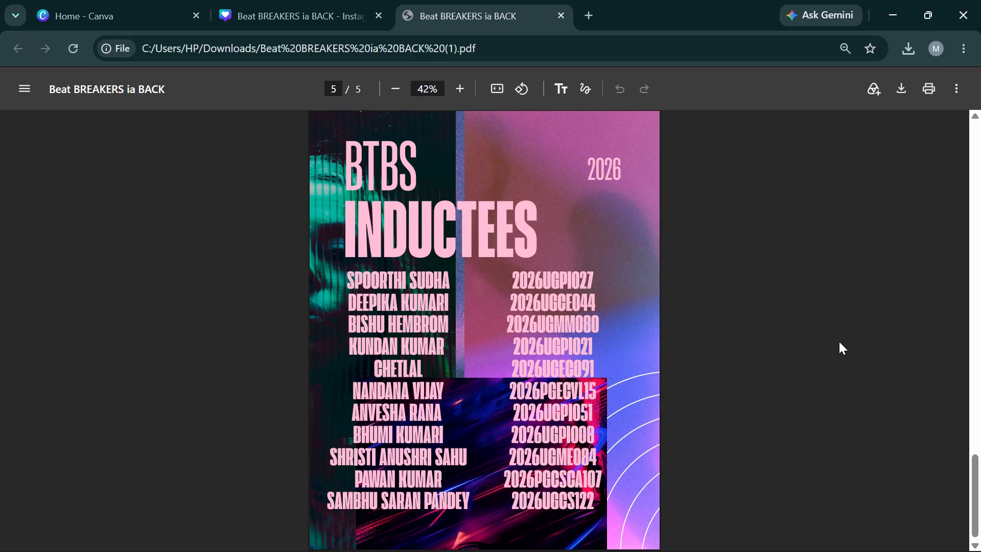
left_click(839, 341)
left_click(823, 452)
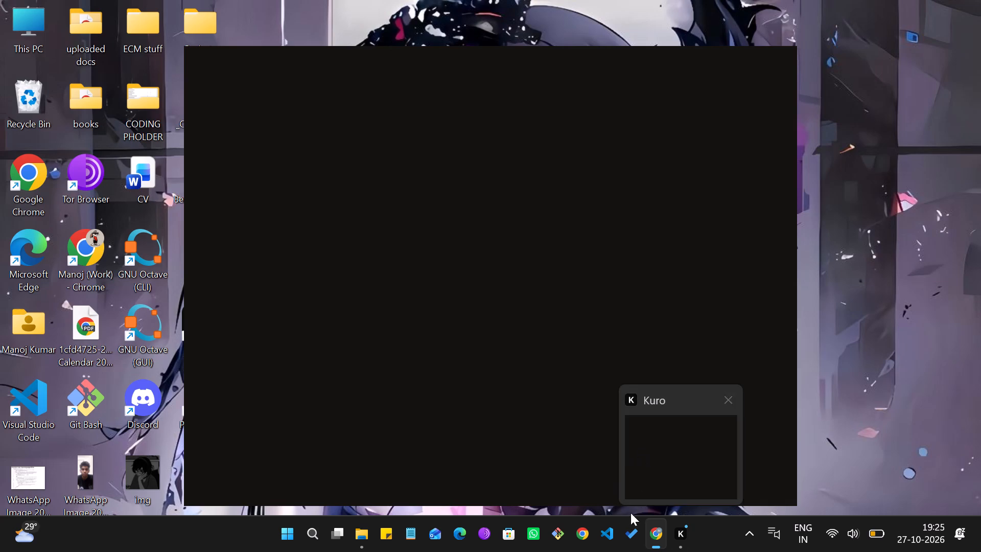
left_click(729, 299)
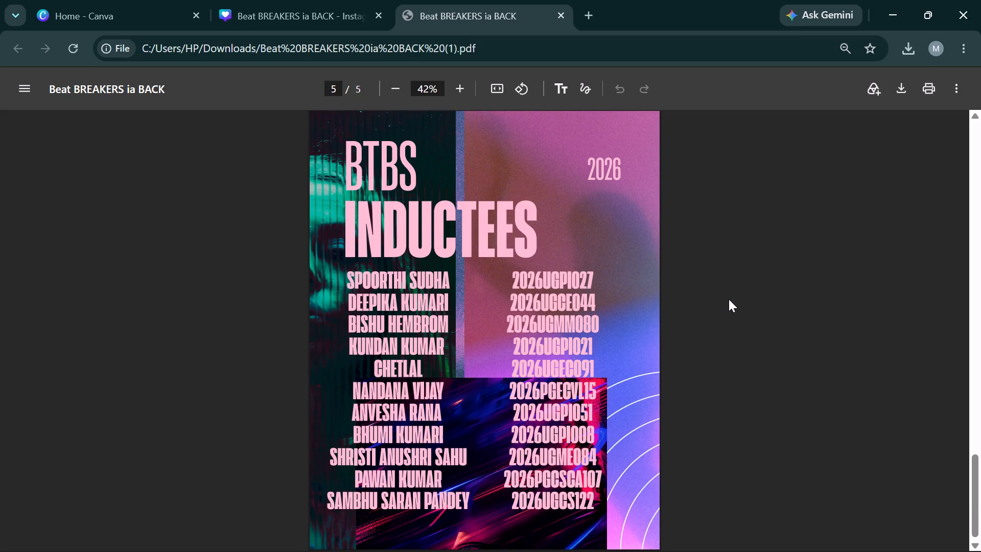